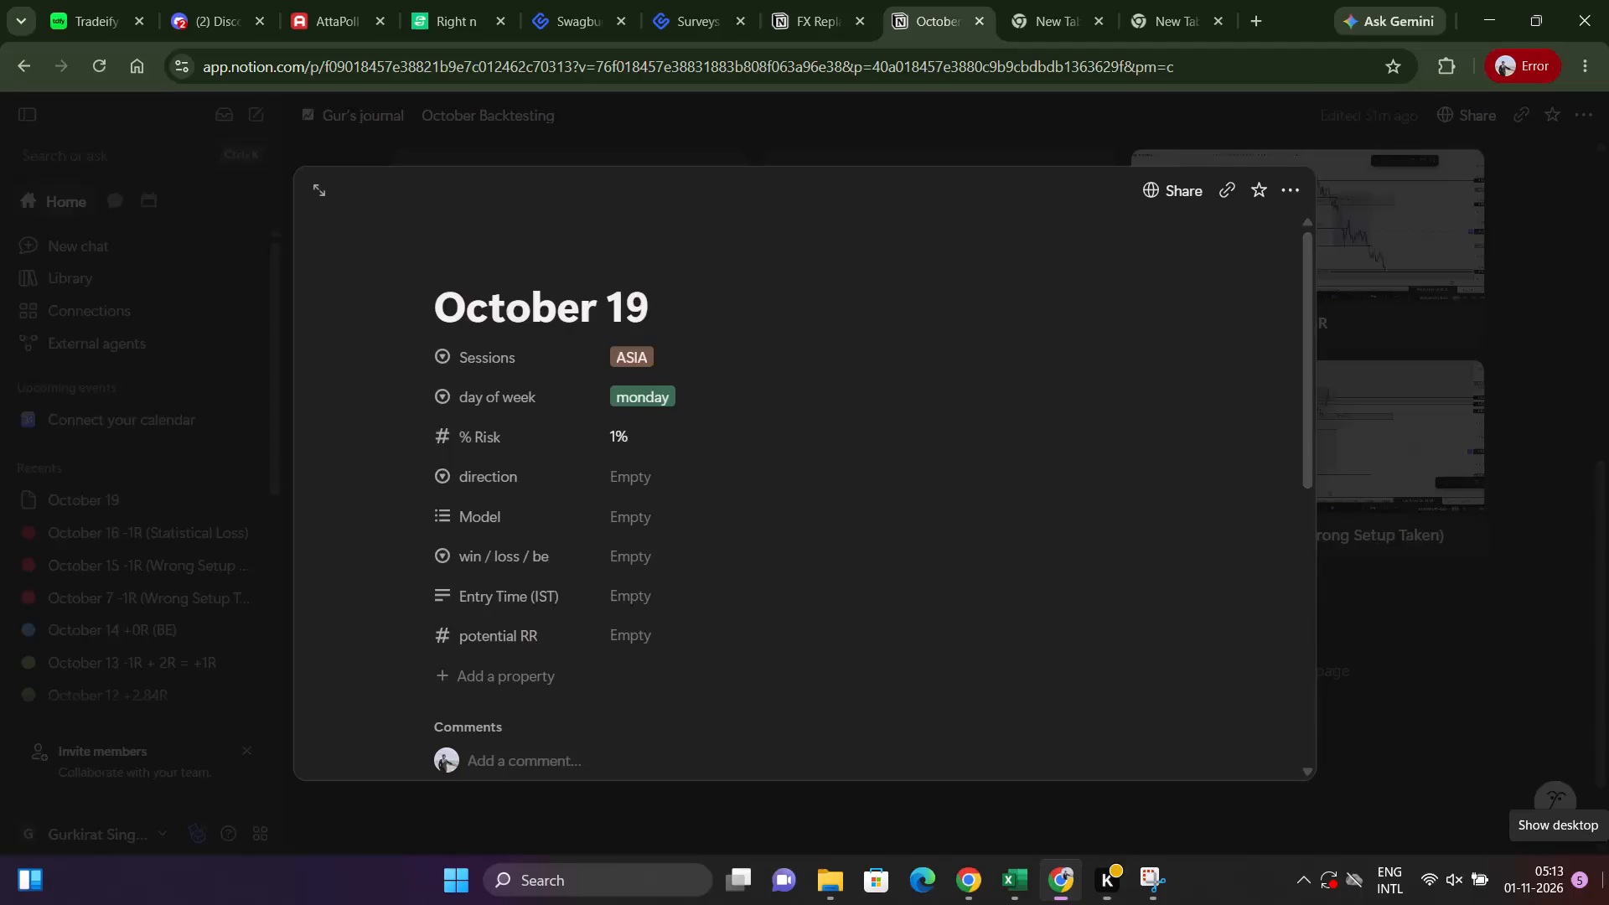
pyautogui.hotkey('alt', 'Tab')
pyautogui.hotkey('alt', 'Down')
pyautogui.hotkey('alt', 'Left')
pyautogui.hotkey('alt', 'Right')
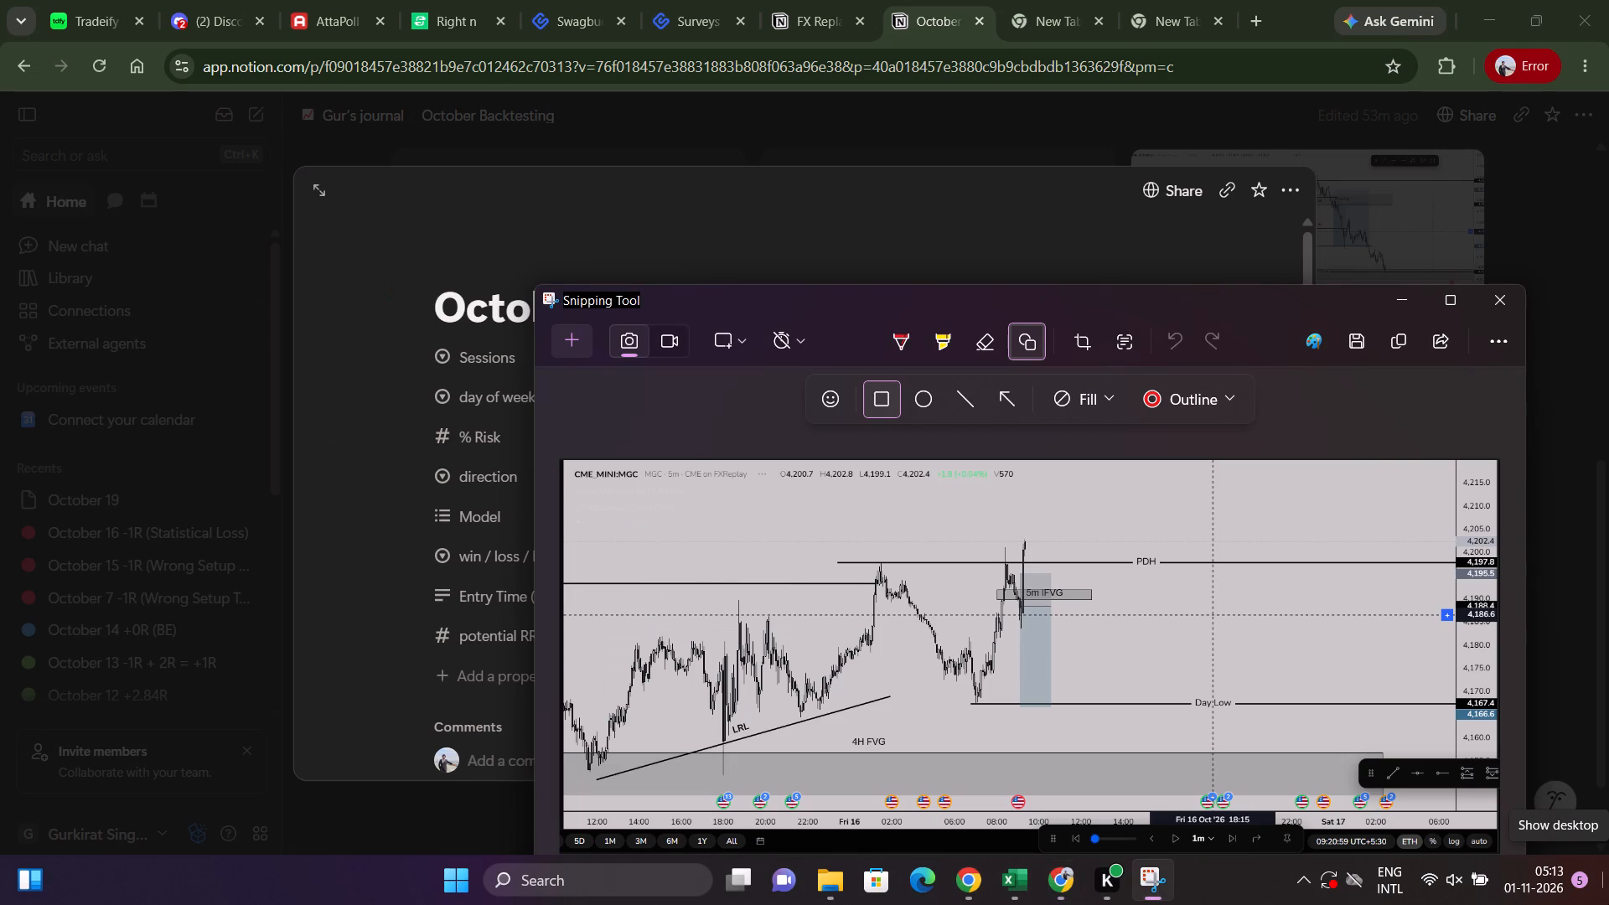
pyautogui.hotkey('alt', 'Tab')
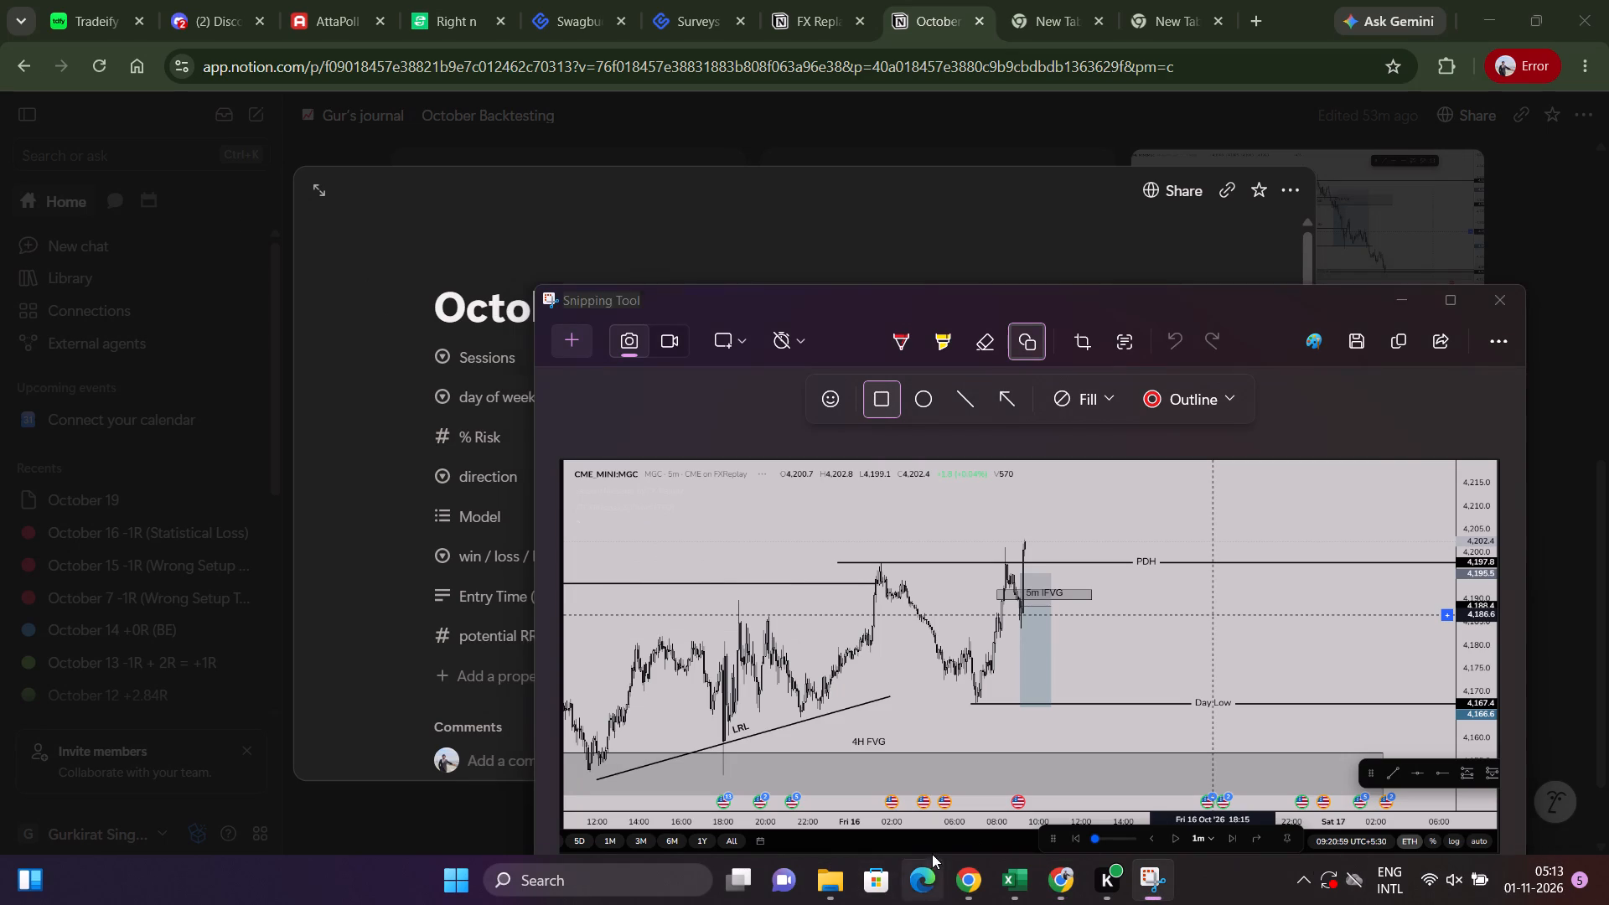
# Switch to the Excel backtest log and go to the Sweep cell of the 2026-10-19 row.
pyautogui.click(406, 497)
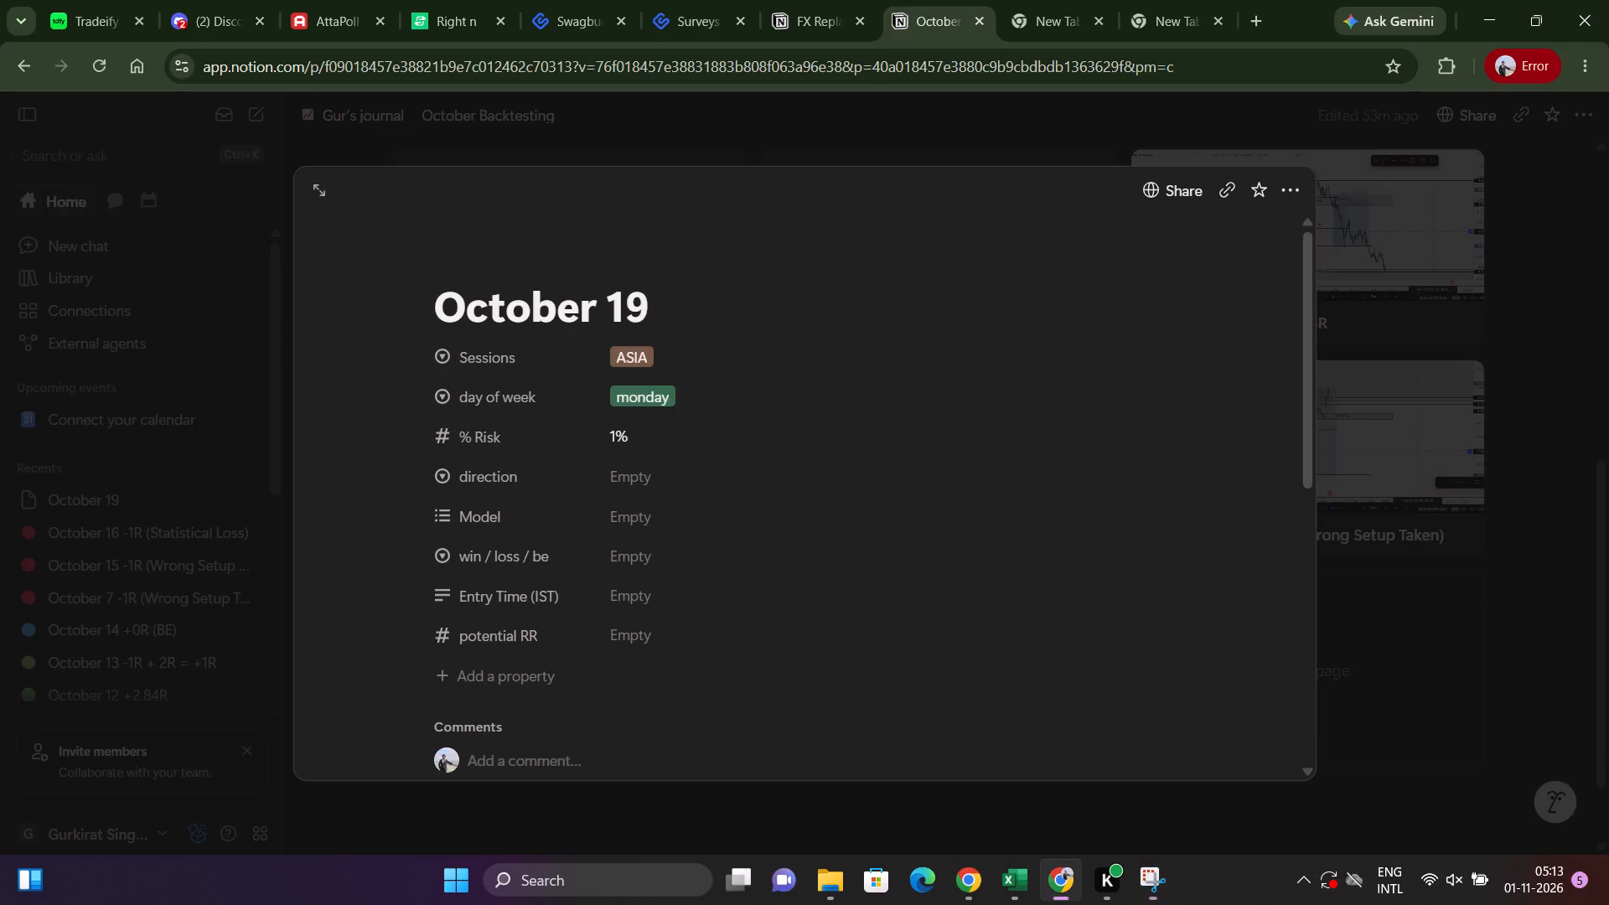
pyautogui.hotkey('alt', 'Tab')
pyautogui.keyDown('alt'); pyautogui.click(499, 608); pyautogui.keyUp('alt')
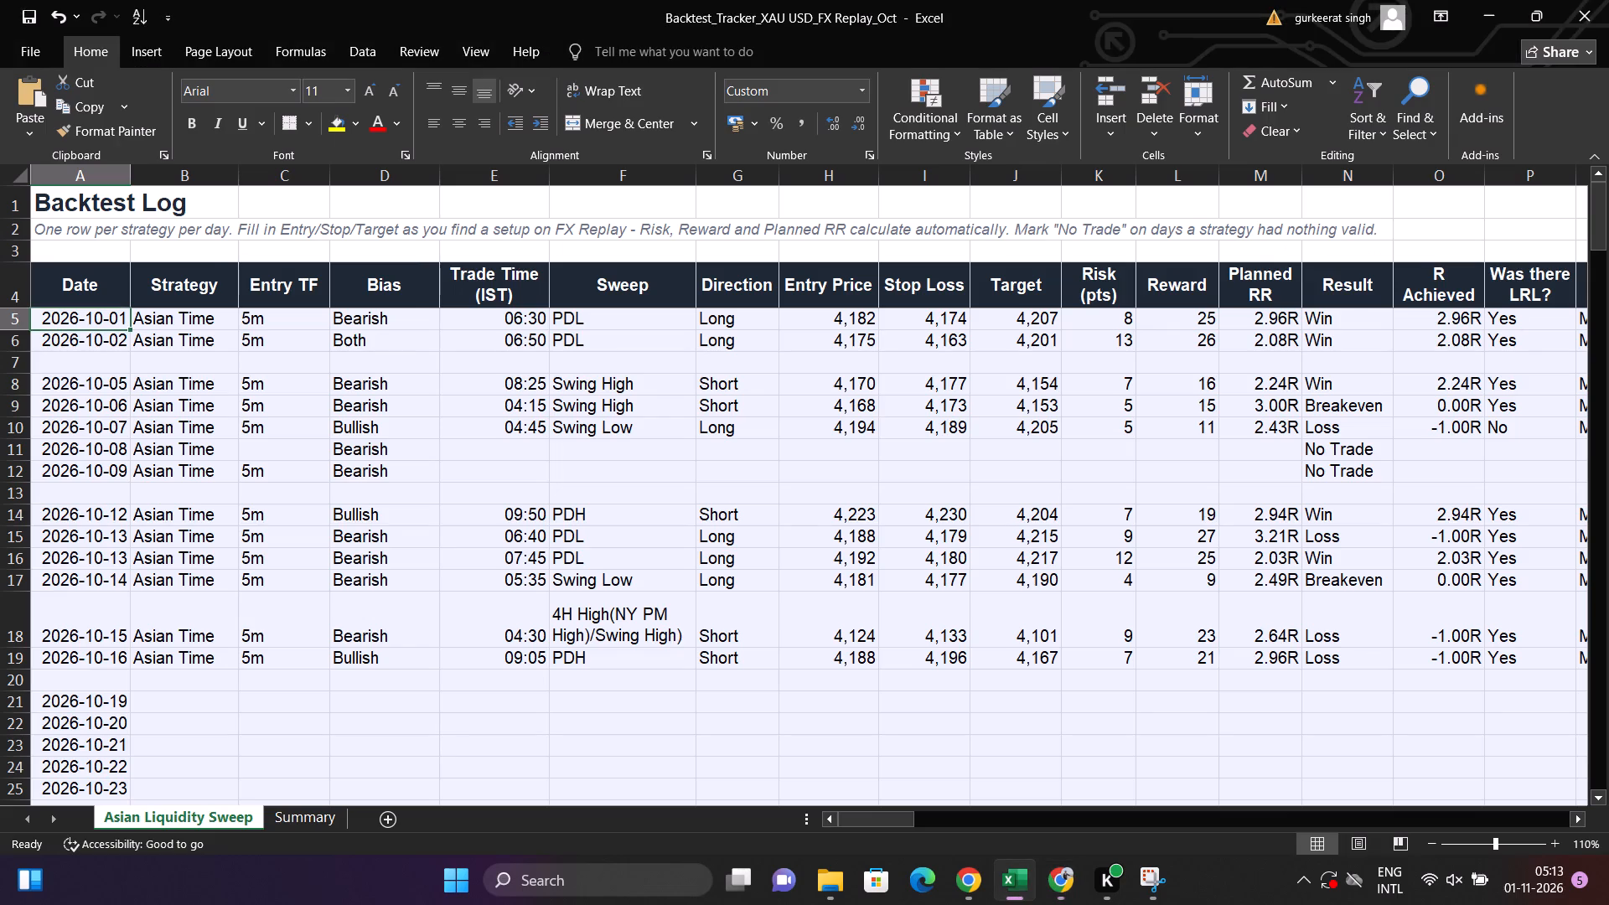
pyautogui.click(127, 660)
pyautogui.click(124, 705)
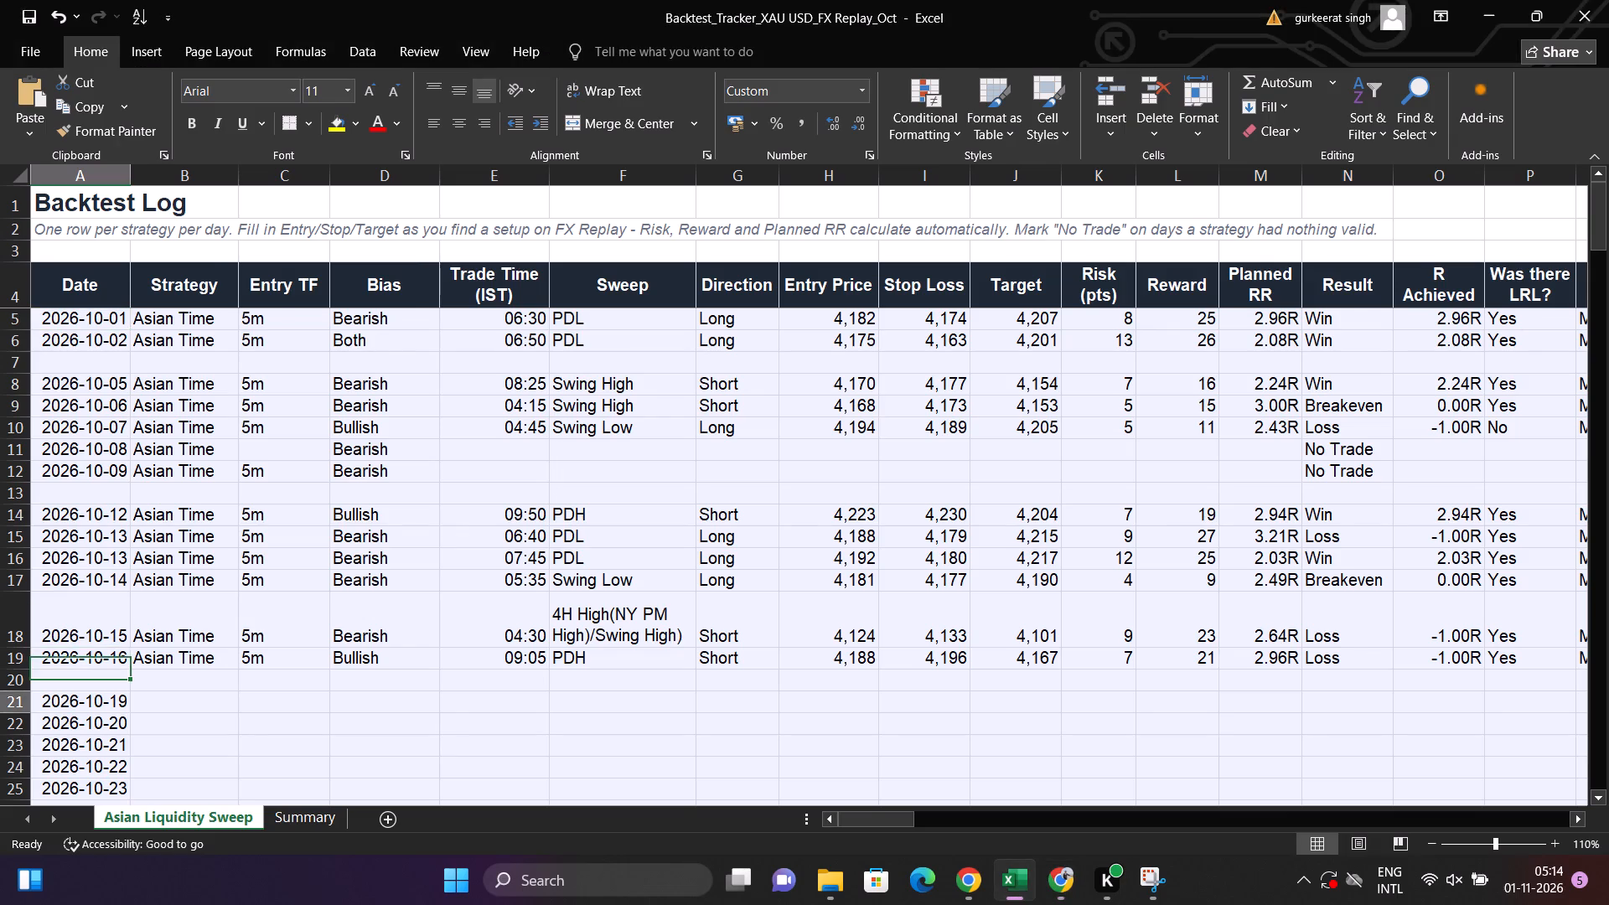
pyautogui.click(634, 697)
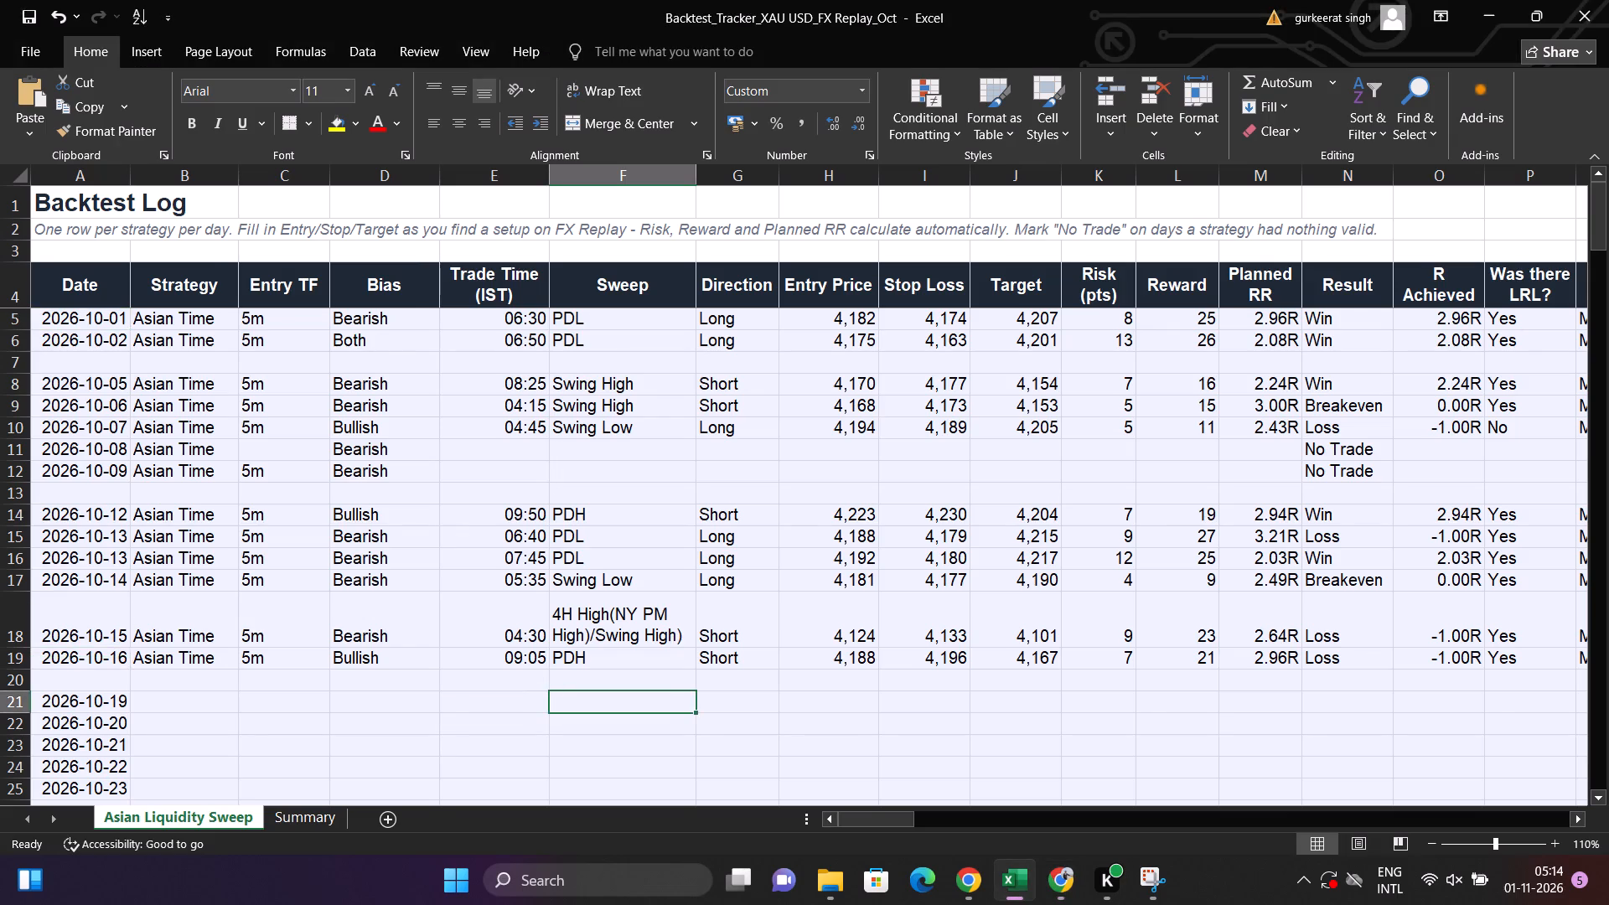
# Switch back to the chart screenshot in Snipping Tool and close it to return to the October 19 Notion page.
pyautogui.hotkey('alt', 'Tab')
pyautogui.hotkey('alt', 'Tab')
pyautogui.hotkey('alt', 'Tab')
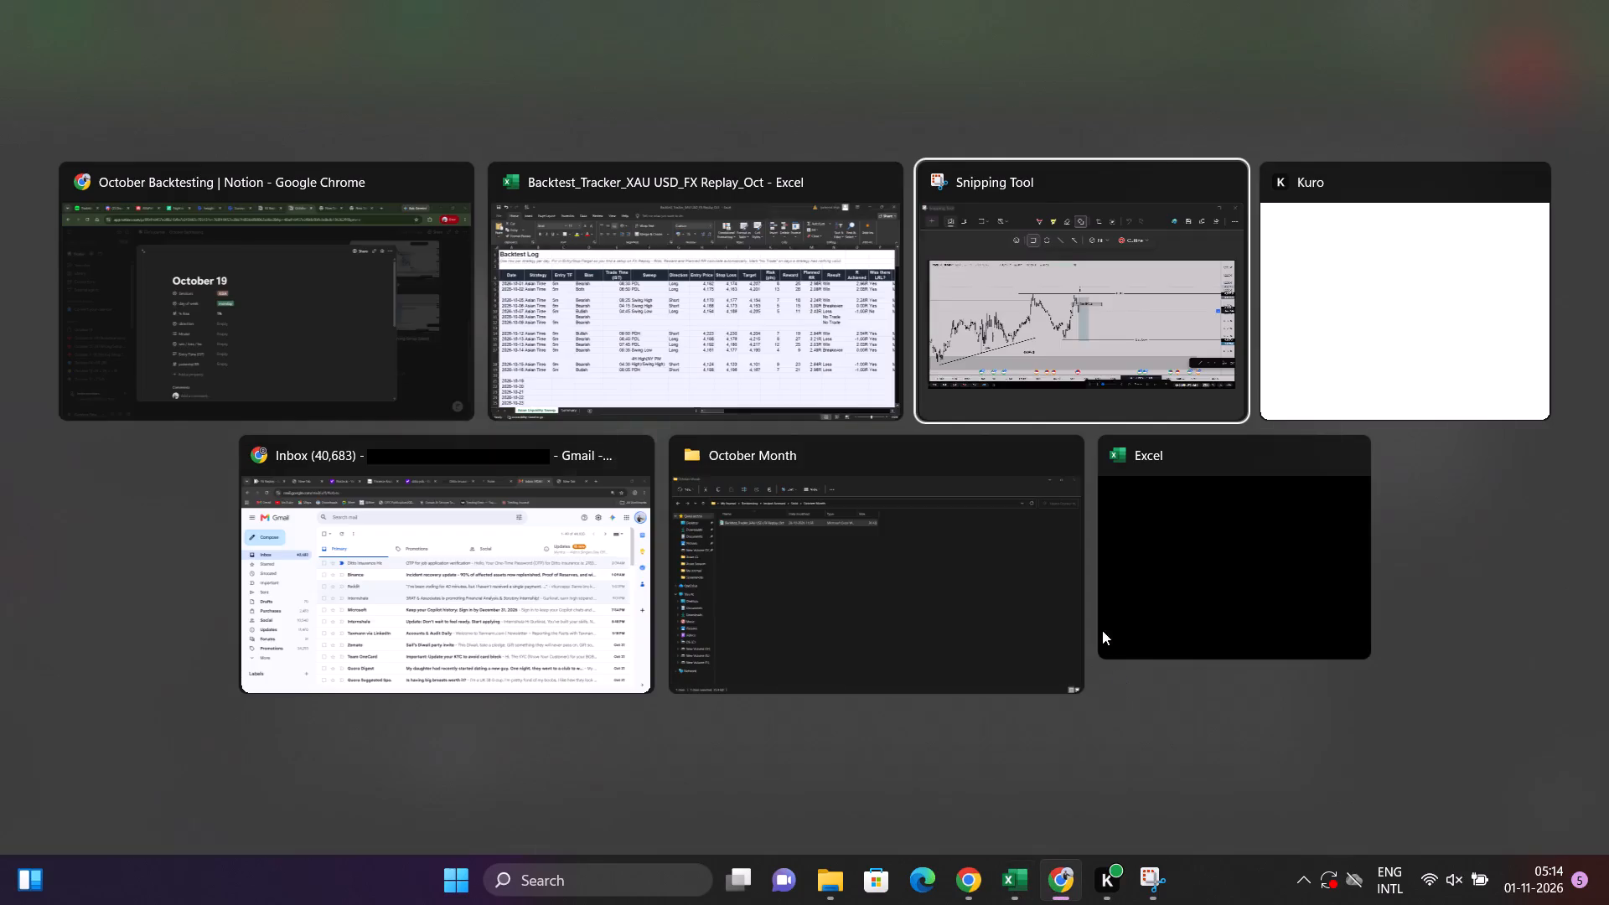
pyautogui.hotkey('alt', 'Tab')
pyautogui.hotkey('alt', 'Tab')
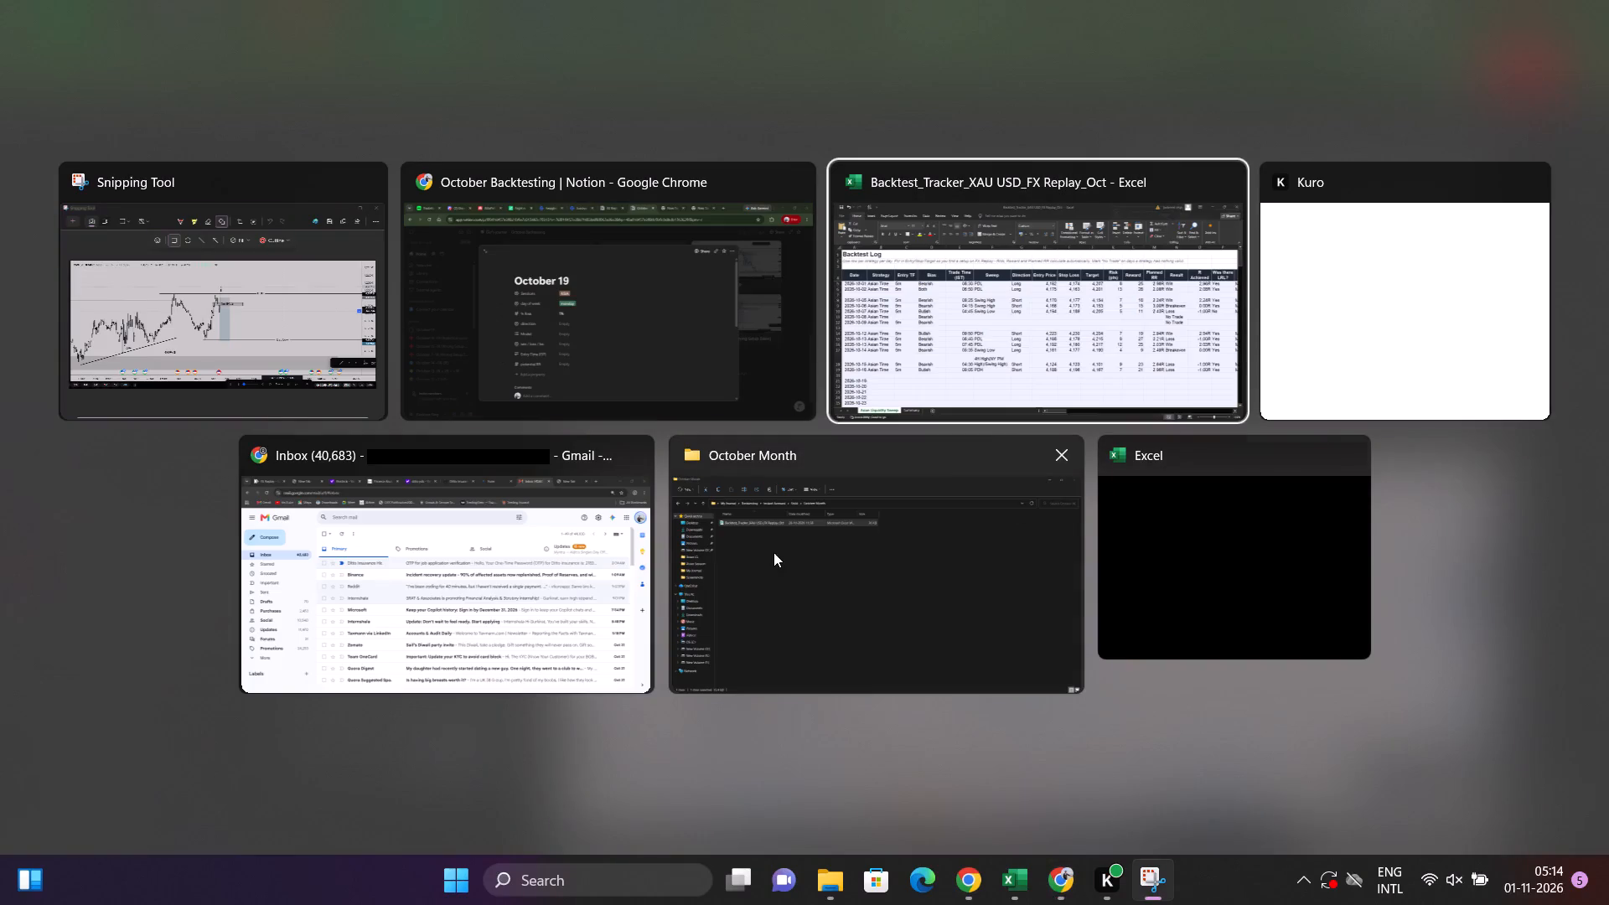
pyautogui.hotkey('alt', 'Tab')
pyautogui.keyDown('alt'); pyautogui.click(294, 357); pyautogui.keyUp('alt')
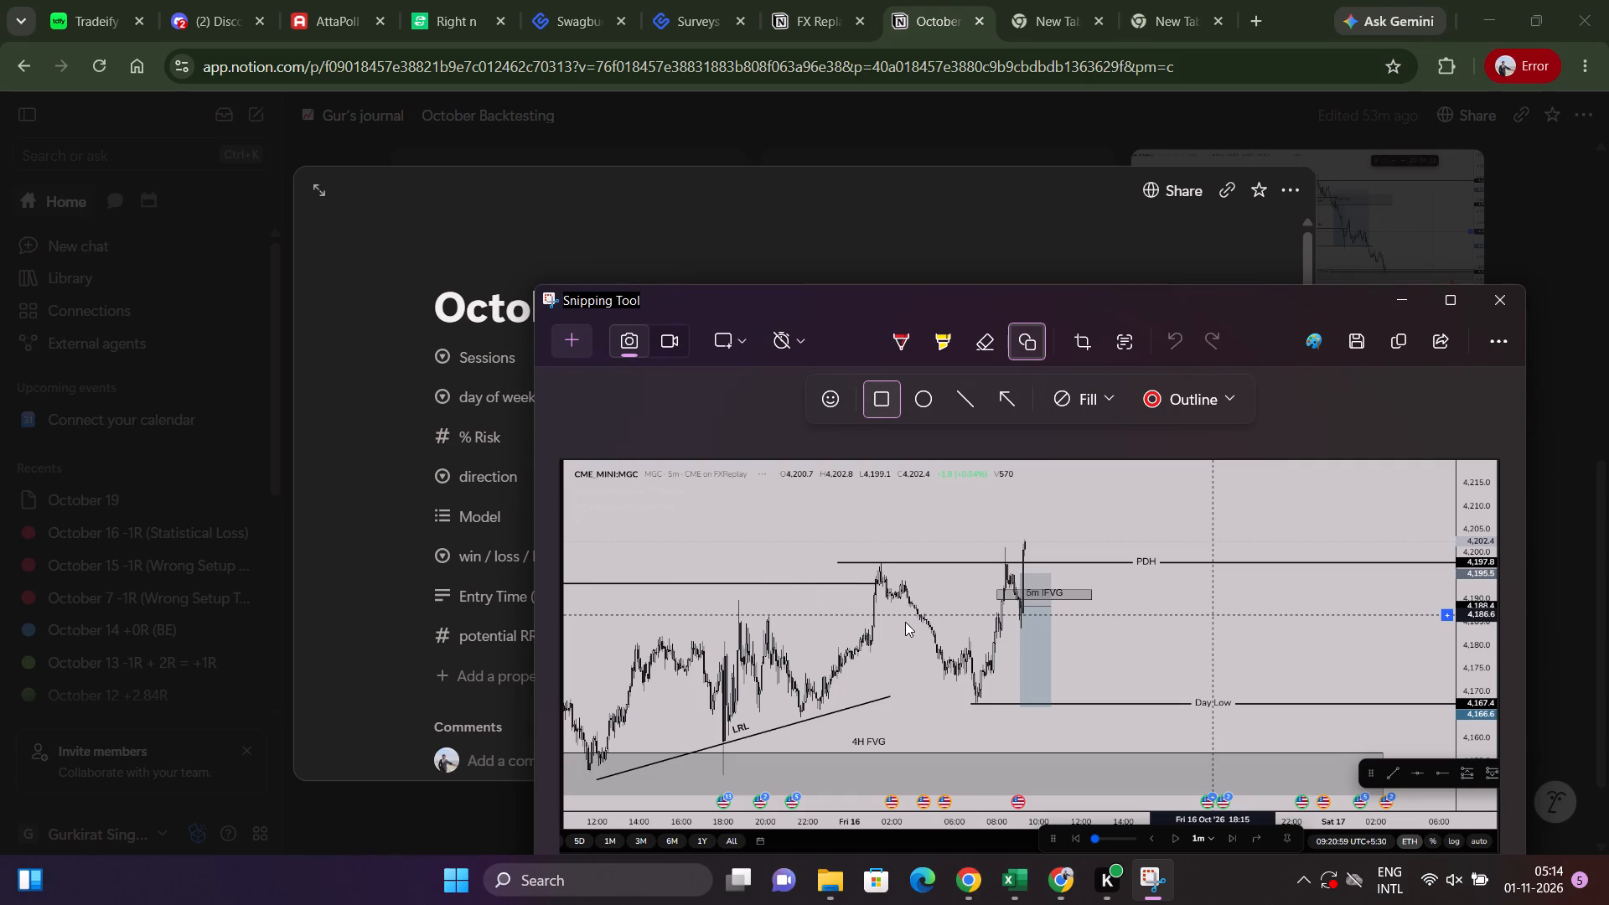
pyautogui.click(1503, 299)
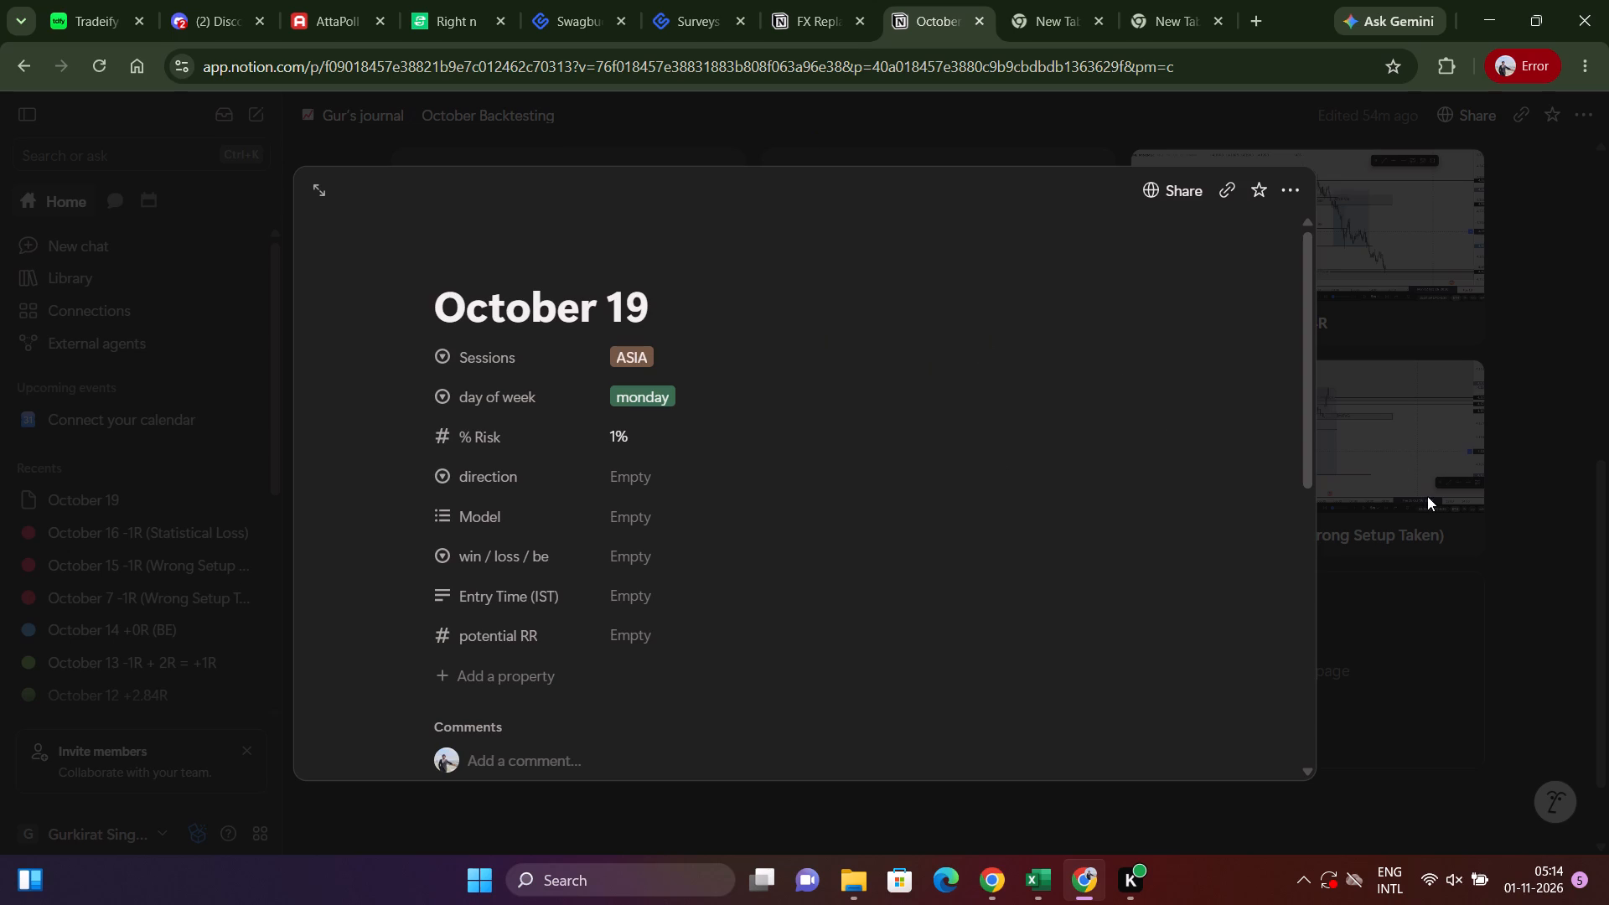
# Close the October 19 page and review the trade cards in the October Backtesting gallery.
pyautogui.click(1447, 678)
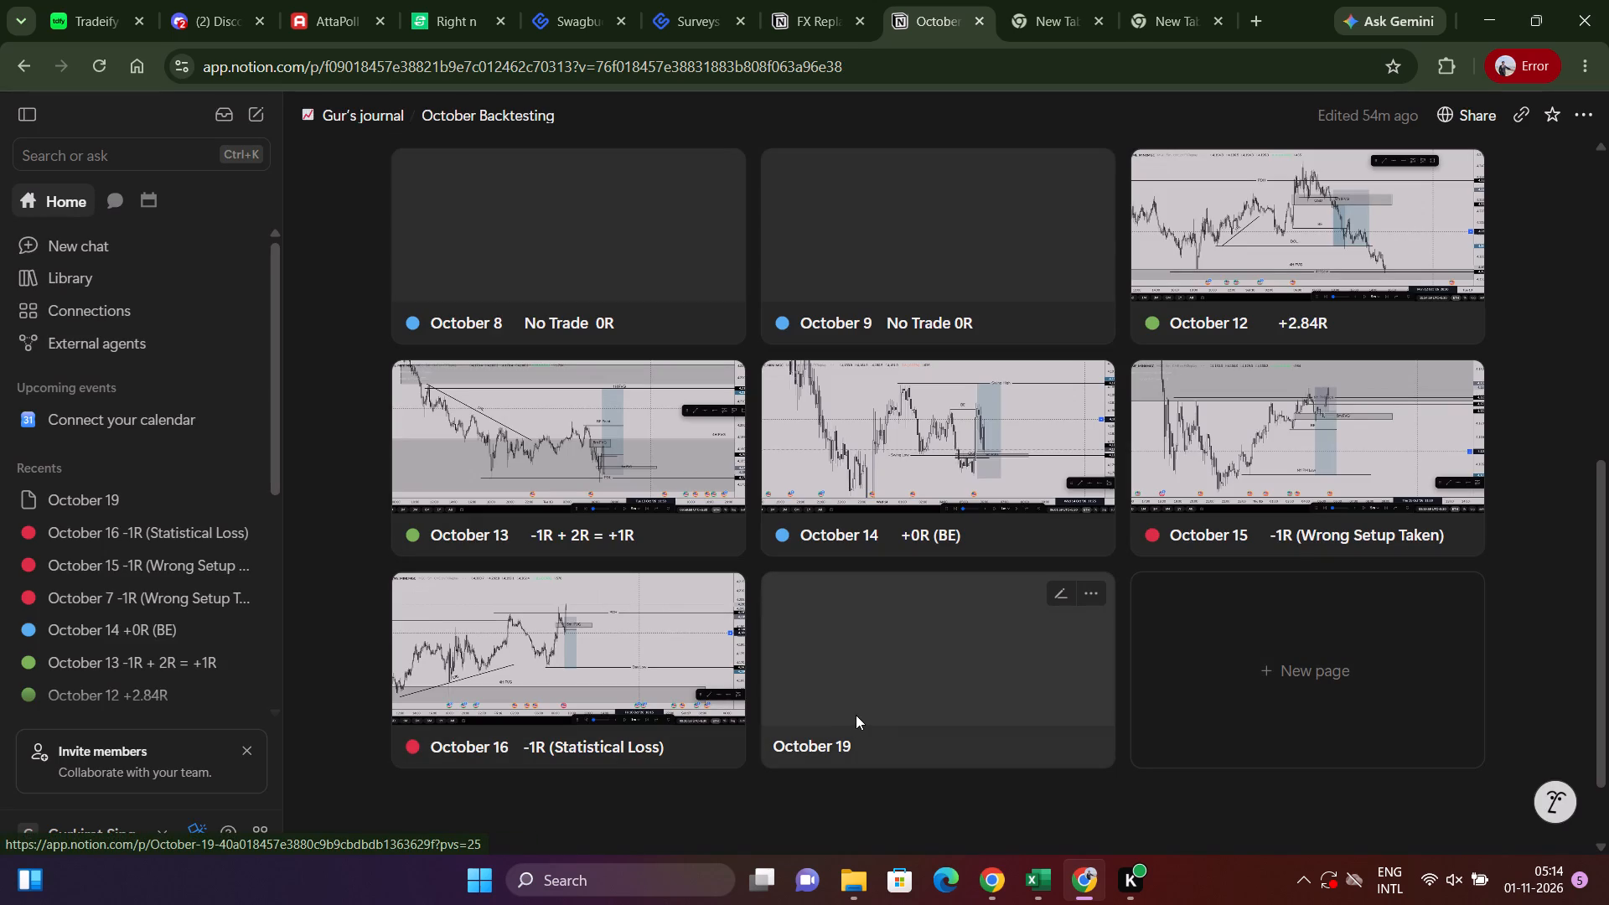
pyautogui.click(856, 715)
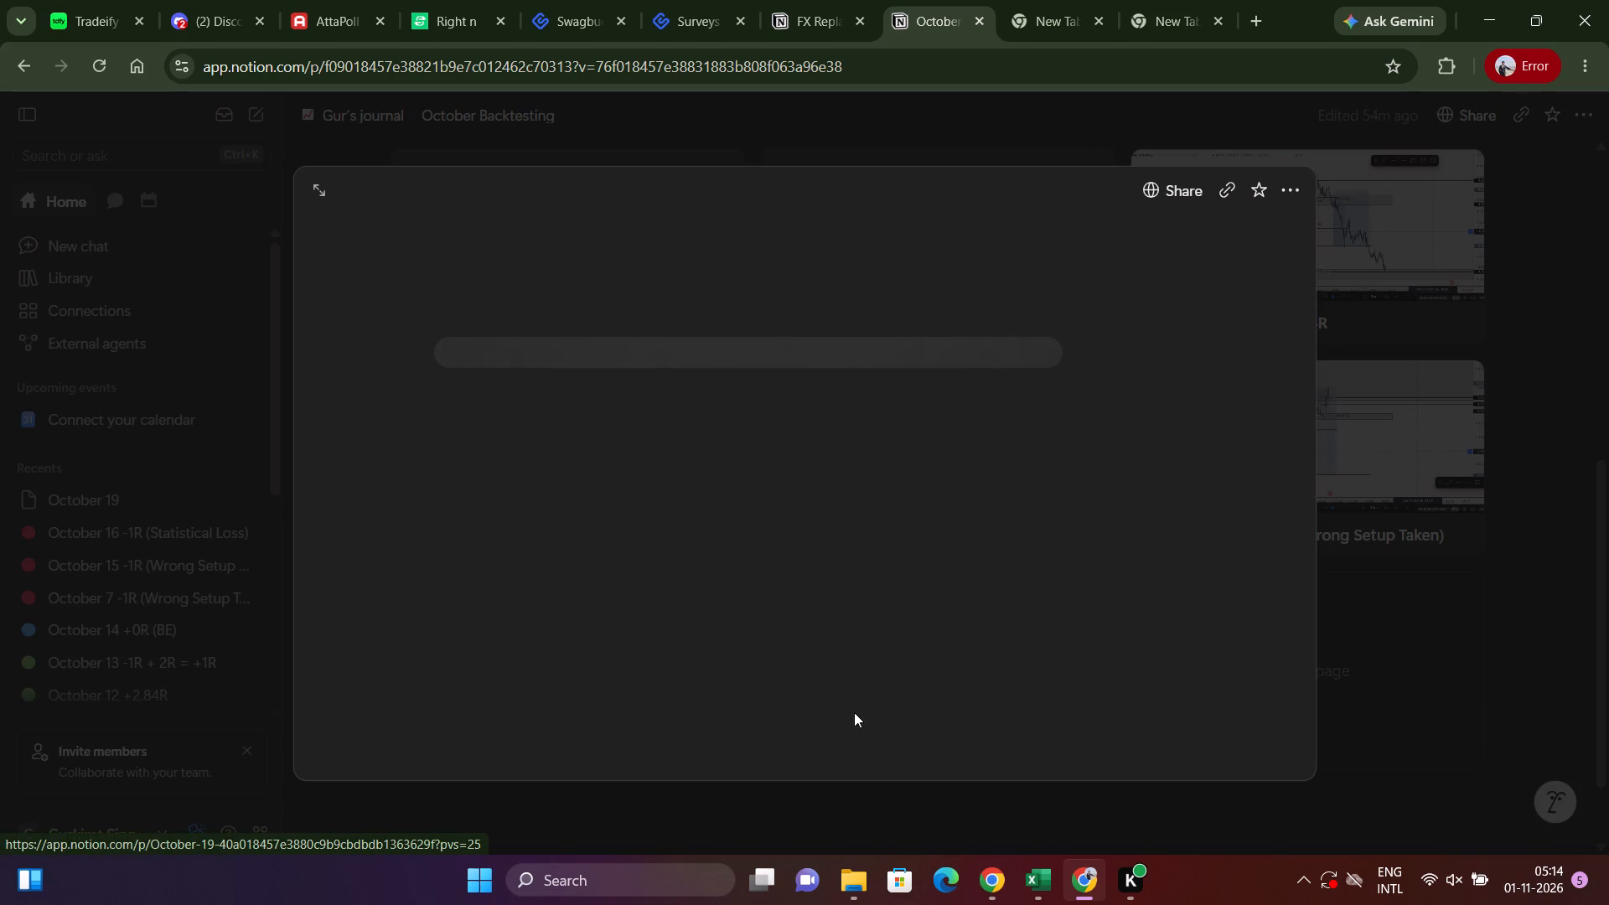
pyautogui.press('Escape')
pyautogui.scroll(1, 1291, 696)
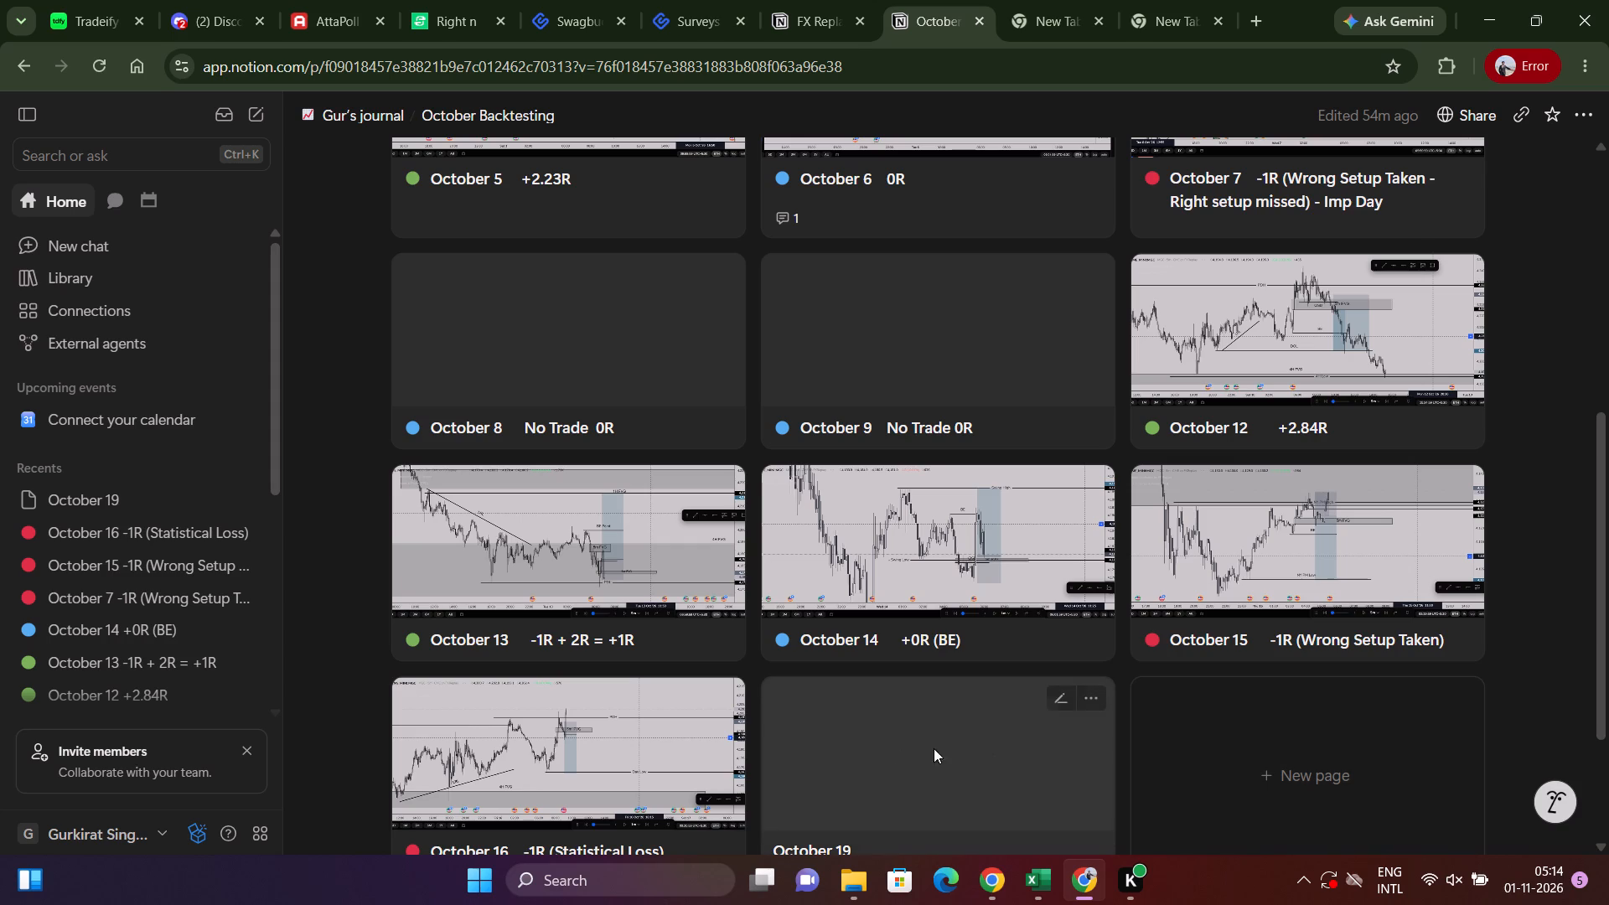
pyautogui.scroll(-2, 828, 656)
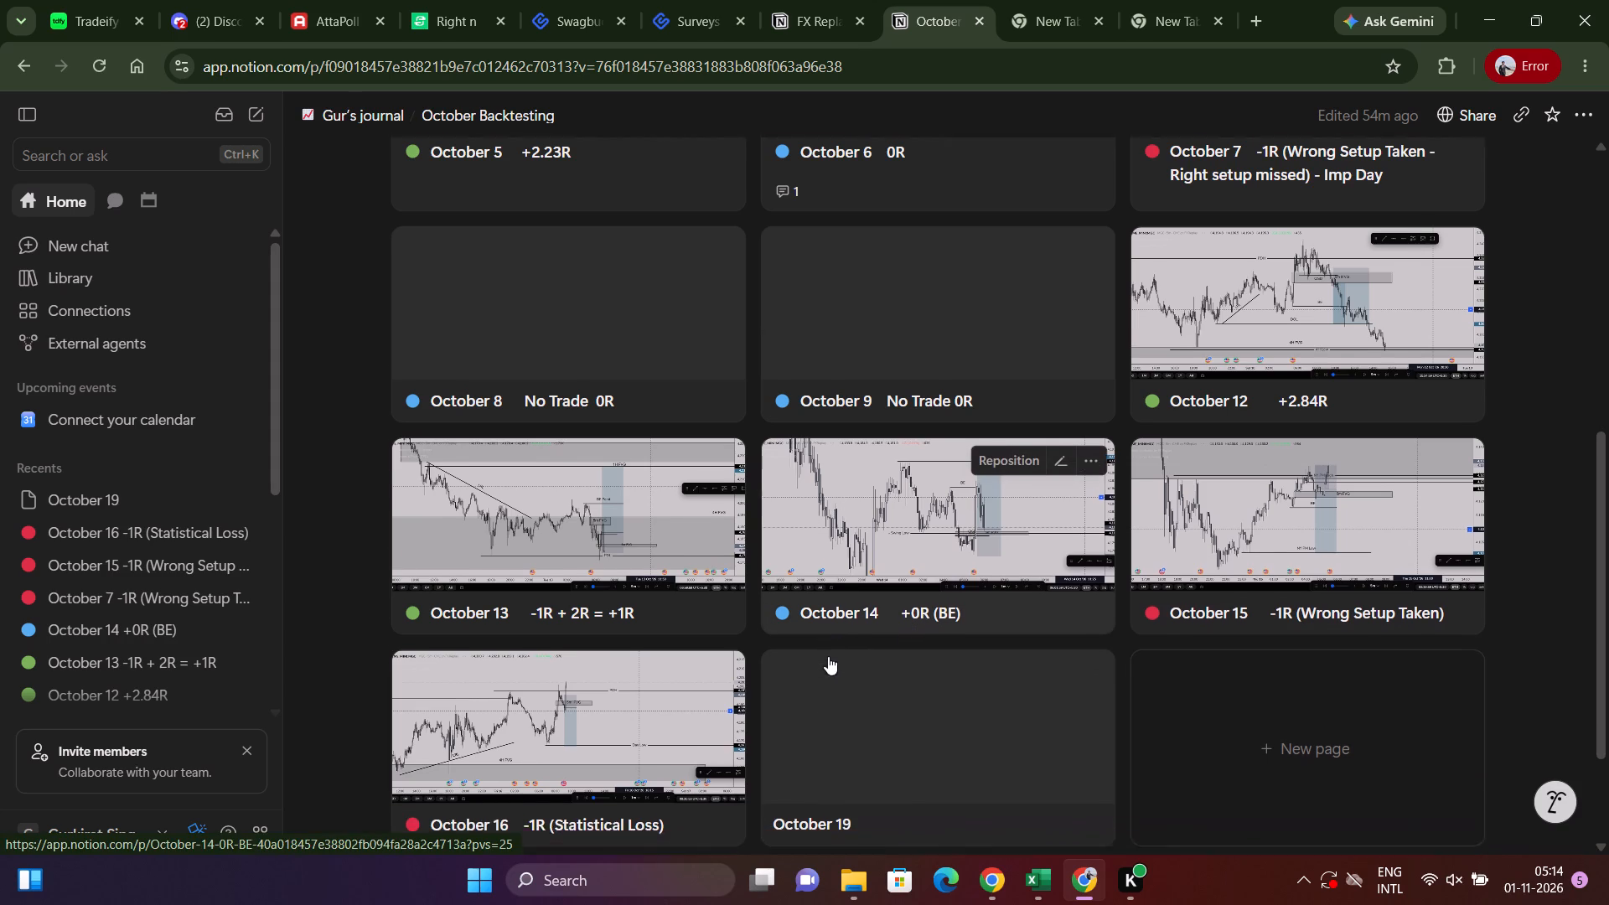
pyautogui.scroll(1, 828, 656)
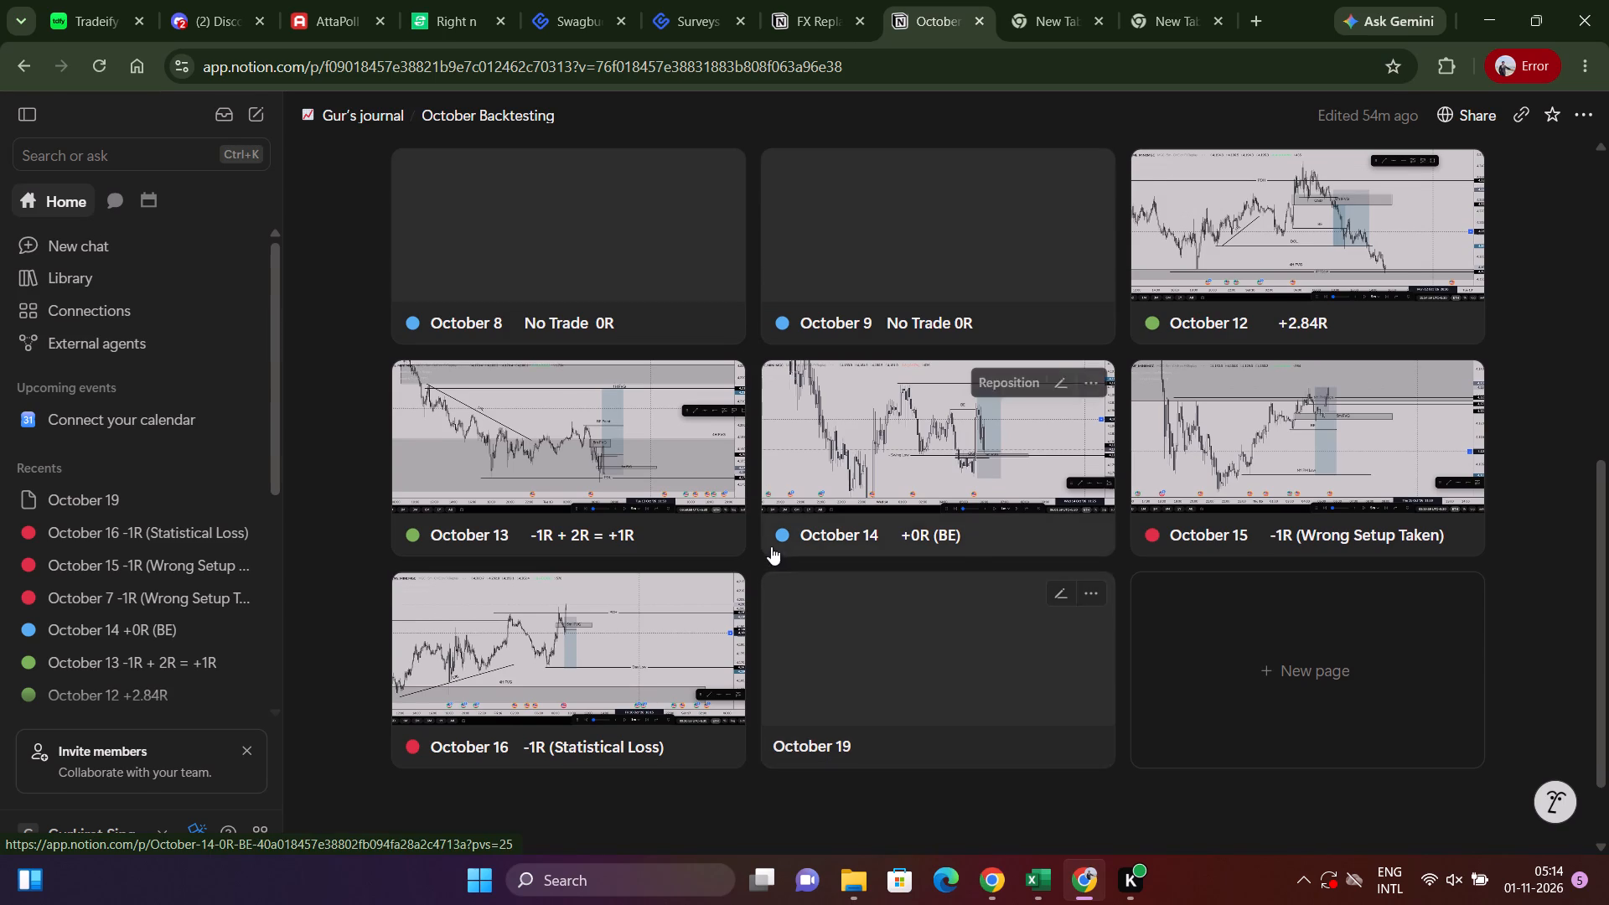
pyautogui.scroll(6, 990, 543)
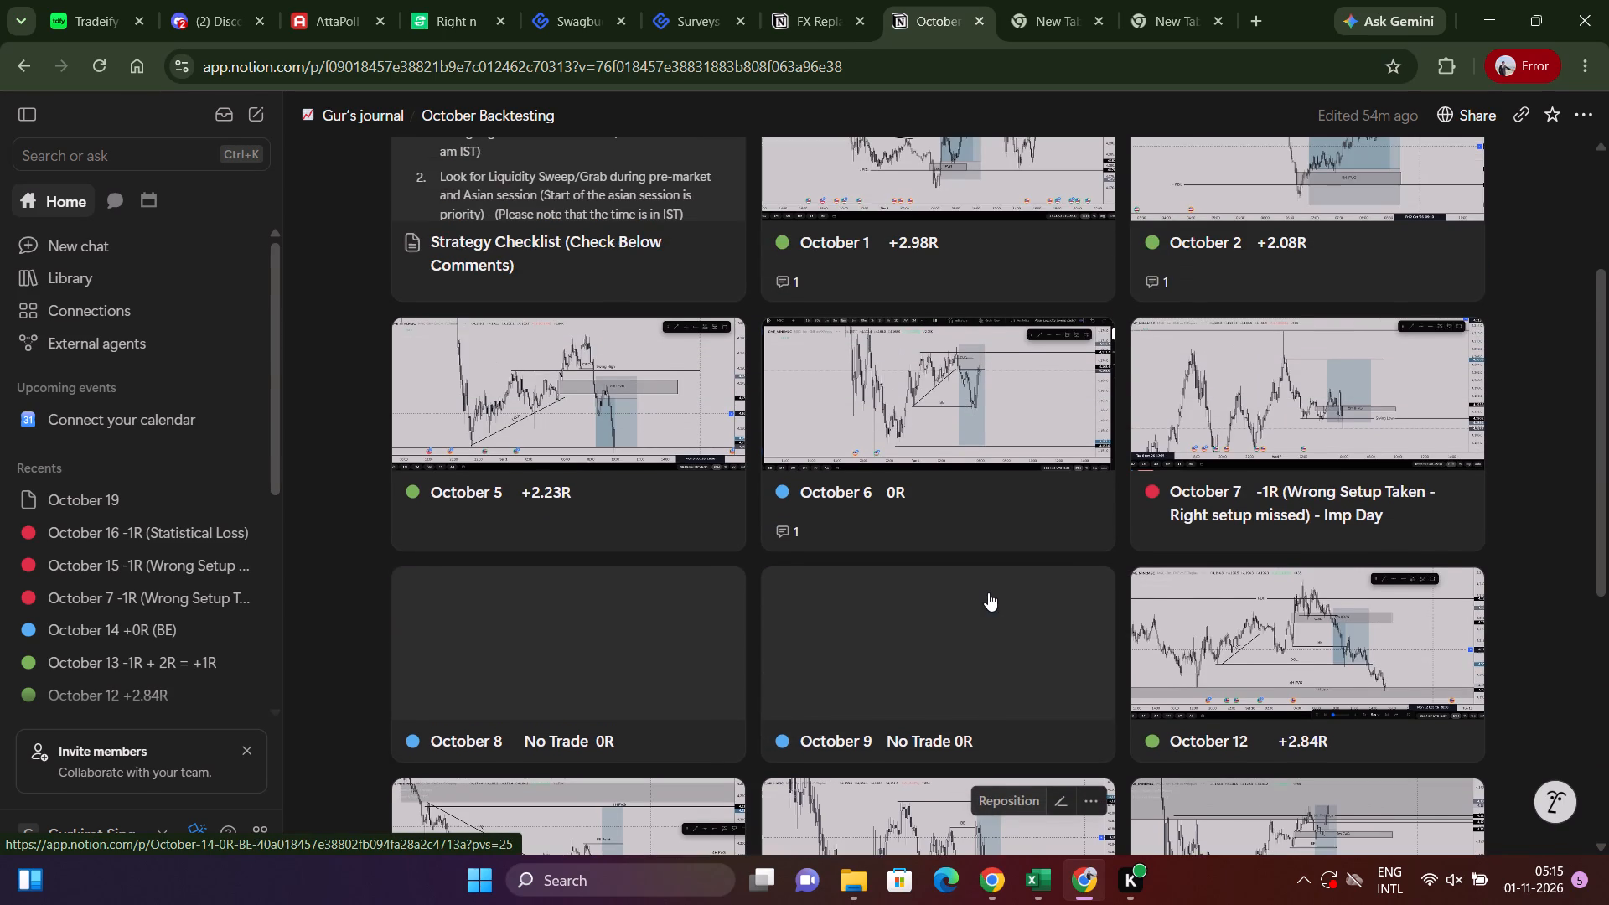
# Switch to the Excel backtest tracker and select the R Achieved column from the 2026-10-01 row to the 2026-10-19 row to check the results.
pyautogui.hotkey('alt', 'Tab')
pyautogui.keyDown('alt'); pyautogui.click(927, 376); pyautogui.keyUp('alt')
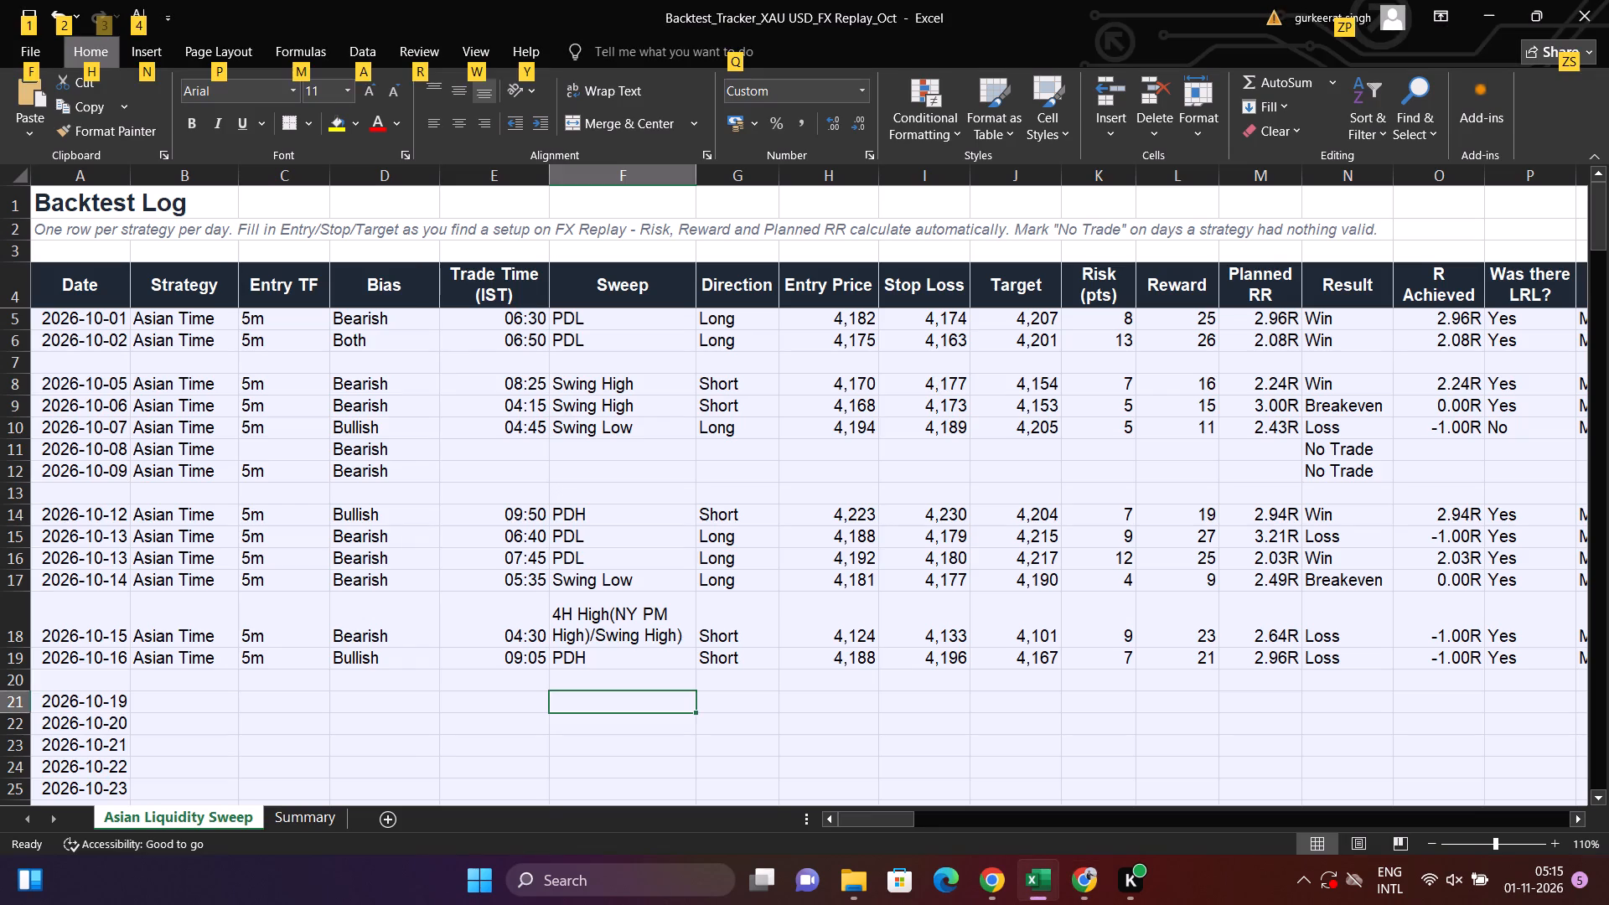
pyautogui.scroll(3, 1263, 507)
pyautogui.click(1441, 328)
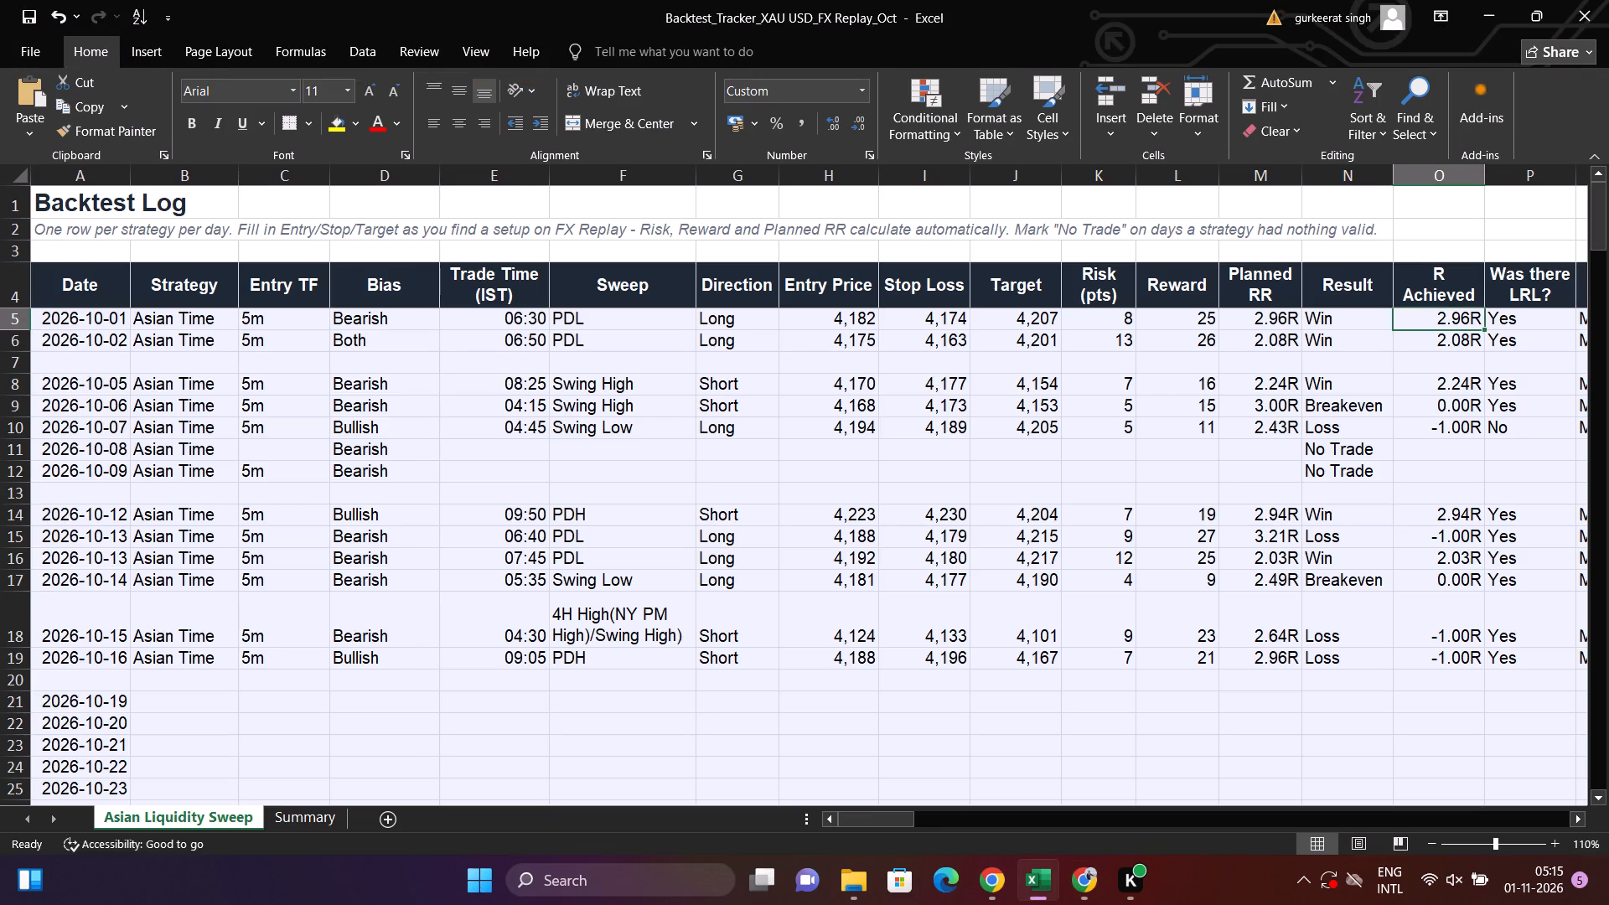
pyautogui.moveTo(1442, 711); pyautogui.dragTo(1464, 321)
# Set the Strategy for the 2026-10-19 row of the Backtest Log to Asian Time.
pyautogui.click(167, 690)
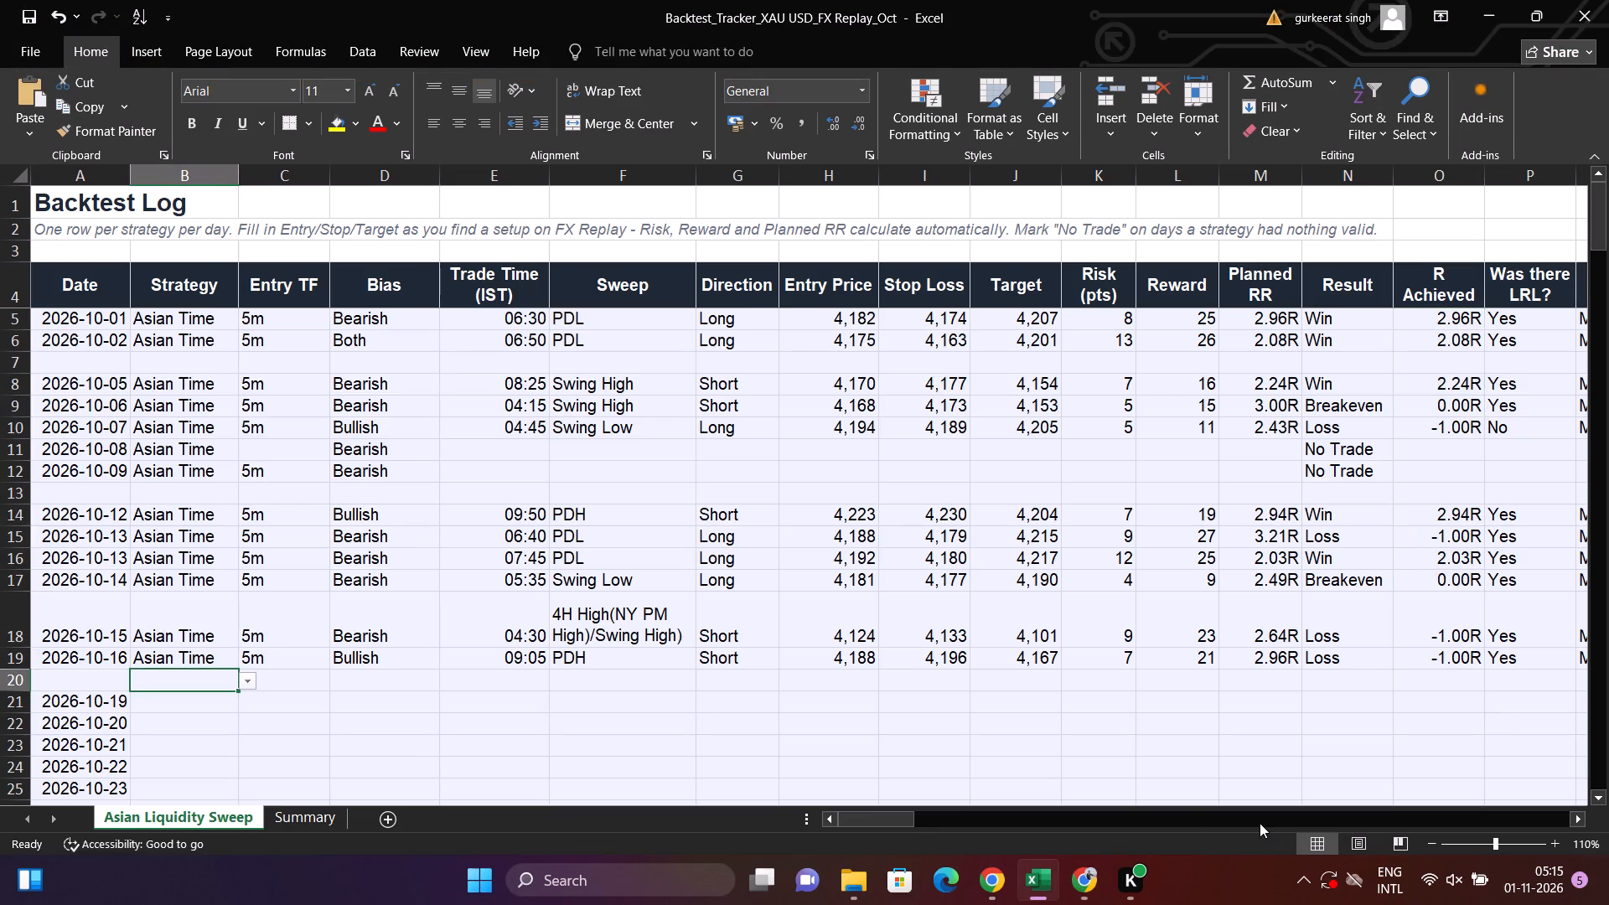
pyautogui.press('Down')
pyautogui.hotkey('alt', 'Down')
pyautogui.press('Down')
pyautogui.press('Up')
pyautogui.press('Return')
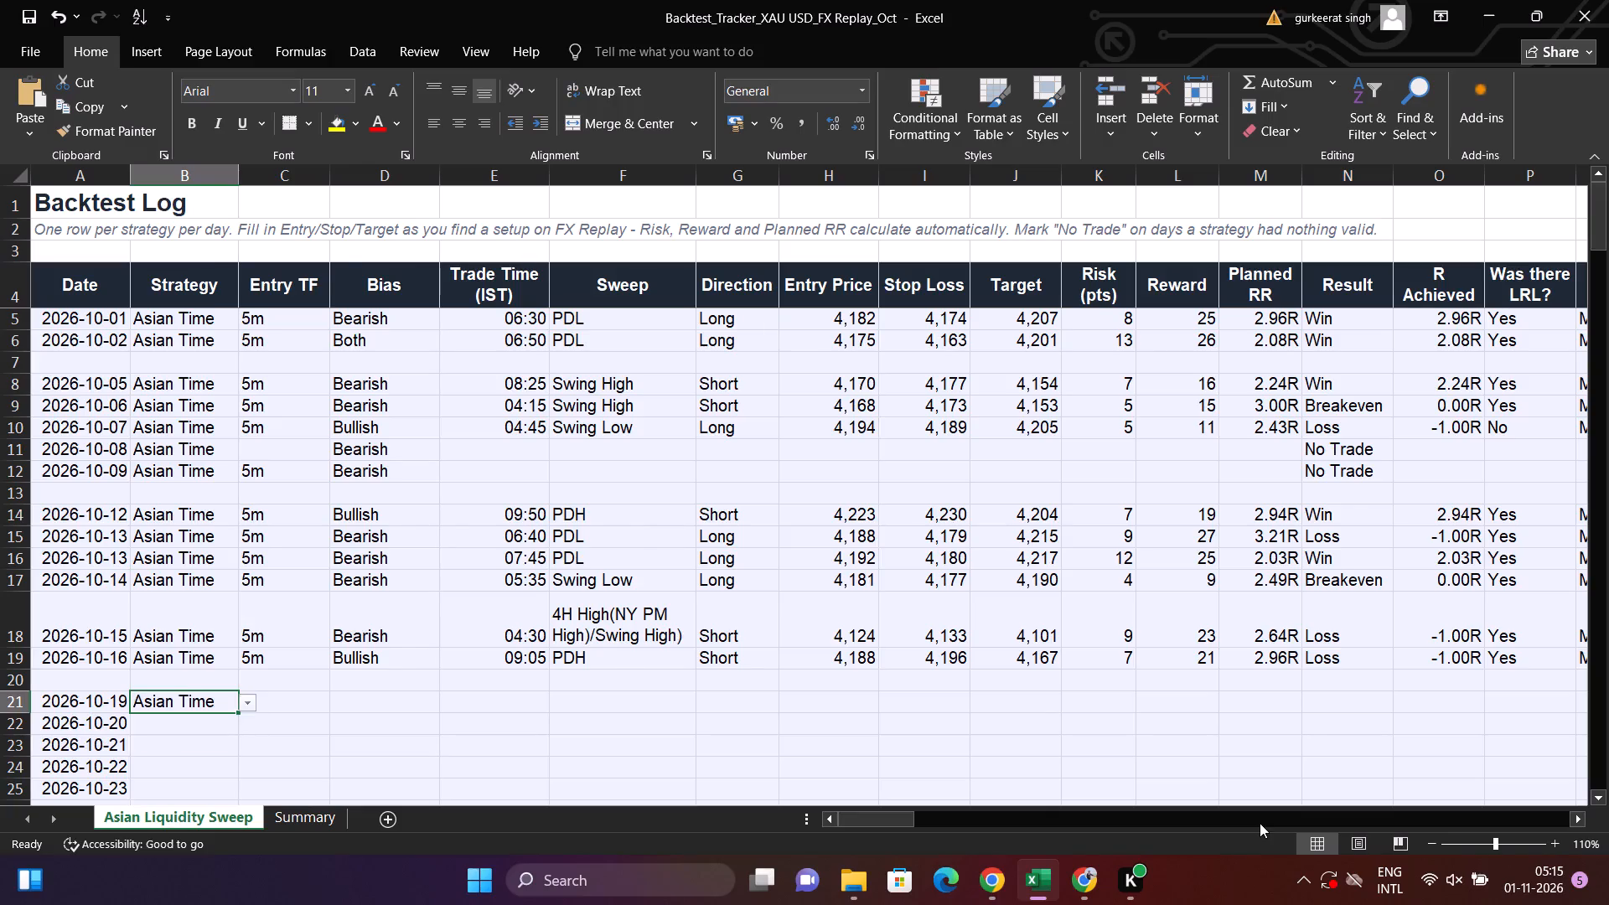
# Open the October 19 page in Notion's October Backtesting gallery to check its trade details, and switch back to the Excel backtest tracker.
pyautogui.hotkey('alt', 'Tab')
pyautogui.hotkey('alt', 'Right')
pyautogui.hotkey('alt', 'Left')
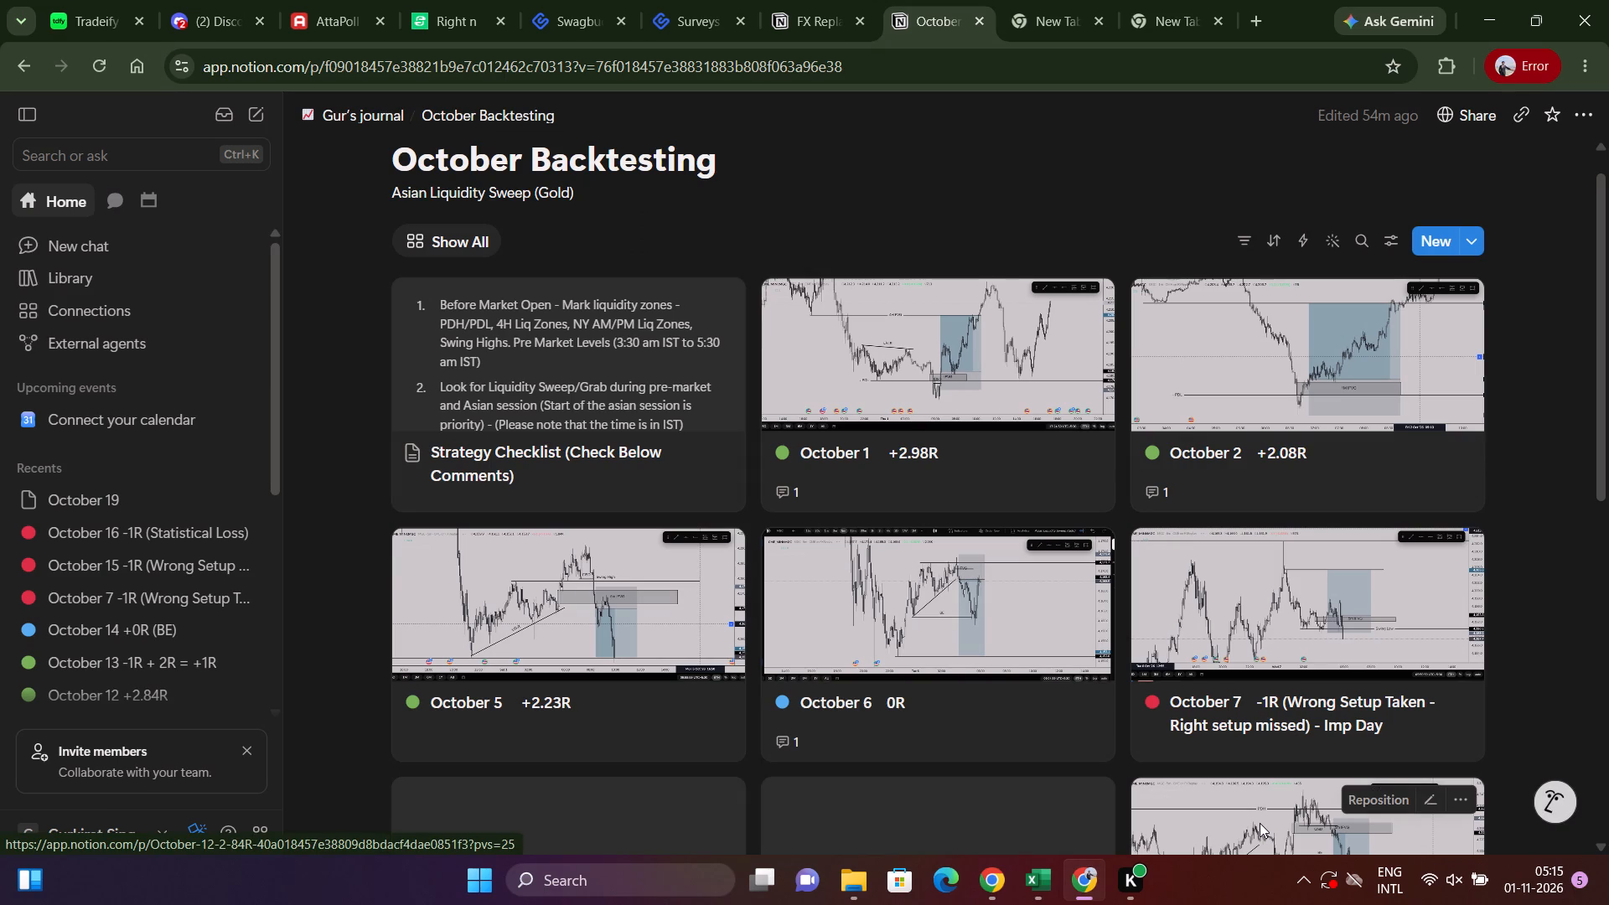
pyautogui.scroll(-1, 1192, 624)
pyautogui.scroll(-2, 867, 625)
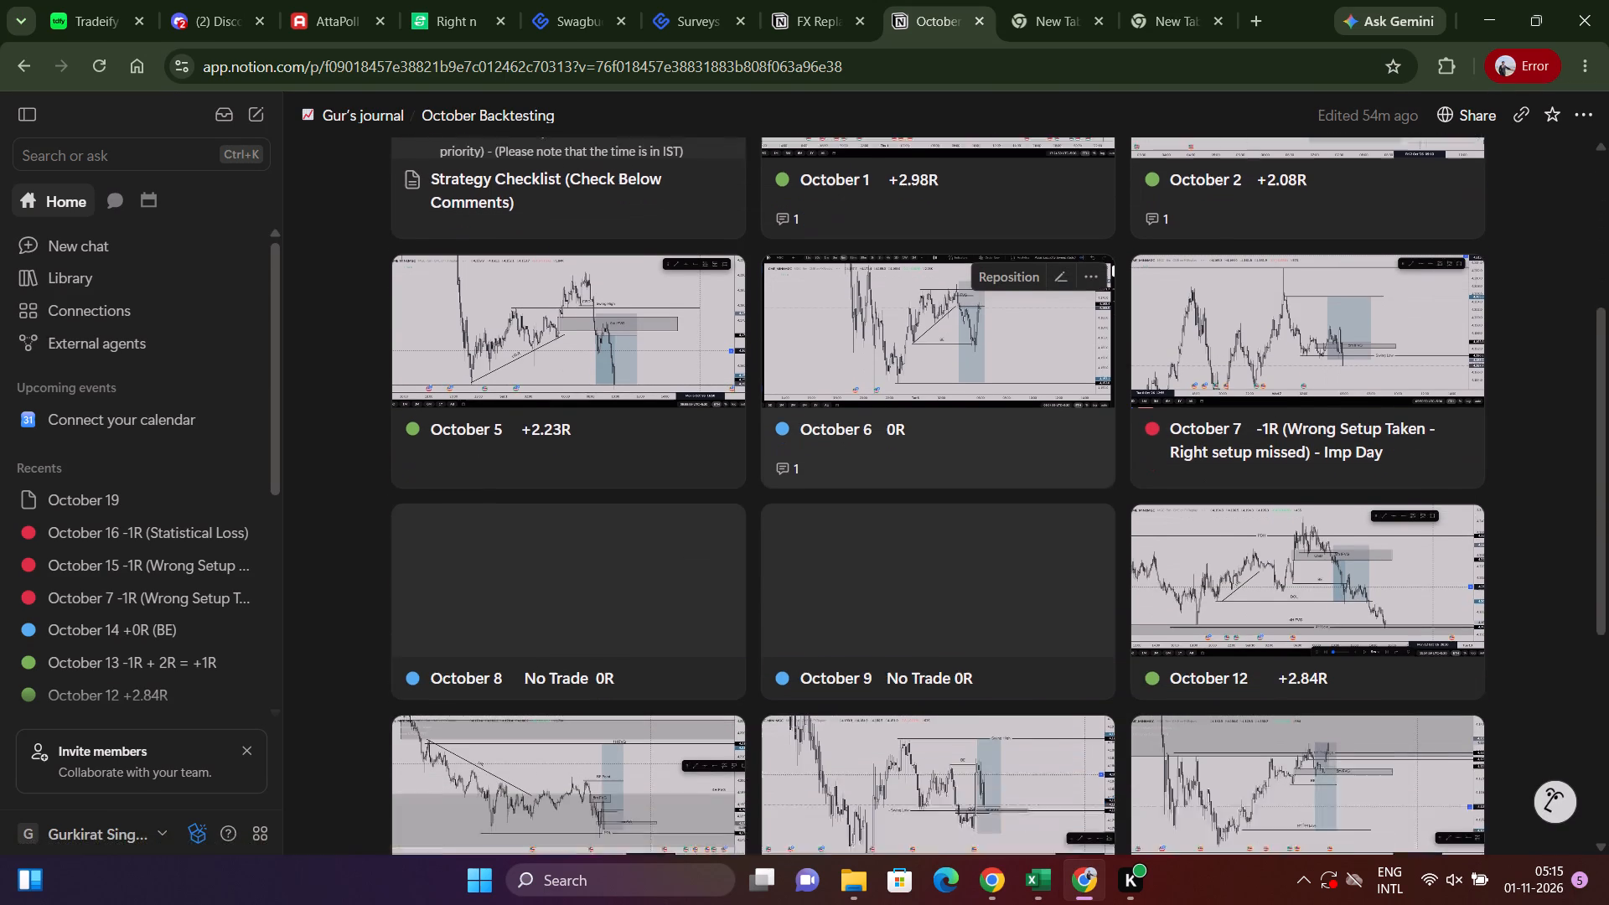
pyautogui.scroll(-2, 868, 625)
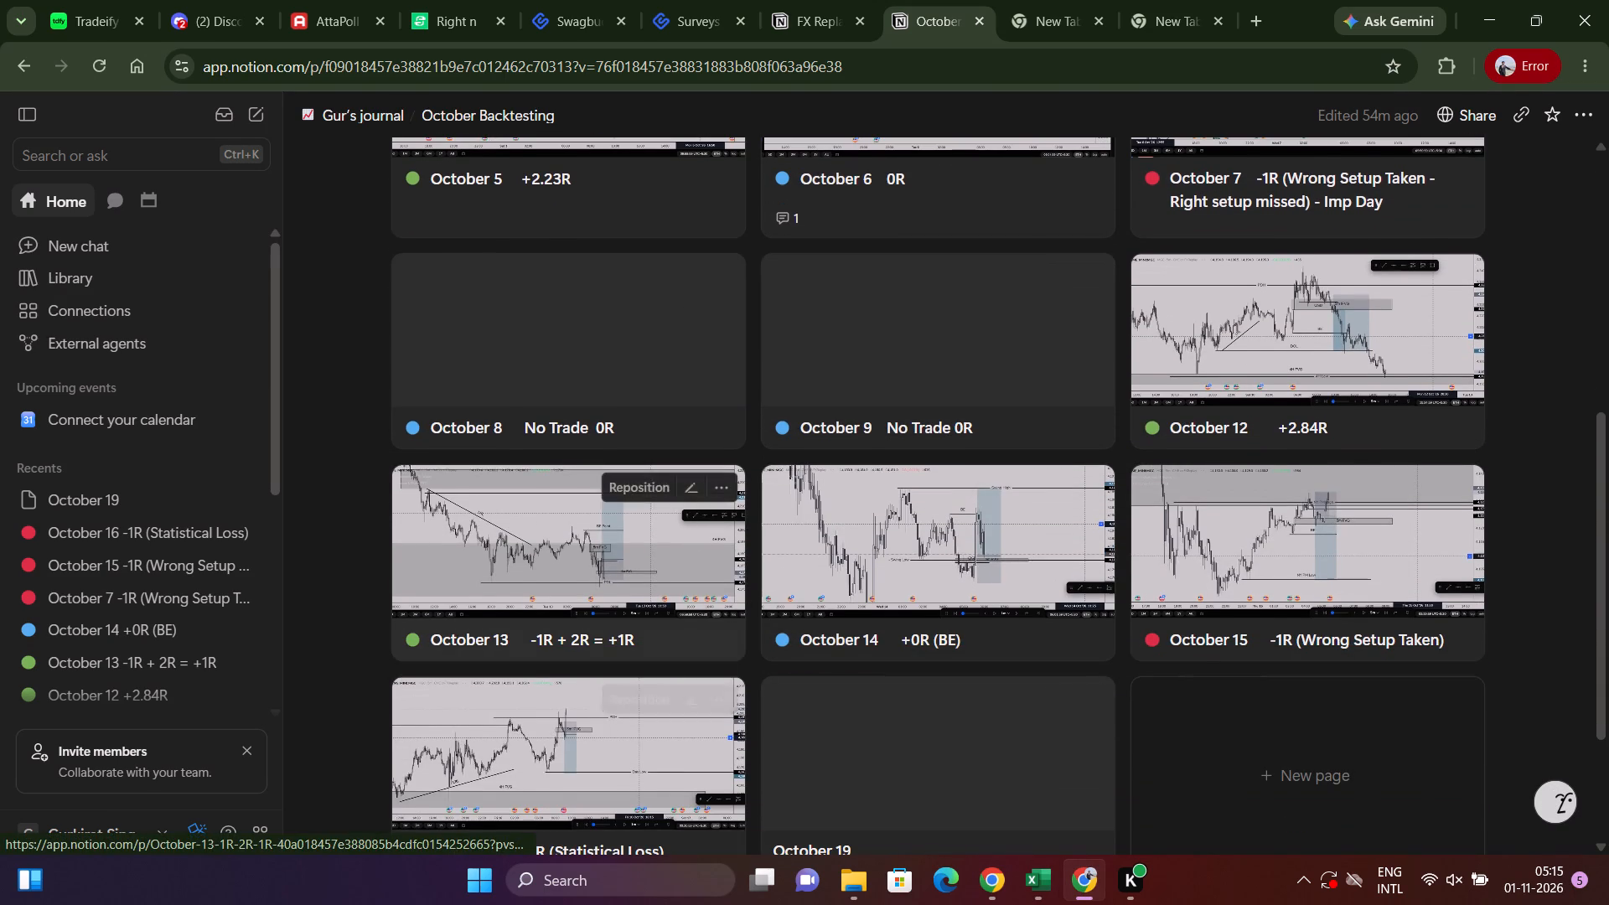
pyautogui.scroll(-1, 749, 596)
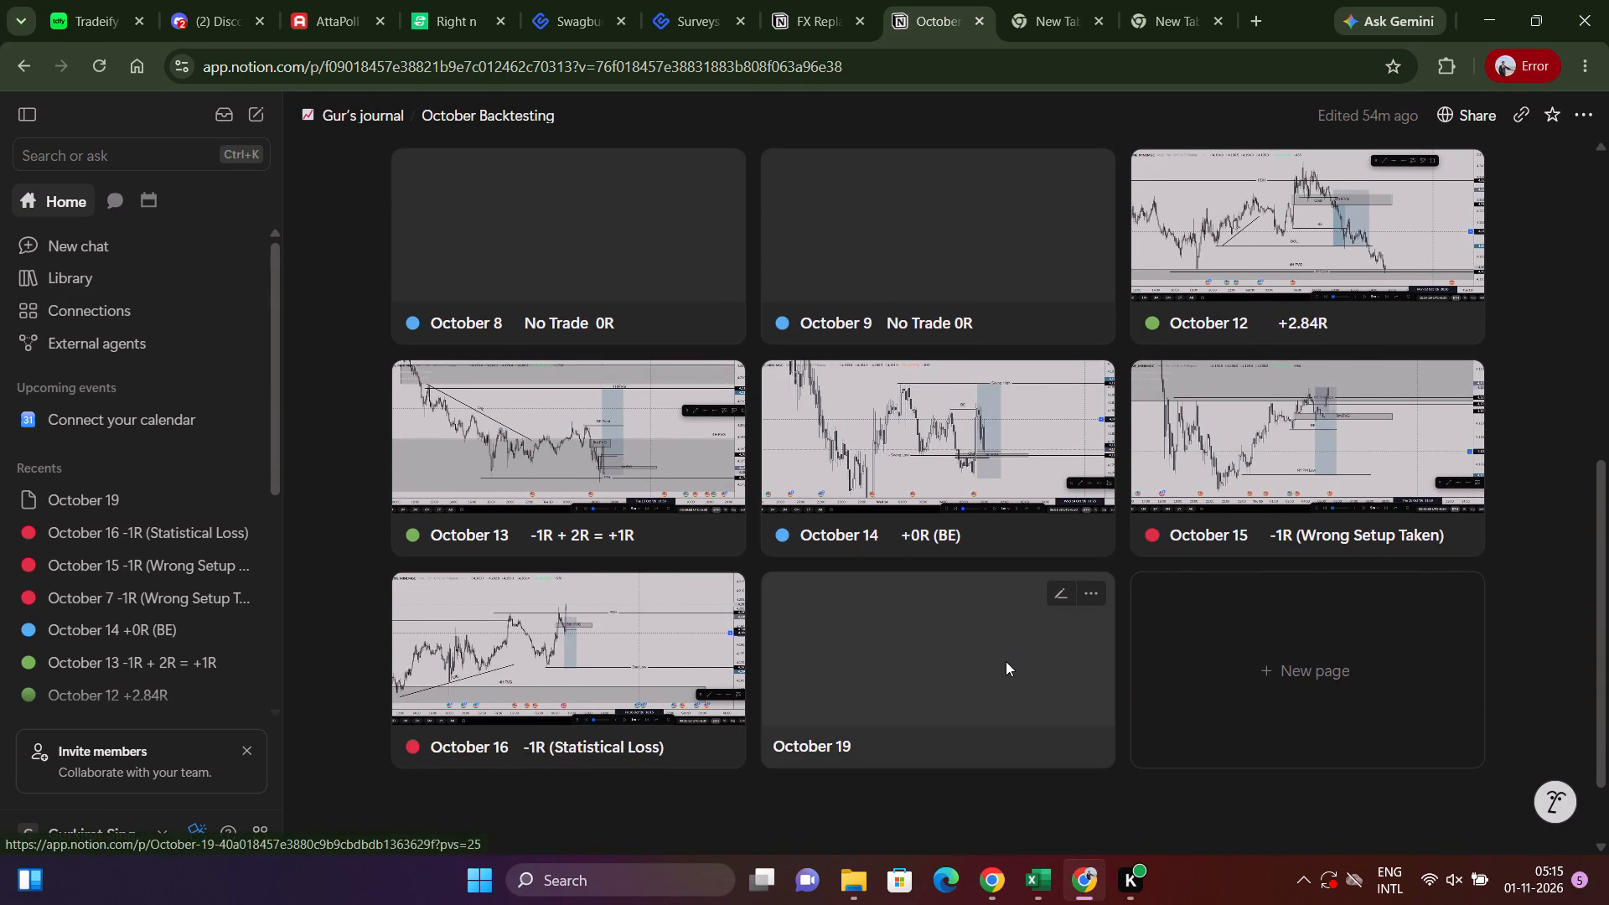
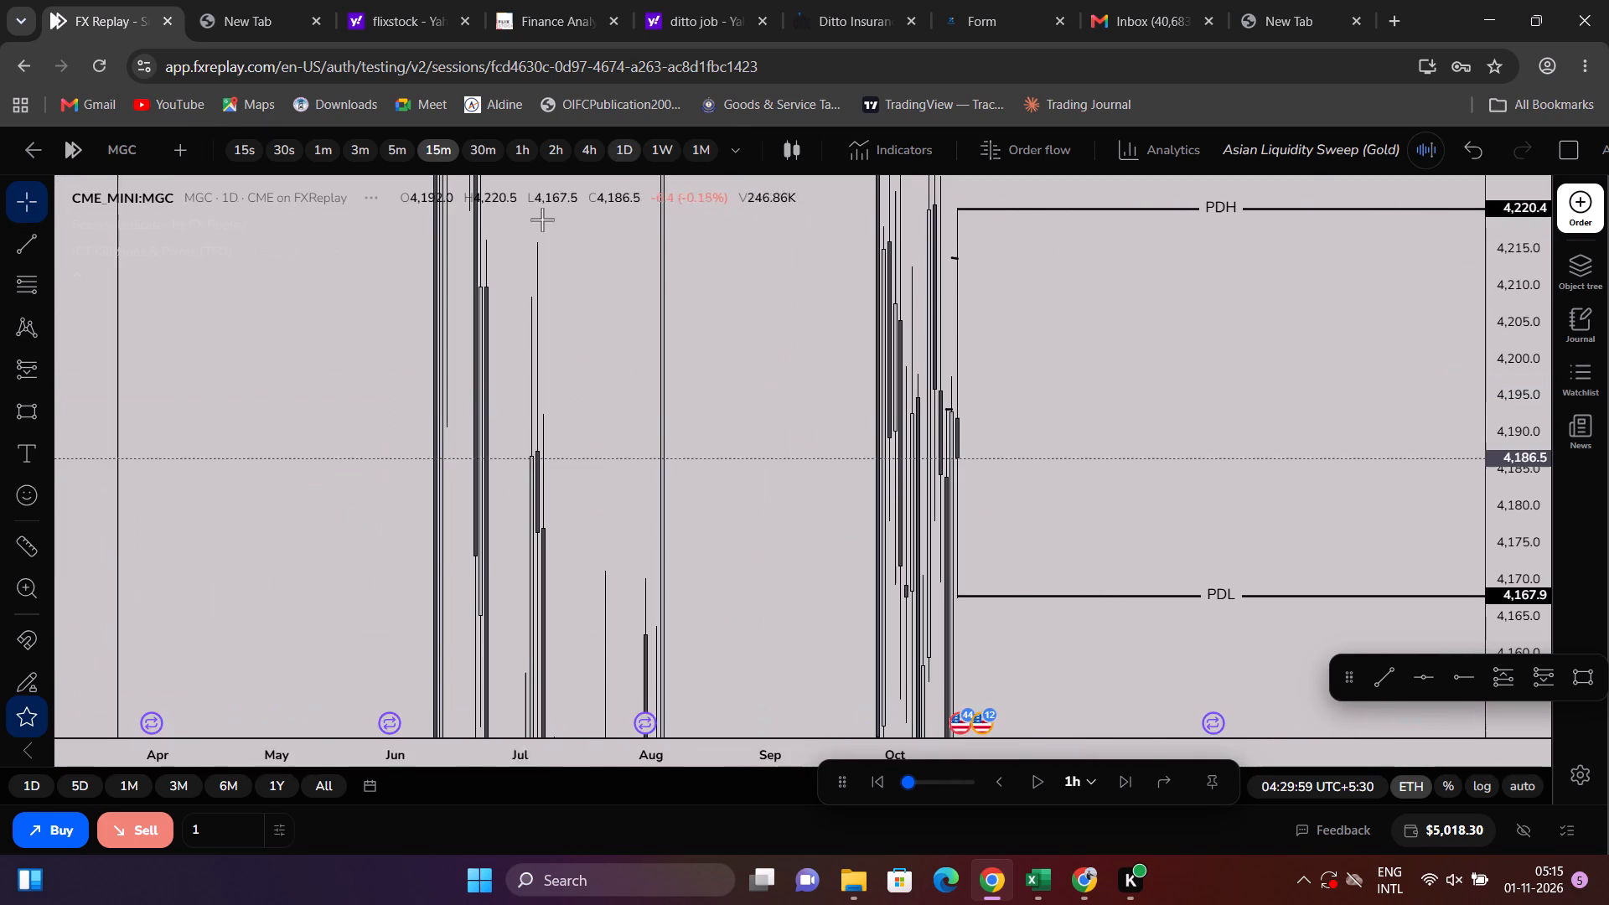
# Examine the daily MGC candles around the PDH, PDL and Daily DOL levels to judge the bias for October 19.
pyautogui.scroll(19, 1057, 454)
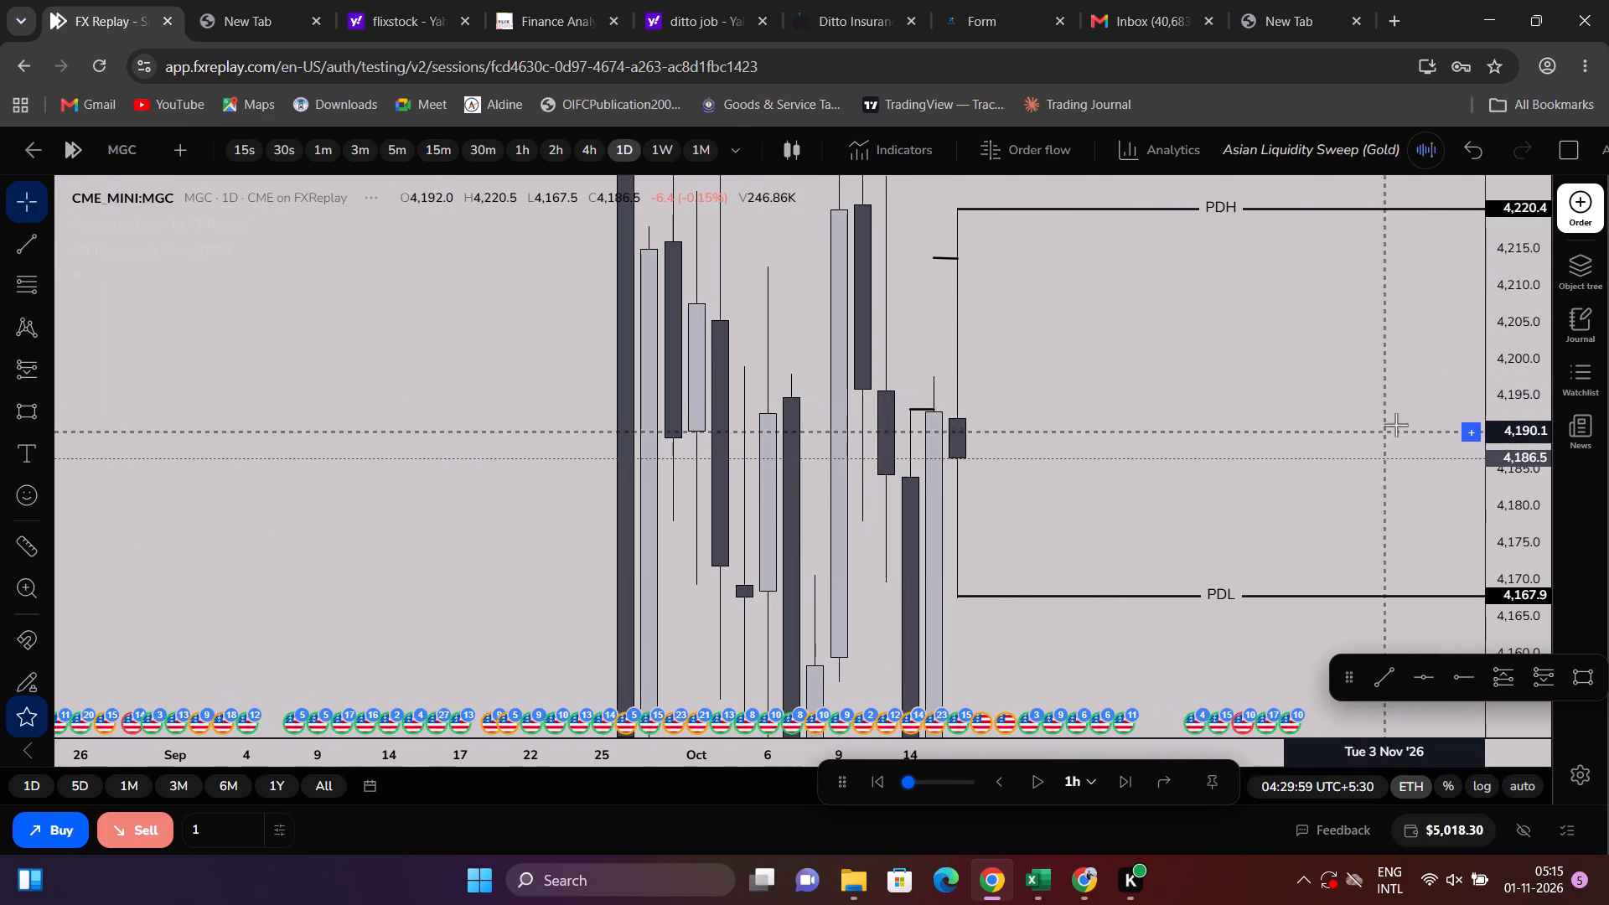
pyautogui.moveTo(1508, 393); pyautogui.dragTo(1443, 579)
pyautogui.scroll(-5, 1259, 515)
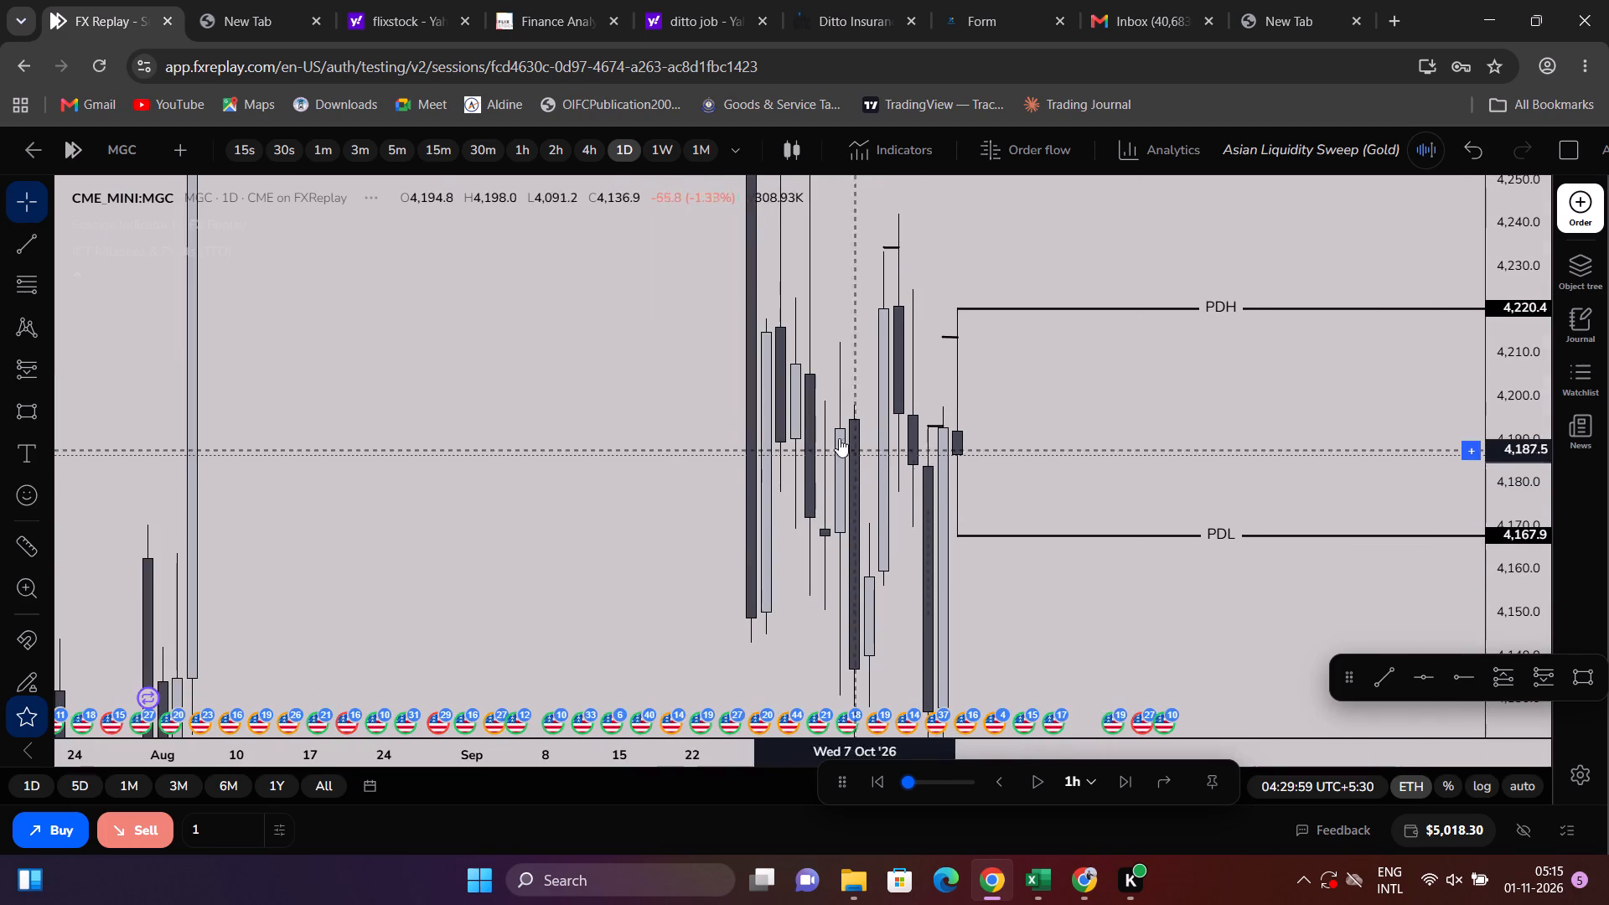
pyautogui.scroll(6, 839, 438)
pyautogui.scroll(-2, 961, 396)
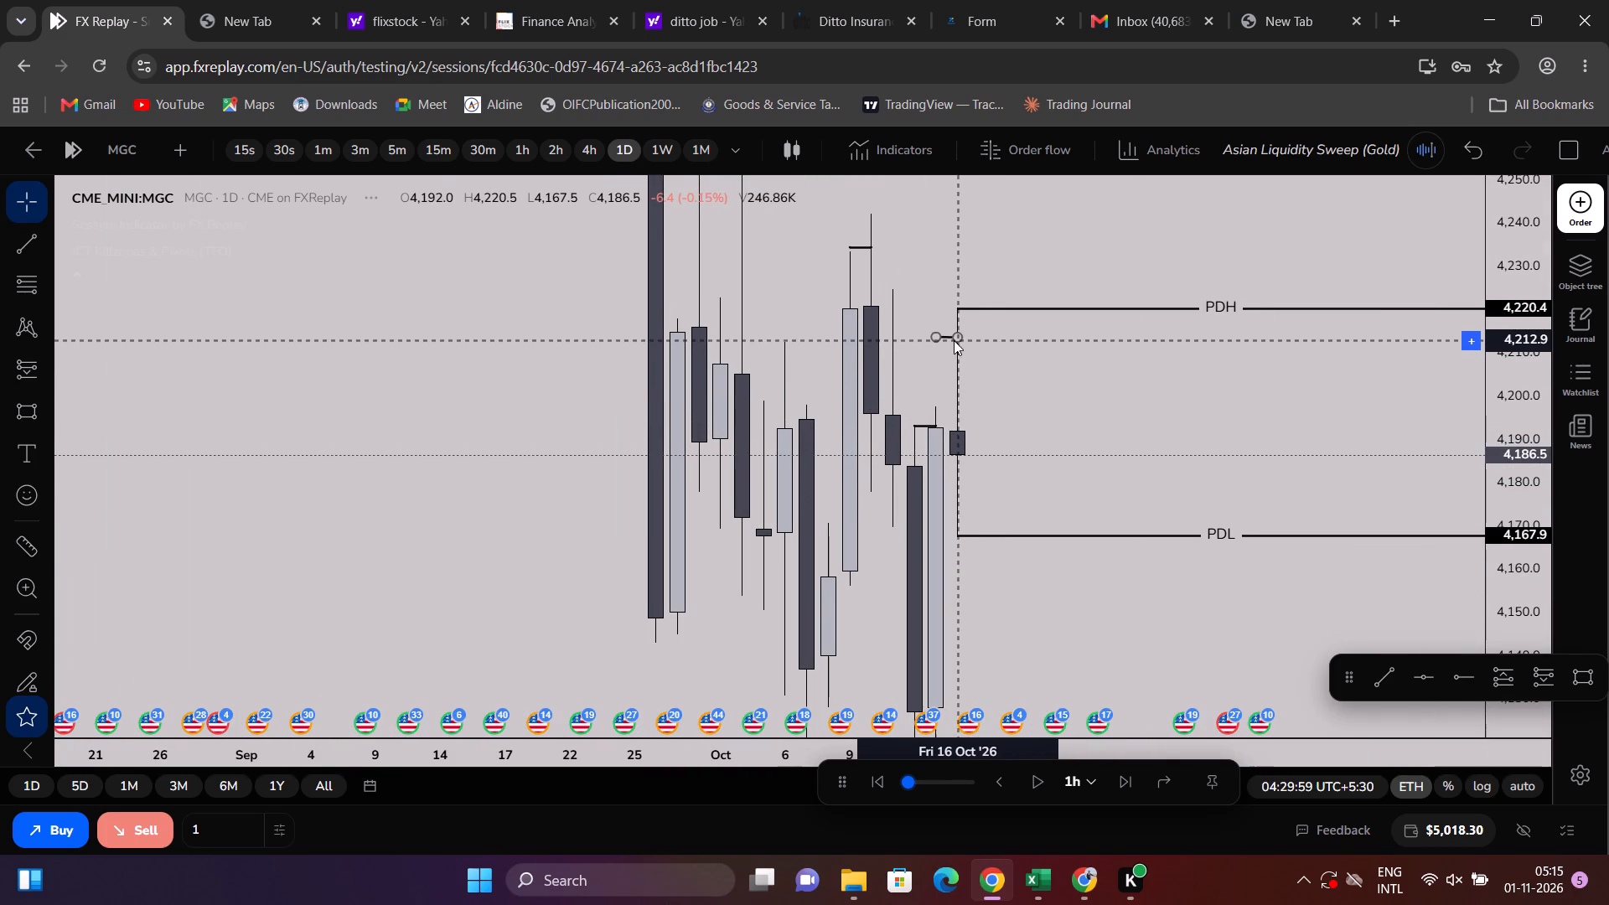
pyautogui.scroll(3, 1067, 464)
pyautogui.scroll(-3, 1061, 458)
pyautogui.moveTo(1105, 474); pyautogui.dragTo(1105, 468)
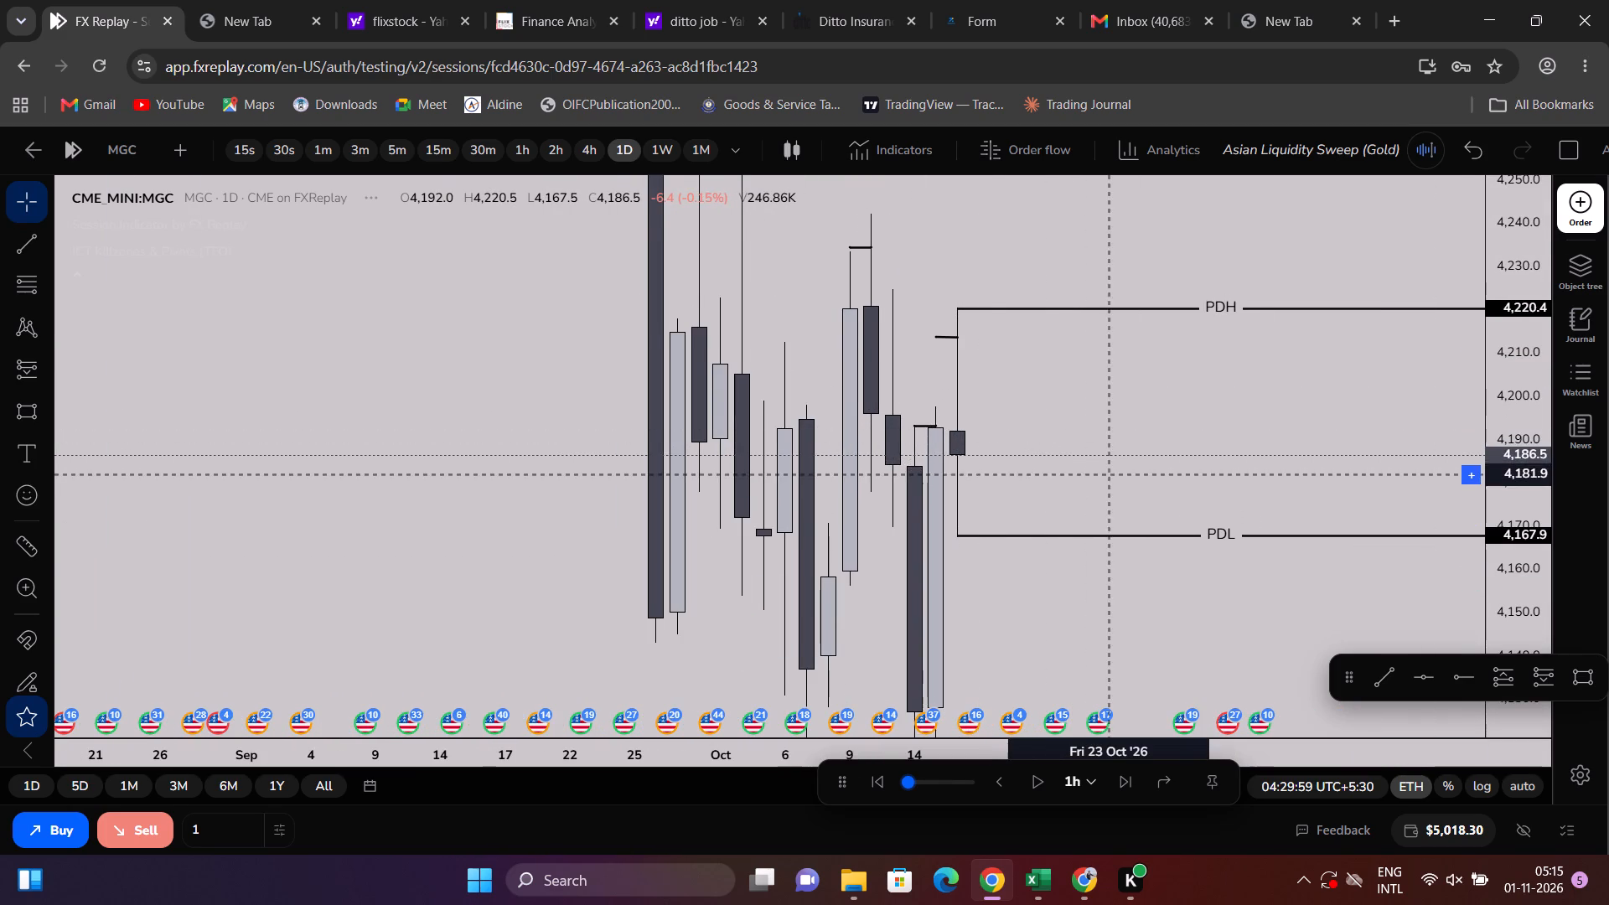
pyautogui.moveTo(1105, 468); pyautogui.dragTo(1105, 359)
pyautogui.scroll(-4, 1123, 364)
pyautogui.moveTo(1496, 286); pyautogui.dragTo(1460, 453)
# Switch to the Excel backtest tracker and set the Entry TF of the 2026-10-19 row to 5m.
pyautogui.hotkey('alt', 'Tab')
pyautogui.hotkey('alt', 'Tab')
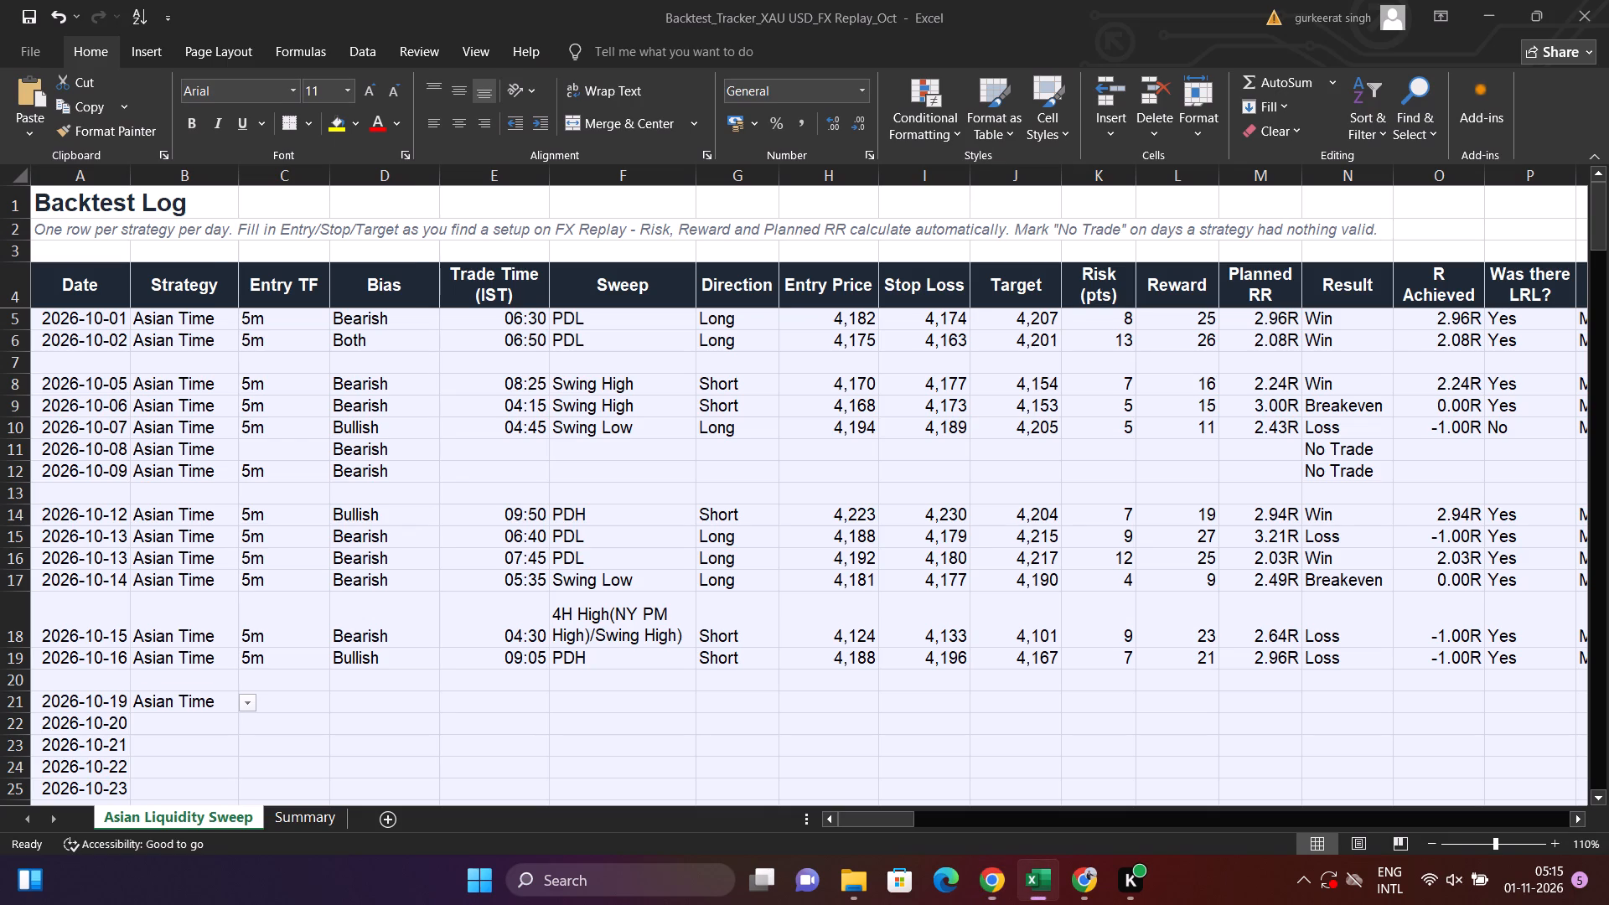
pyautogui.press('Left')
pyautogui.press('Right')
pyautogui.press('Right')
pyautogui.hotkey('alt', 'Down')
pyautogui.press('Escape')
pyautogui.press('Down')
pyautogui.press('Up')
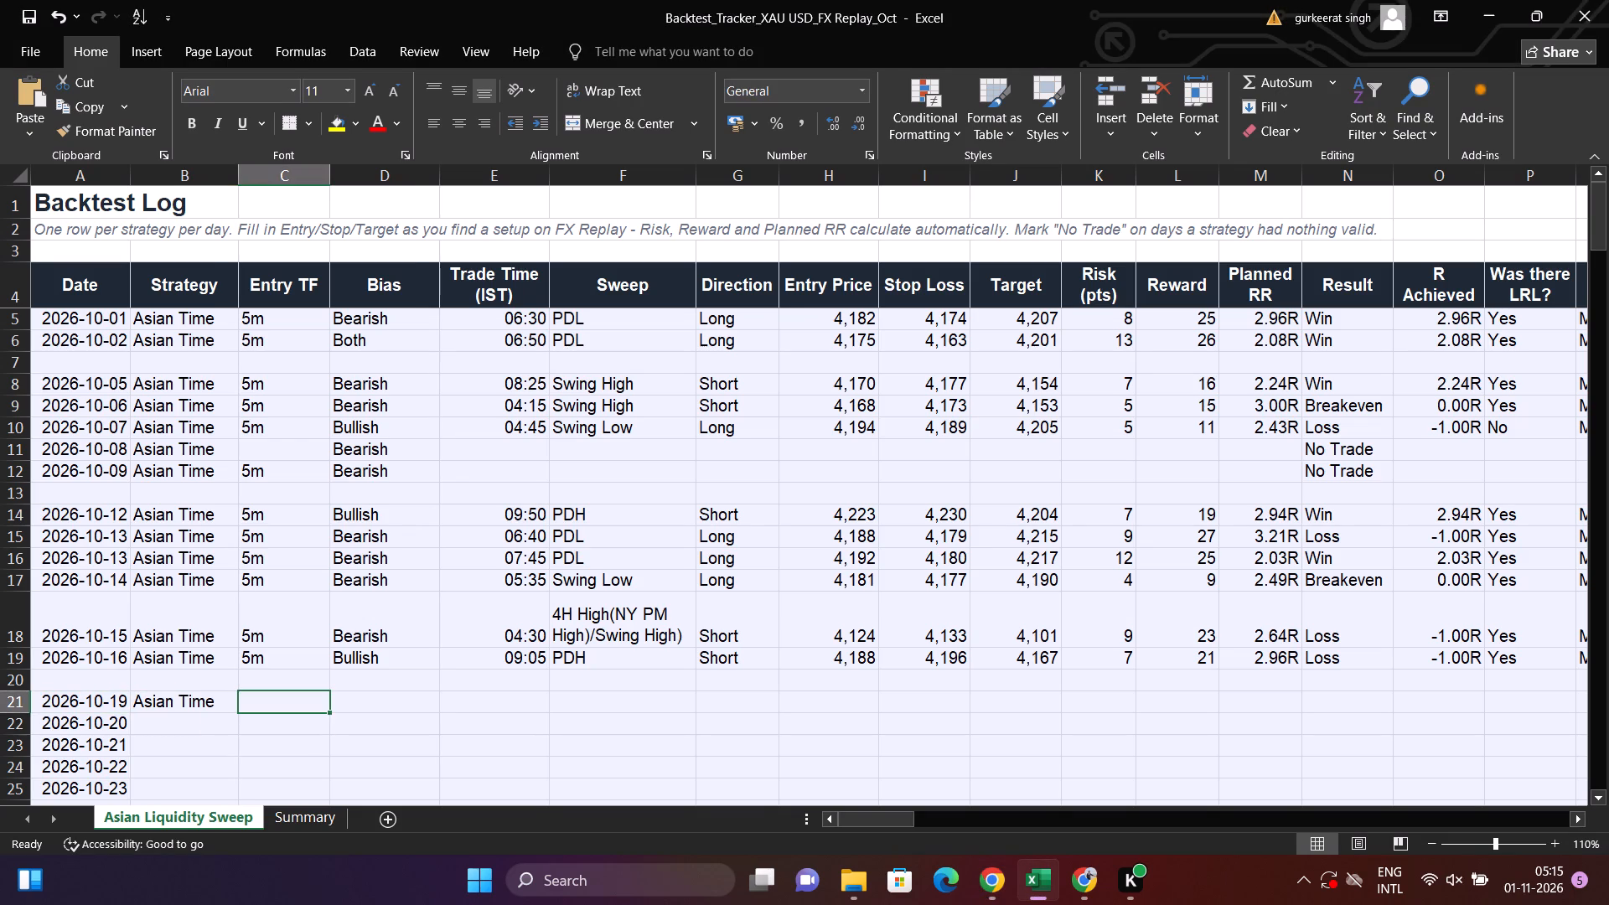
pyautogui.write('5m')
pyautogui.press('Return')
pyautogui.press('Up')
# Set the Bias of the 2026-10-19 row in the Backtest Log to Bearish.
pyautogui.press('Right')
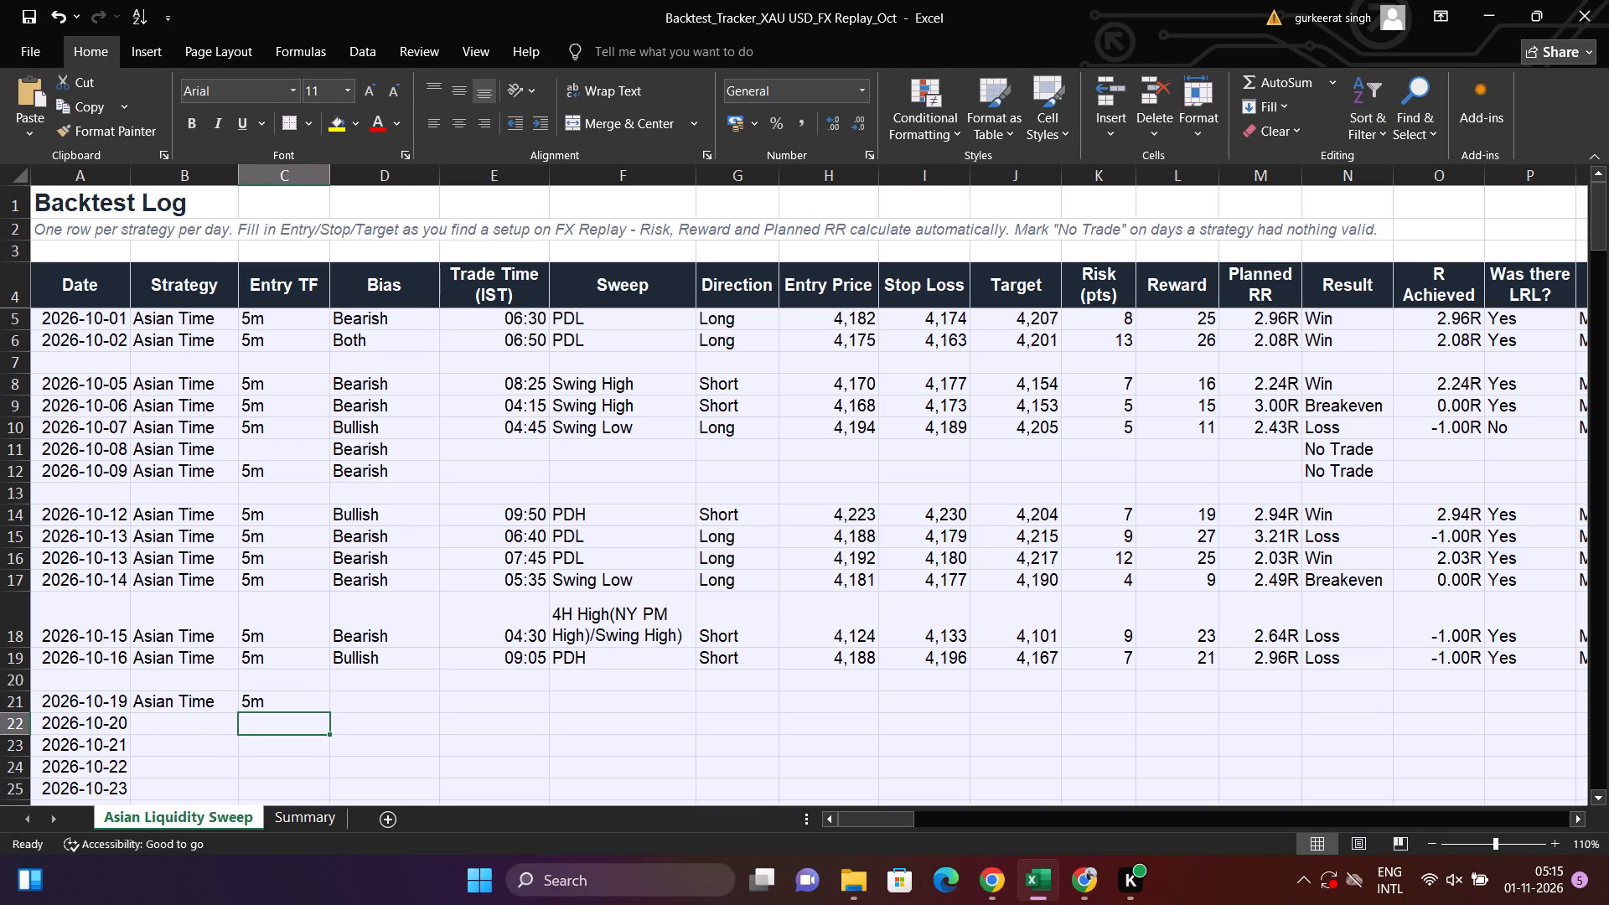
pyautogui.press('Escape')
pyautogui.hotkey('alt', 'Down')
pyautogui.press('Down')
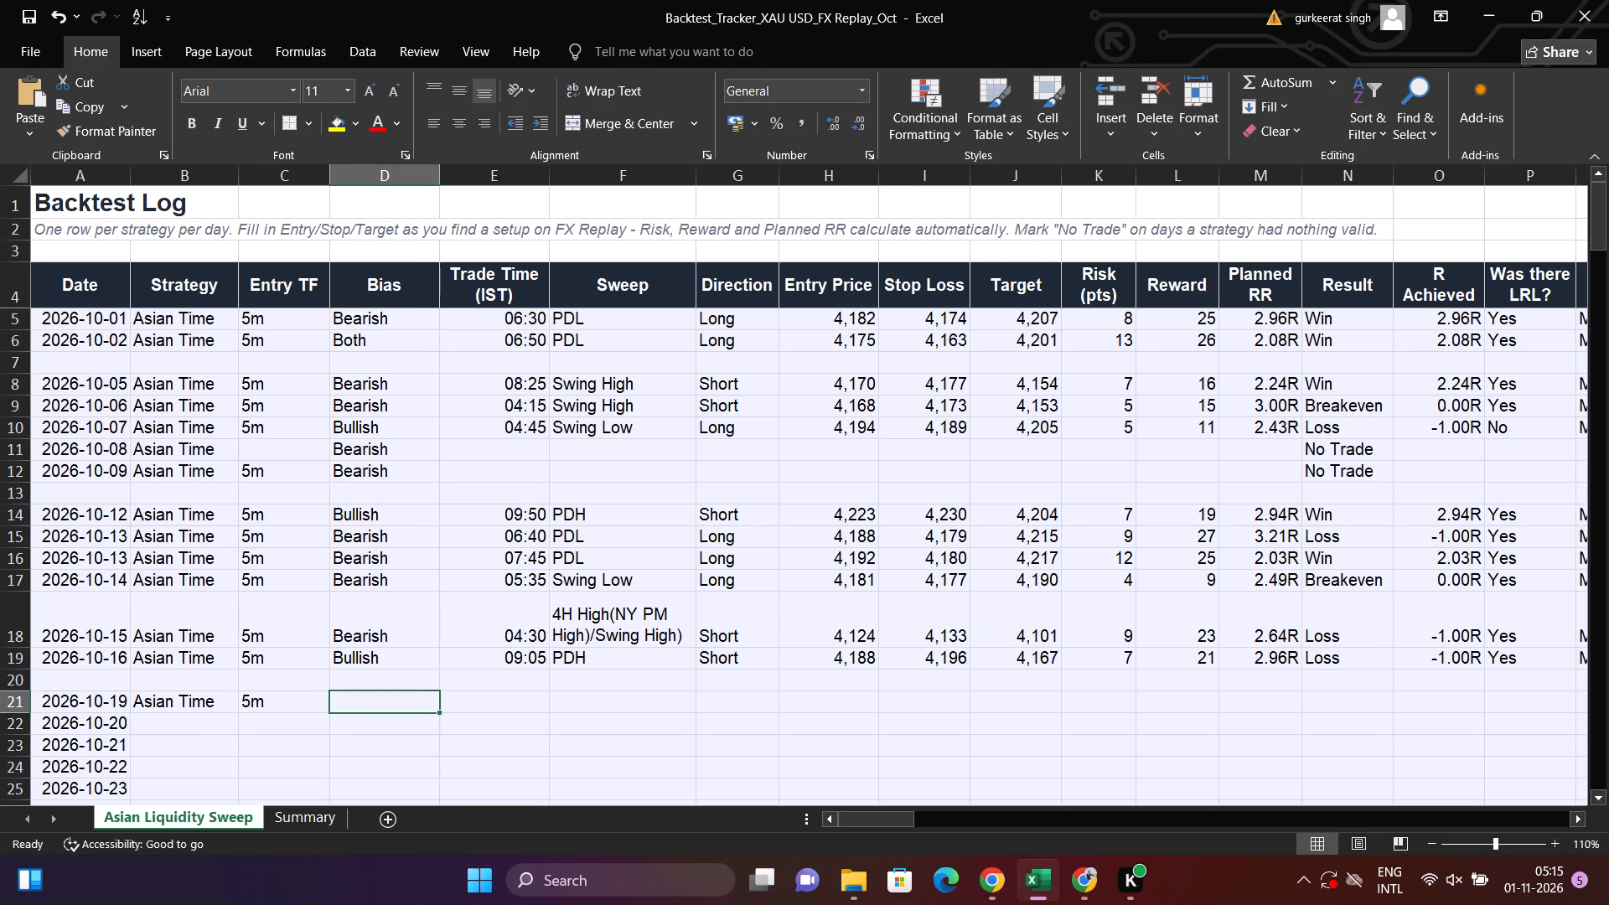
pyautogui.press('Escape')
pyautogui.press('Down')
pyautogui.press('Up')
pyautogui.hotkey('alt', 'Down')
pyautogui.press('Escape')
pyautogui.write('earish')
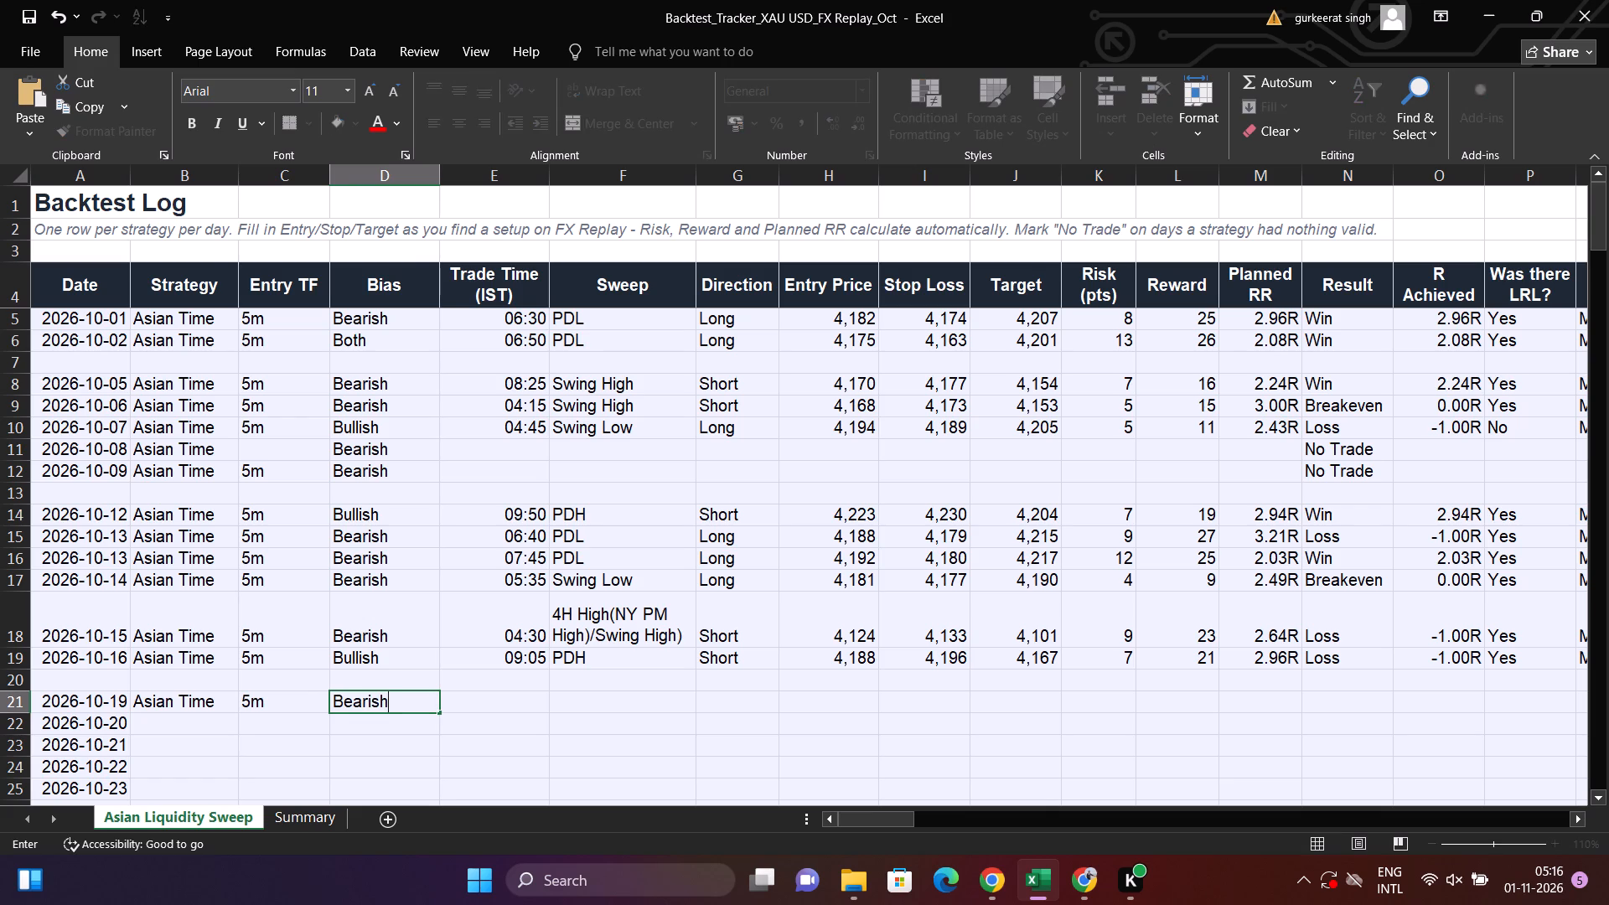
pyautogui.press('Return')
pyautogui.press('Up')
pyautogui.press('Right')
# Switch to the FX Replay chart and, on the 4h timeframe, delete the three short horizontal lines marking earlier swing highs.
pyautogui.hotkey('alt', 'Tab')
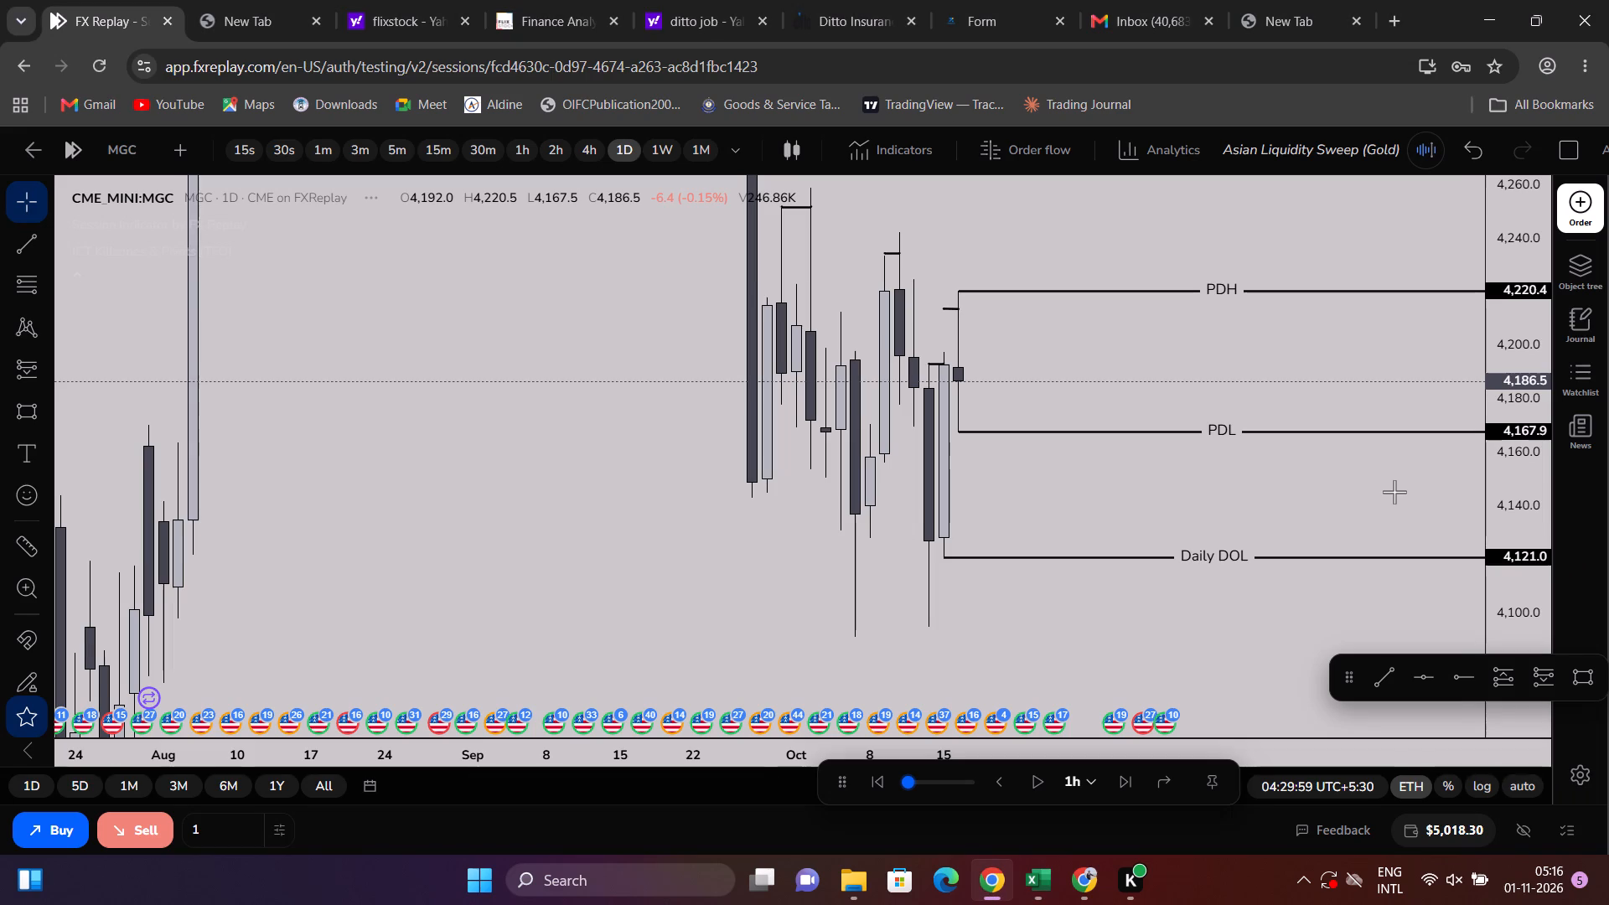
pyautogui.hotkey('alt', 'Tab')
pyautogui.hotkey('alt', 'Tab')
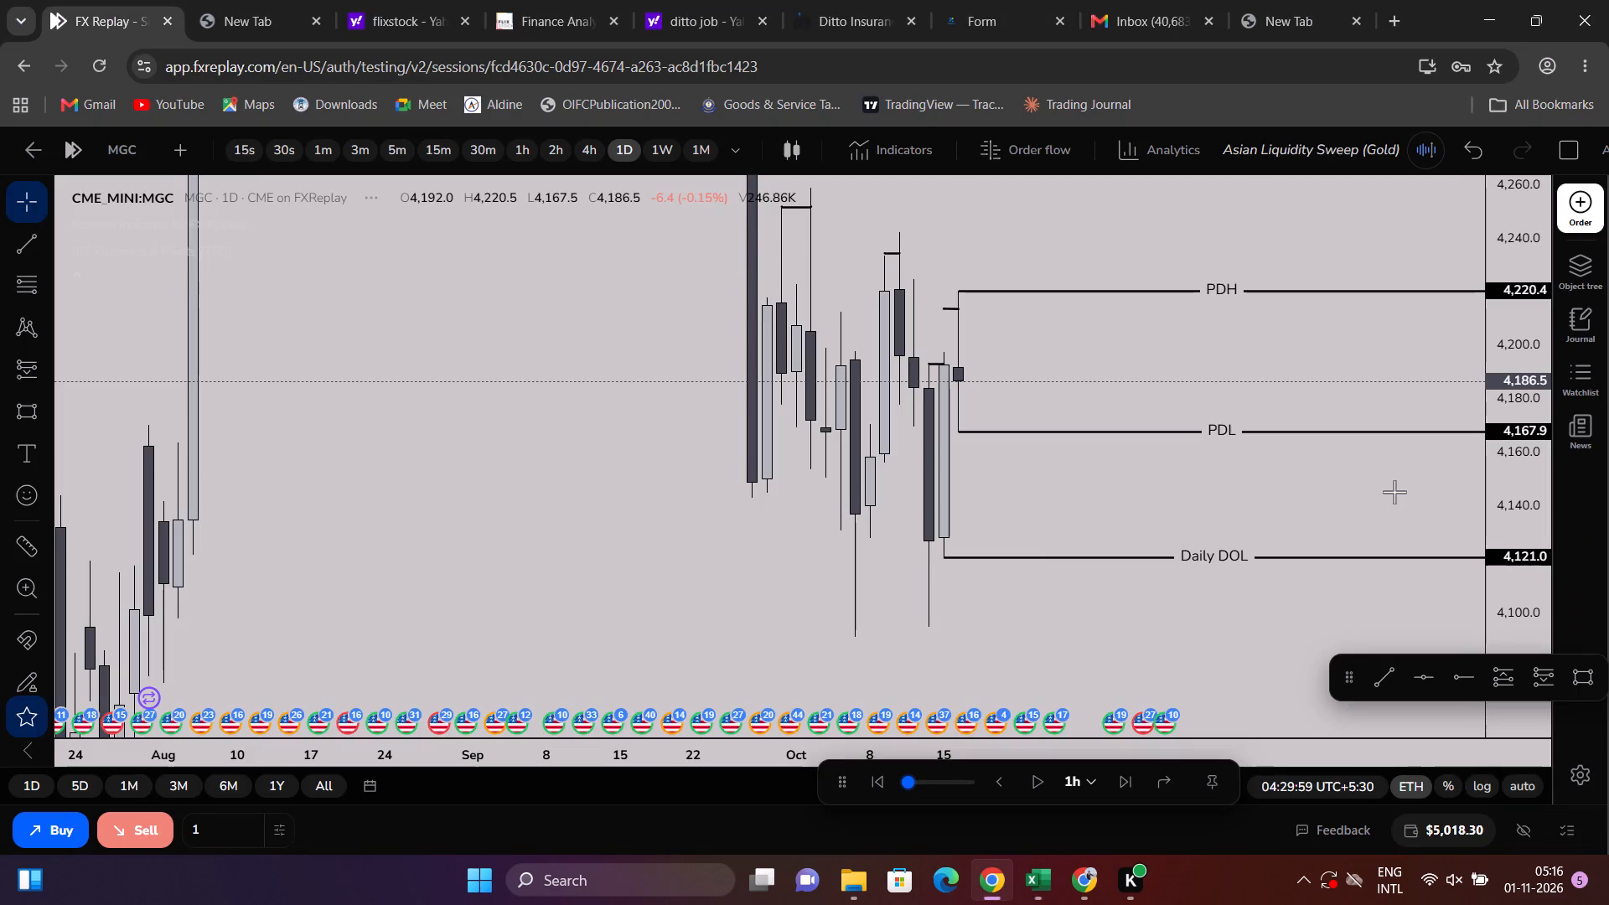
pyautogui.hotkey('alt', 'Tab')
pyautogui.hotkey('alt', 'Tab')
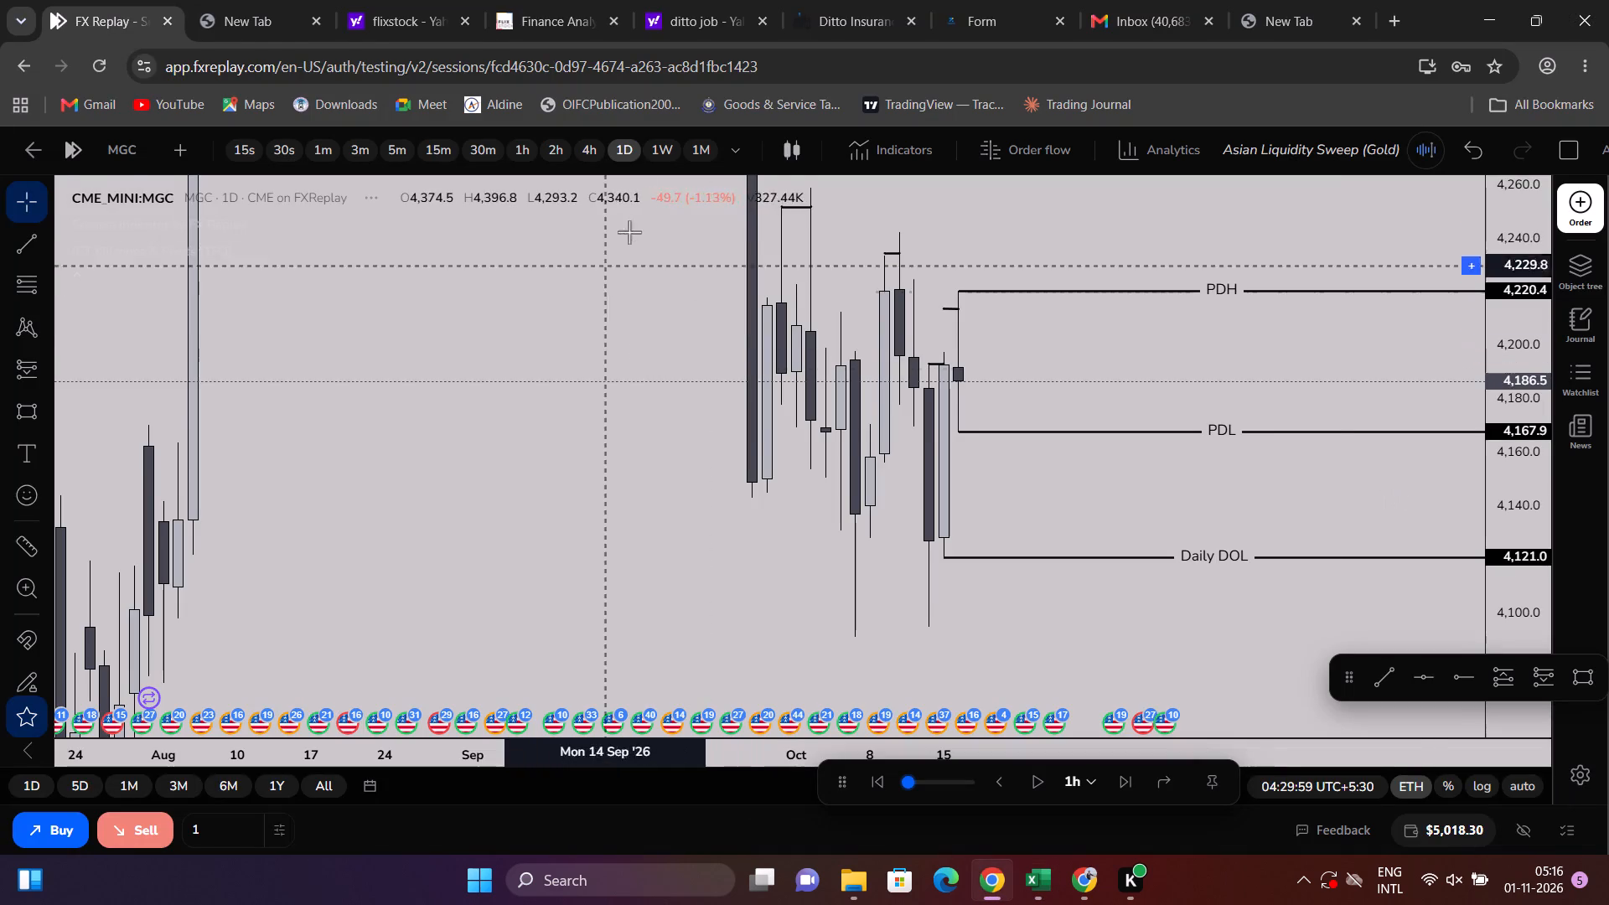
pyautogui.click(585, 147)
pyautogui.moveTo(1503, 587); pyautogui.dragTo(1513, 493)
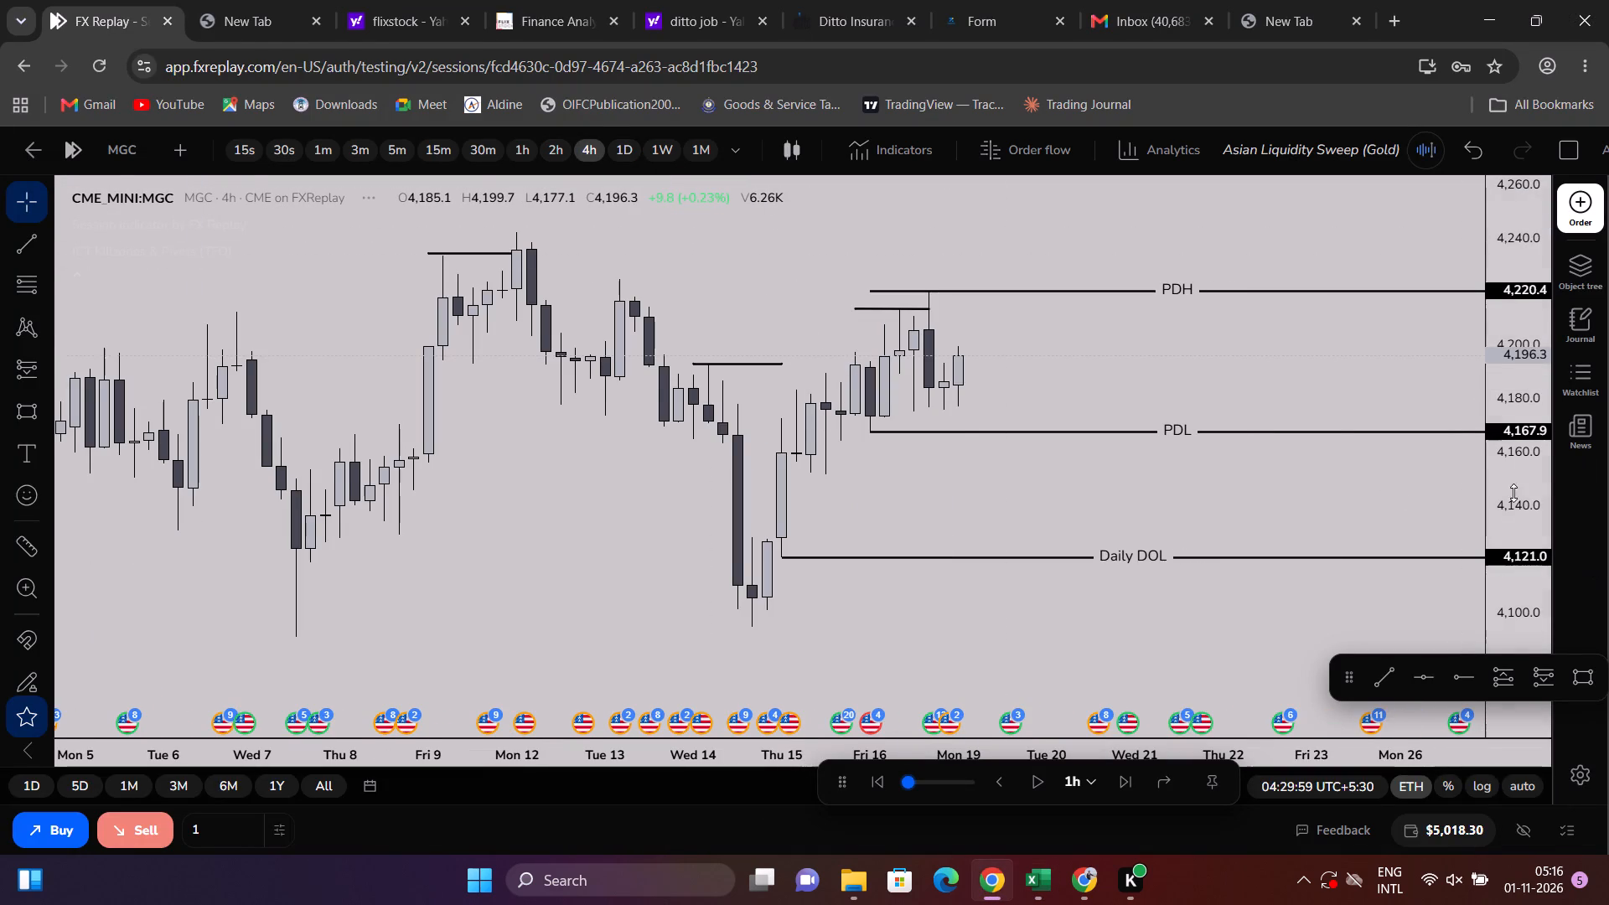
pyautogui.moveTo(1513, 493); pyautogui.dragTo(1494, 209)
pyautogui.scroll(4, 1238, 277)
pyautogui.moveTo(1116, 287); pyautogui.dragTo(1056, 513)
pyautogui.click(825, 263)
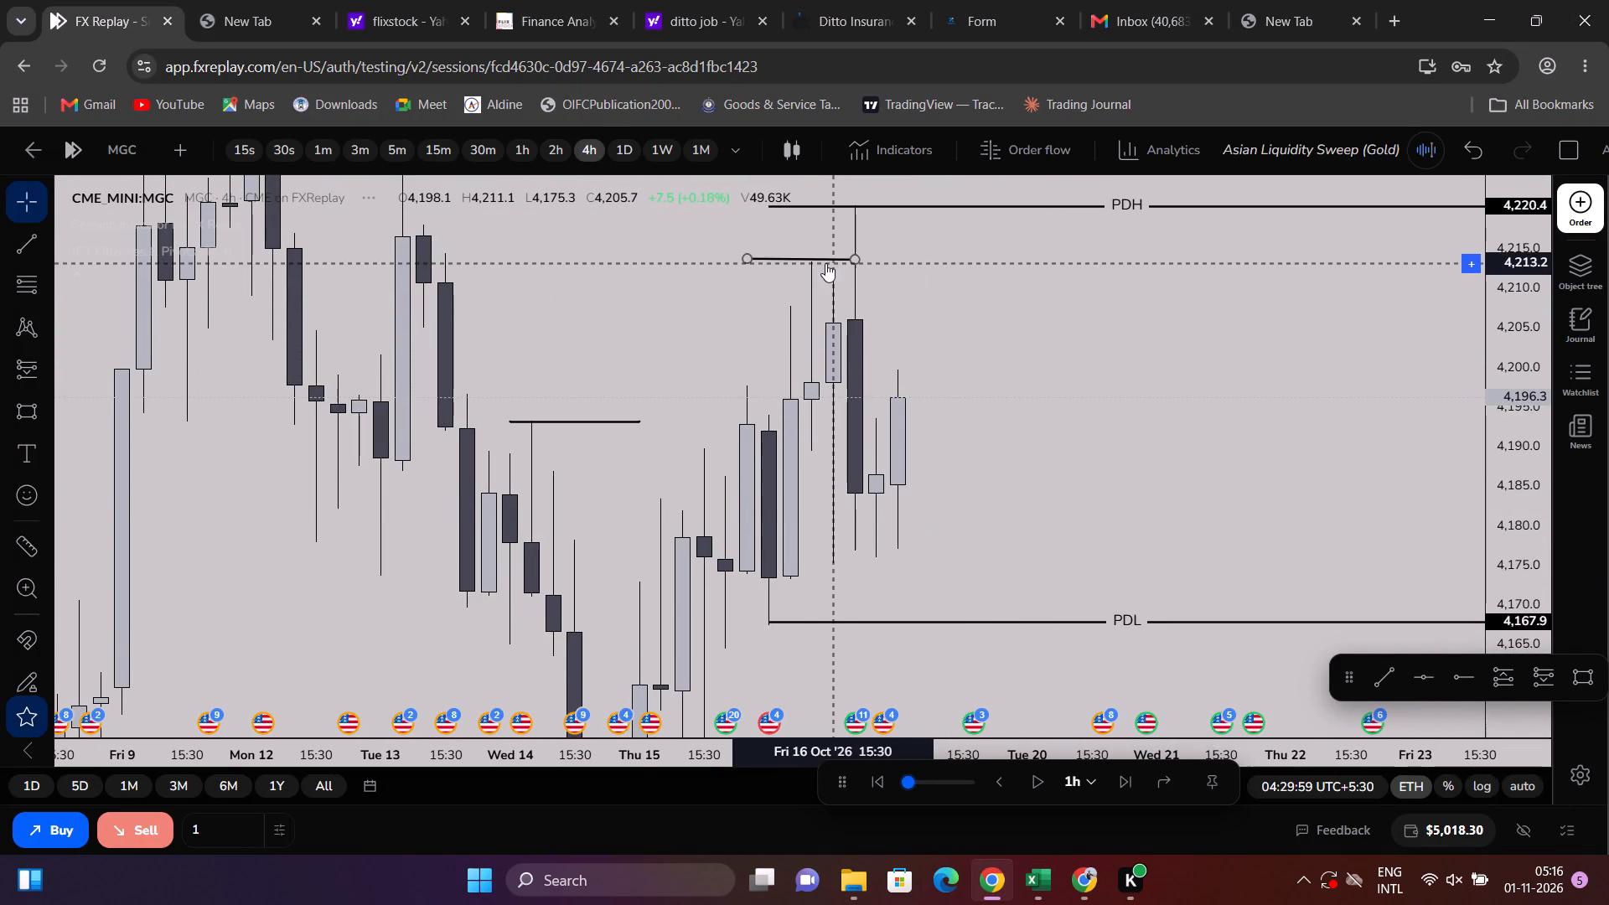
pyautogui.press('Delete')
pyautogui.click(636, 421)
pyautogui.press('Delete')
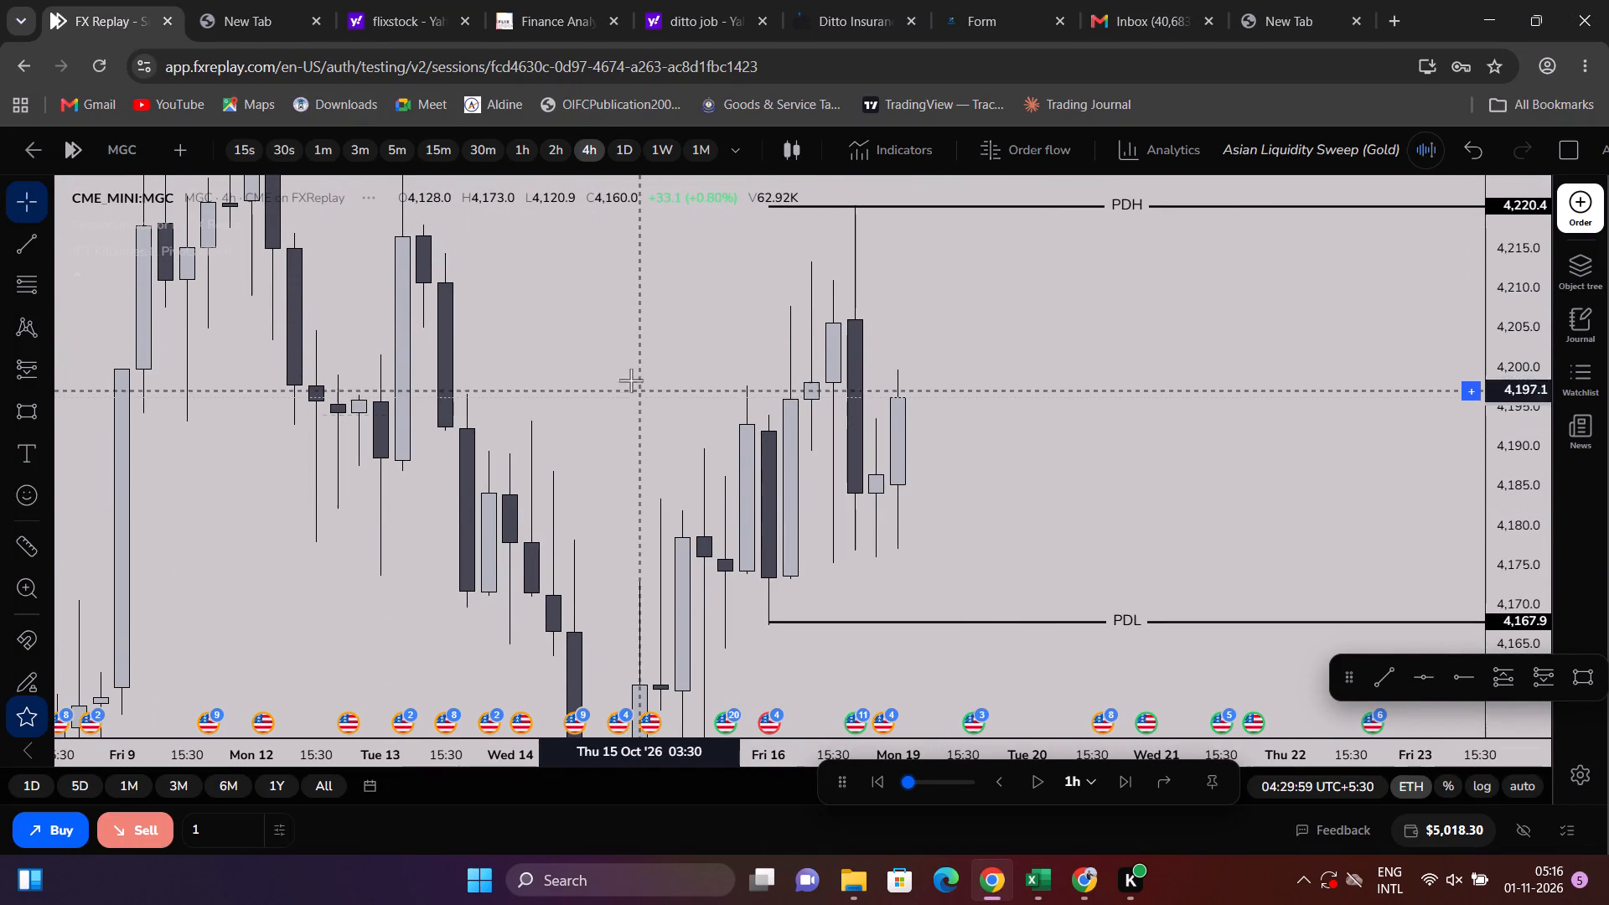
pyautogui.moveTo(631, 380); pyautogui.dragTo(634, 554)
pyautogui.scroll(-4, 576, 459)
pyautogui.click(437, 273)
pyautogui.press('Delete')
# Draw a trend line beneath the 4h lows from October 16 at about 4,173 to October 19 at about 4,177.
pyautogui.scroll(3, 902, 494)
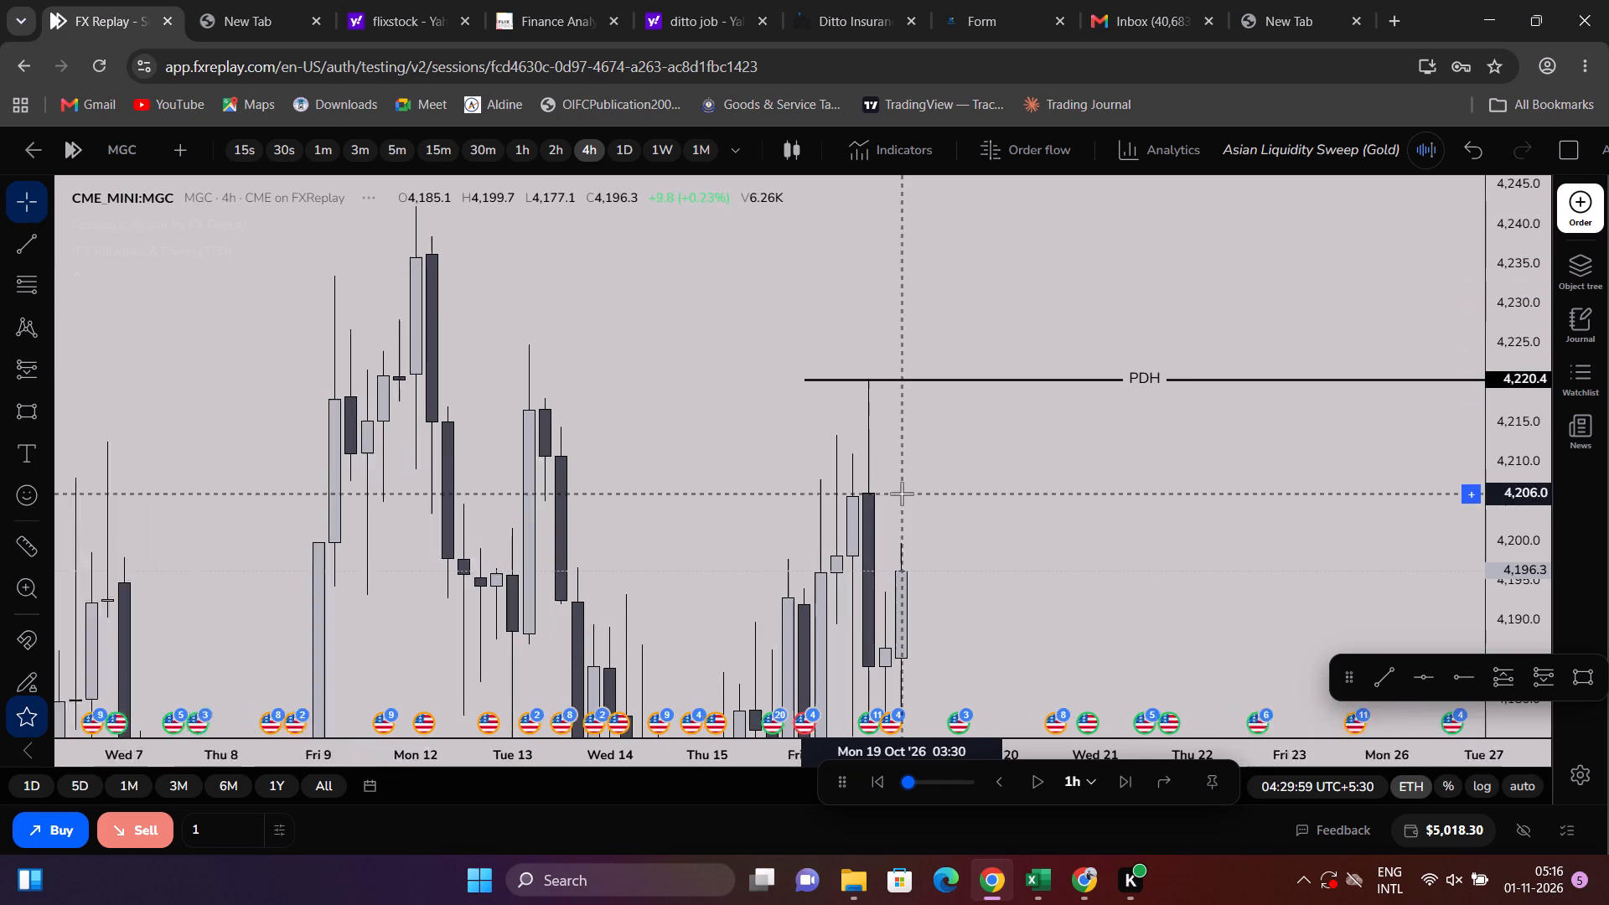
pyautogui.scroll(1, 902, 494)
pyautogui.moveTo(902, 494); pyautogui.dragTo(902, 247)
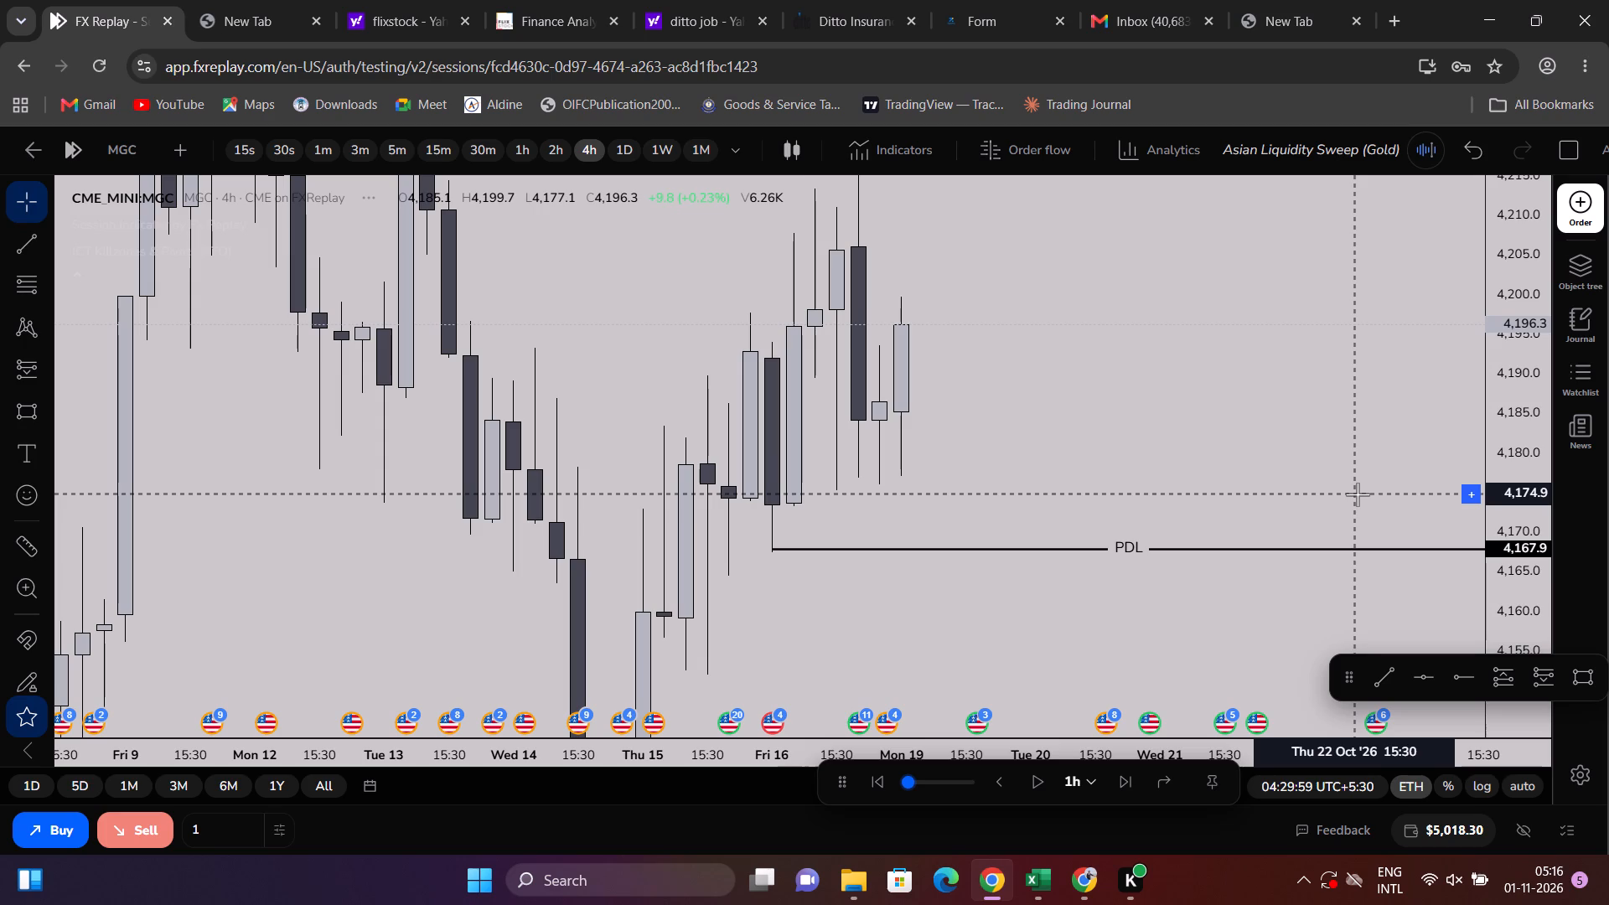
pyautogui.moveTo(1524, 562); pyautogui.dragTo(1521, 315)
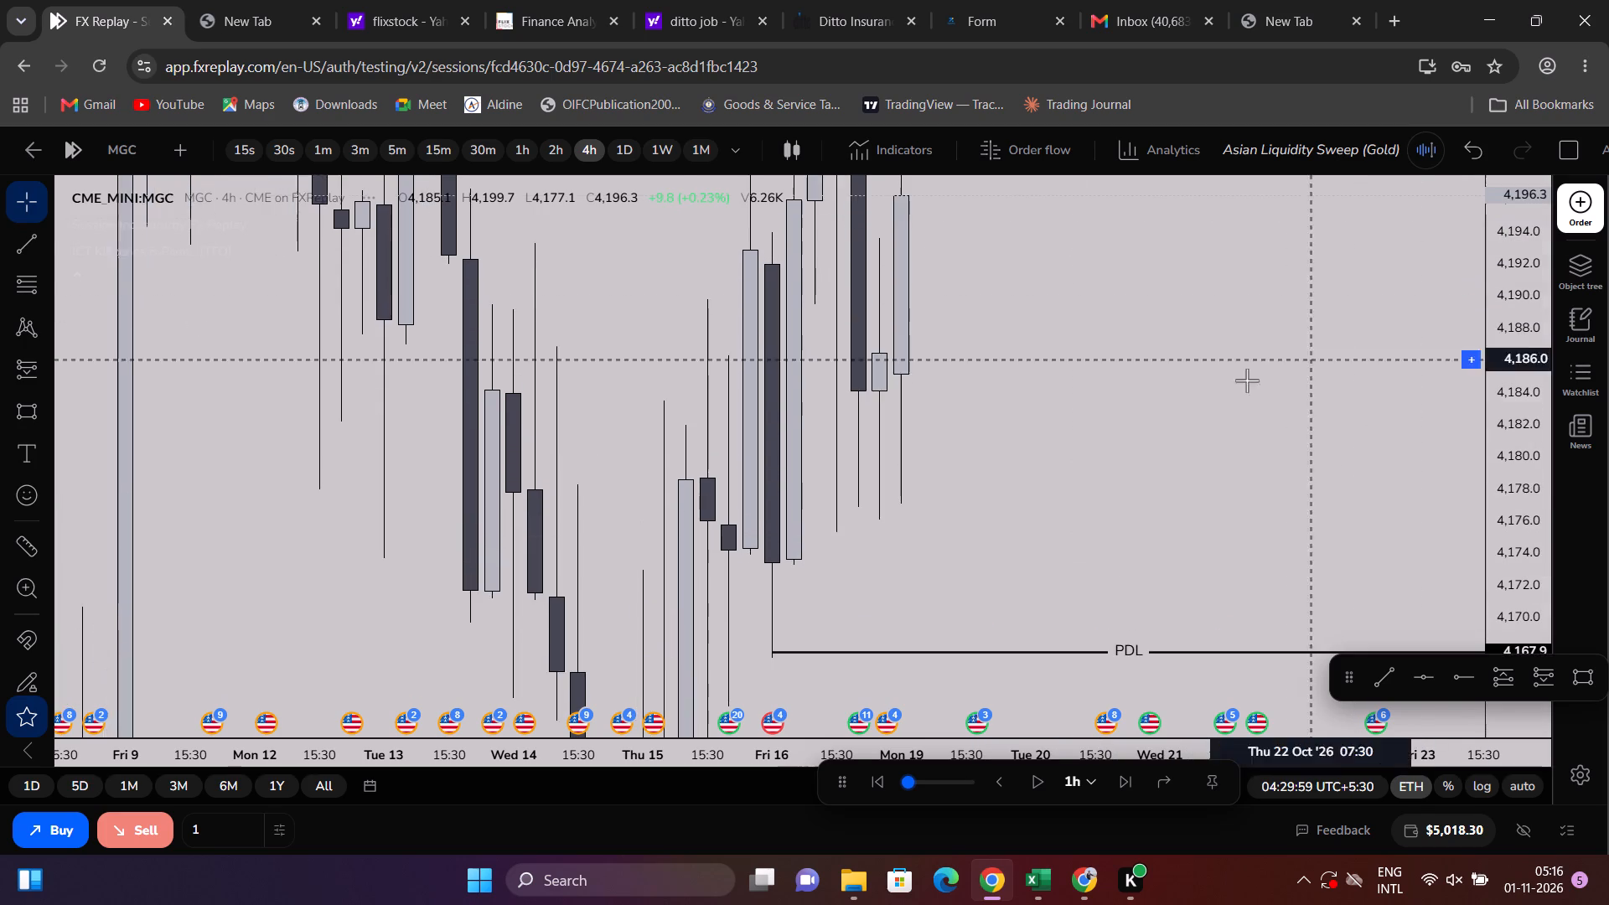
pyautogui.scroll(4, 1232, 390)
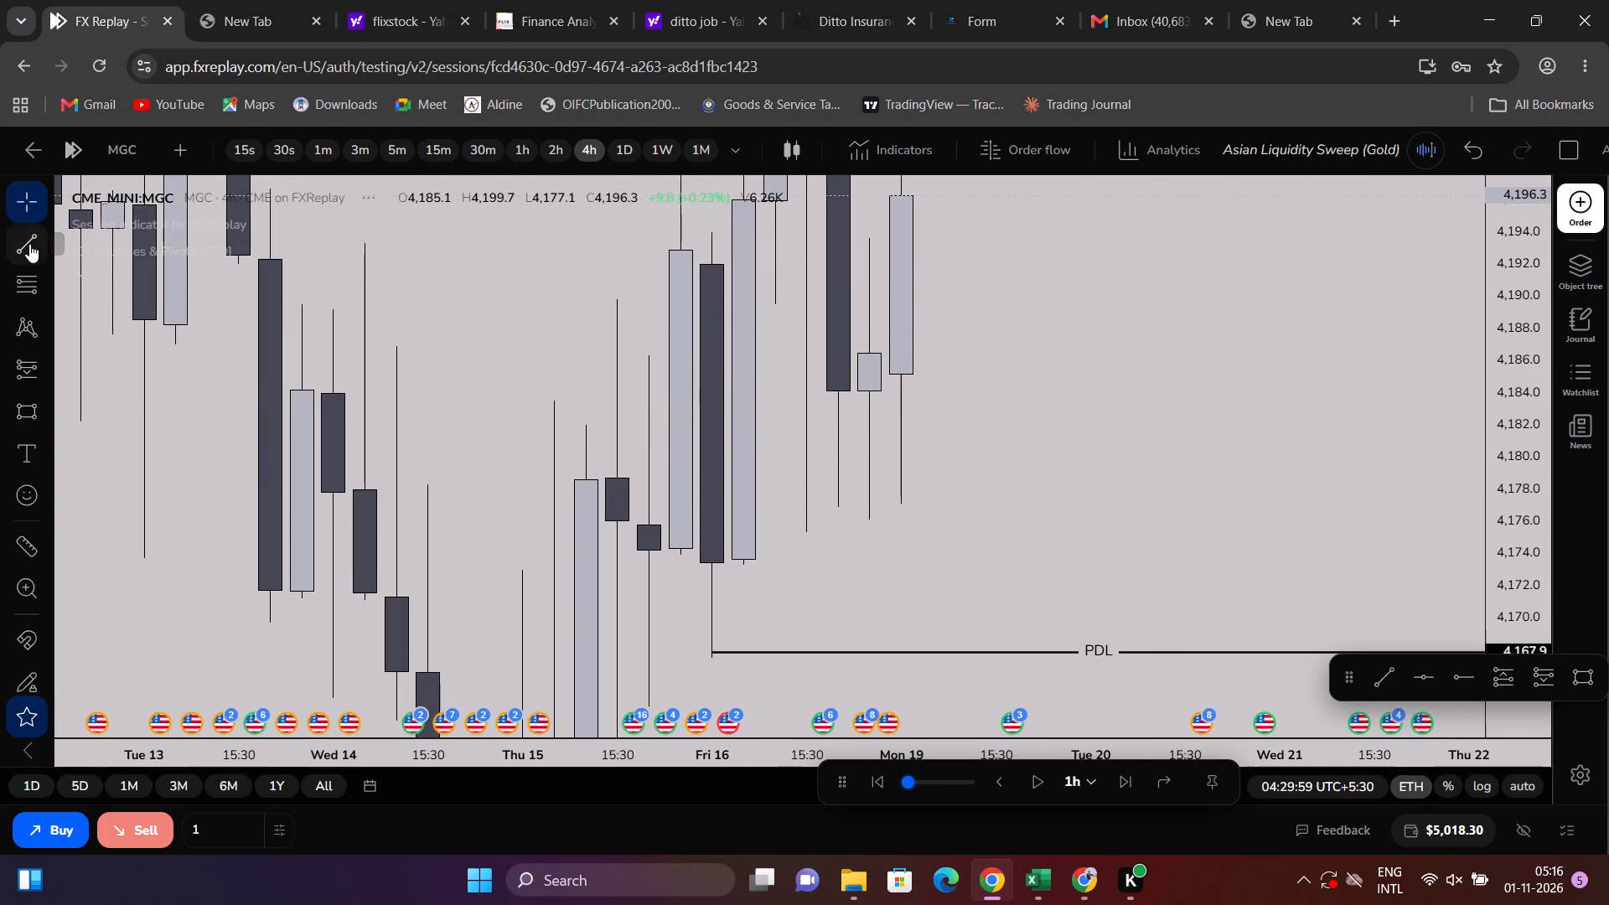
pyautogui.click(29, 244)
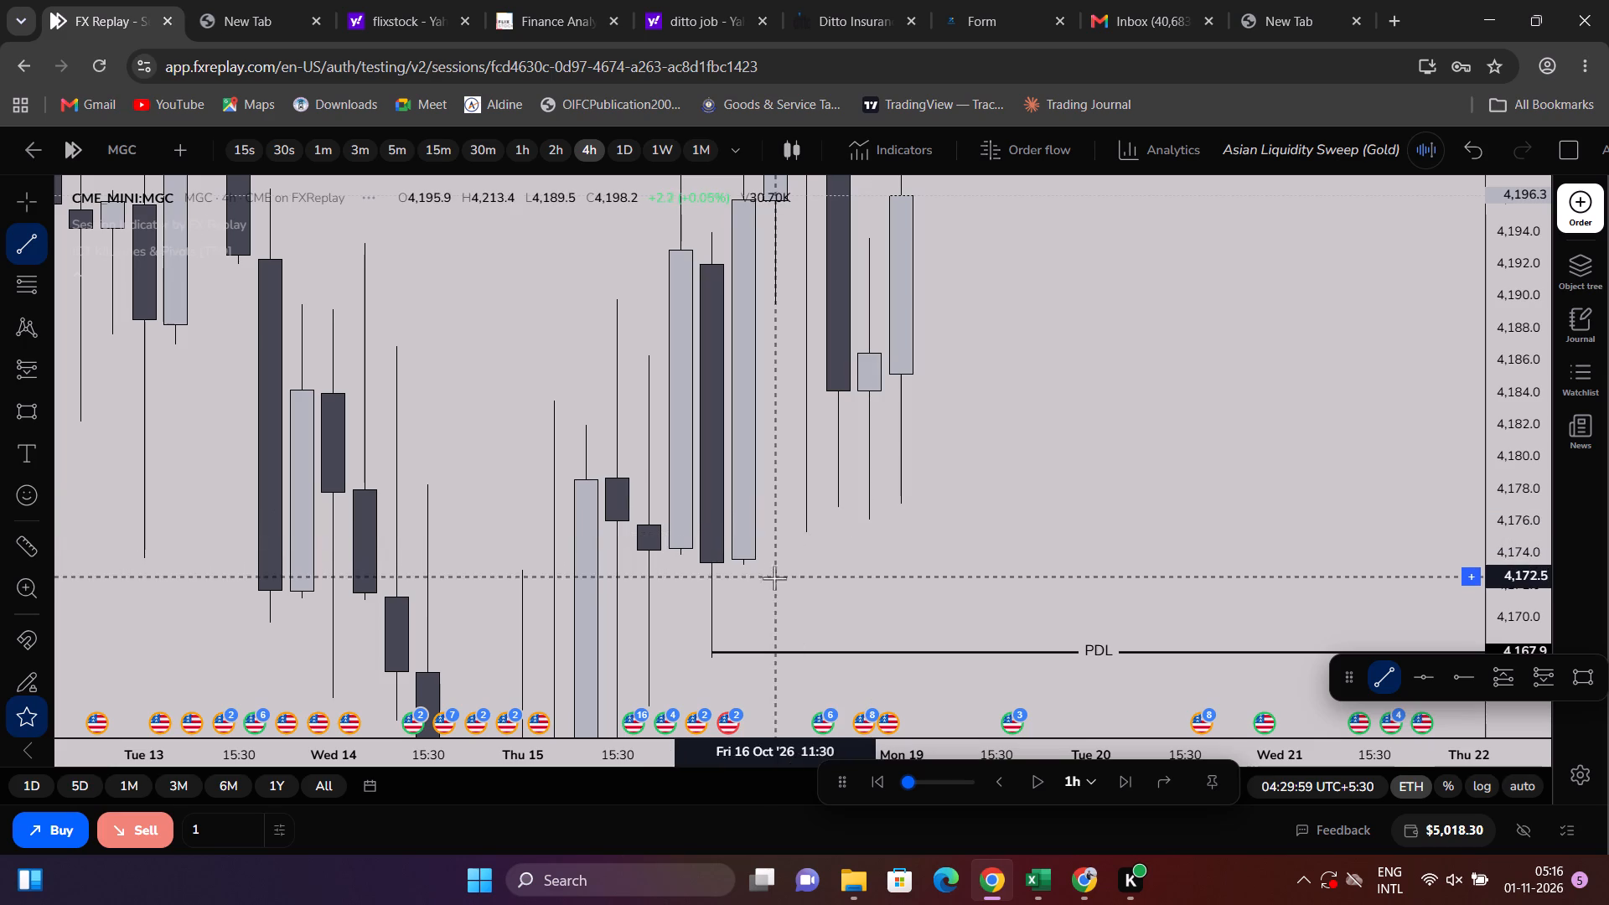
pyautogui.click(740, 566)
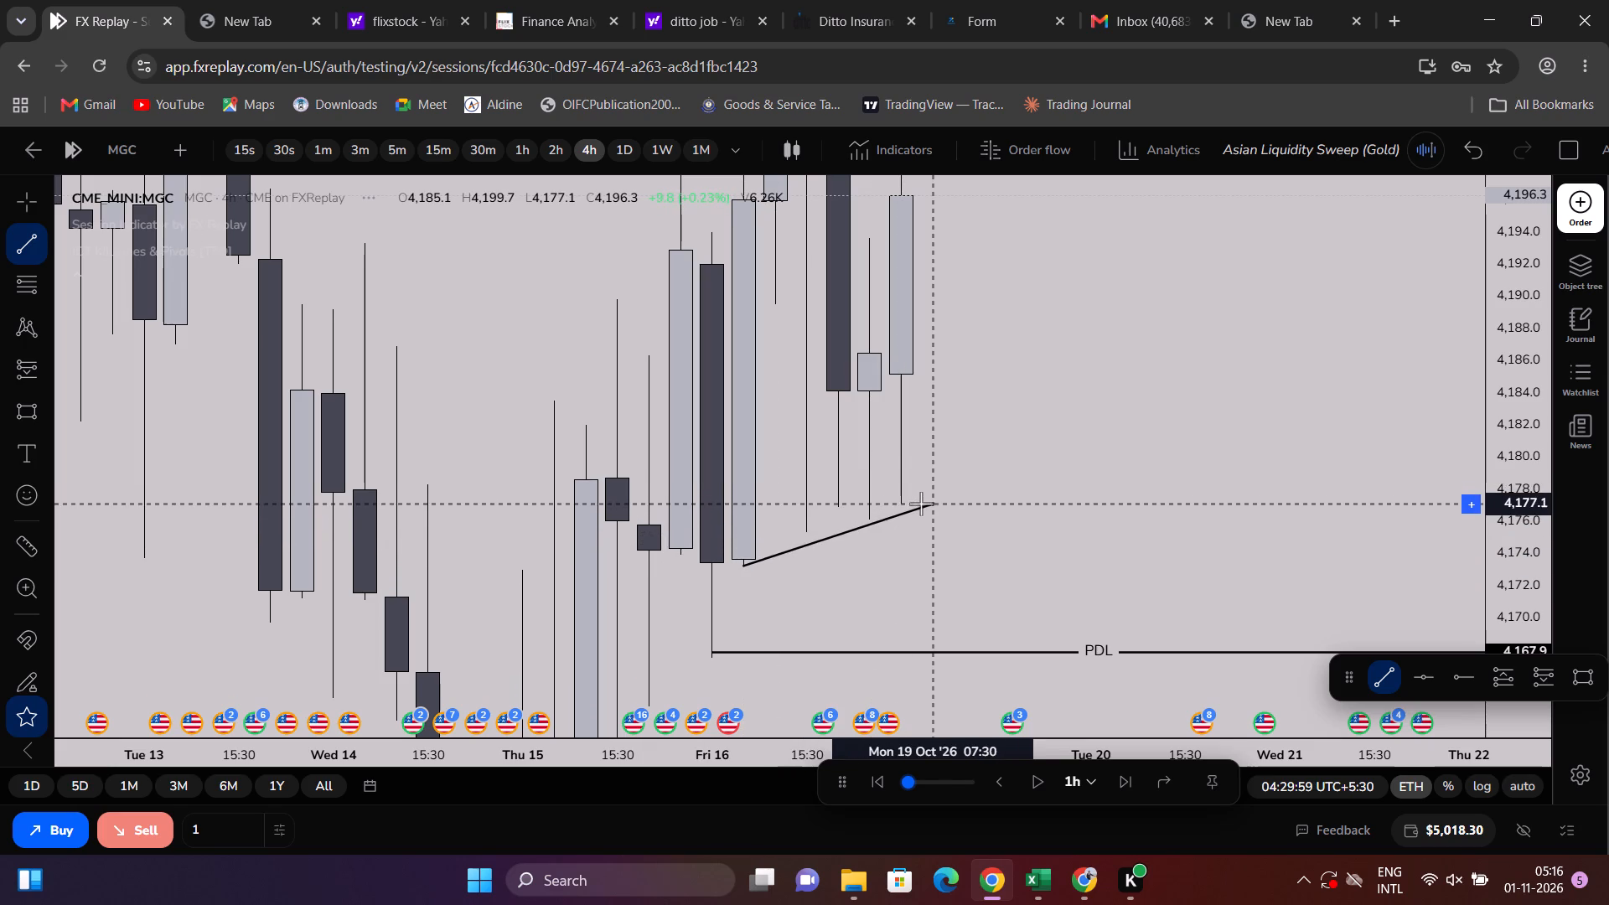
pyautogui.click(911, 509)
pyautogui.click(903, 549)
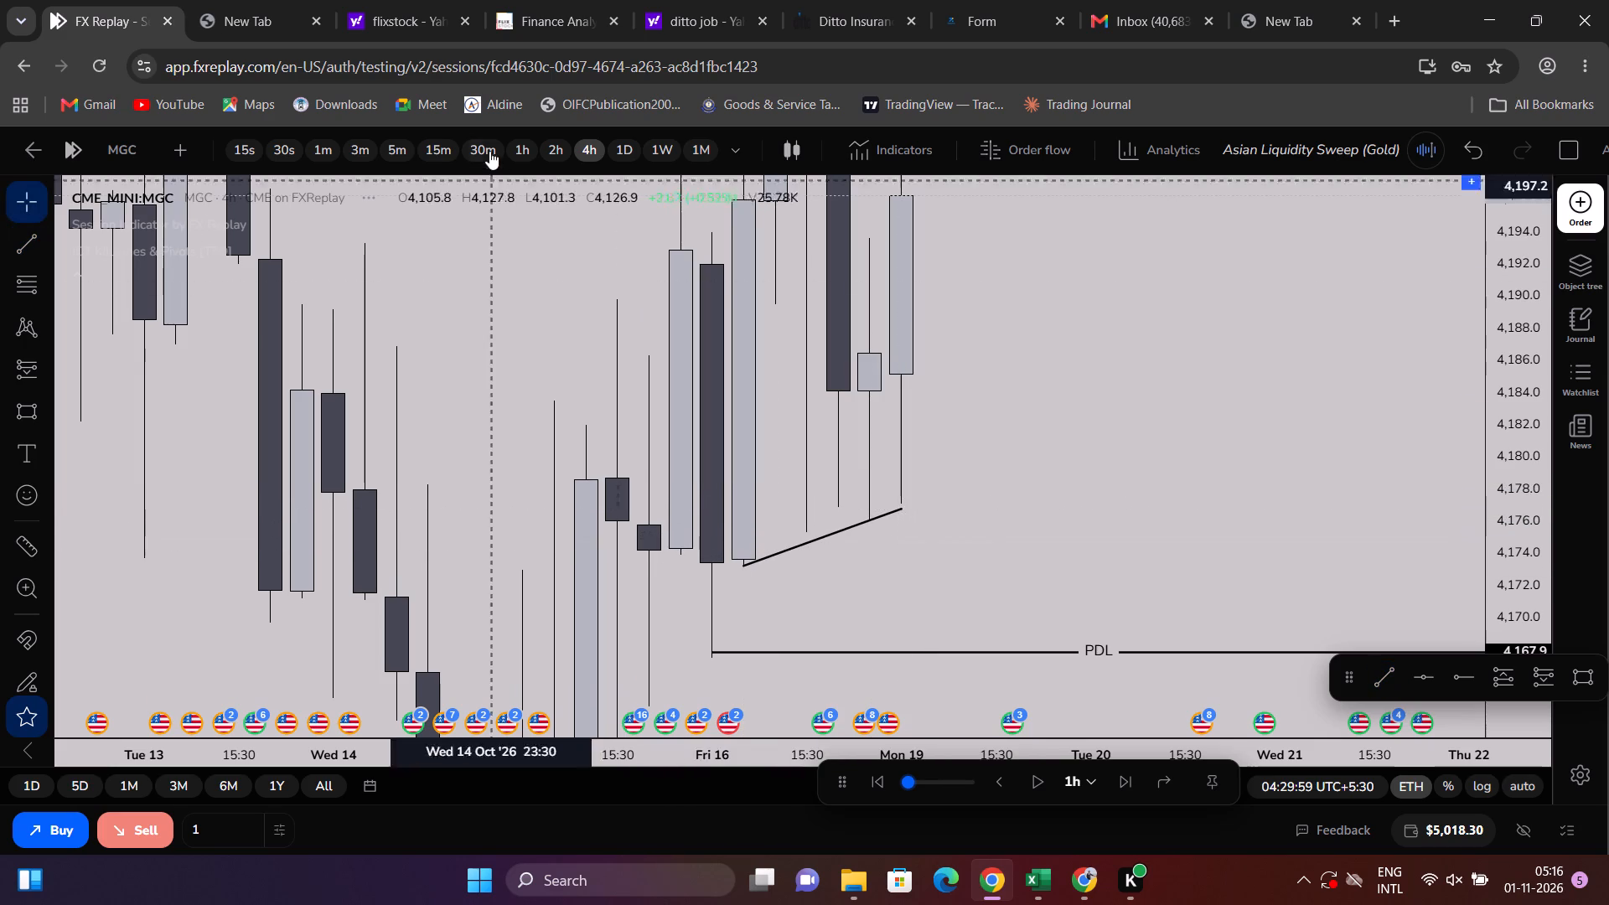
# On the 15m timeframe, adjust the trend line to run from October 16 07:45 at about 4,173.8 to October 19 04:30 at about 4,176.8.
pyautogui.click(543, 152)
pyautogui.click(433, 151)
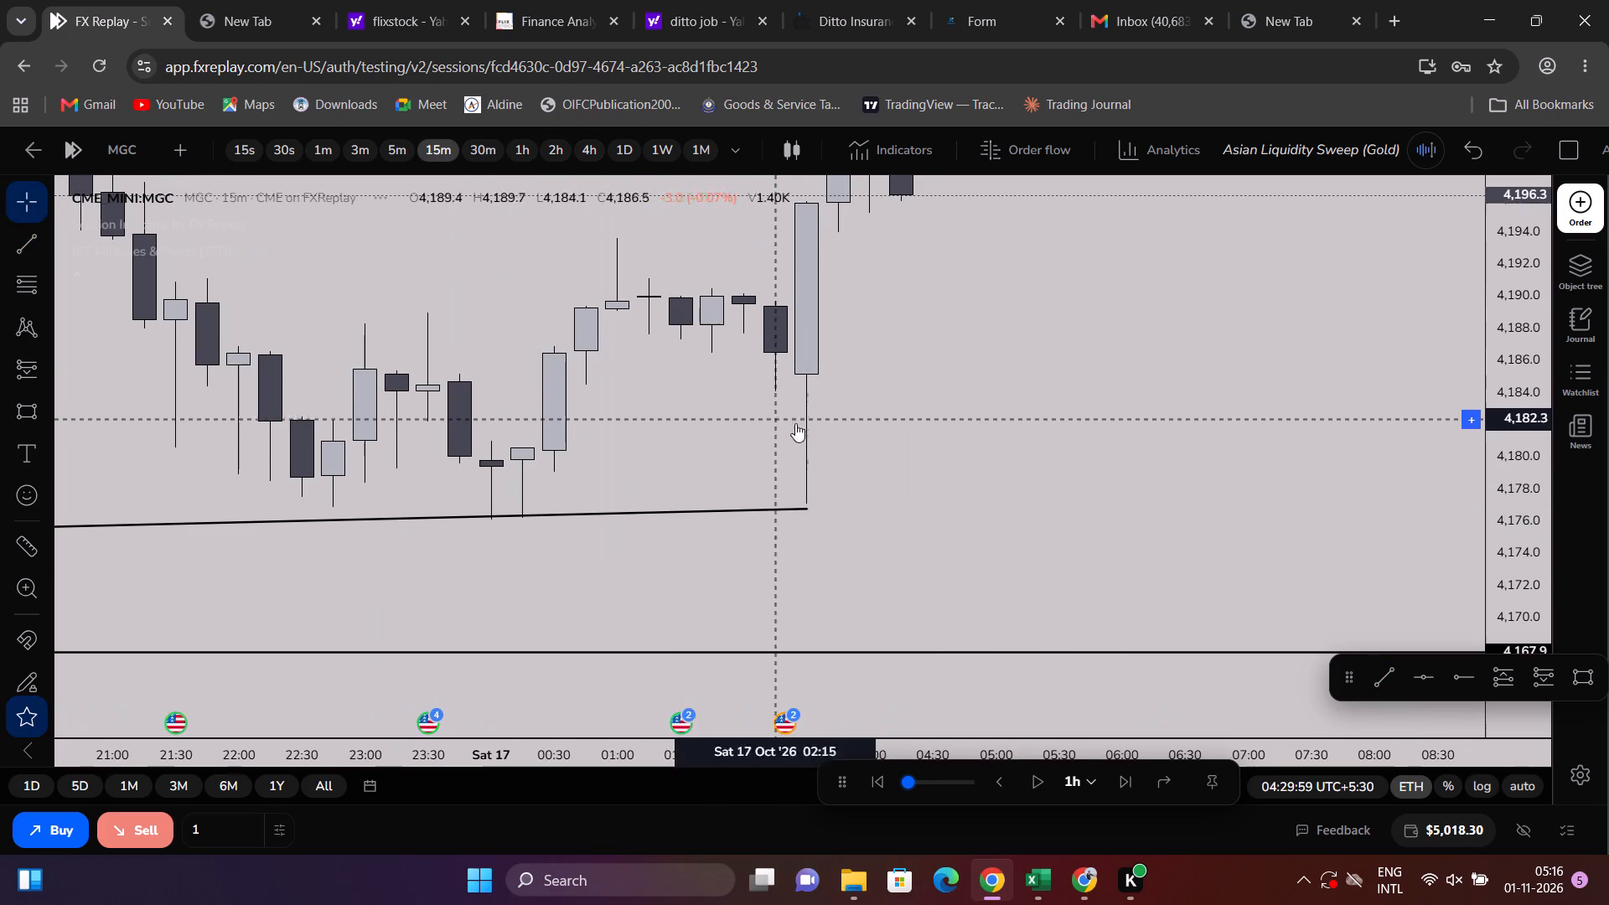
pyautogui.scroll(-5, 795, 423)
pyautogui.scroll(-5, 910, 533)
pyautogui.scroll(-9, 832, 551)
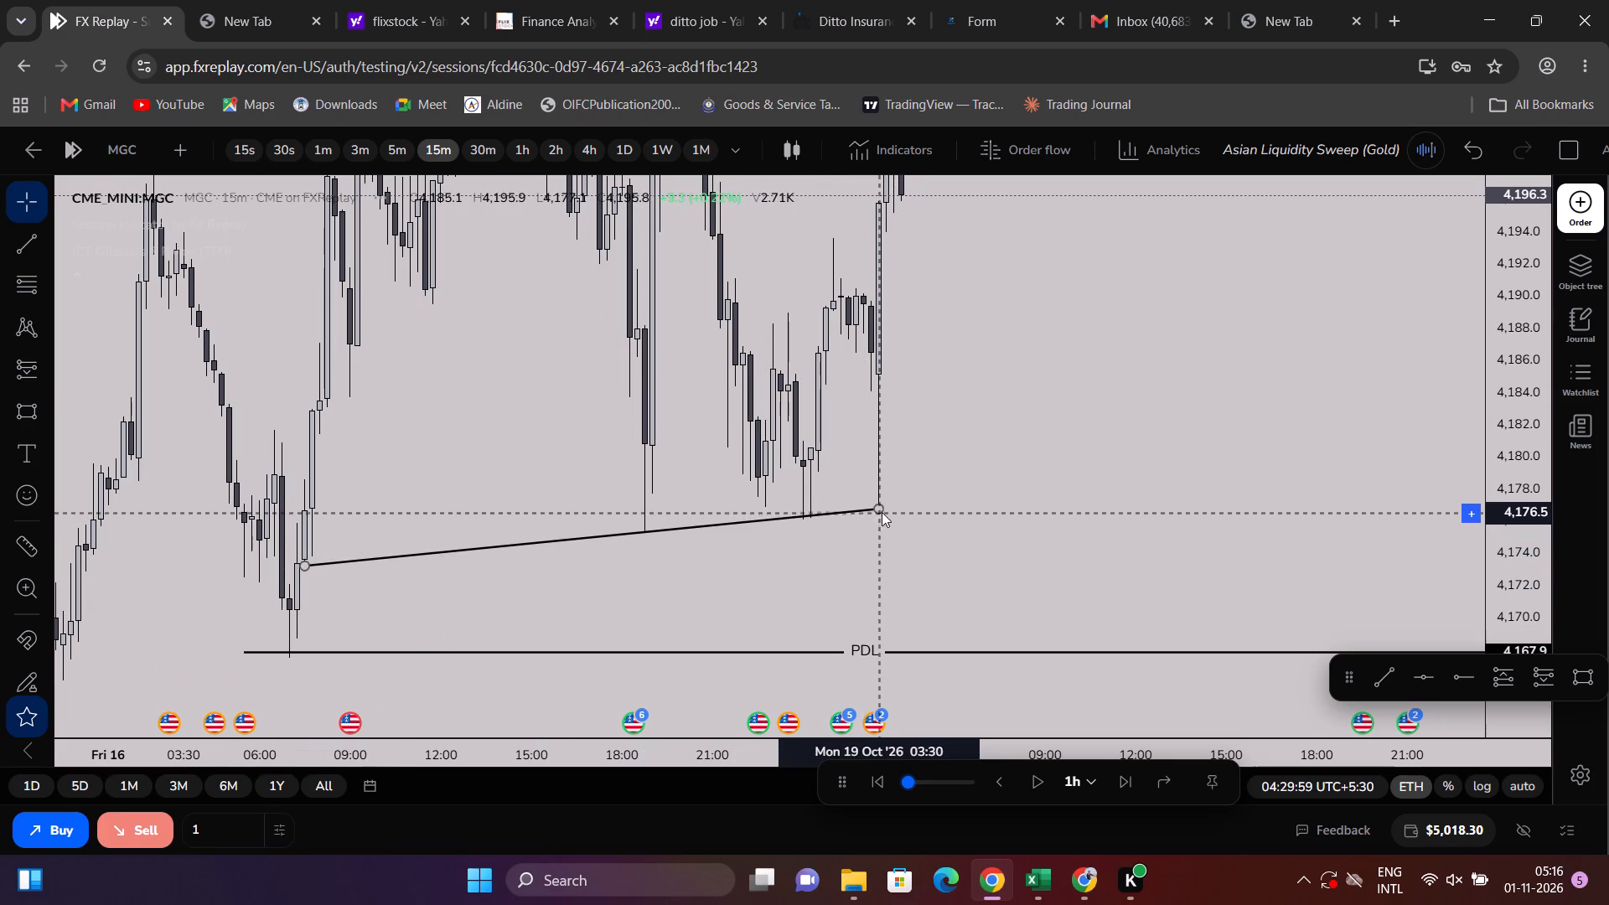
pyautogui.moveTo(879, 511); pyautogui.dragTo(907, 506)
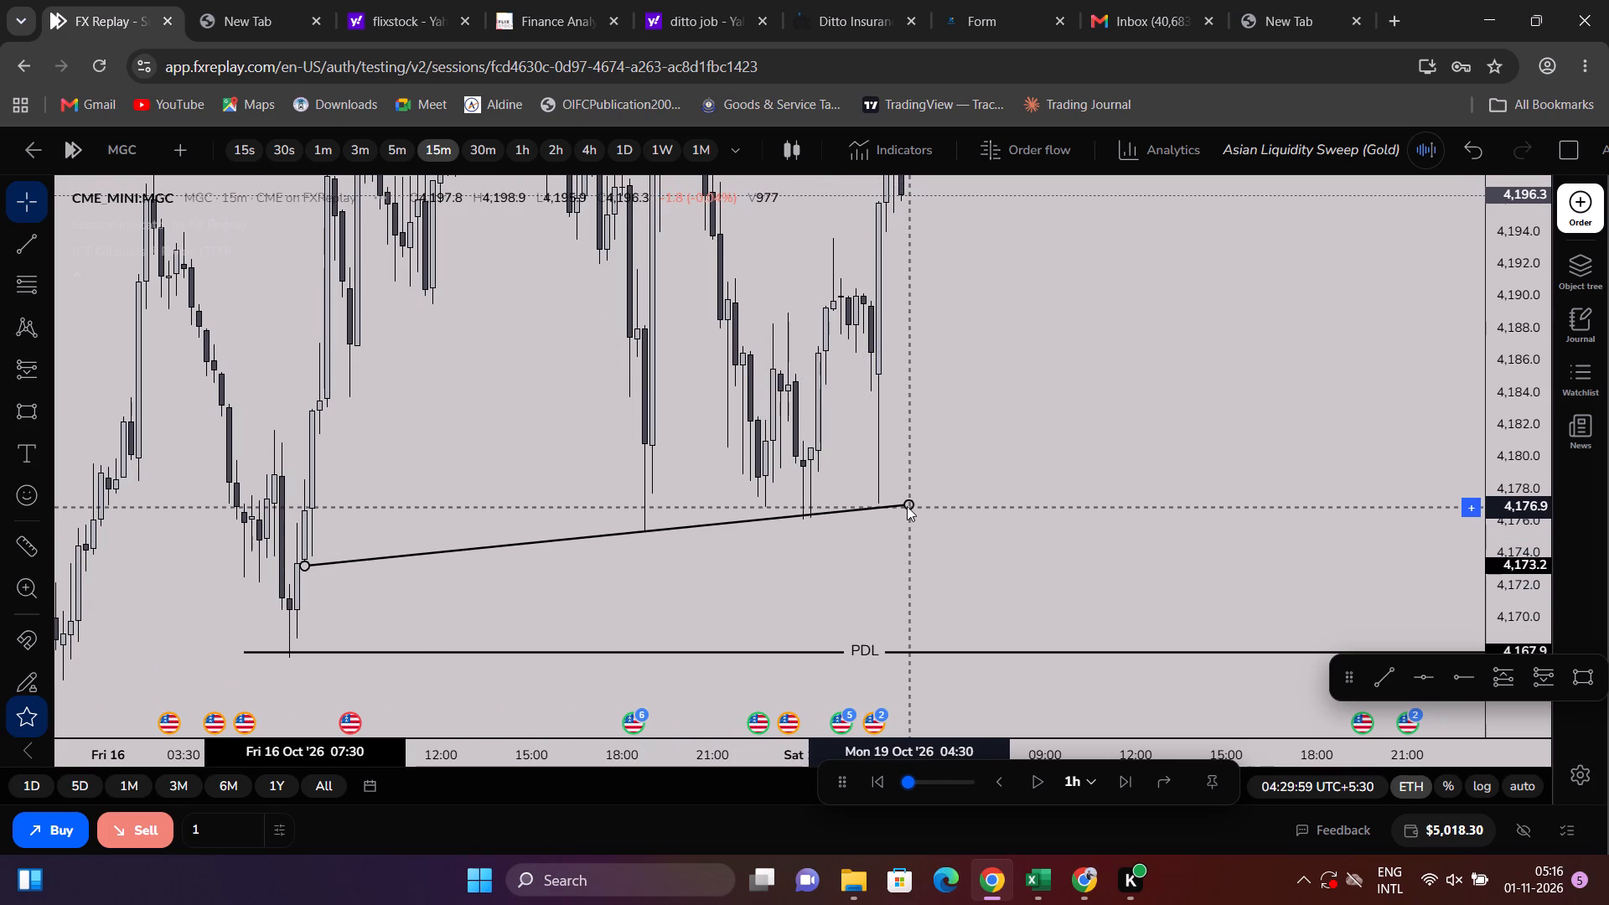
pyautogui.moveTo(907, 506); pyautogui.dragTo(912, 509)
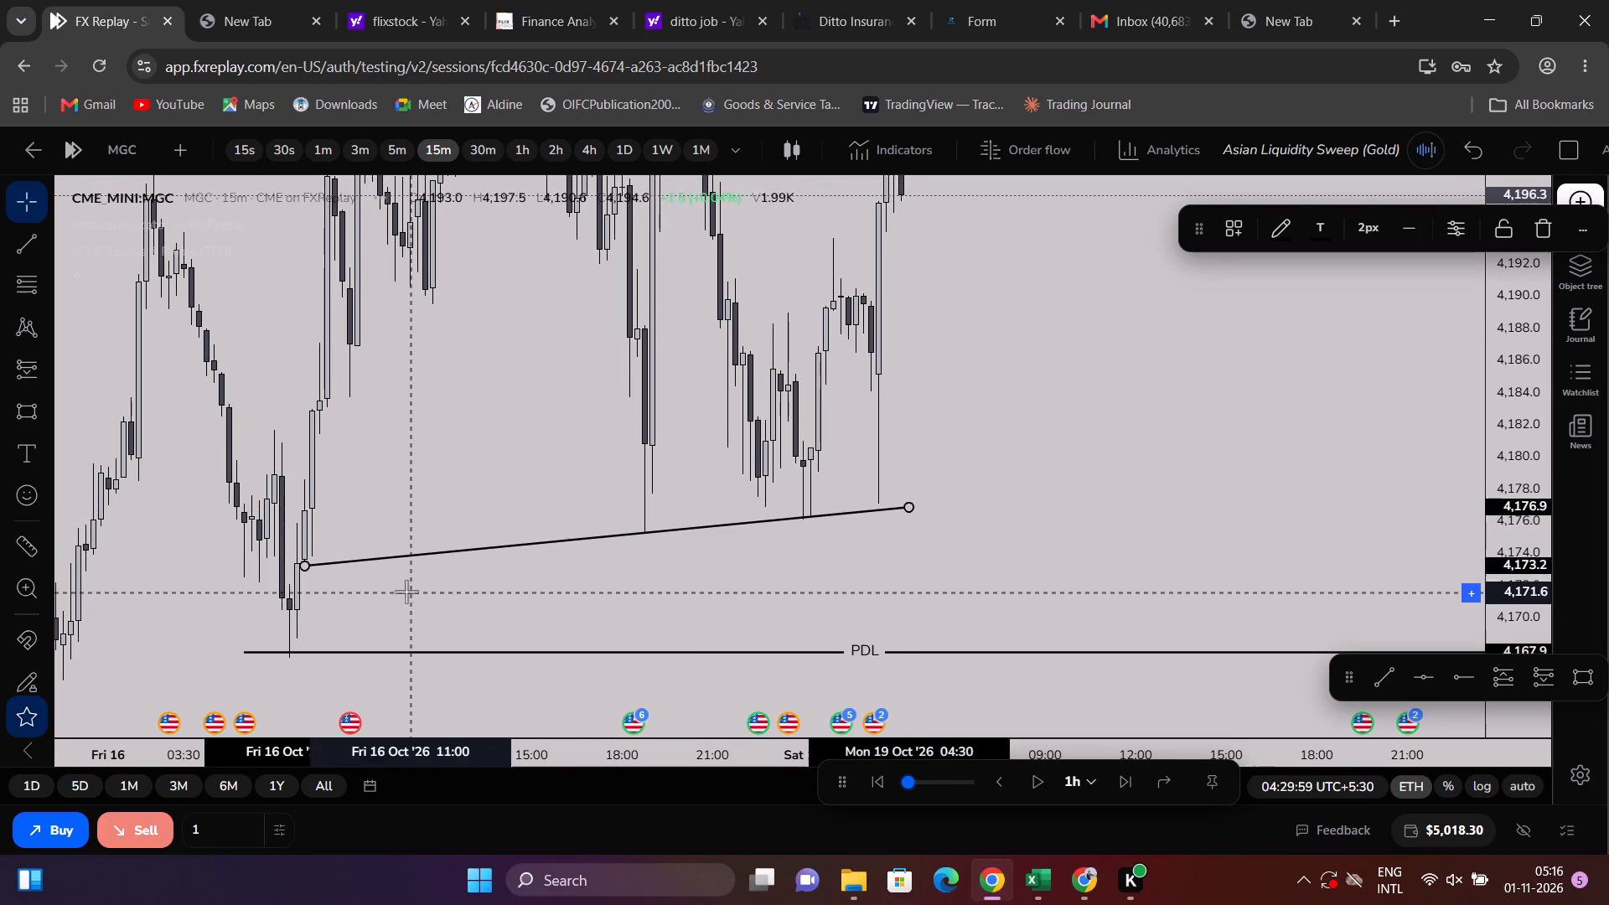
pyautogui.moveTo(304, 571); pyautogui.dragTo(311, 562)
pyautogui.click(908, 505)
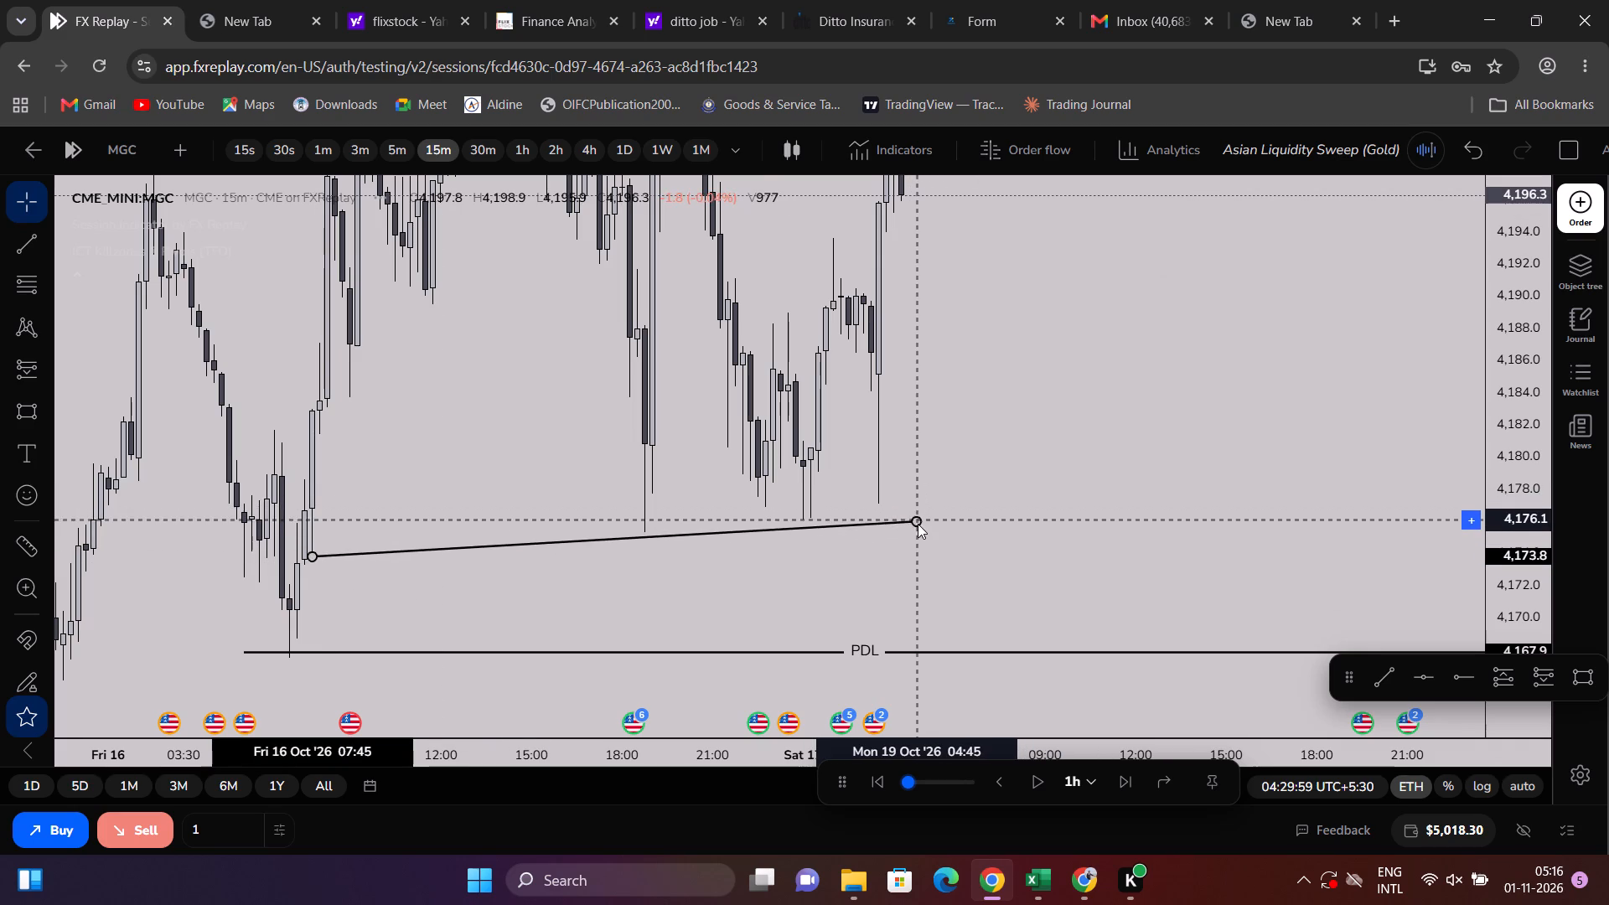
# Label the trend line beneath the lows as LRL.
pyautogui.click(613, 518)
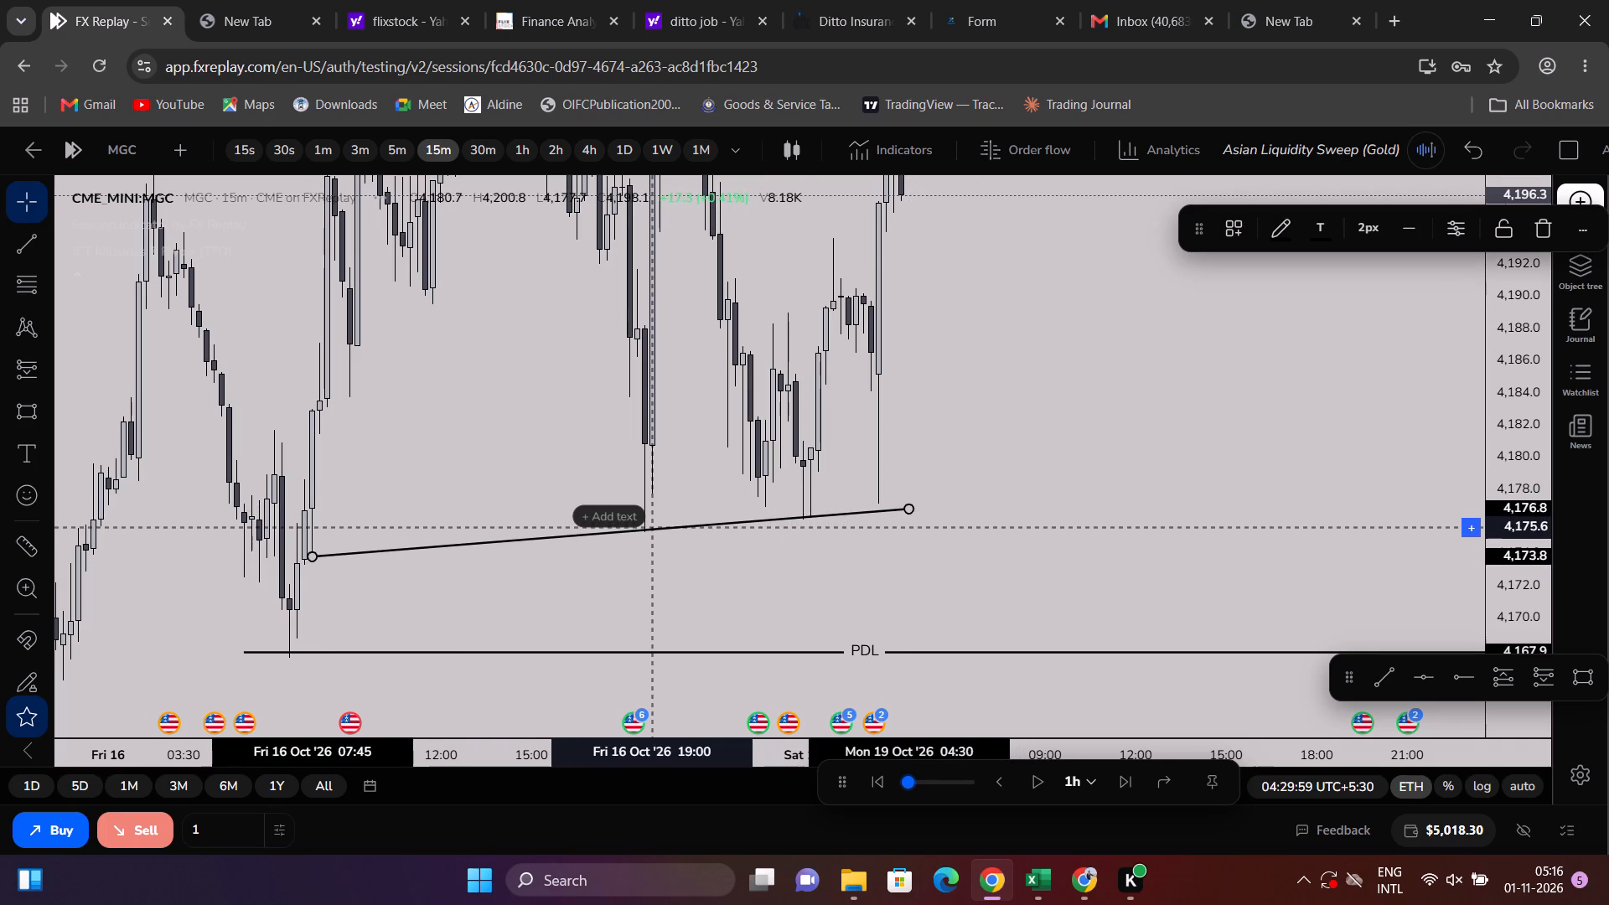
pyautogui.write('LRL')
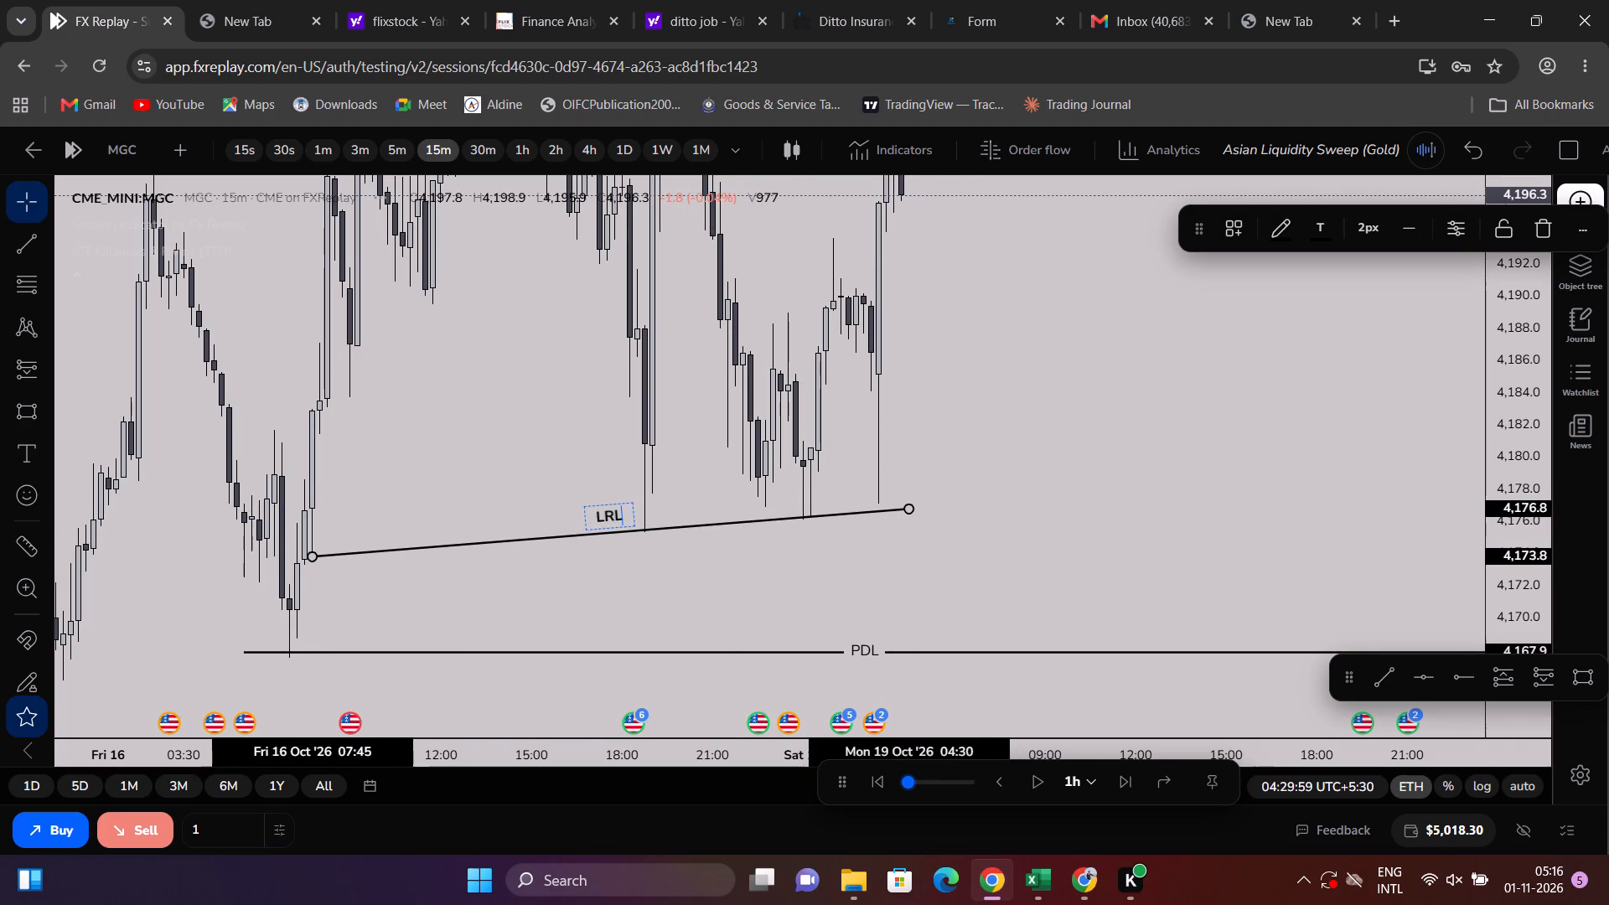
pyautogui.click(1186, 615)
# Examine price action around the LRL, PDH and PDL lines on the 15m and 5m timeframes.
pyautogui.moveTo(1167, 520); pyautogui.dragTo(887, 703)
pyautogui.scroll(-5, 1141, 566)
pyautogui.moveTo(1540, 413); pyautogui.dragTo(1478, 592)
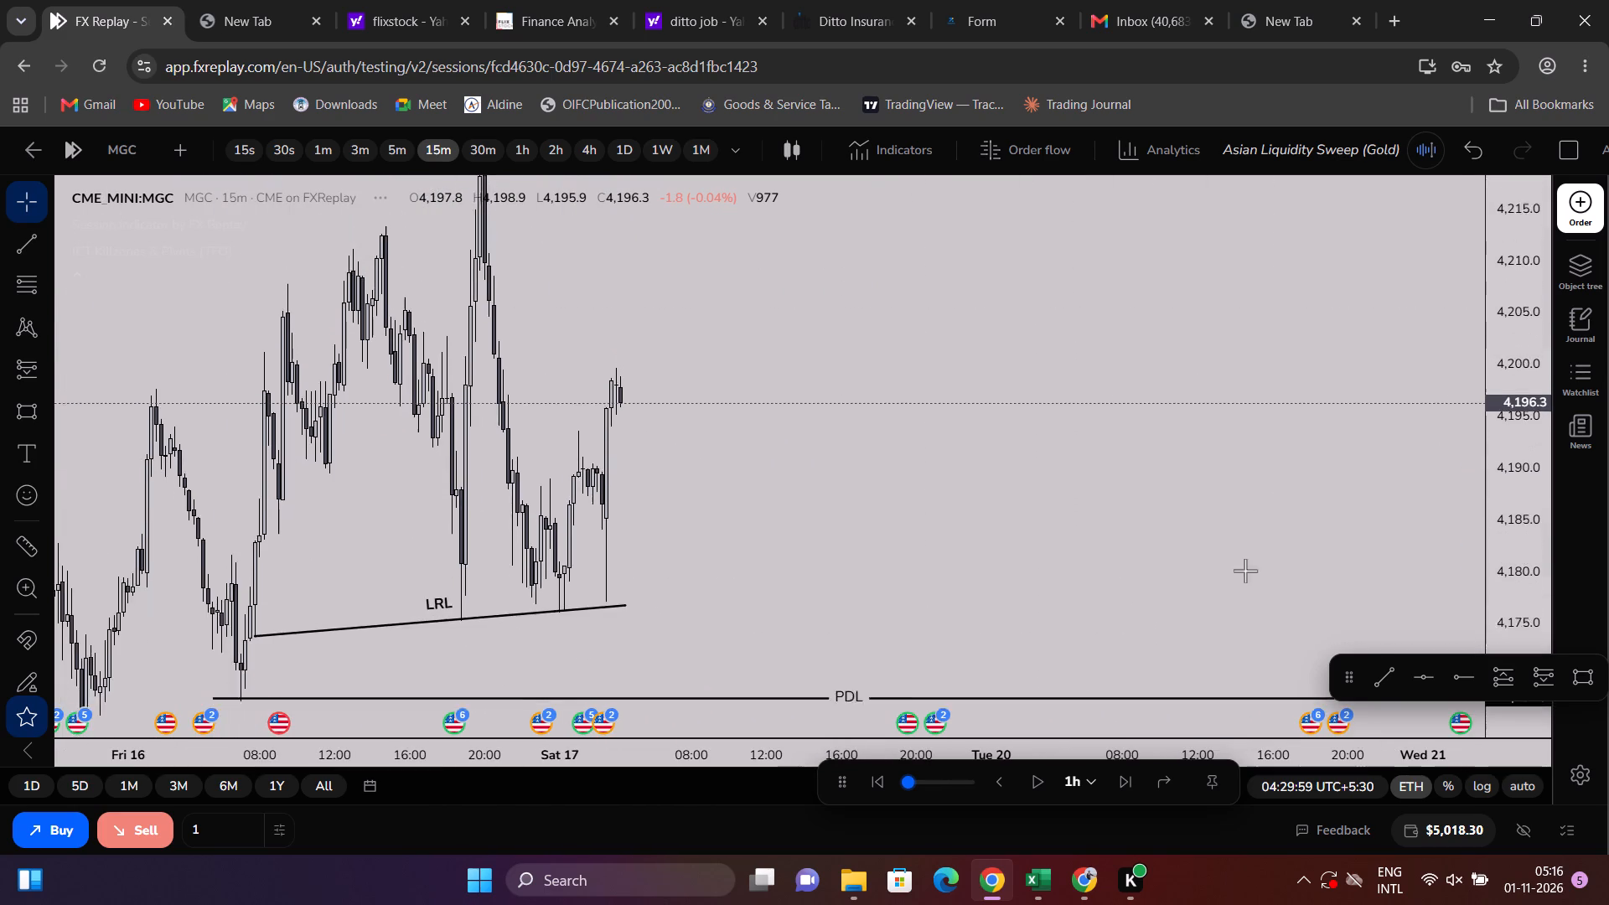
pyautogui.moveTo(756, 403); pyautogui.dragTo(1055, 447)
pyautogui.scroll(7, 1055, 447)
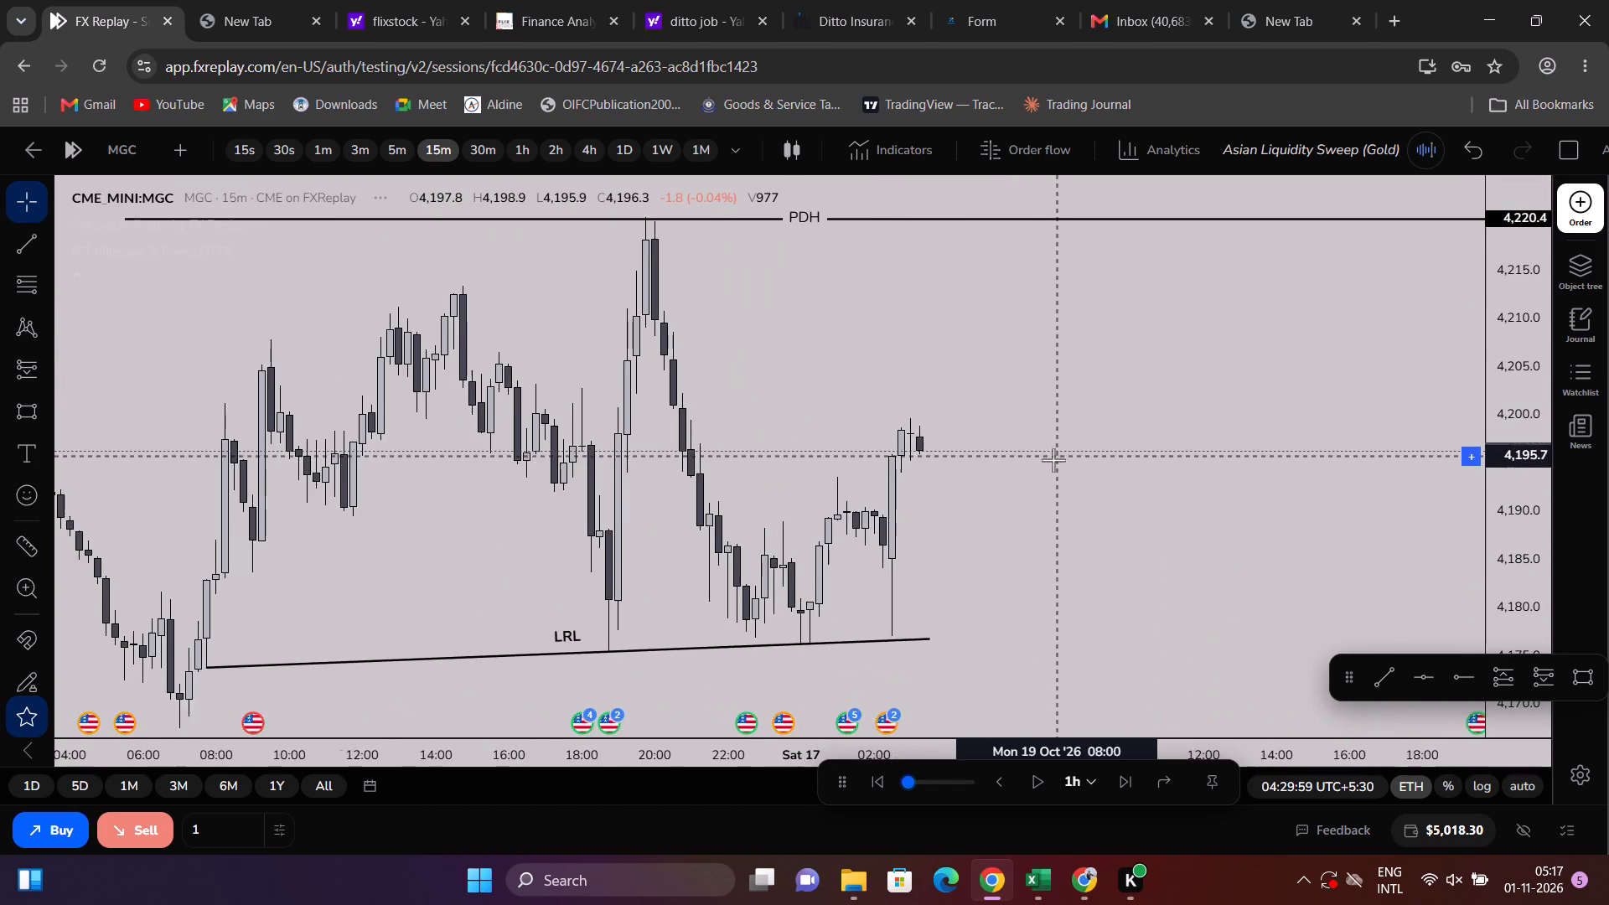
pyautogui.moveTo(1054, 460); pyautogui.dragTo(1045, 382)
pyautogui.scroll(-4, 1029, 380)
pyautogui.scroll(-3, 558, 270)
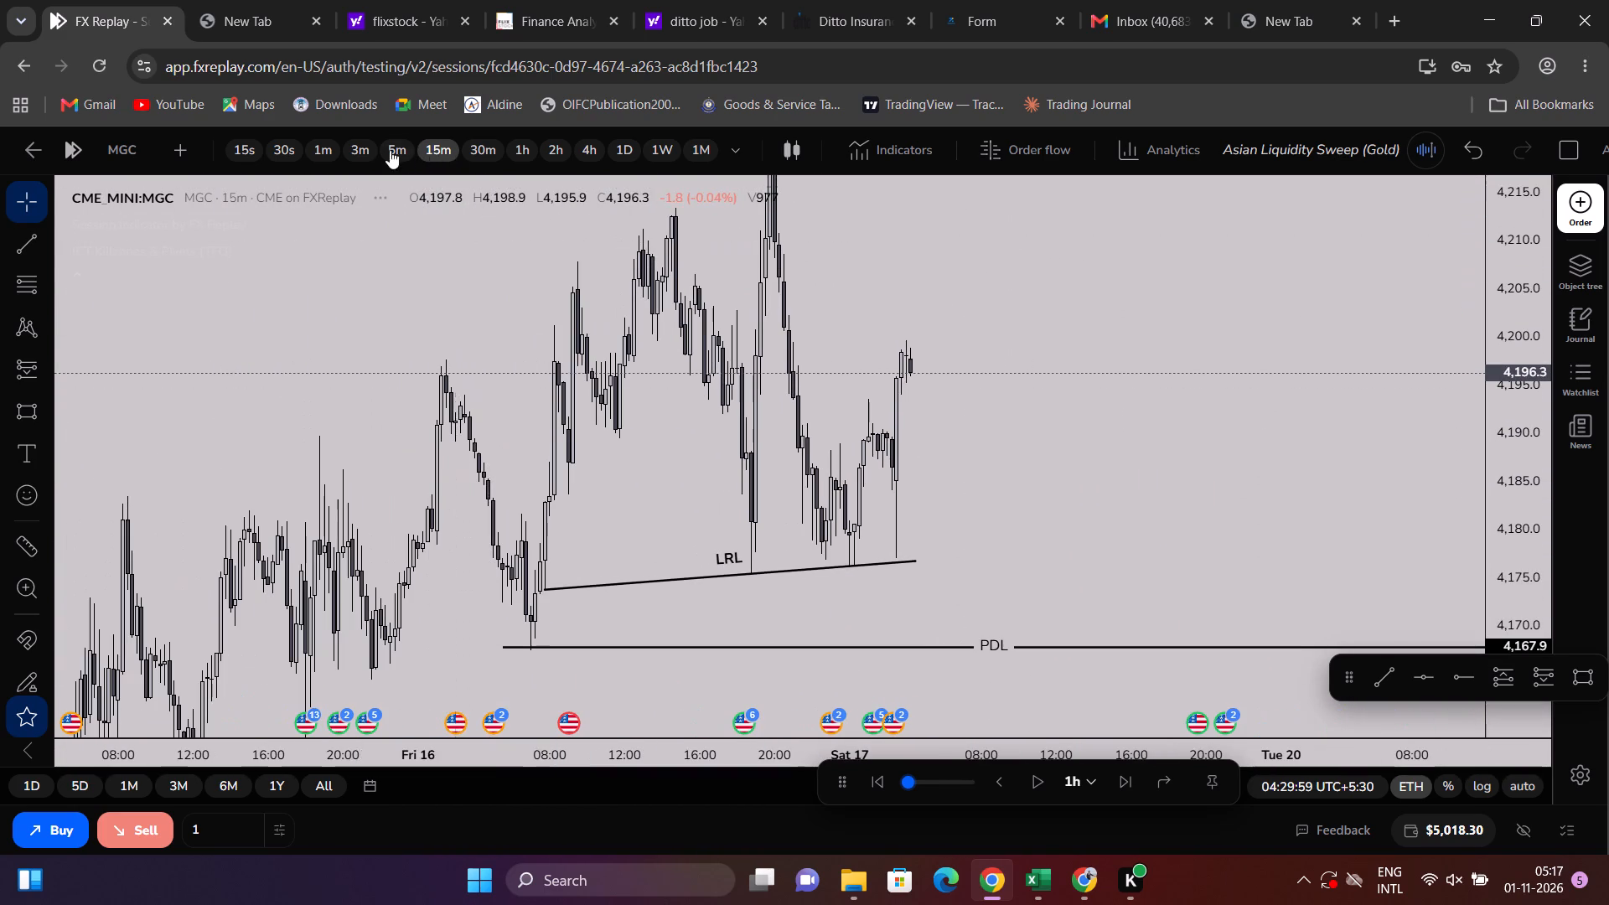
pyautogui.click(387, 149)
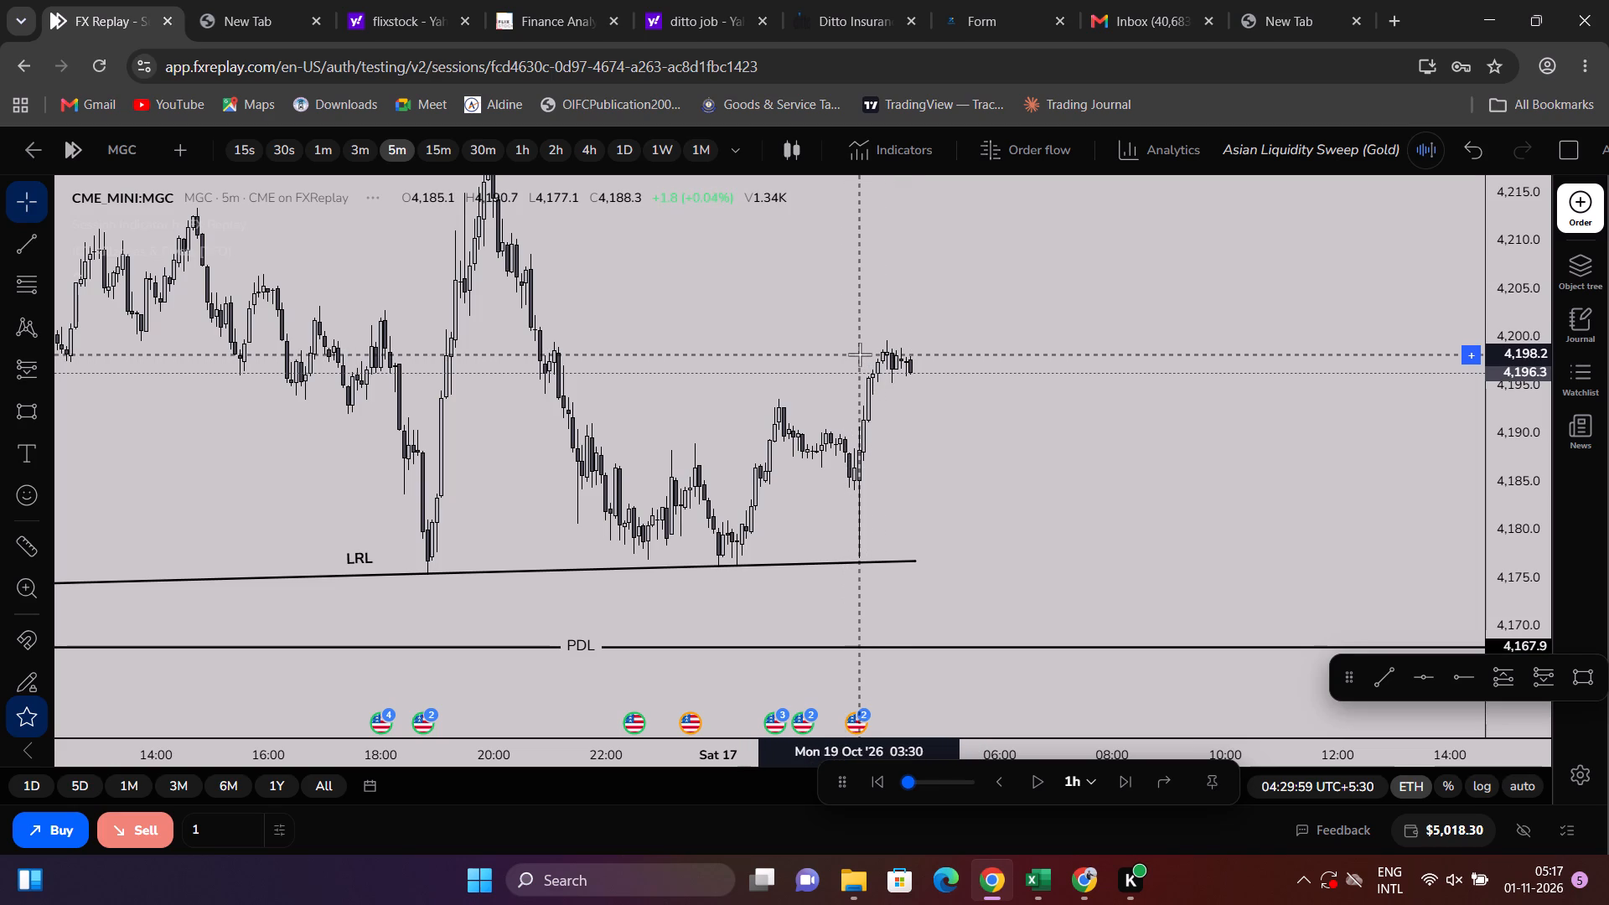
pyautogui.moveTo(989, 469); pyautogui.dragTo(1001, 401)
pyautogui.scroll(-4, 1250, 441)
pyautogui.scroll(-4, 1402, 493)
pyautogui.moveTo(1525, 592); pyautogui.dragTo(1520, 577)
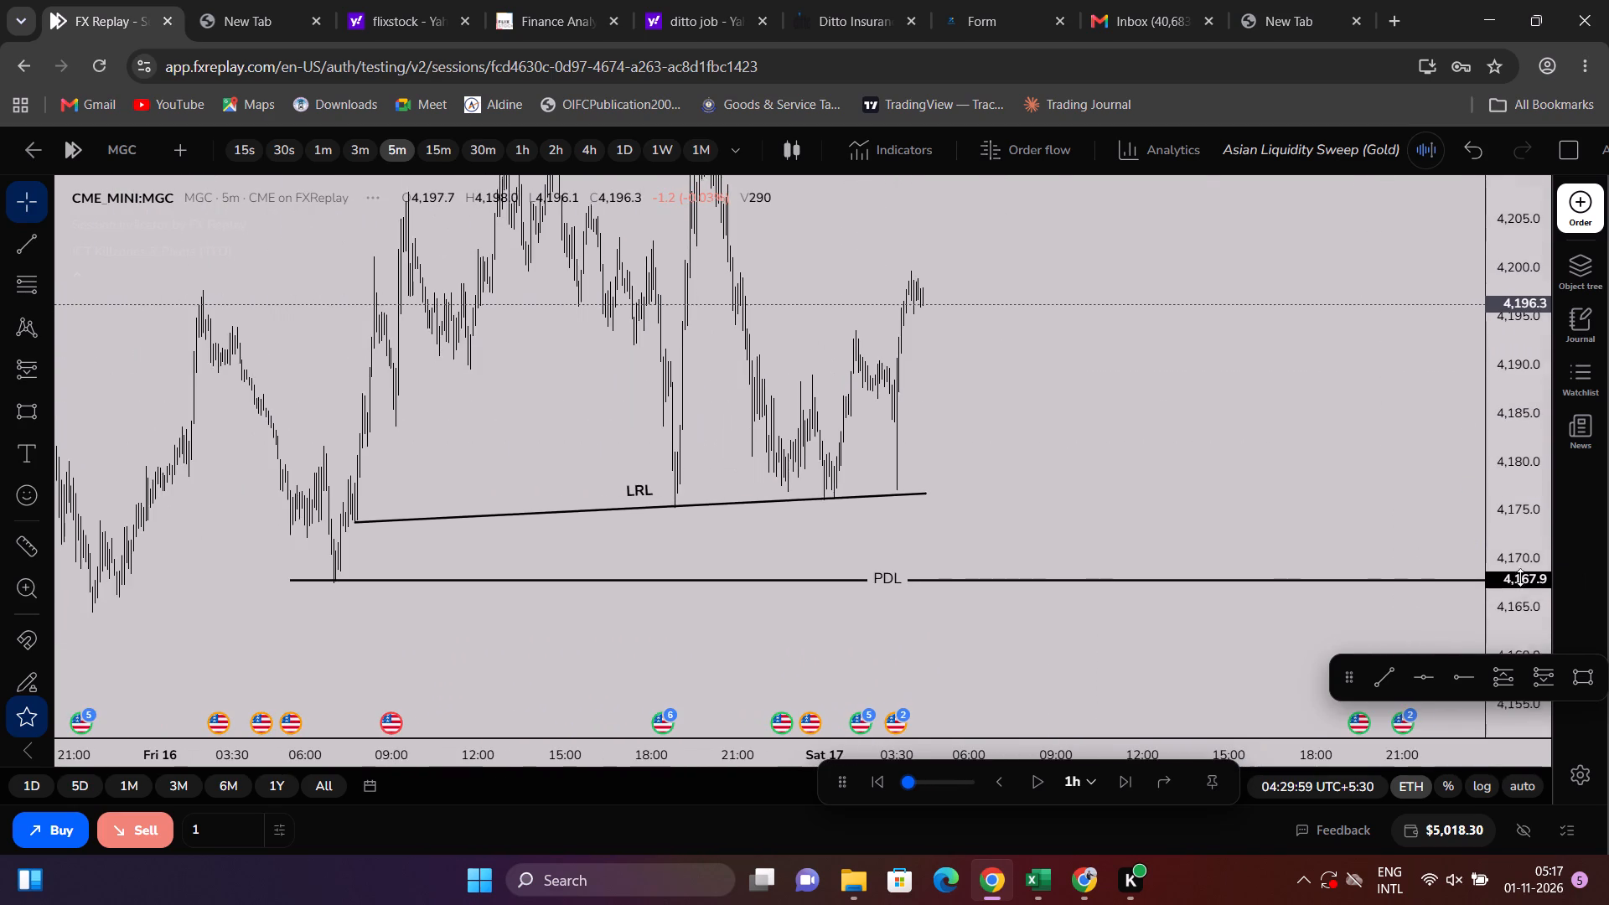
# Set the replay step interval to 5m.
pyautogui.moveTo(1520, 577); pyautogui.dragTo(1426, 351)
pyautogui.scroll(5, 1187, 350)
pyautogui.moveTo(1131, 338); pyautogui.dragTo(1137, 510)
pyautogui.scroll(4, 1135, 510)
pyautogui.scroll(-3, 1104, 464)
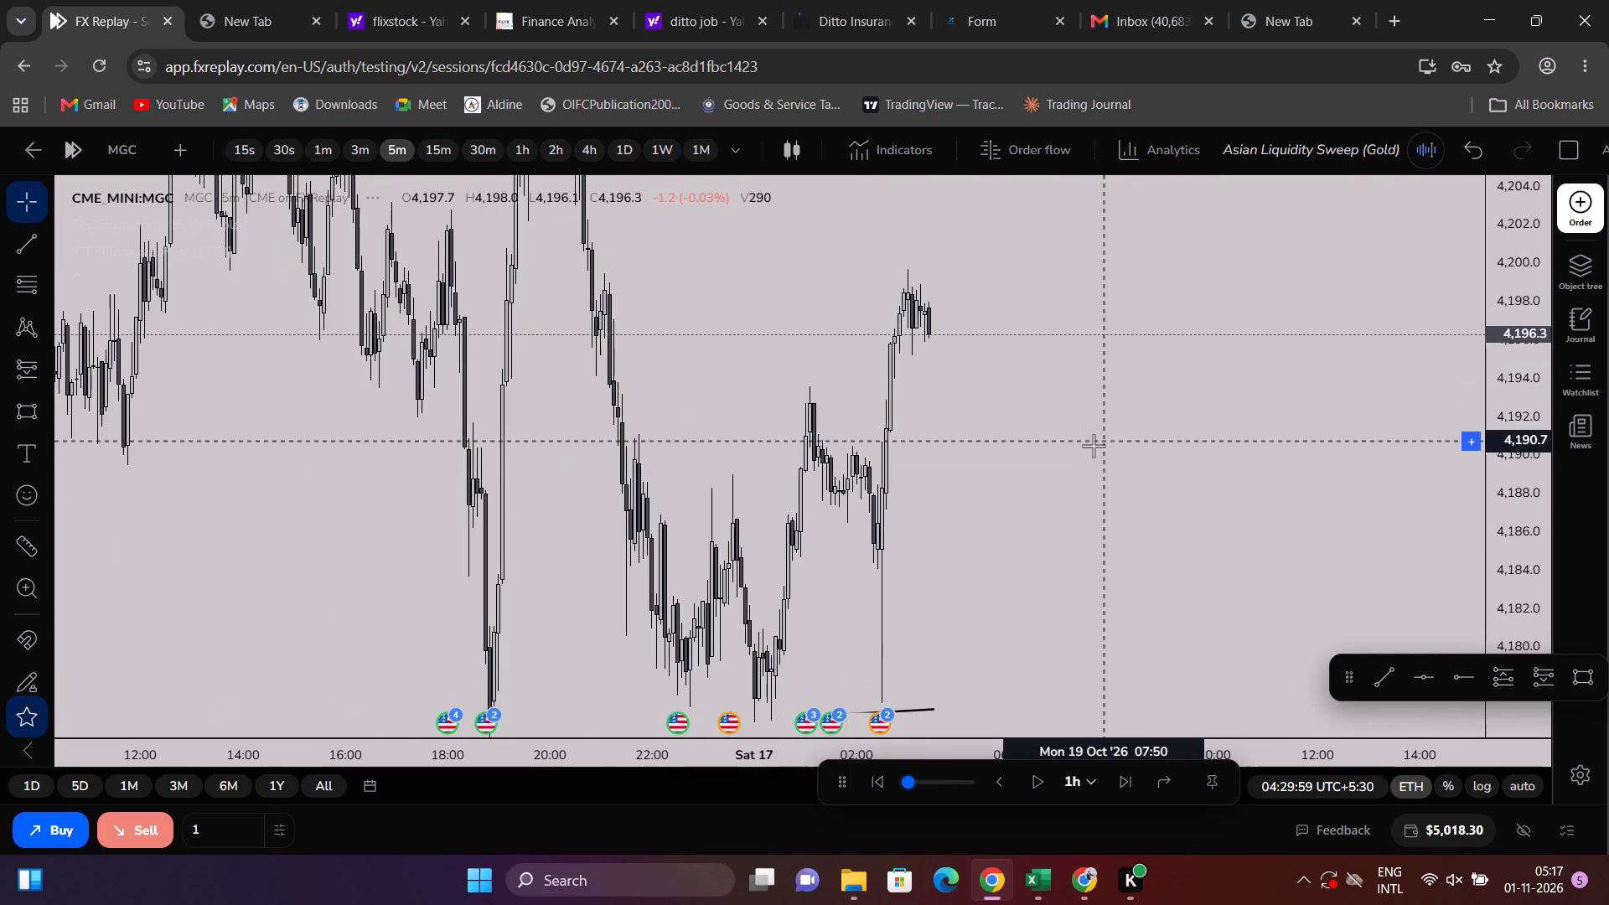
pyautogui.click(1088, 778)
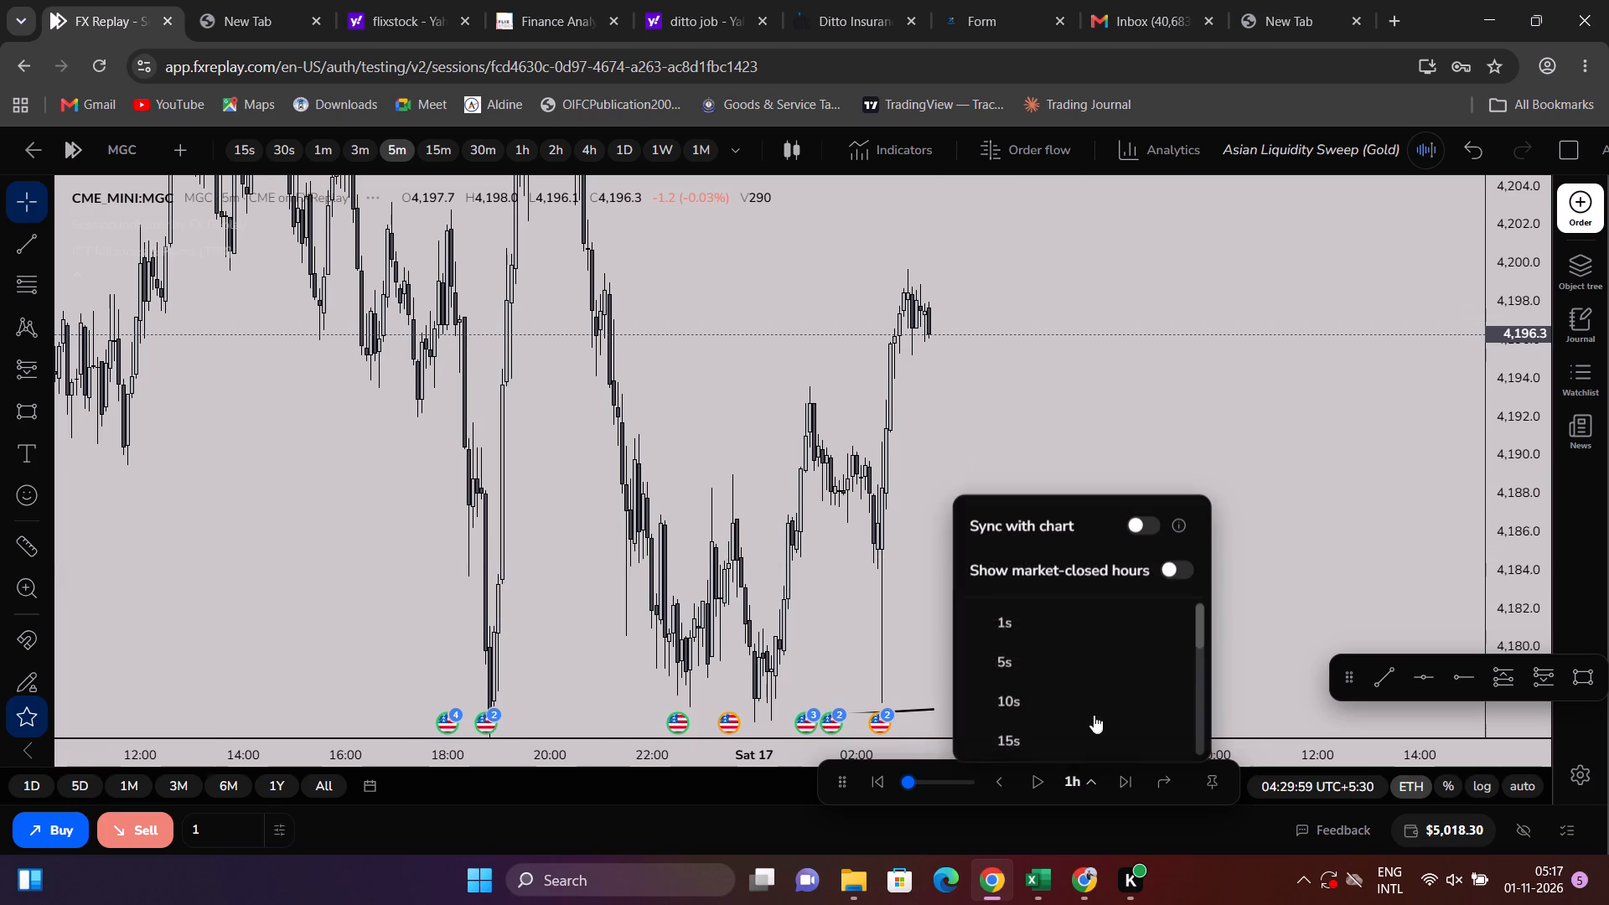
pyautogui.scroll(-2, 1095, 674)
pyautogui.click(1040, 688)
# Advance the 5m replay candle by candle to October 19 05:34:59.
pyautogui.click(1121, 778)
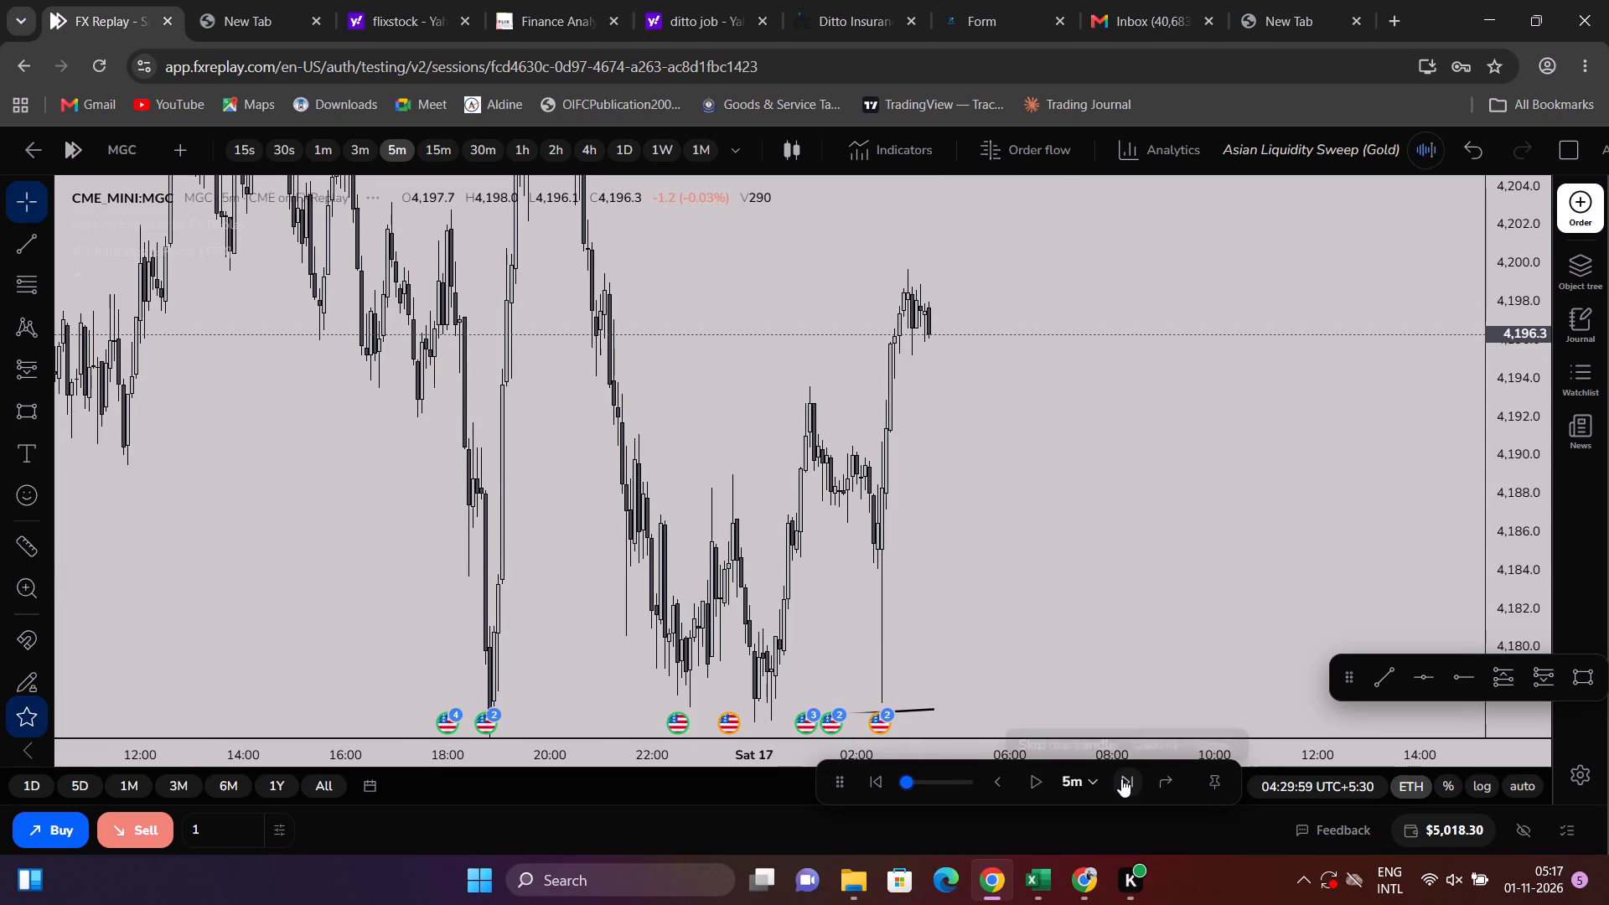
pyautogui.click(1121, 778)
pyautogui.moveTo(1093, 592); pyautogui.dragTo(1110, 785)
pyautogui.scroll(-4, 1125, 665)
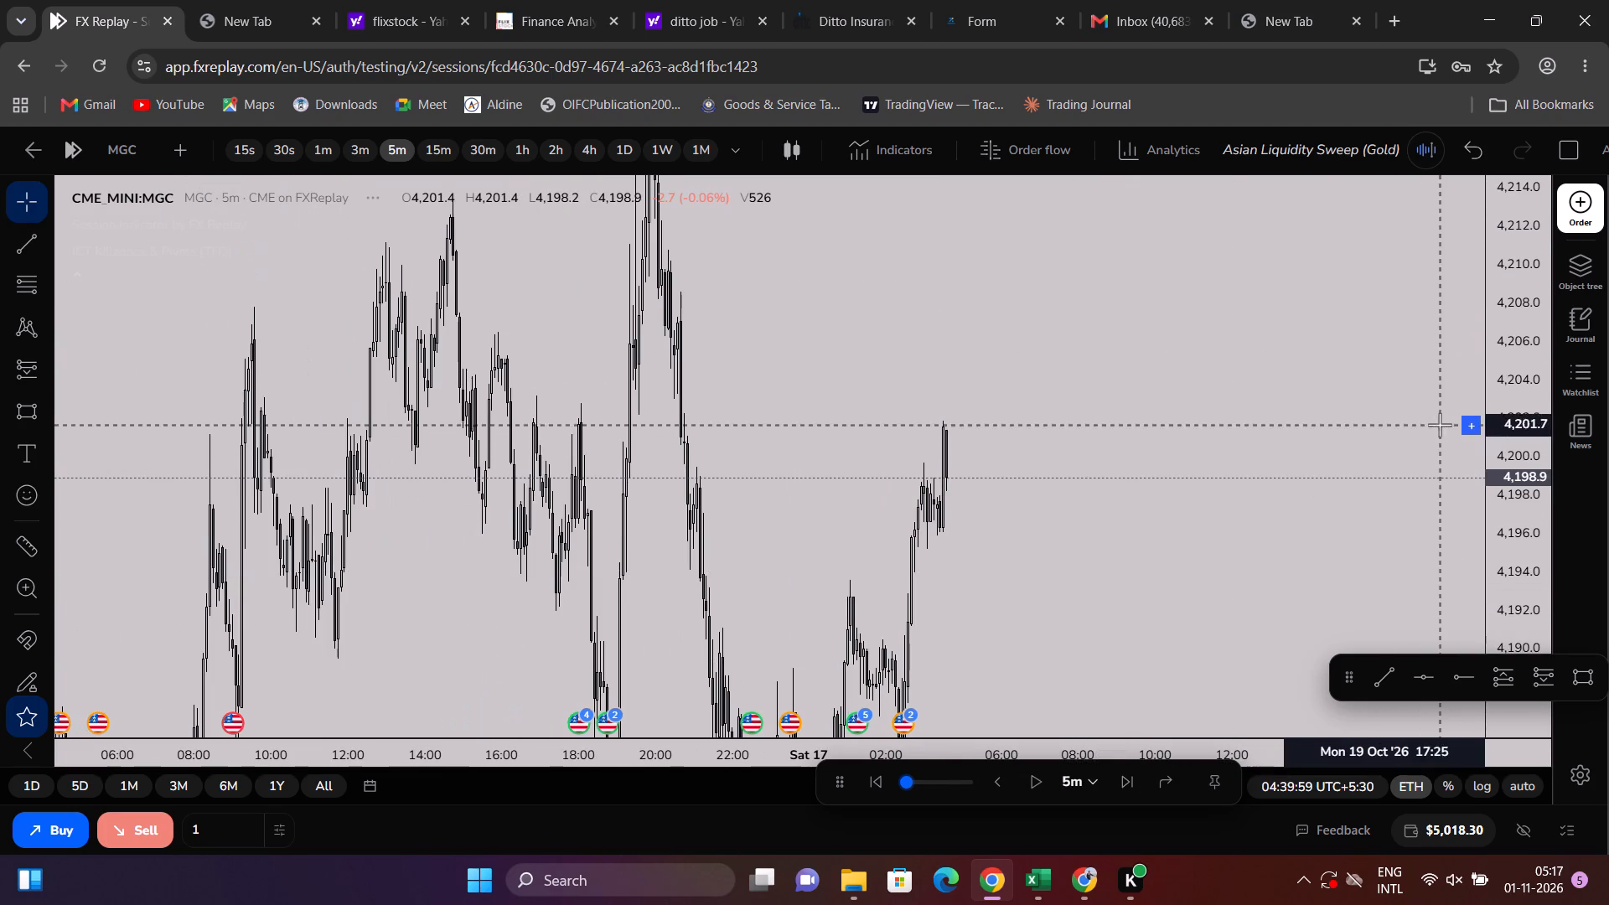
pyautogui.moveTo(1530, 387); pyautogui.dragTo(1493, 599)
pyautogui.scroll(3, 1315, 602)
pyautogui.moveTo(1265, 592); pyautogui.dragTo(1260, 518)
pyautogui.scroll(3, 1135, 641)
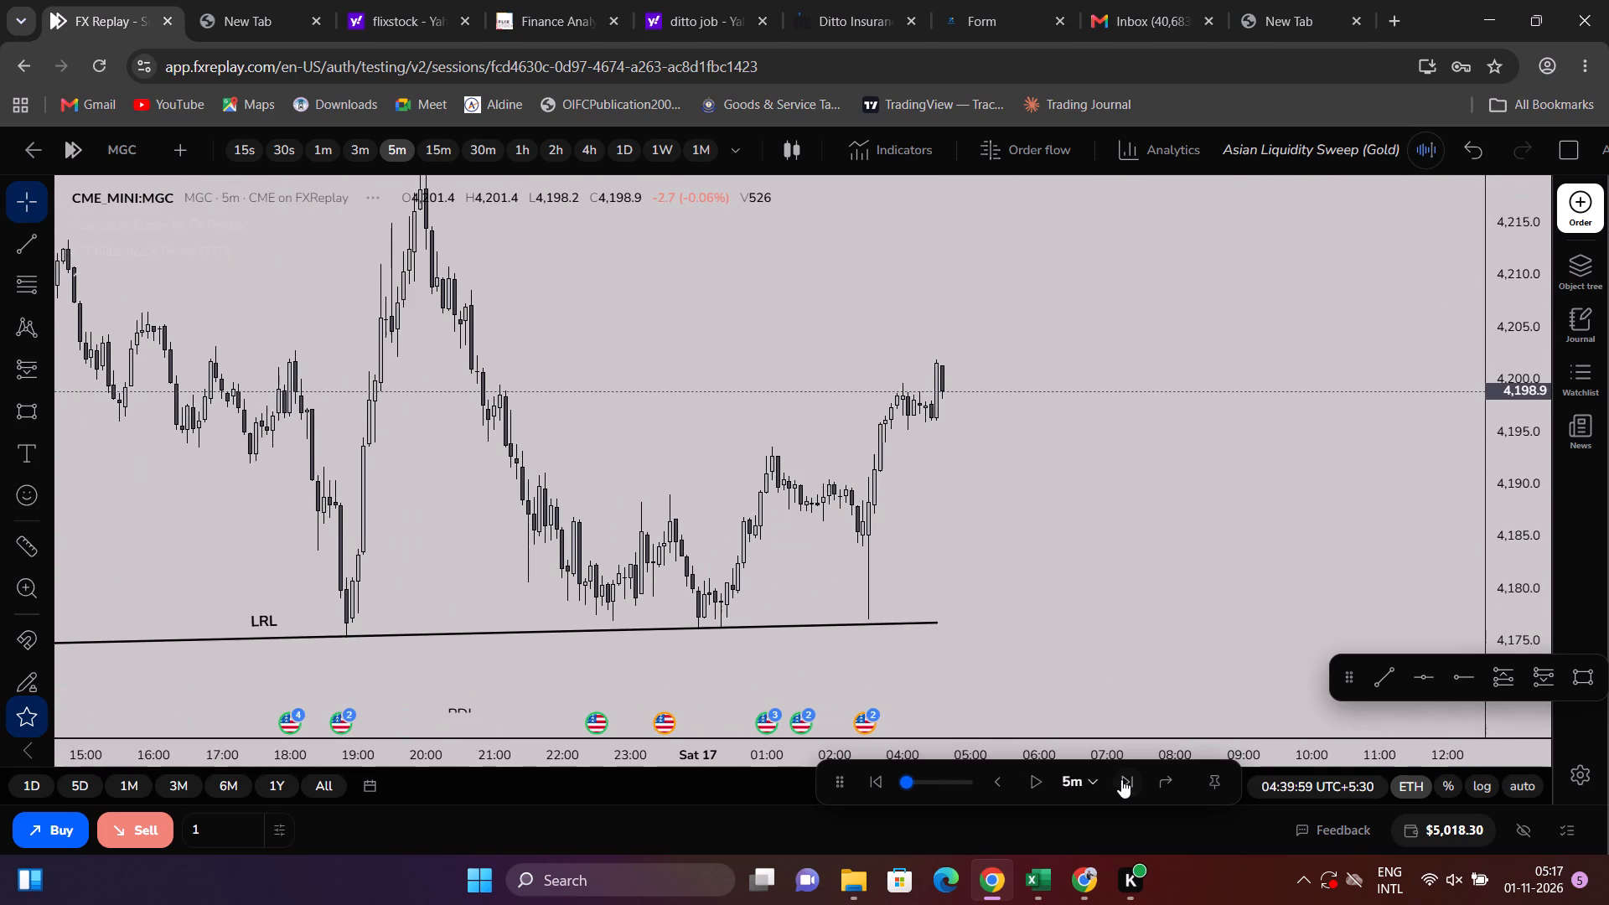
pyautogui.tripleClick(1130, 779)
pyautogui.doubleClick(1130, 779)
pyautogui.click(1130, 778)
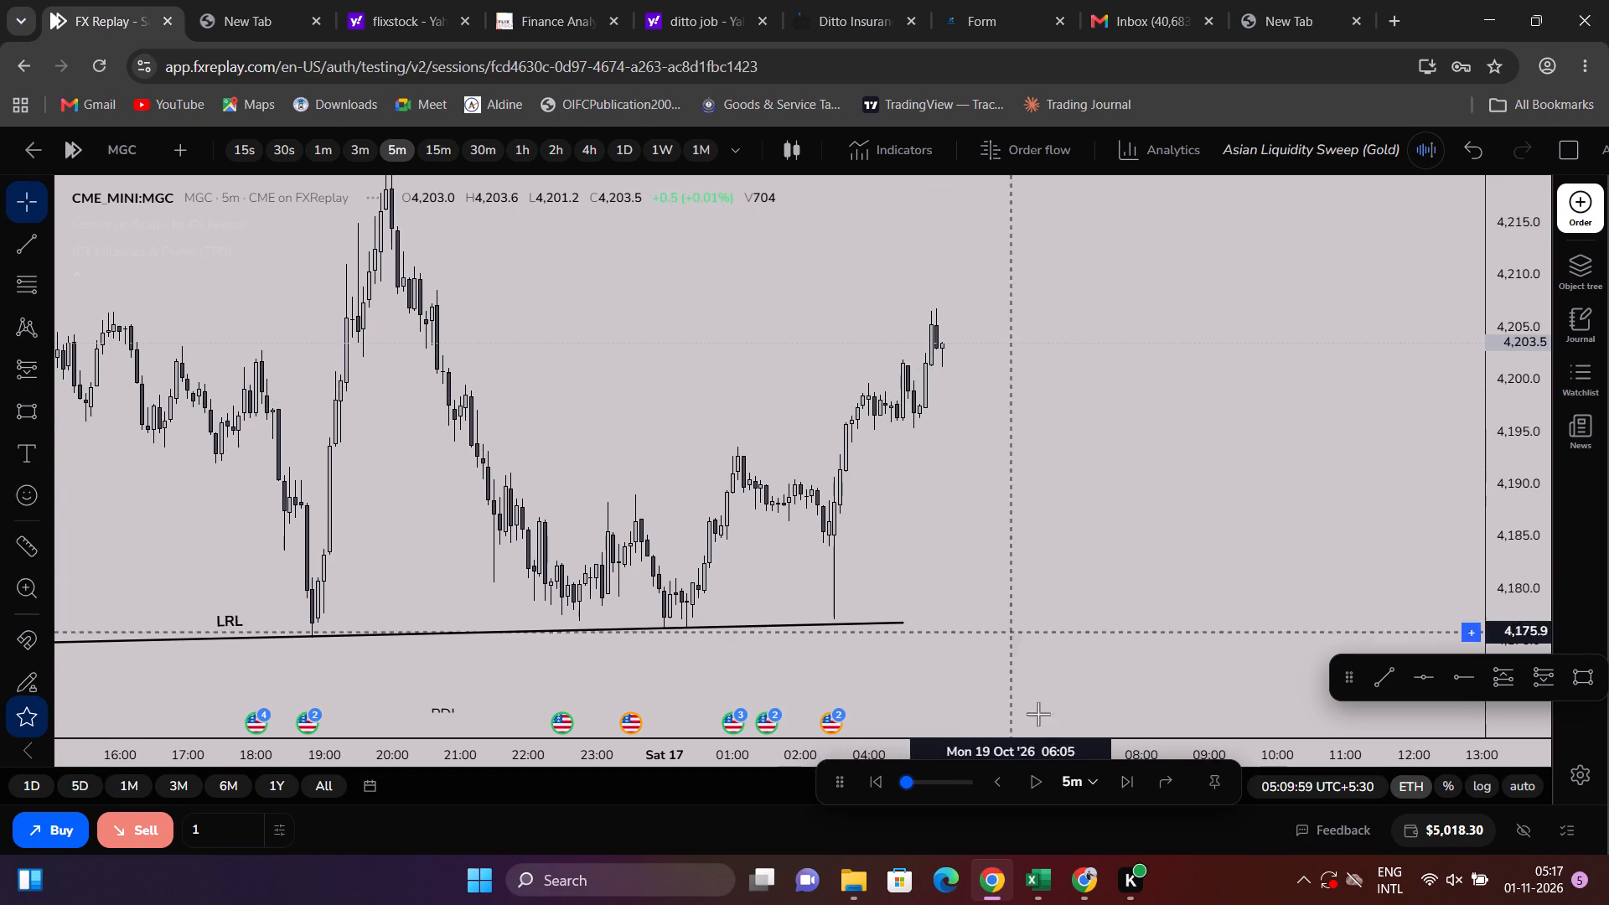
pyautogui.tripleClick(1118, 774)
pyautogui.click(1118, 775)
pyautogui.click(1118, 775)
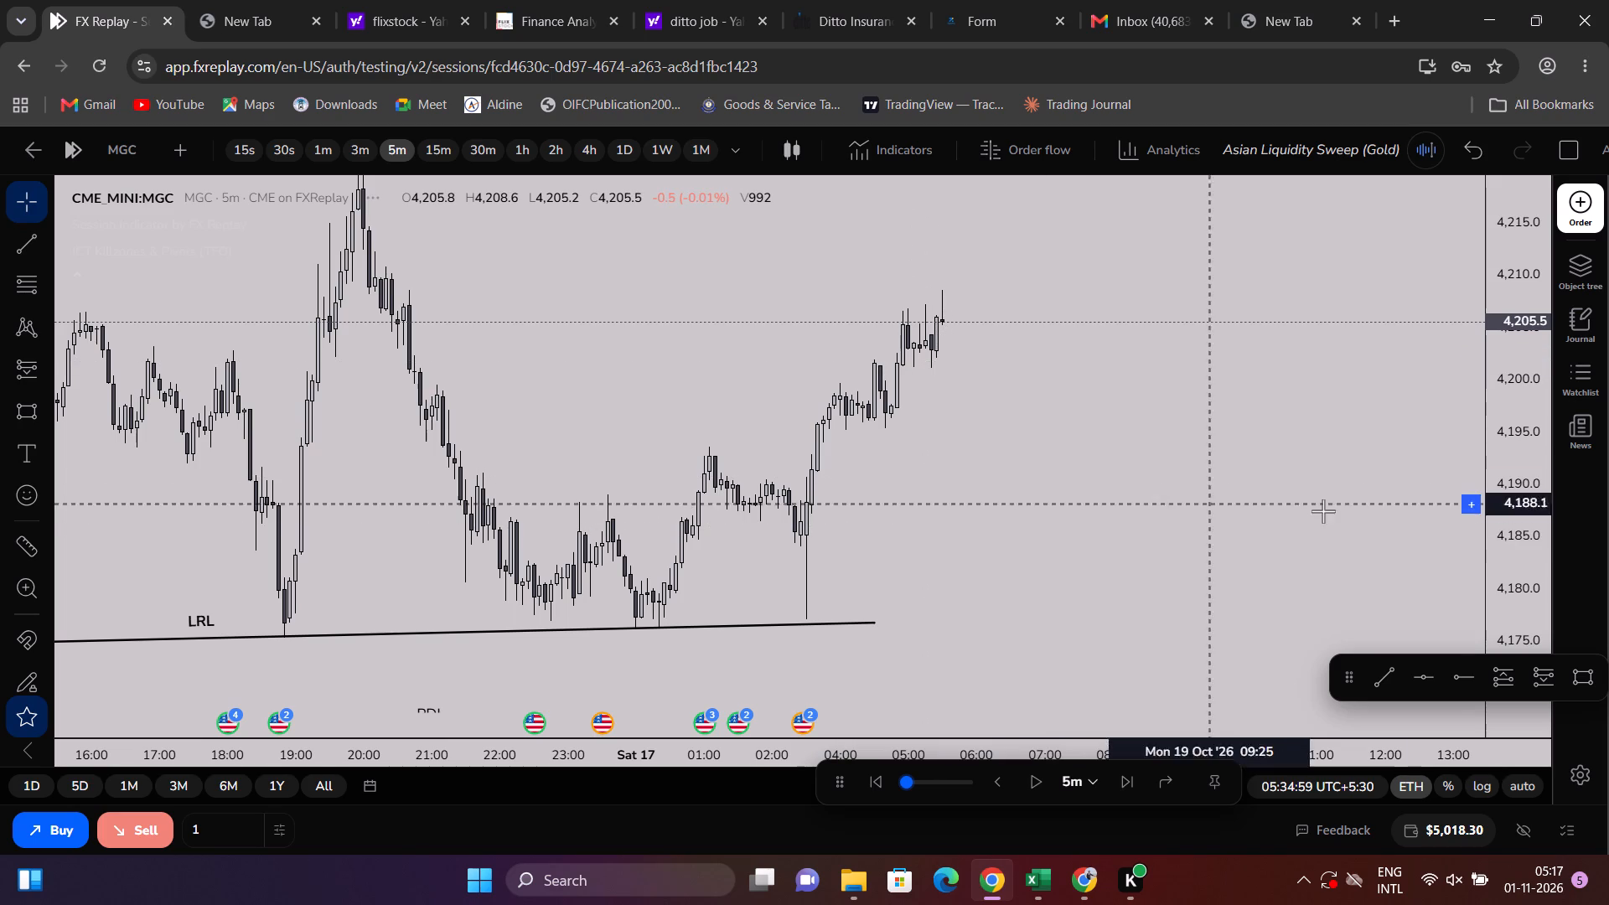
# Advance the replay in 5m steps to 07:04:59, following price below the PDH line.
pyautogui.moveTo(1494, 572); pyautogui.dragTo(1500, 547)
pyautogui.moveTo(1243, 458); pyautogui.dragTo(1219, 578)
pyautogui.scroll(-4, 943, 480)
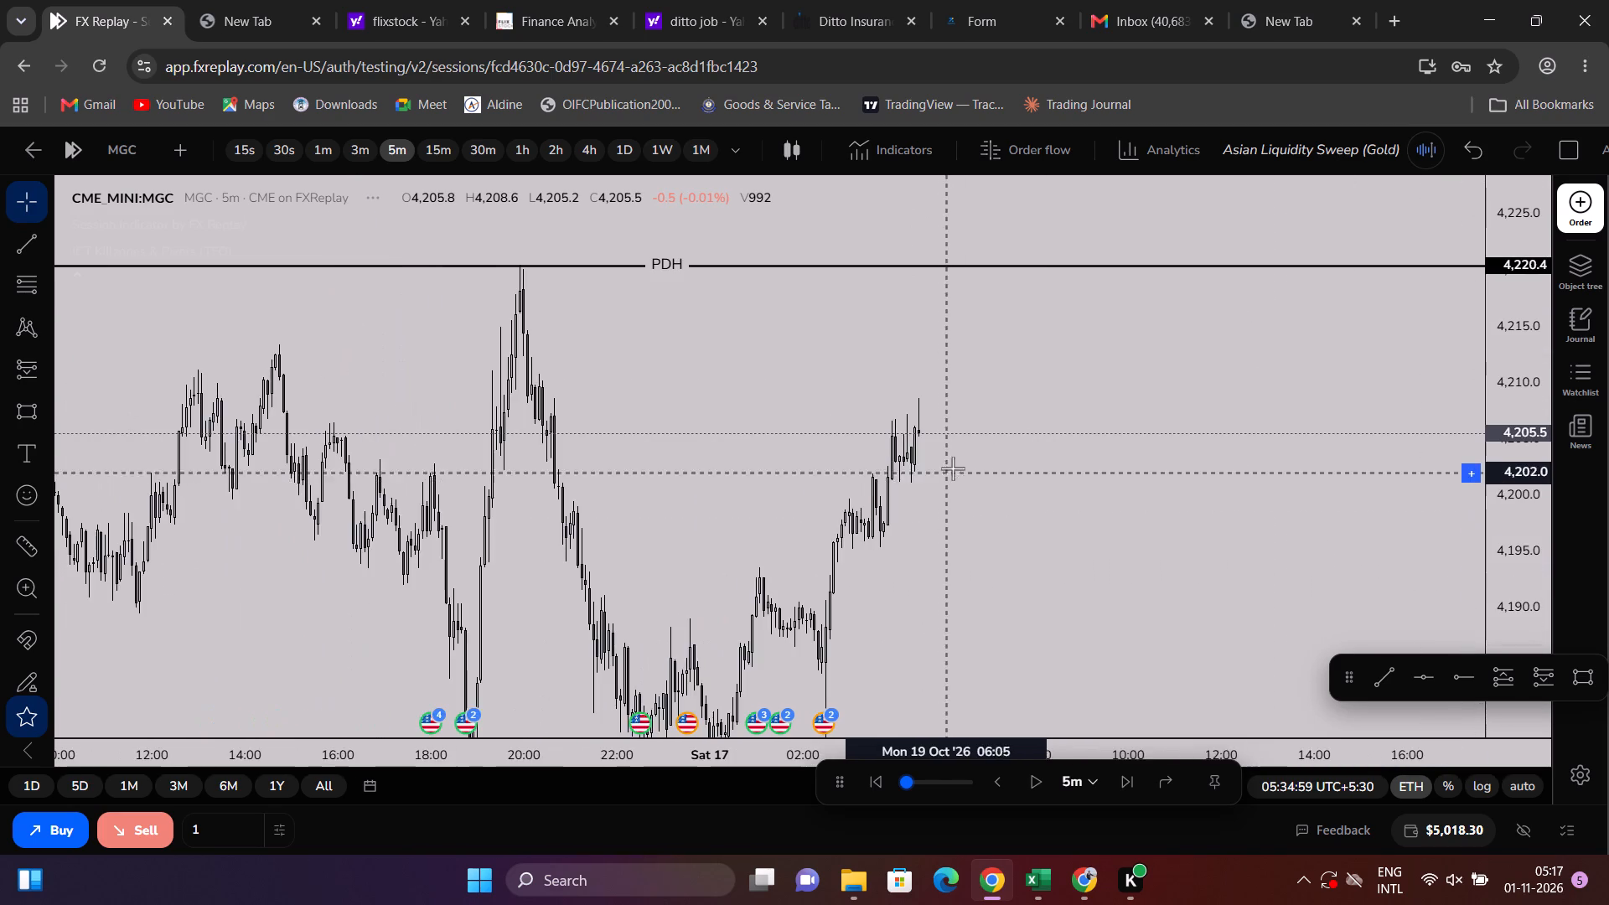
pyautogui.scroll(3, 1063, 474)
pyautogui.click(1116, 783)
pyautogui.tripleClick(1115, 783)
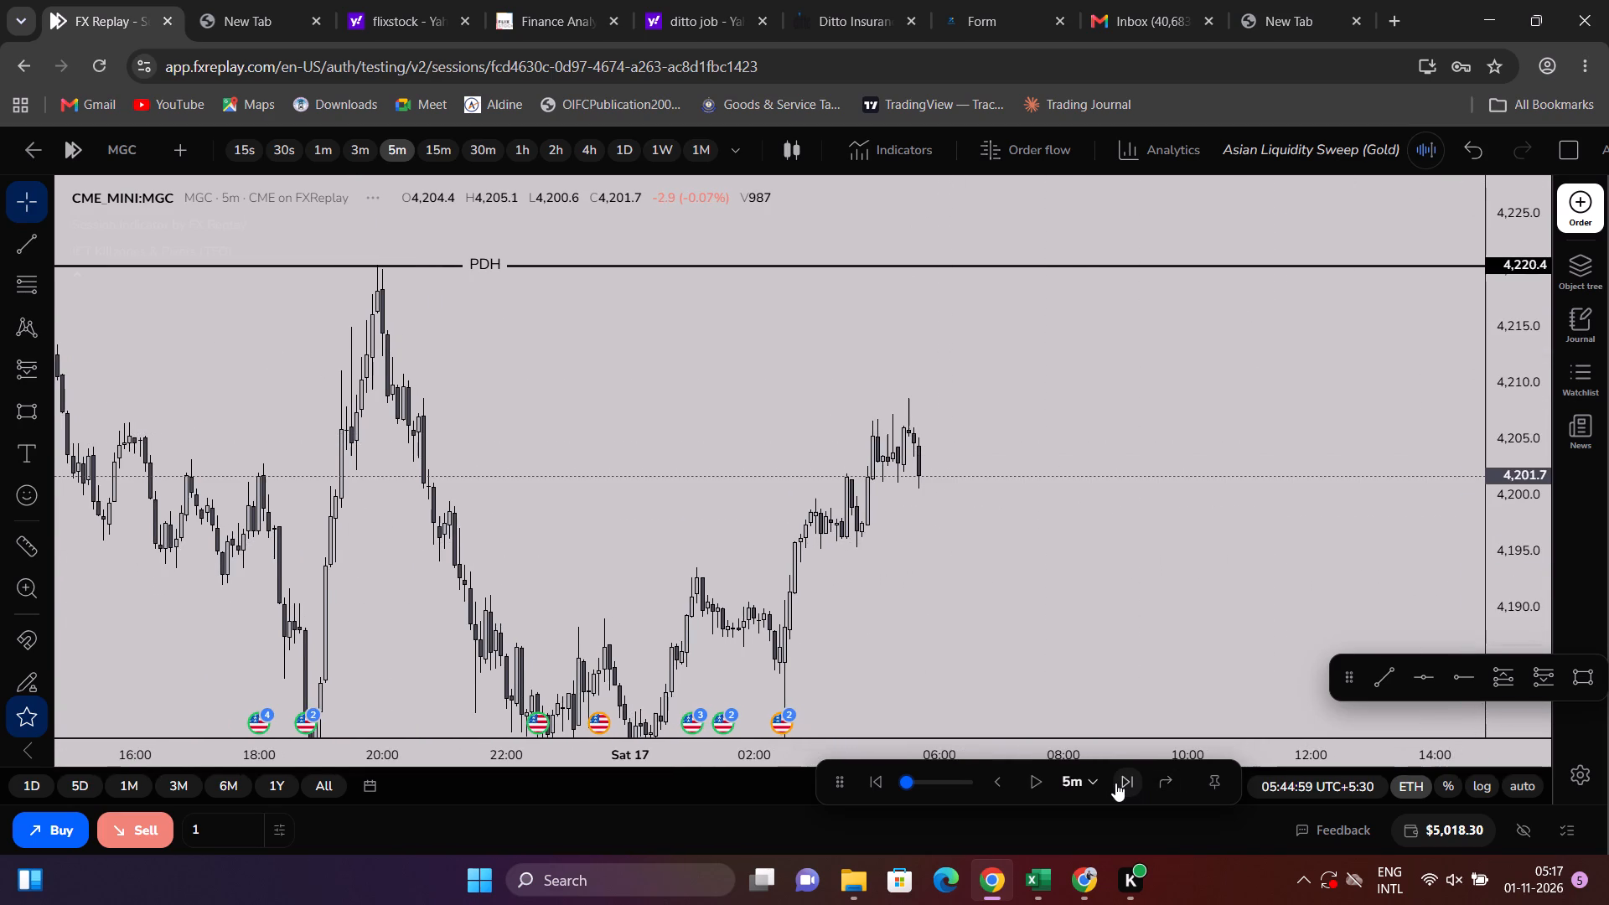
pyautogui.tripleClick(1115, 783)
pyautogui.tripleClick(1115, 783)
pyautogui.tripleClick(1115, 783)
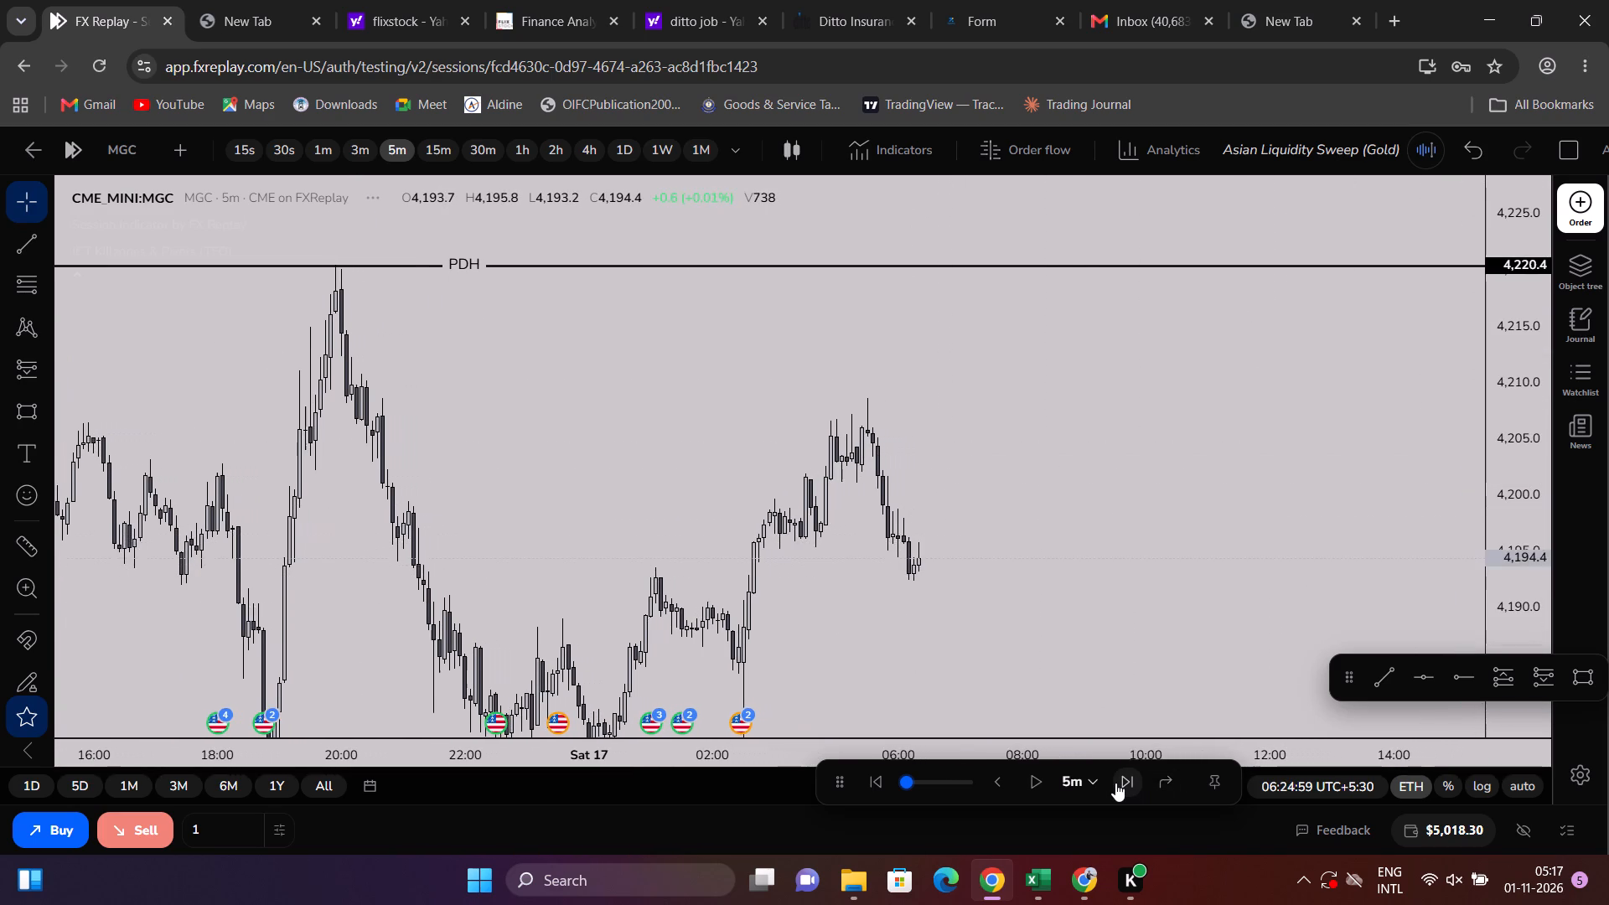
pyautogui.tripleClick(1115, 783)
pyautogui.doubleClick(1113, 782)
# Advance the replay in 5m steps to 07:49:59, checking price against the LRL, PDL and PDH lines.
pyautogui.moveTo(1035, 559); pyautogui.dragTo(1042, 414)
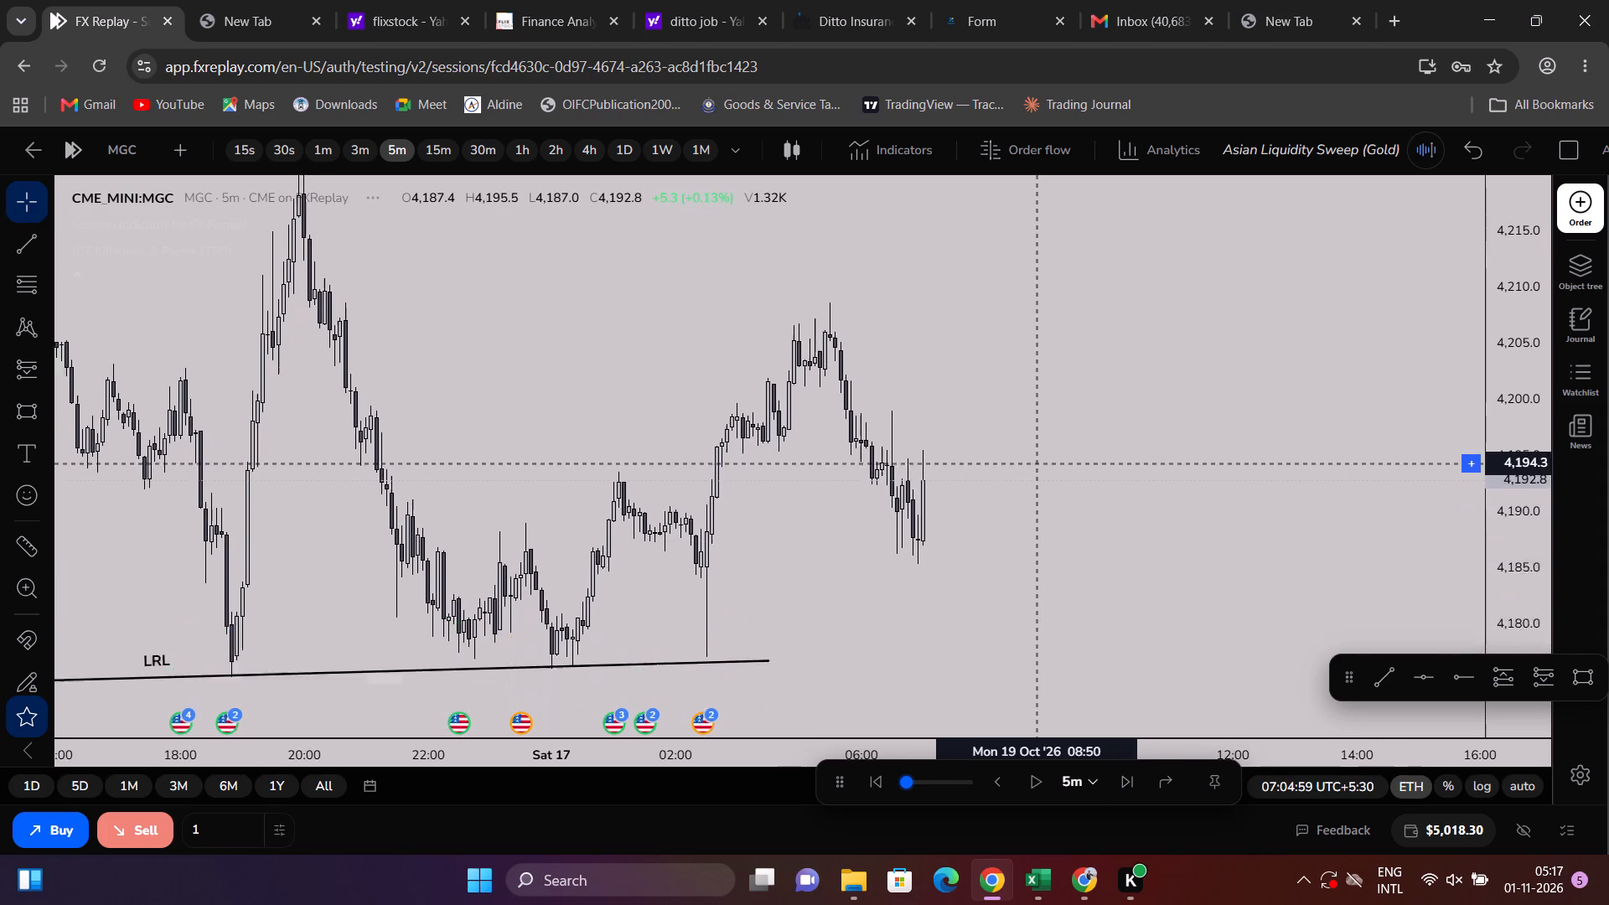
pyautogui.moveTo(1042, 414); pyautogui.dragTo(1046, 365)
pyautogui.scroll(-4, 1089, 463)
pyautogui.scroll(4, 1089, 639)
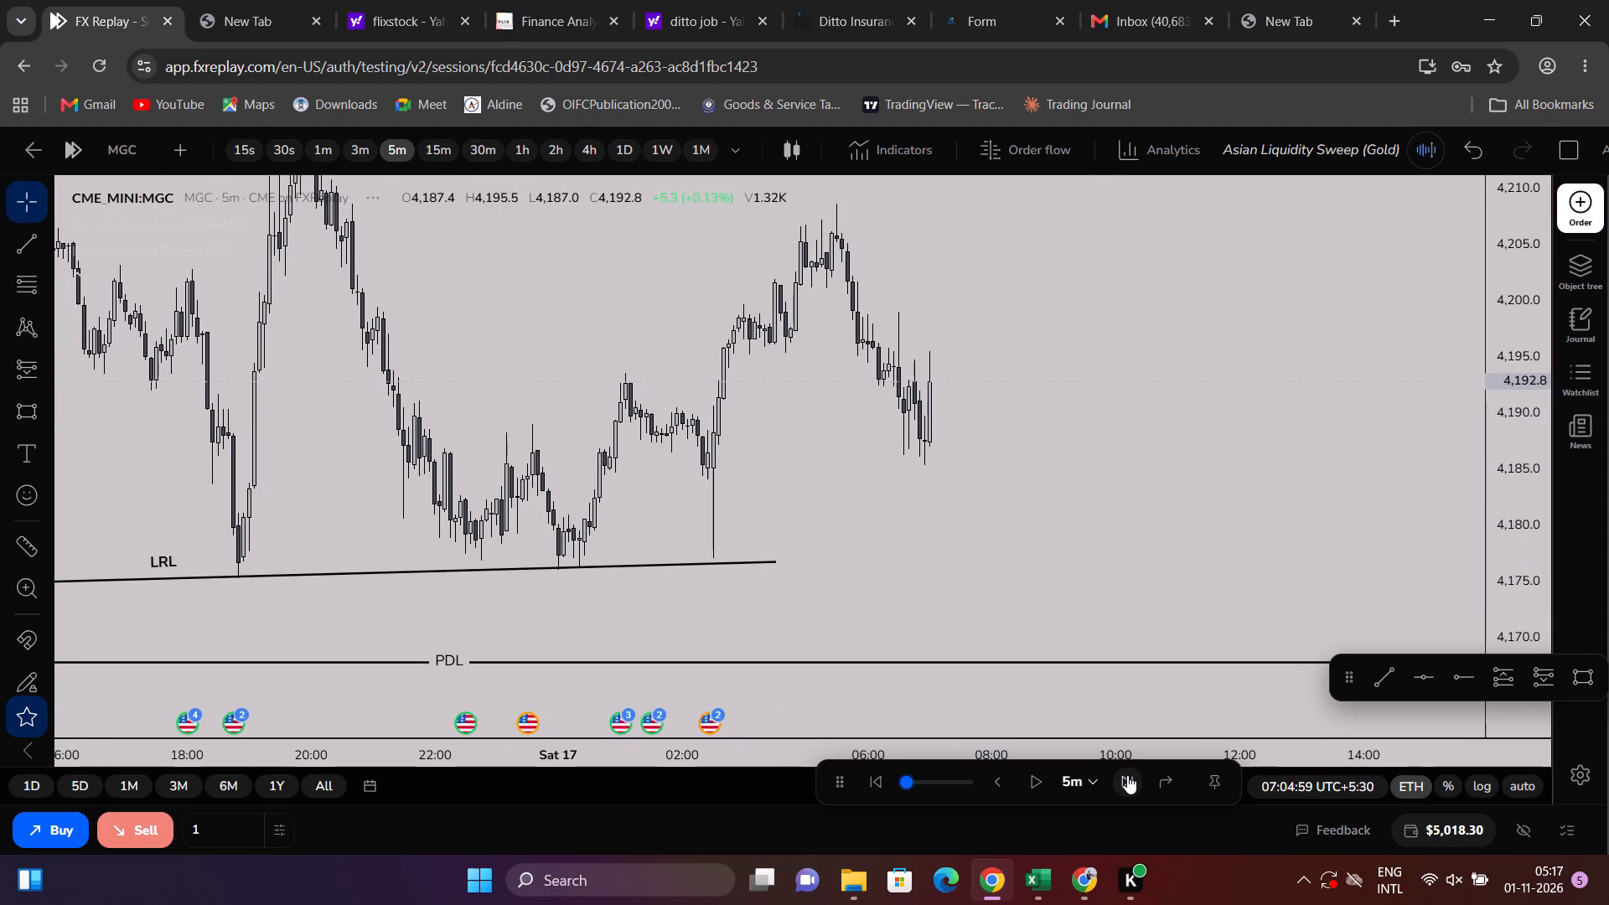
pyautogui.tripleClick(1127, 775)
pyautogui.tripleClick(1127, 775)
pyautogui.doubleClick(1127, 775)
pyautogui.click(1127, 775)
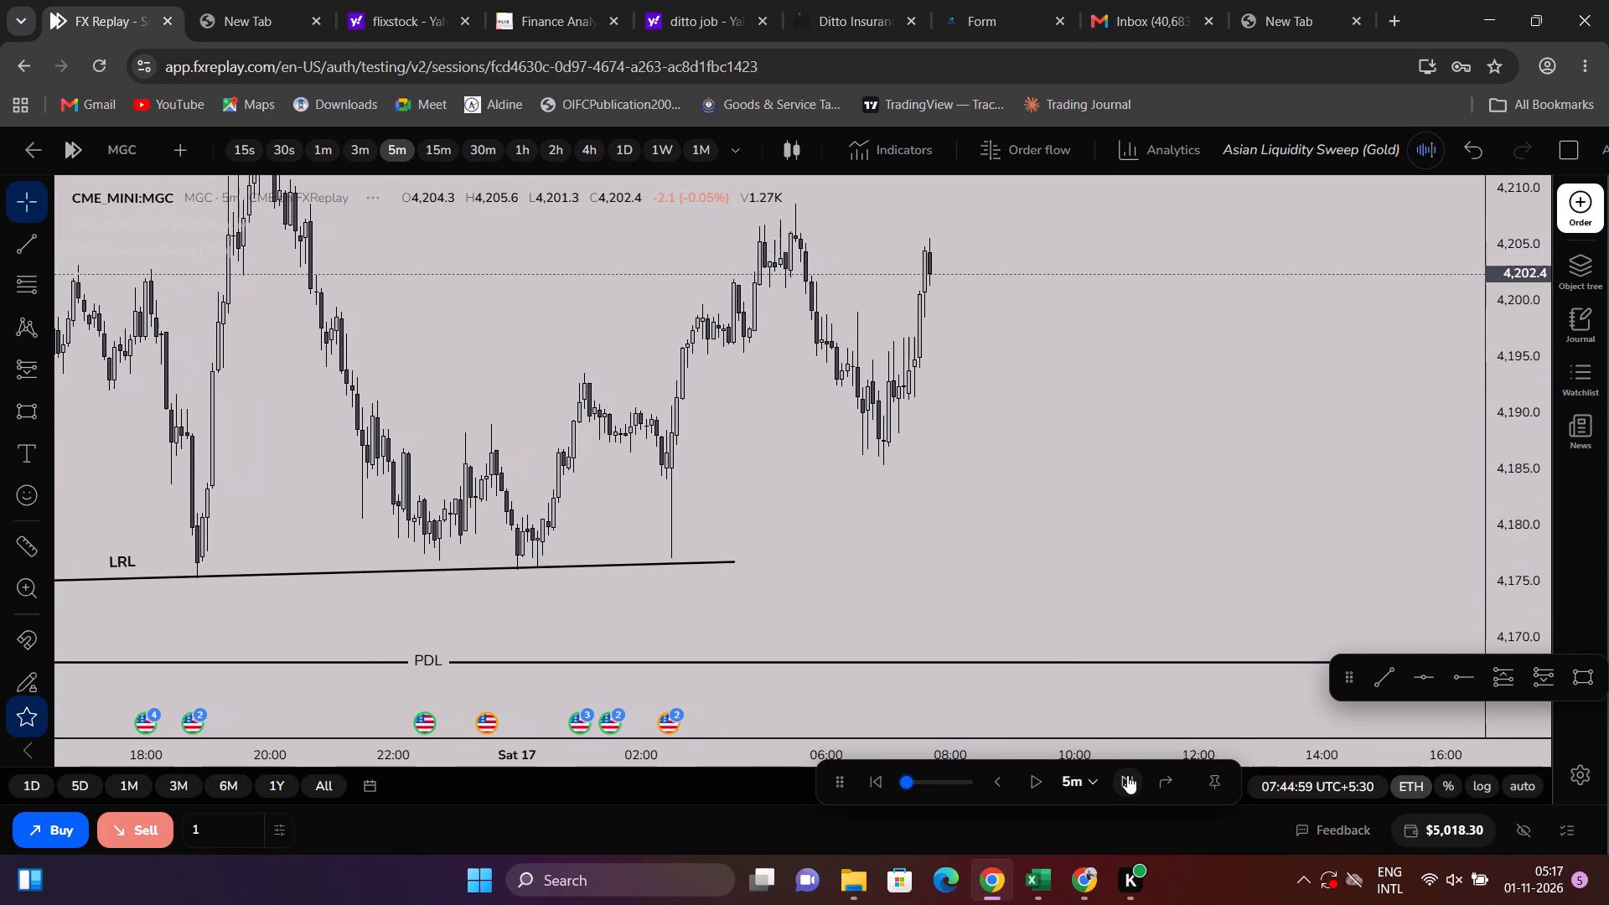
pyautogui.moveTo(1027, 432); pyautogui.dragTo(1038, 592)
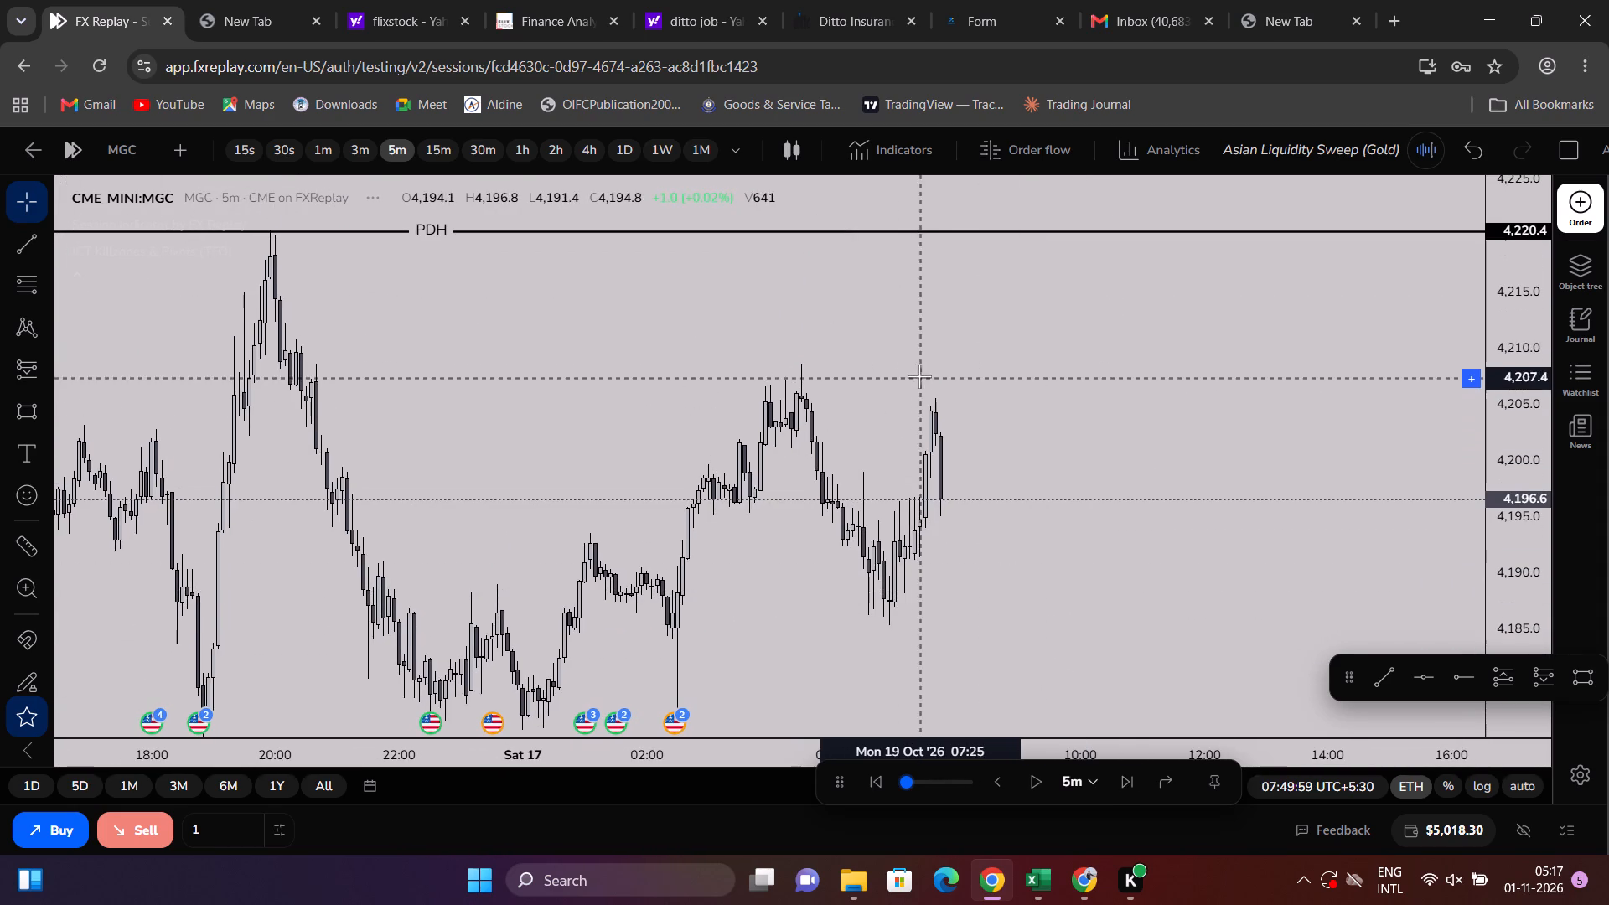
# Draw a horizontal ray from October 19 05:15 along the session high at about 4,208.7.
pyautogui.click(53, 246)
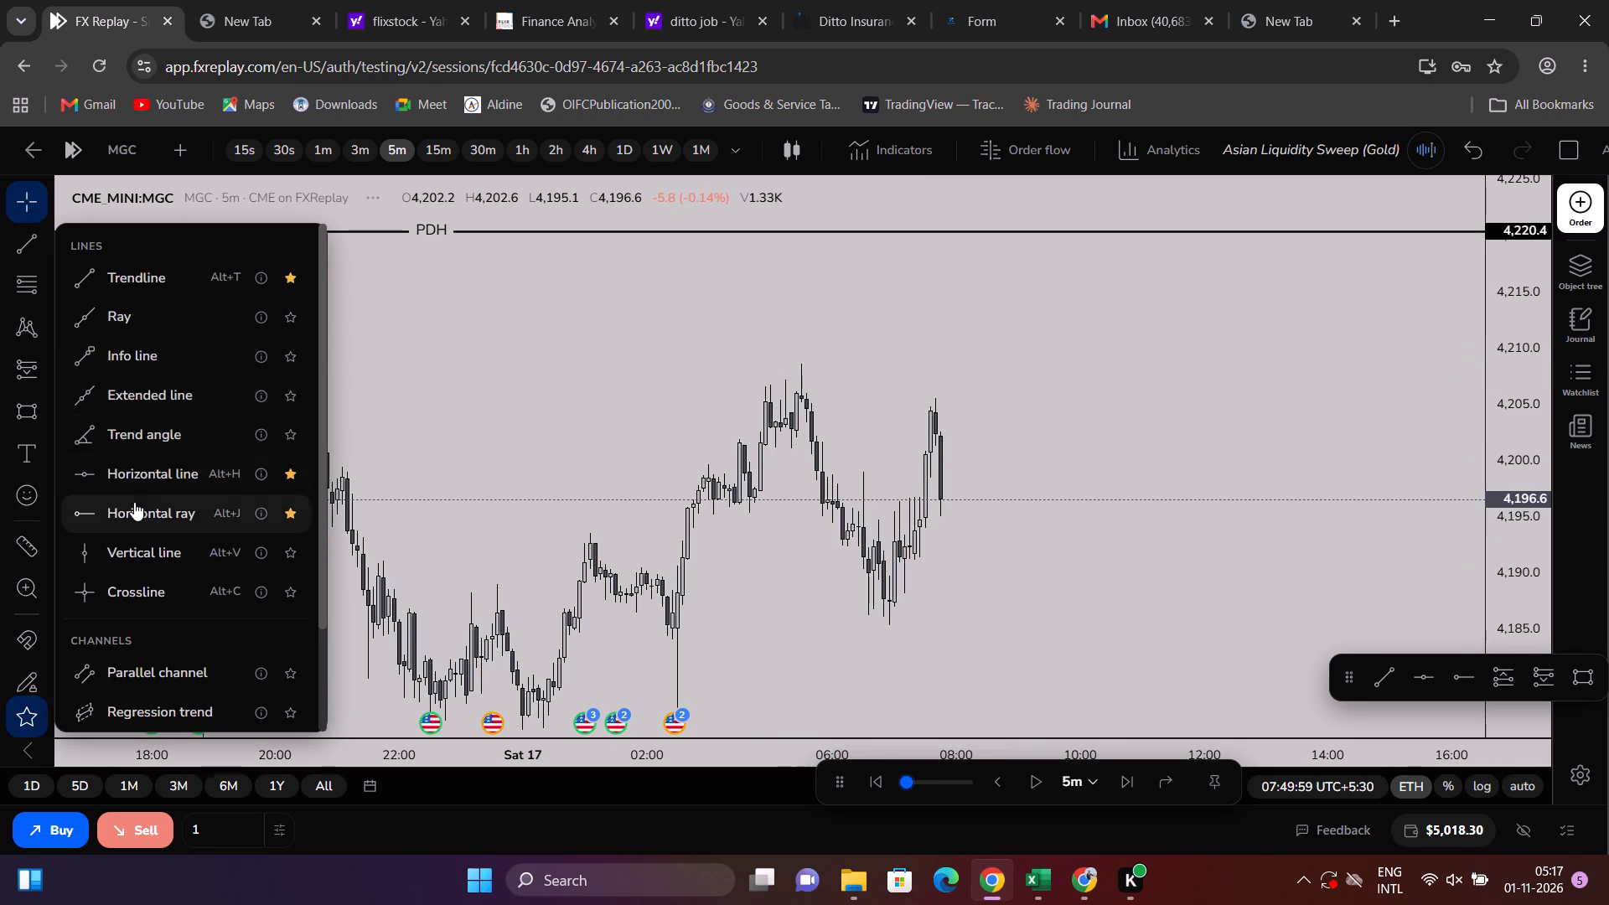
pyautogui.click(134, 502)
pyautogui.click(784, 363)
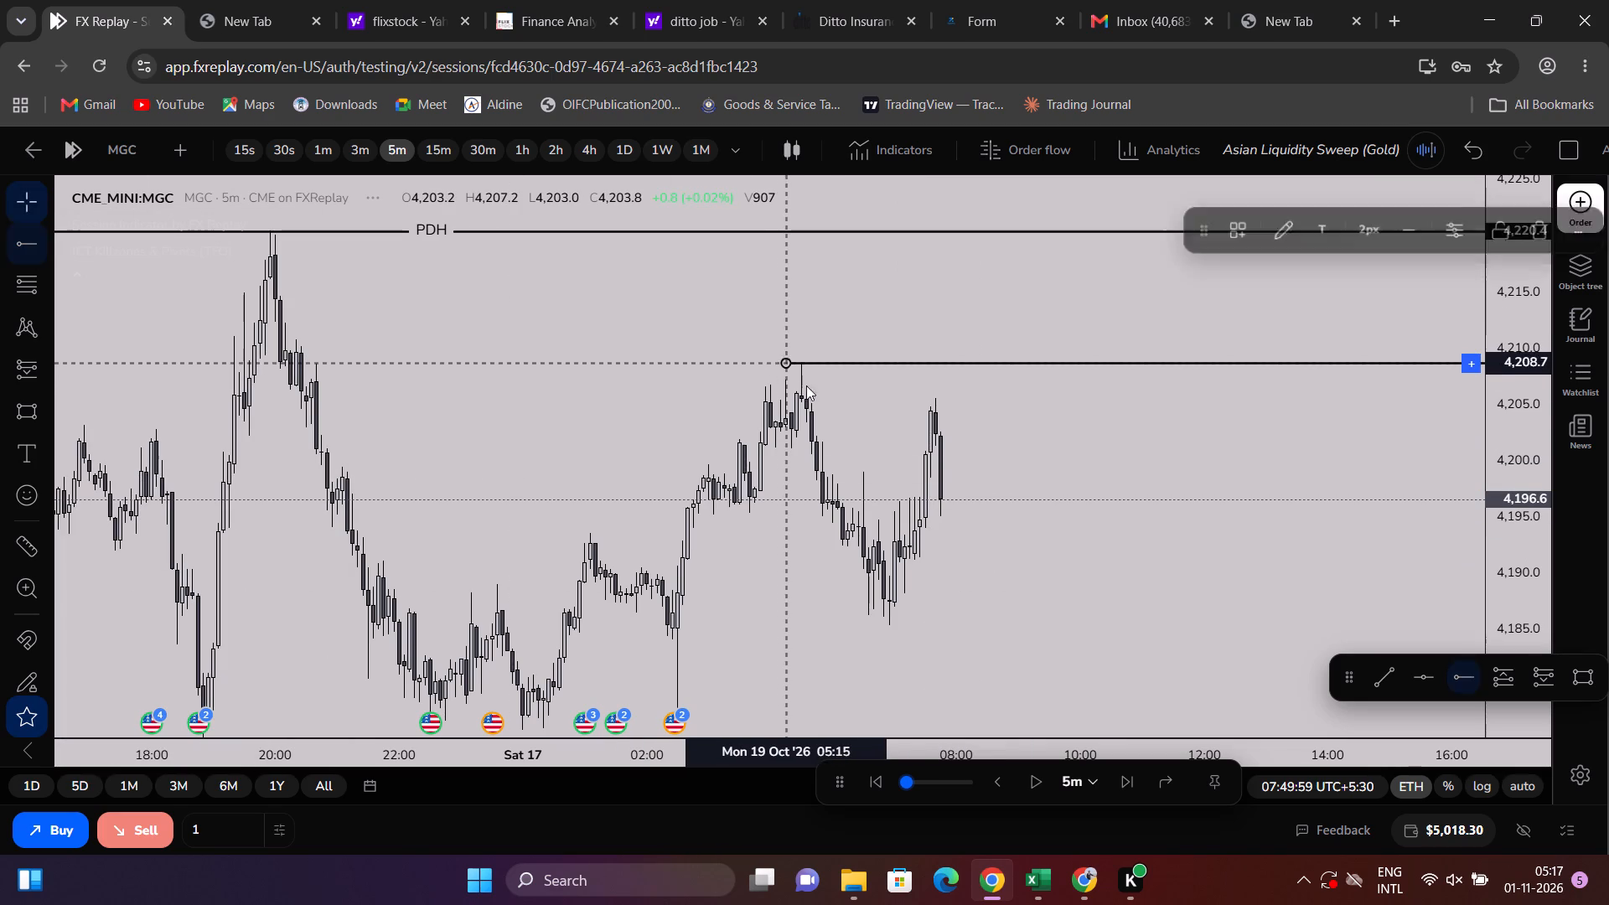
pyautogui.click(833, 416)
# Advance the replay in 5m steps to 11:09:59, watching for a setup around the 4,208.7 ray.
pyautogui.scroll(-3, 1037, 651)
pyautogui.moveTo(1037, 632); pyautogui.dragTo(1038, 560)
pyautogui.click(1130, 786)
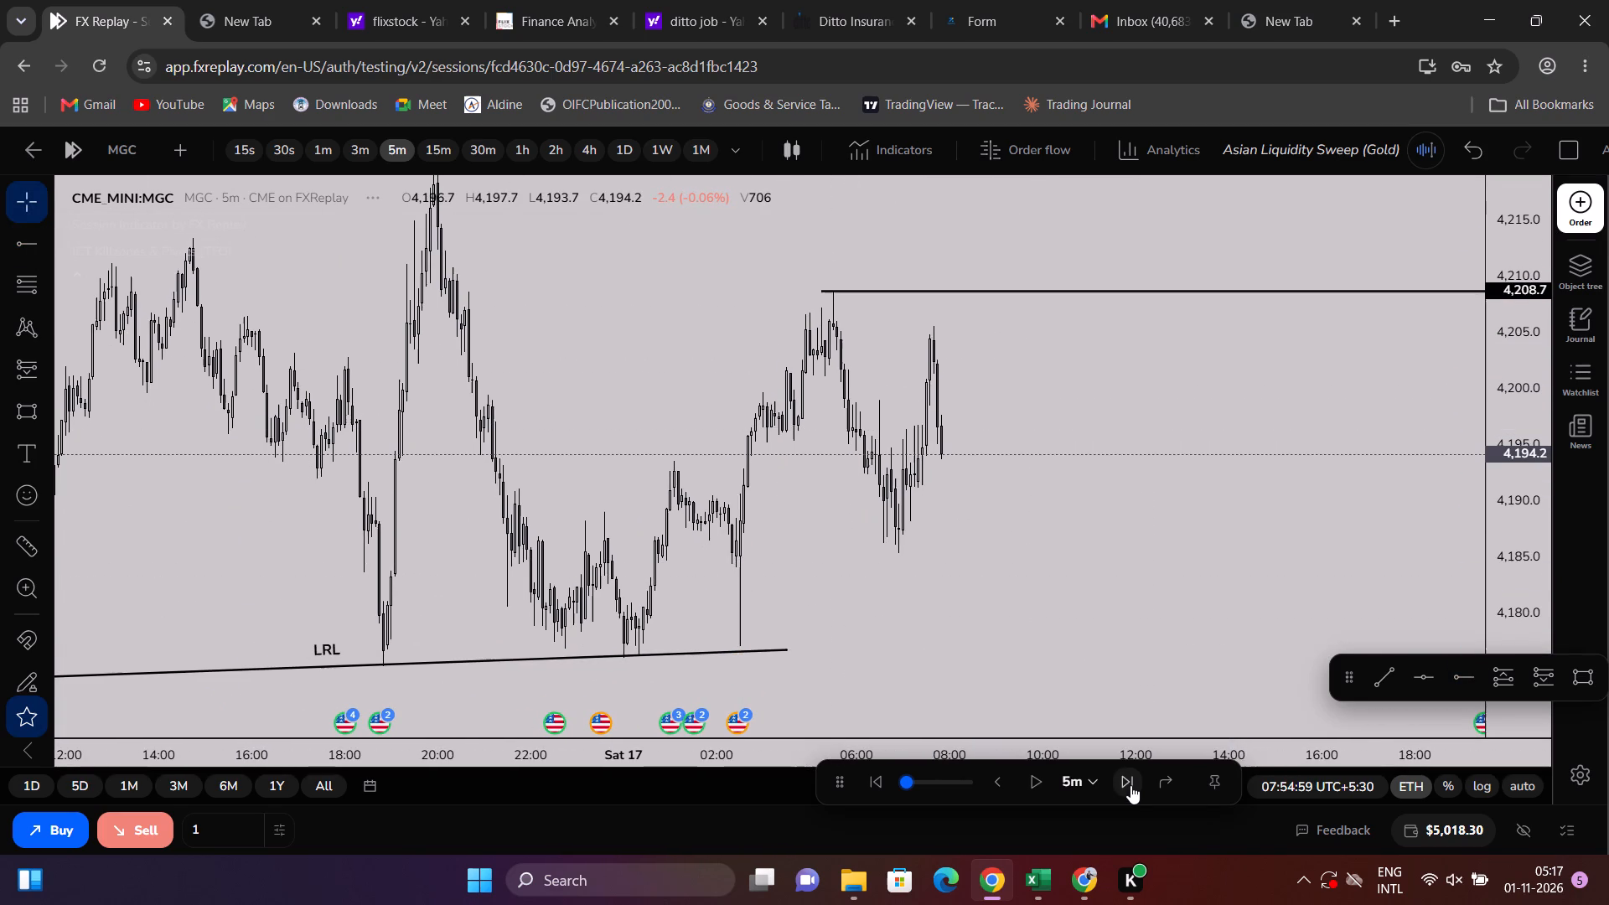
pyautogui.doubleClick(1130, 785)
pyautogui.click(1130, 784)
pyautogui.tripleClick(1130, 784)
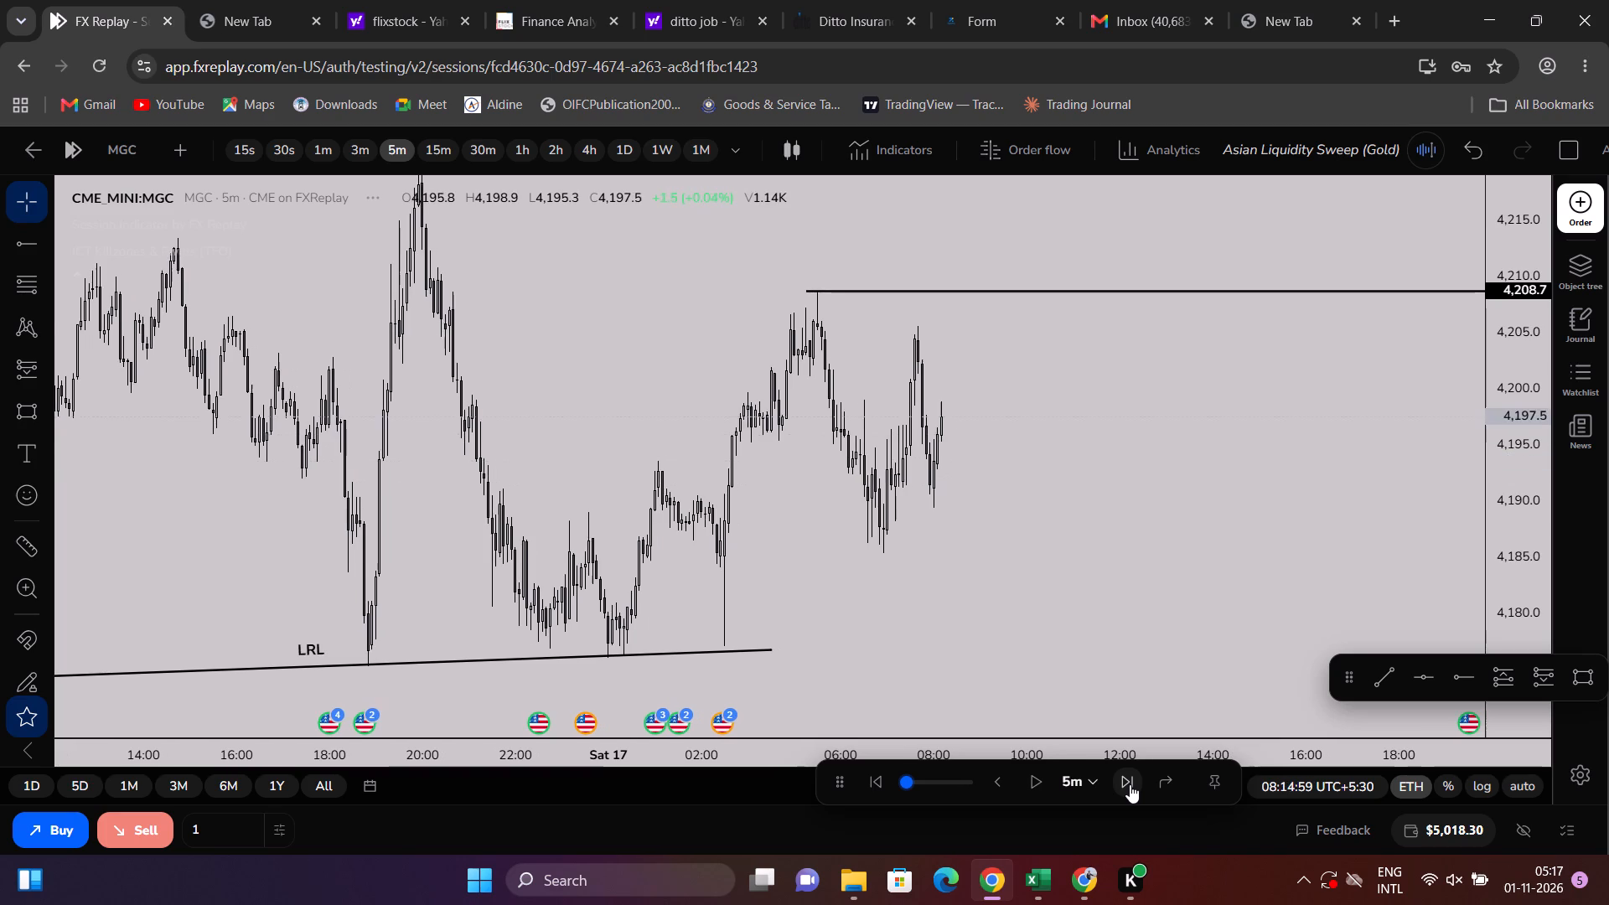
pyautogui.tripleClick(1130, 784)
pyautogui.tripleClick(1130, 784)
pyautogui.tripleClick(1130, 784)
pyautogui.tripleClick(1130, 784)
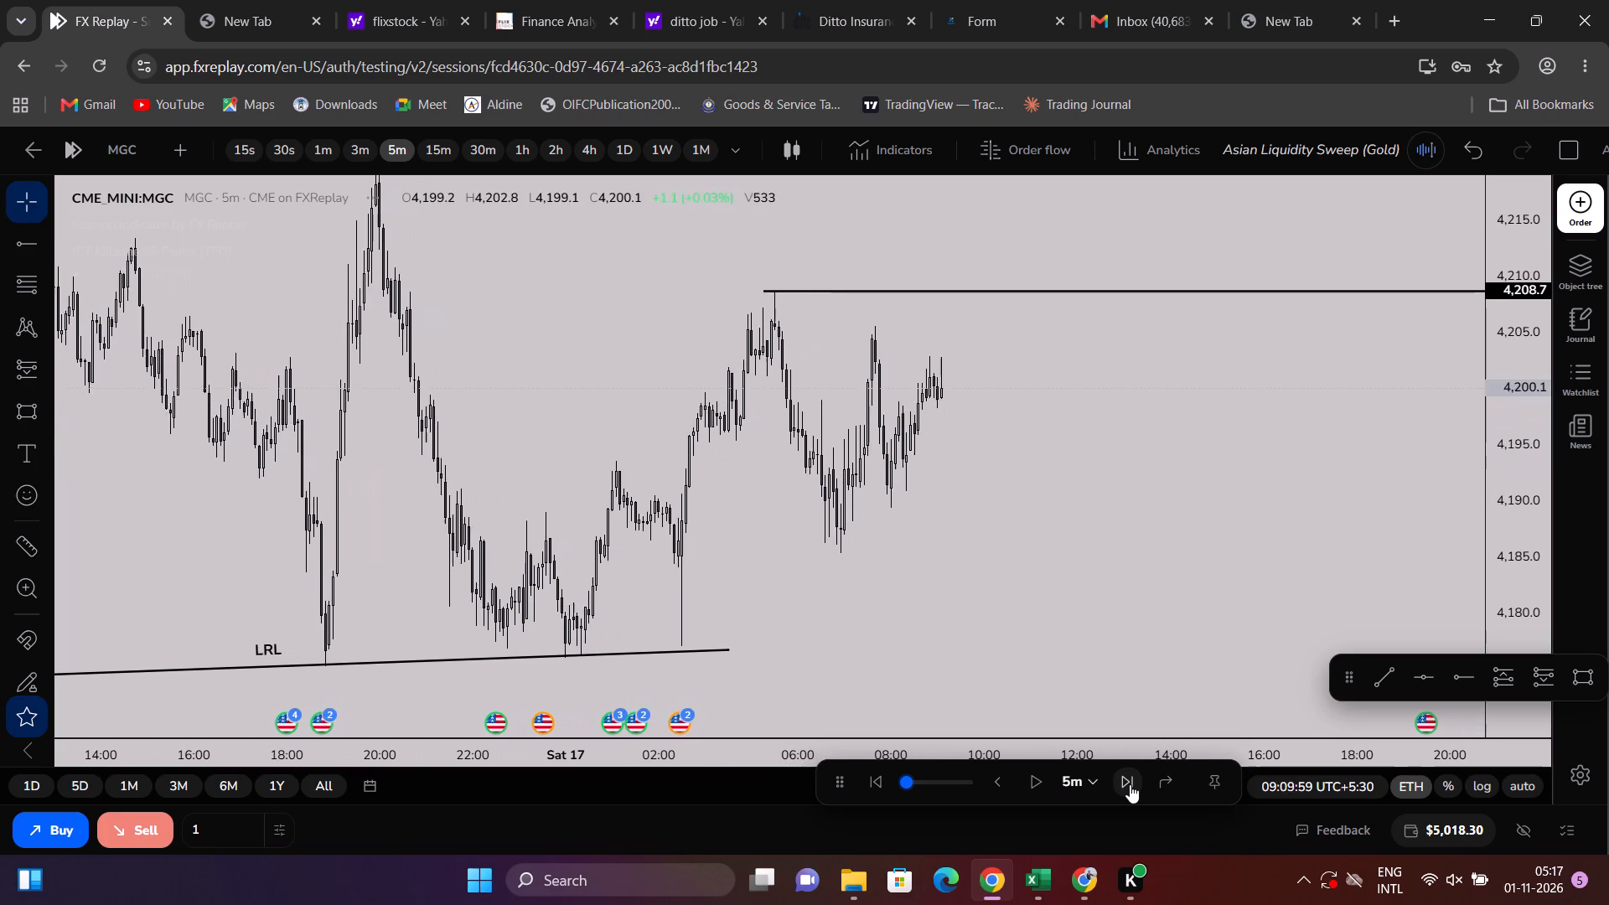
pyautogui.tripleClick(1130, 784)
pyautogui.tripleClick(1130, 784)
pyautogui.doubleClick(1130, 784)
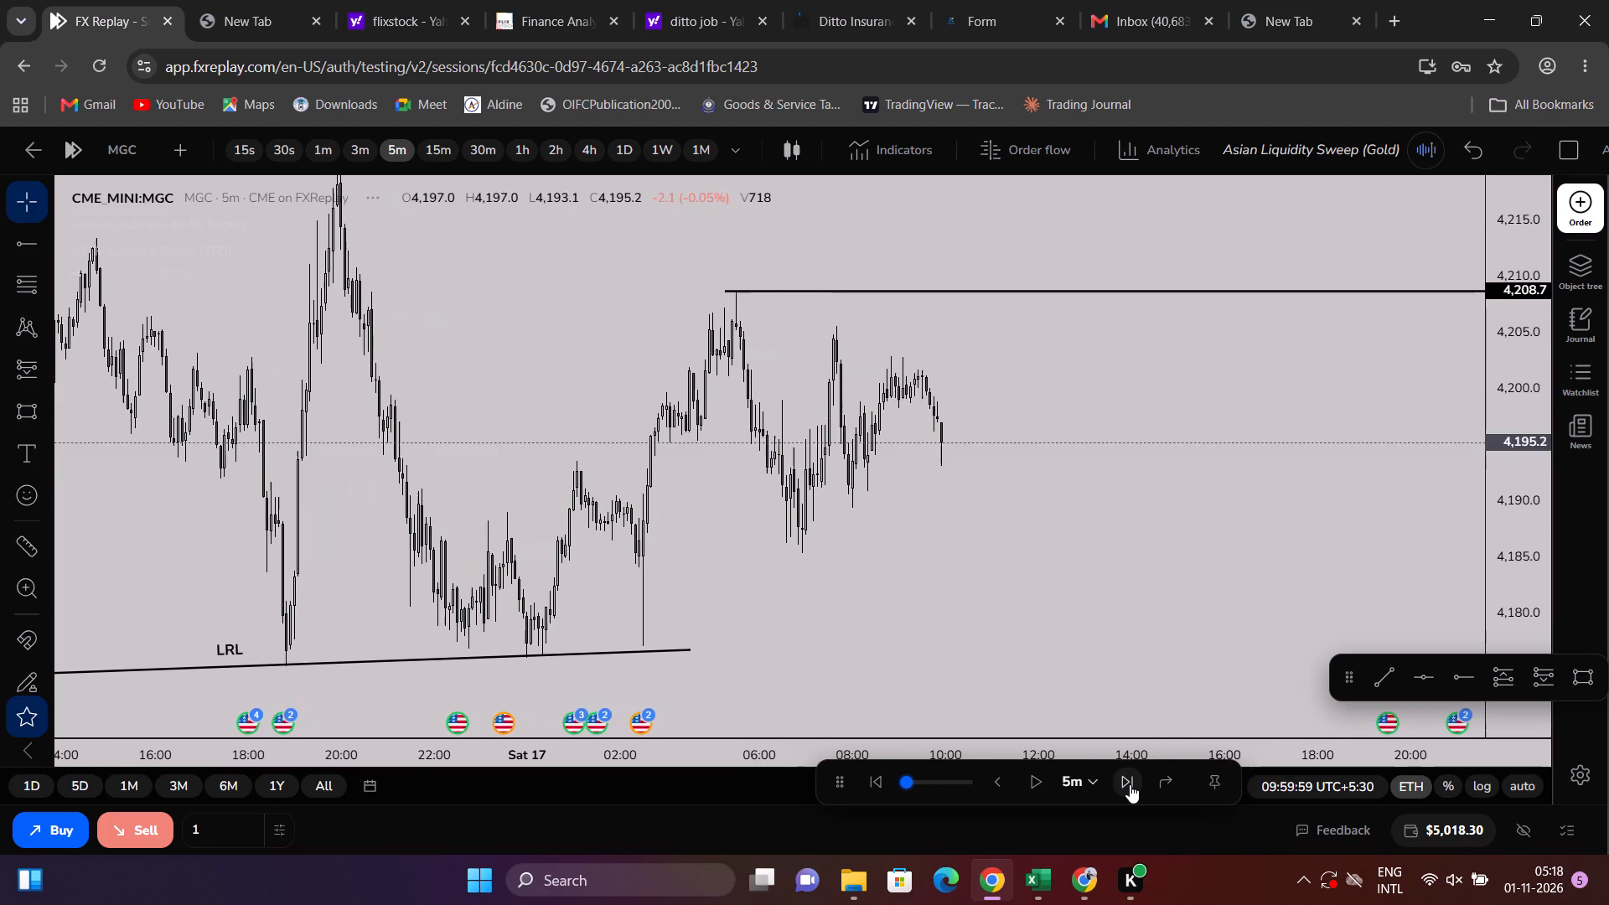
pyautogui.click(1130, 783)
pyautogui.tripleClick(1130, 783)
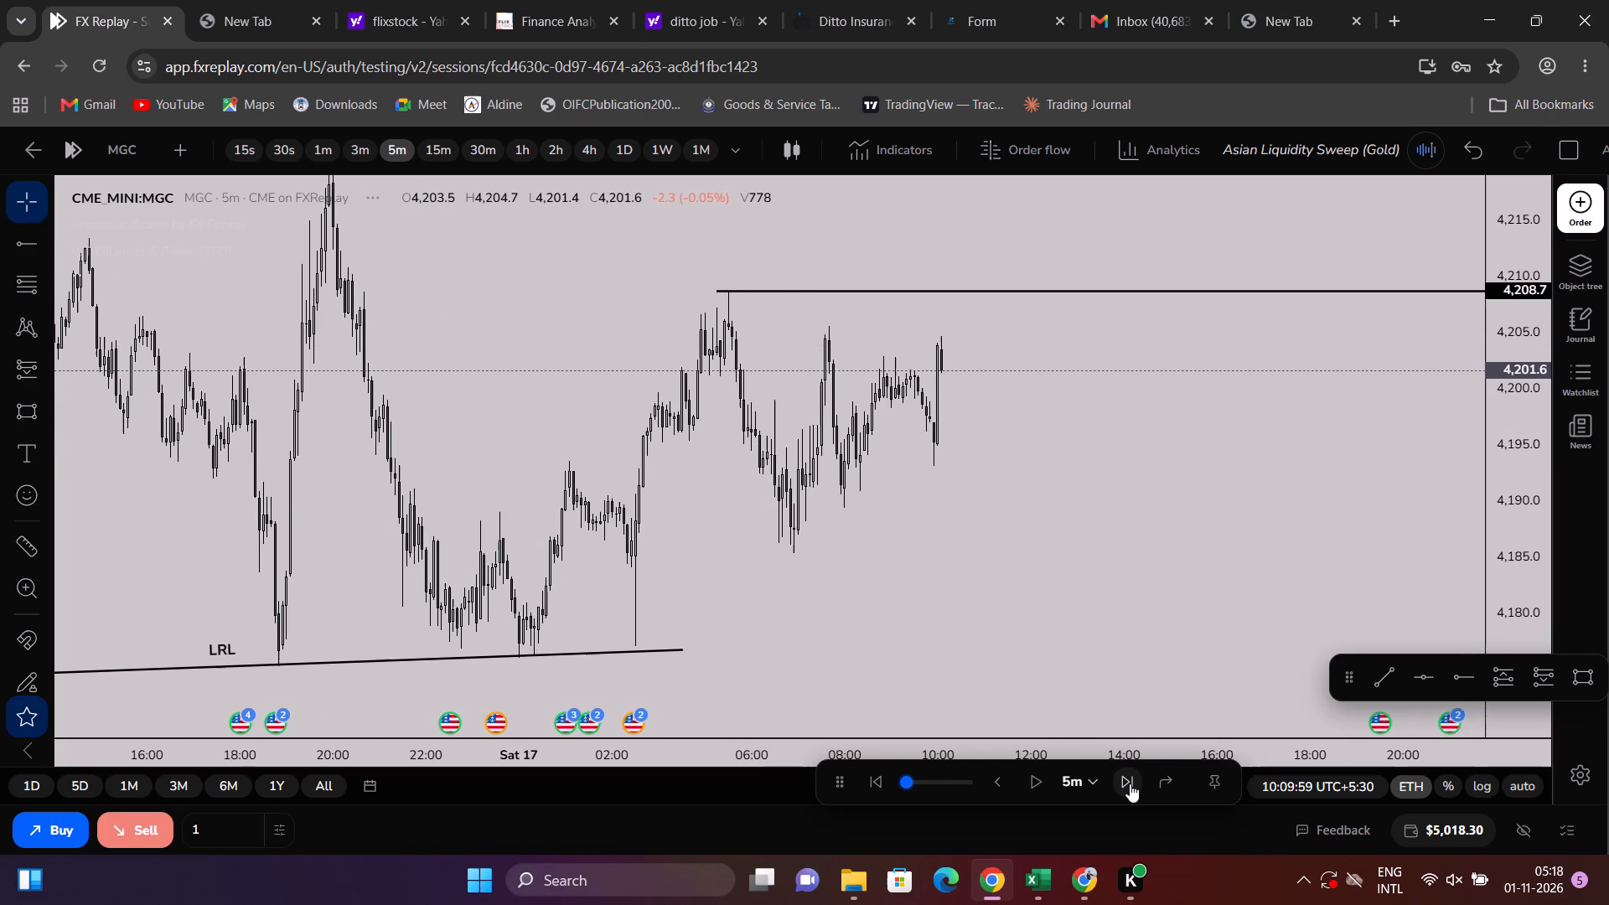
pyautogui.tripleClick(1130, 783)
pyautogui.tripleClick(1130, 783)
pyautogui.tripleClick(1130, 783)
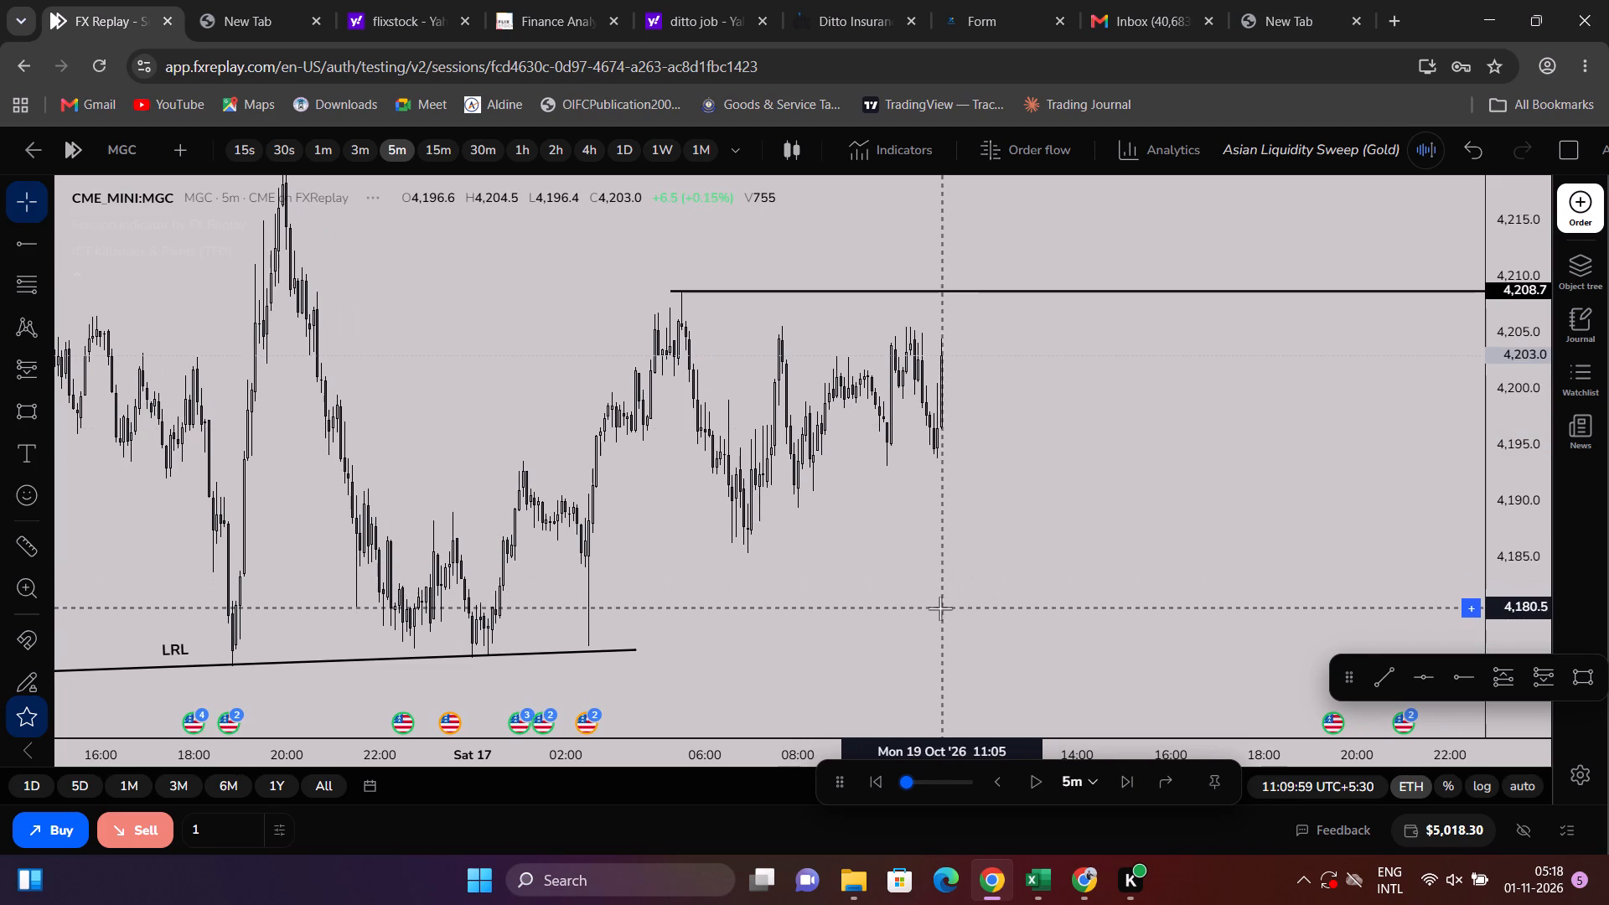
pyautogui.scroll(3, 939, 610)
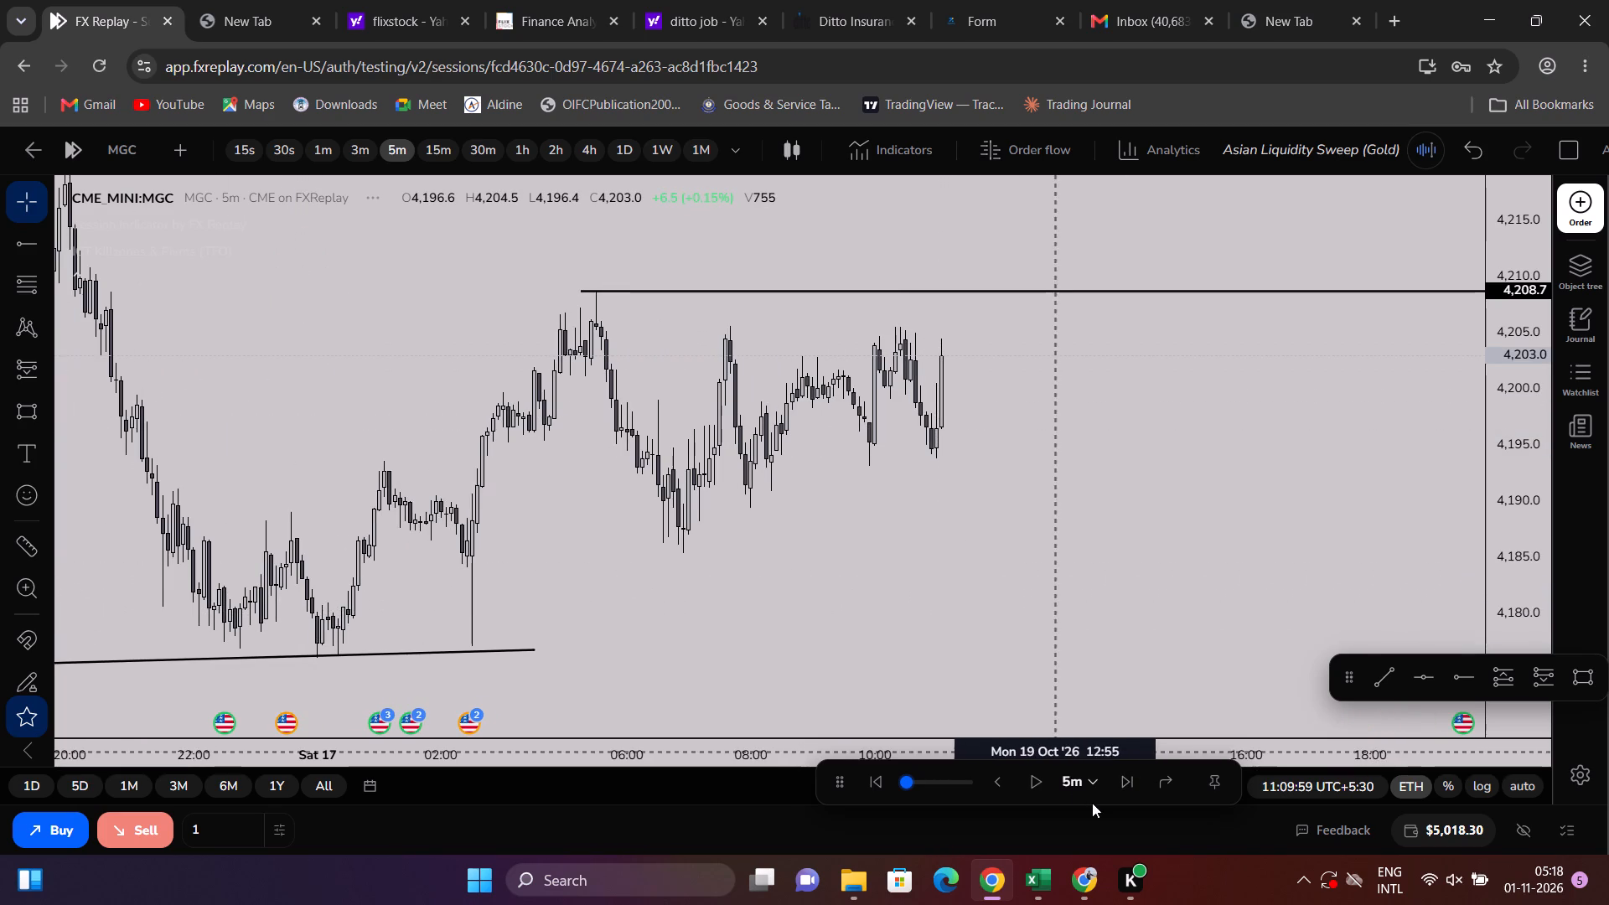
pyautogui.scroll(-3, 1052, 542)
pyautogui.scroll(3, 1052, 542)
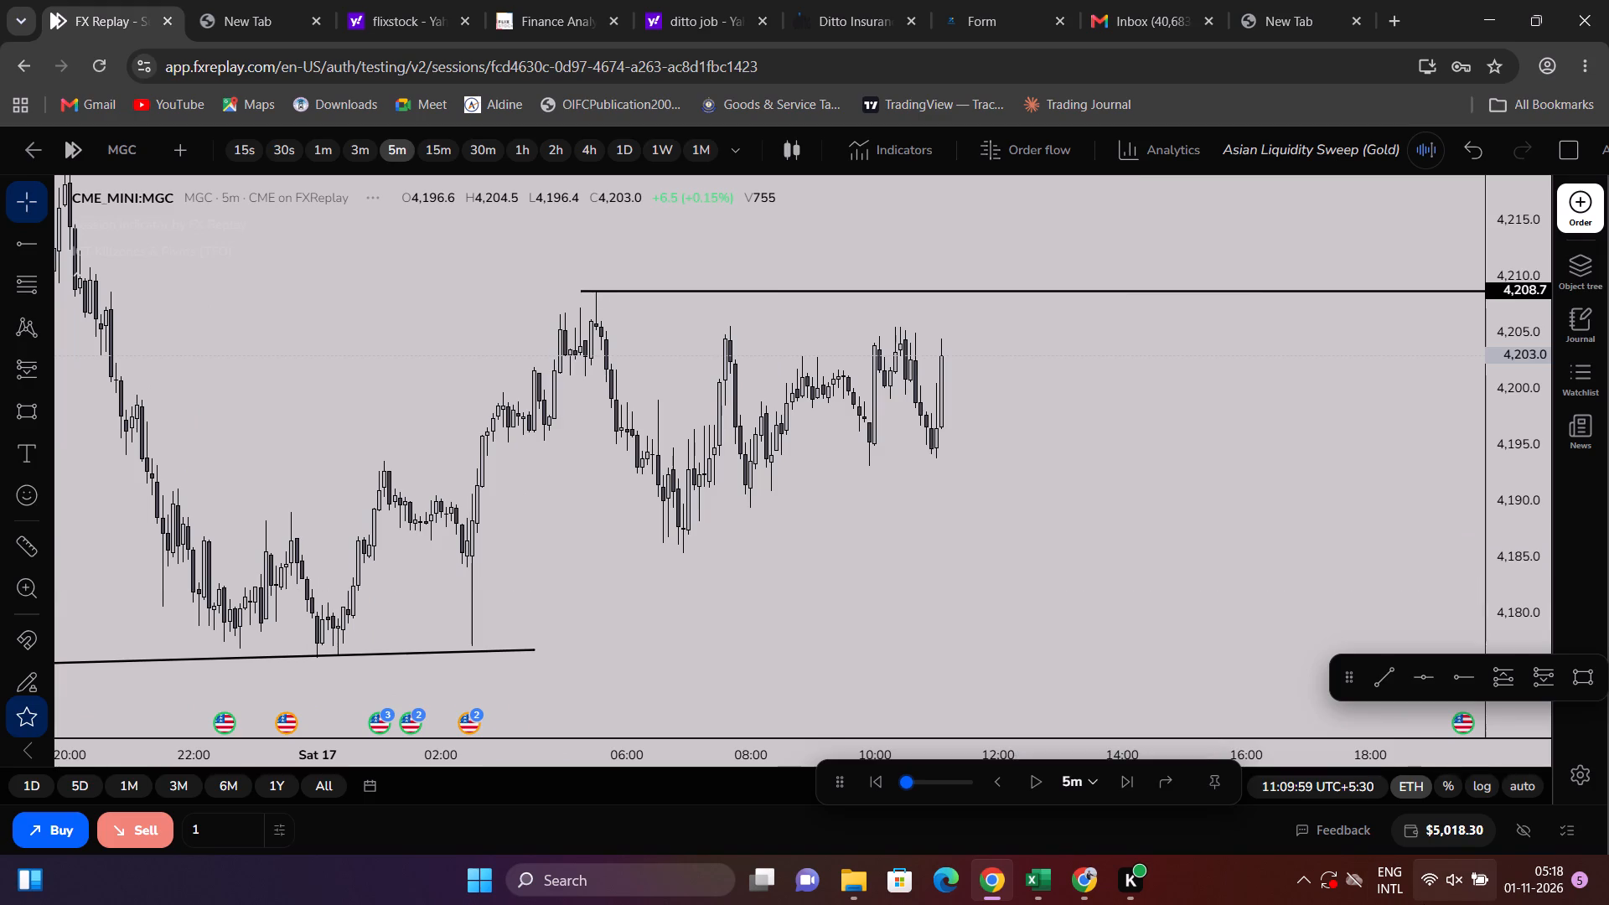
# Switch to the October 19 entry in Notion and append "+0R(No Trad" to its title.
pyautogui.hotkey('alt', 'Tab')
pyautogui.hotkey('alt', 'Right')
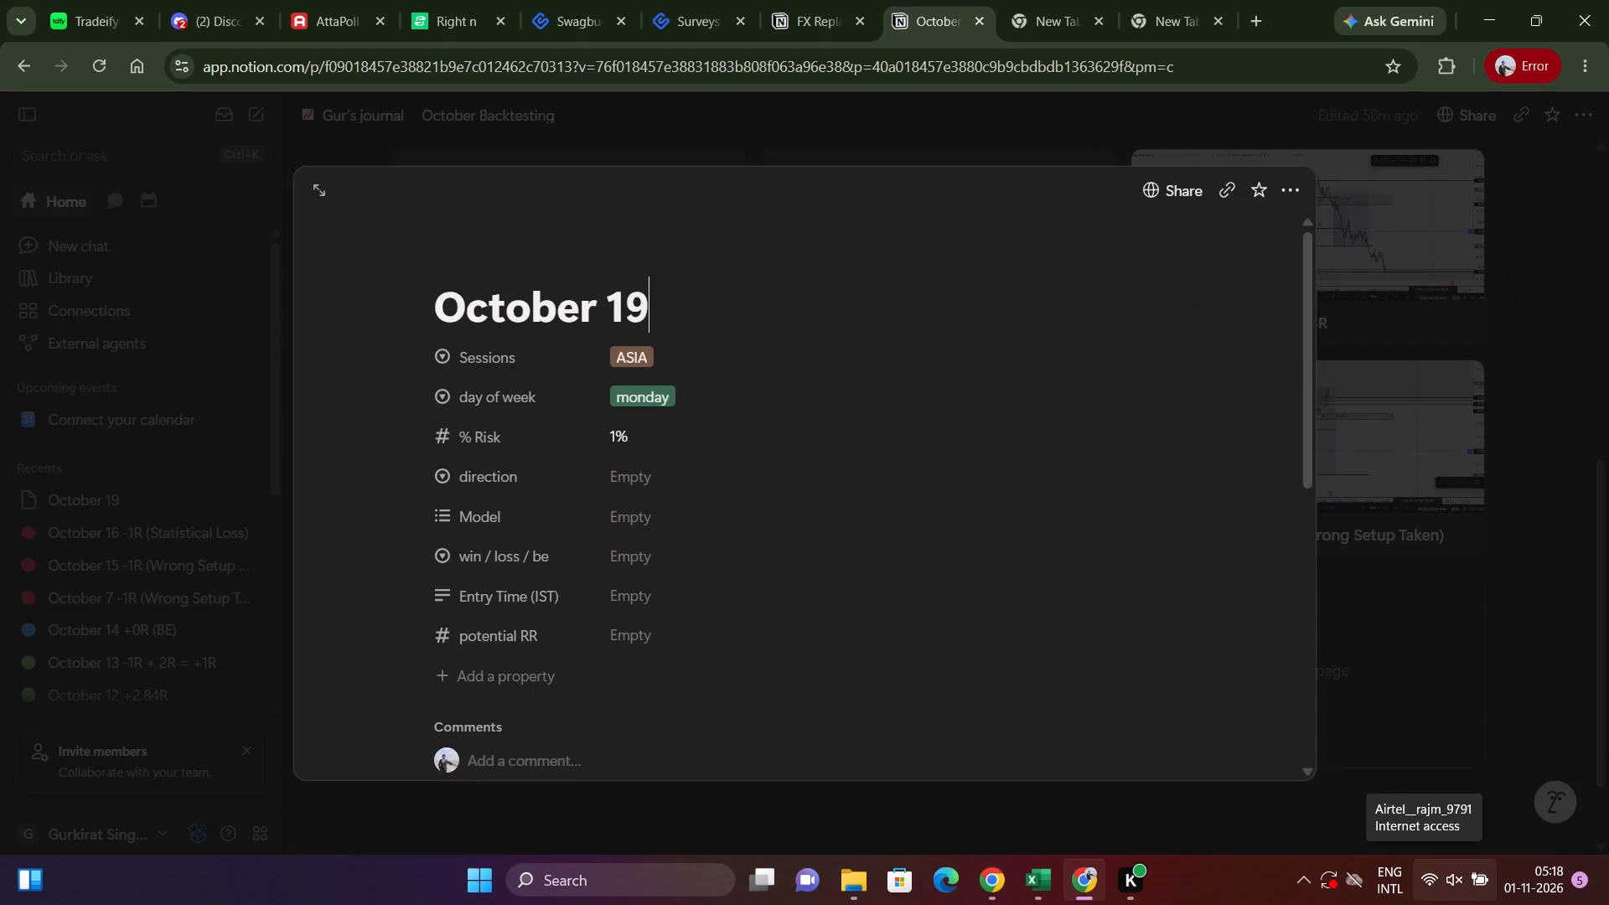
pyautogui.press('space')
pyautogui.press('space')
pyautogui.press('space')
pyautogui.press('0')
pyautogui.press('BackSpace')
pyautogui.write('+0R')
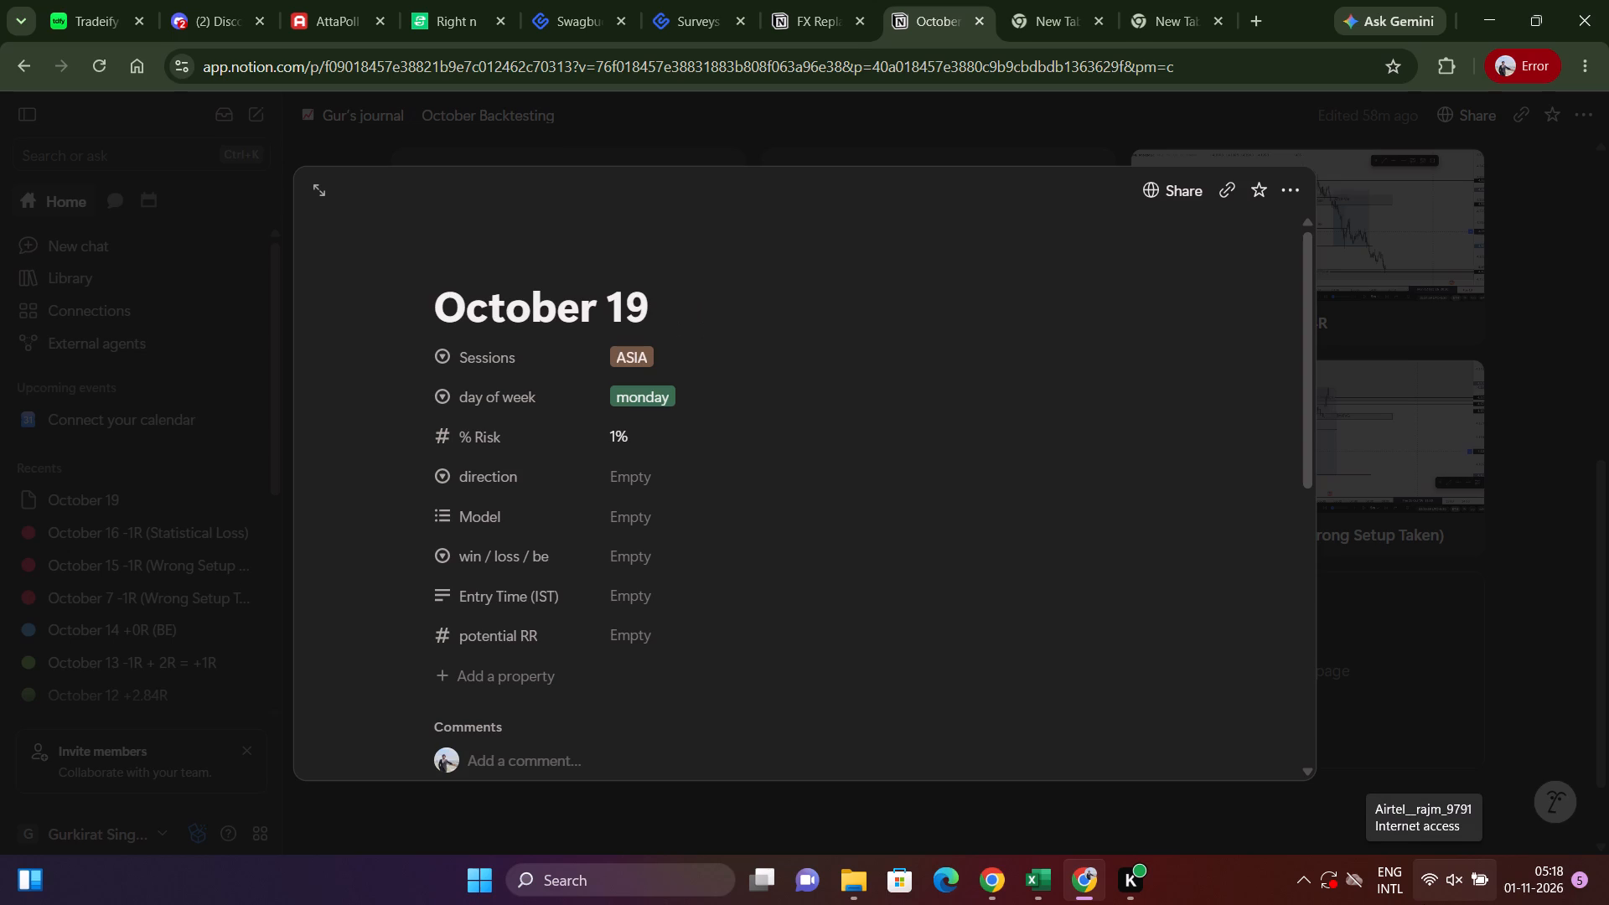
pyautogui.hotkey('shift', '(')
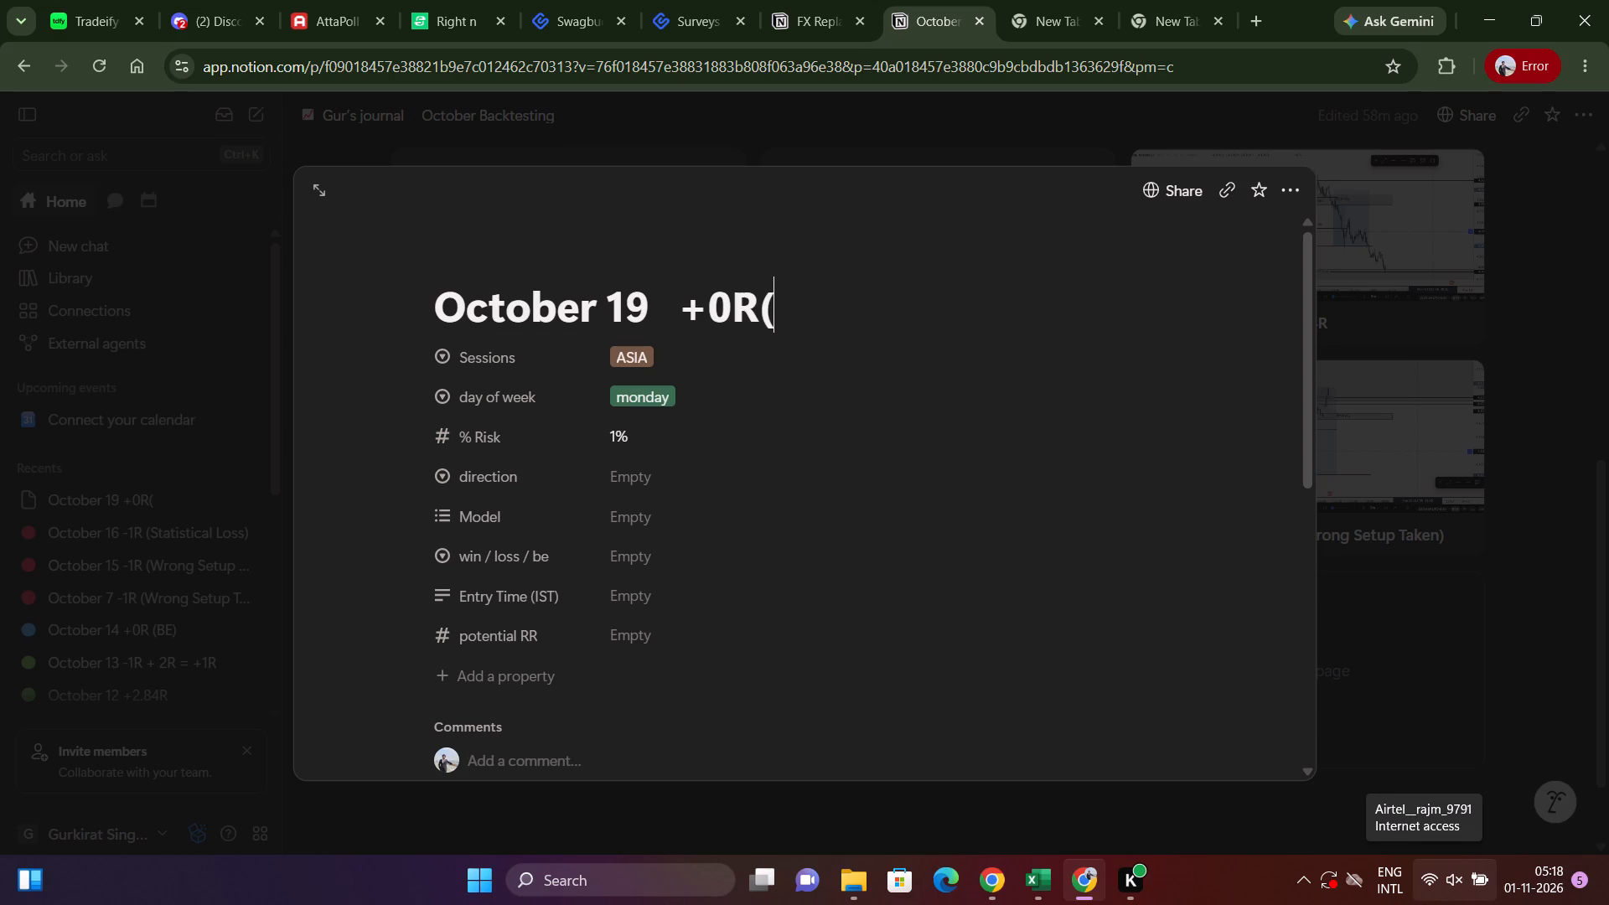
pyautogui.press('n')
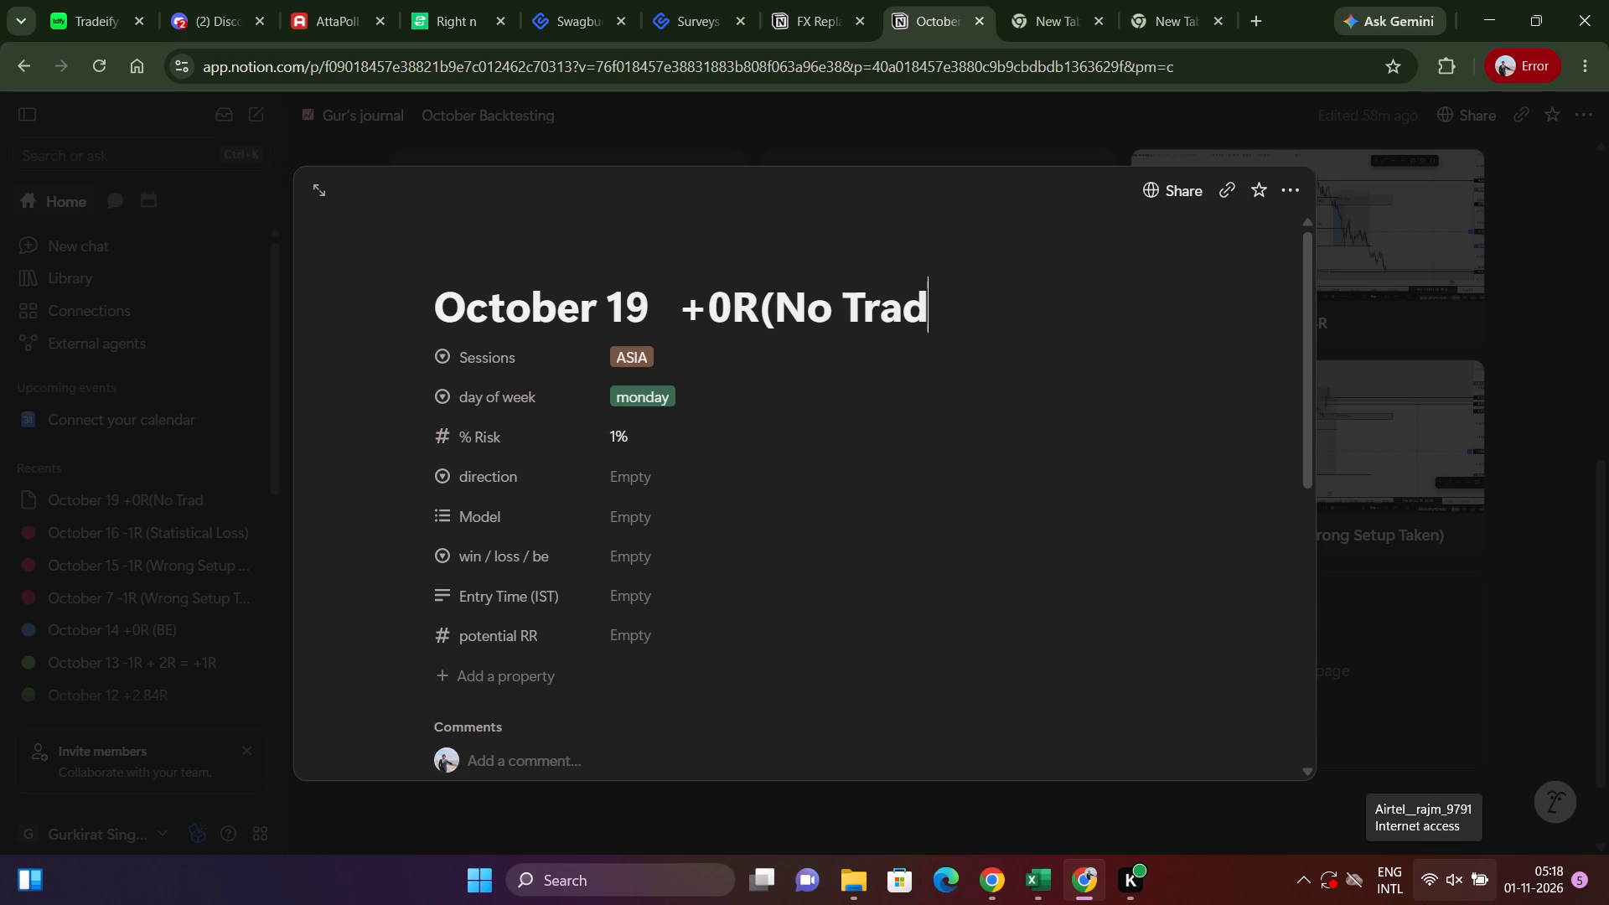
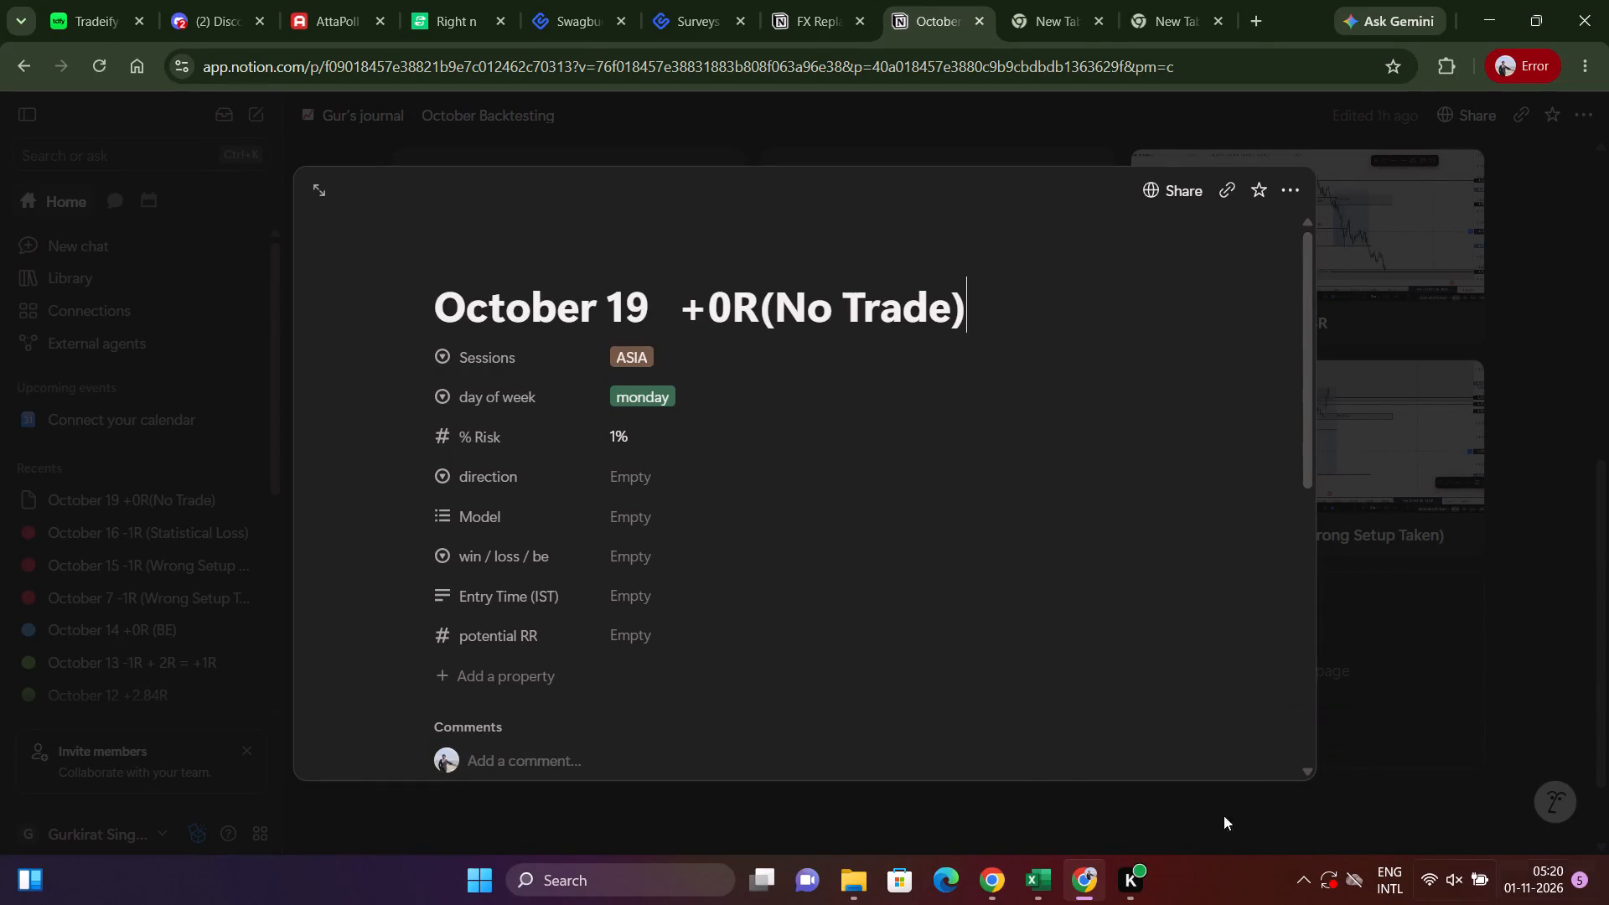
# Return to FX Replay and draw a trend line under the October 19 lows from 06:55 at about 4,186.0 to 10:00 at about 4,194.
pyautogui.hotkey('alt', 'Tab')
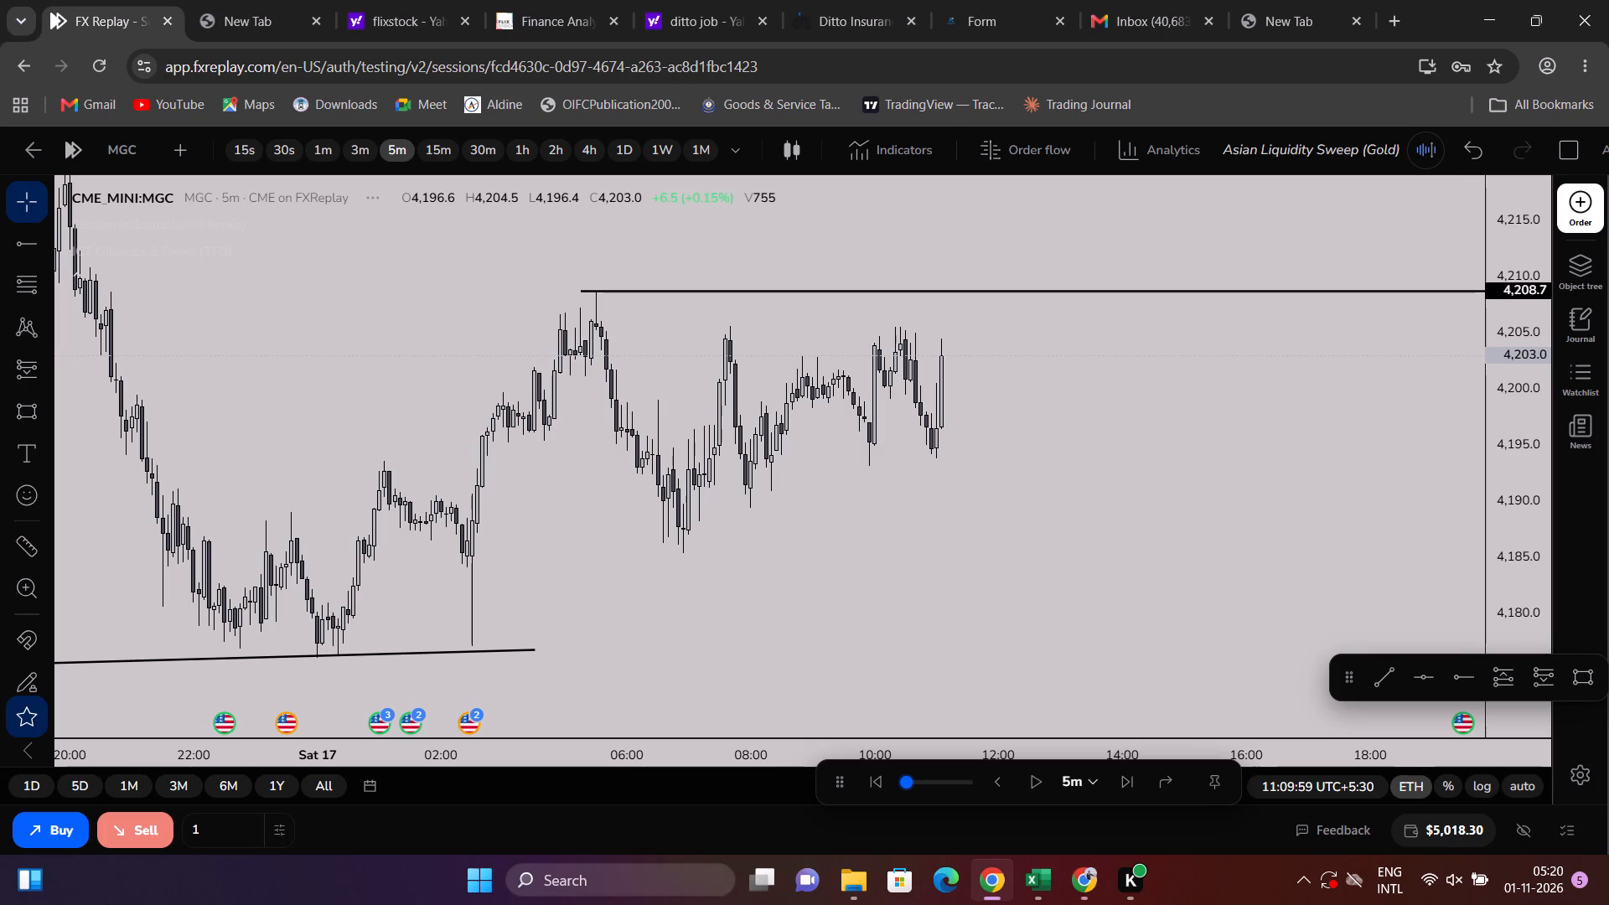
pyautogui.scroll(-2, 581, 523)
pyautogui.scroll(-2, 815, 528)
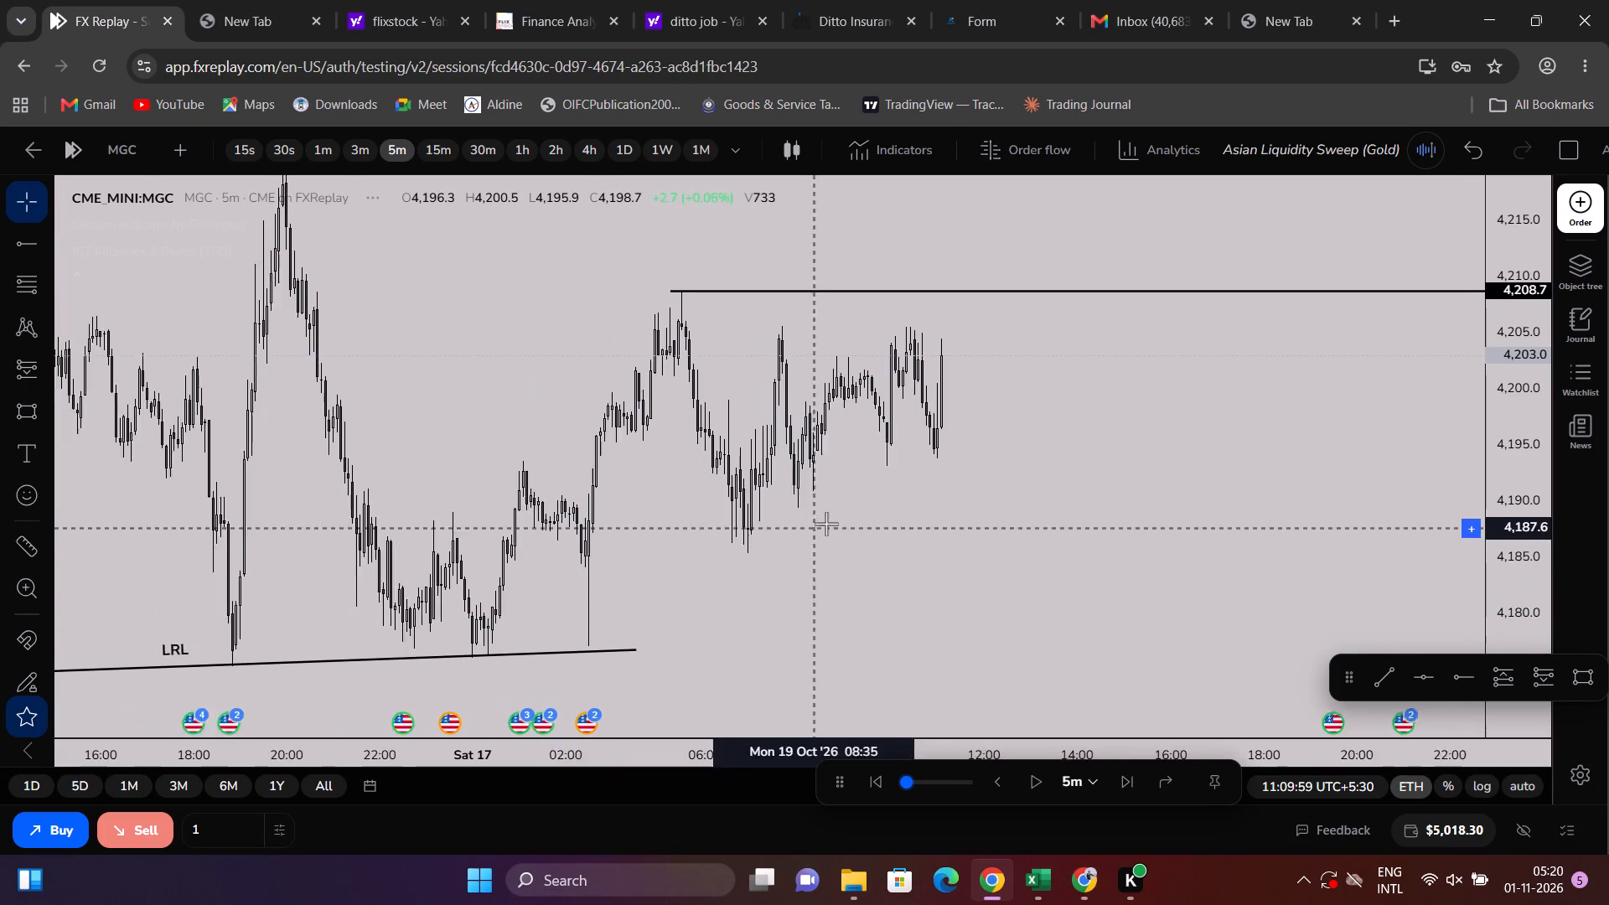
pyautogui.moveTo(849, 515); pyautogui.dragTo(979, 664)
pyautogui.scroll(-4, 982, 623)
pyautogui.scroll(4, 983, 622)
pyautogui.moveTo(983, 622); pyautogui.dragTo(951, 509)
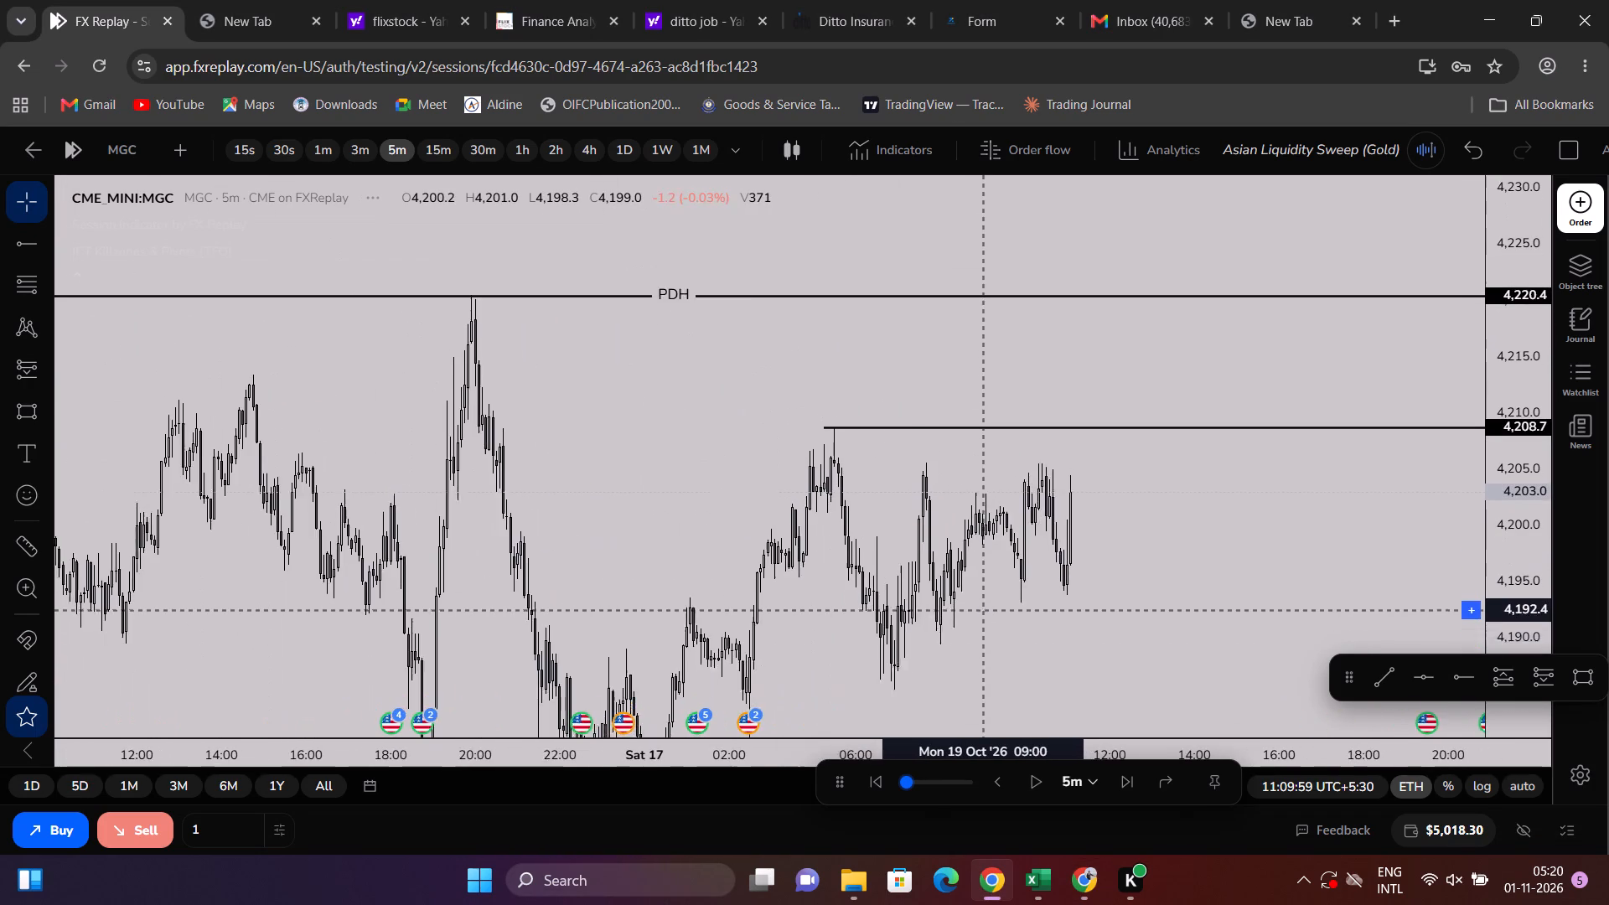
pyautogui.moveTo(951, 509); pyautogui.dragTo(945, 421)
pyautogui.scroll(2, 960, 449)
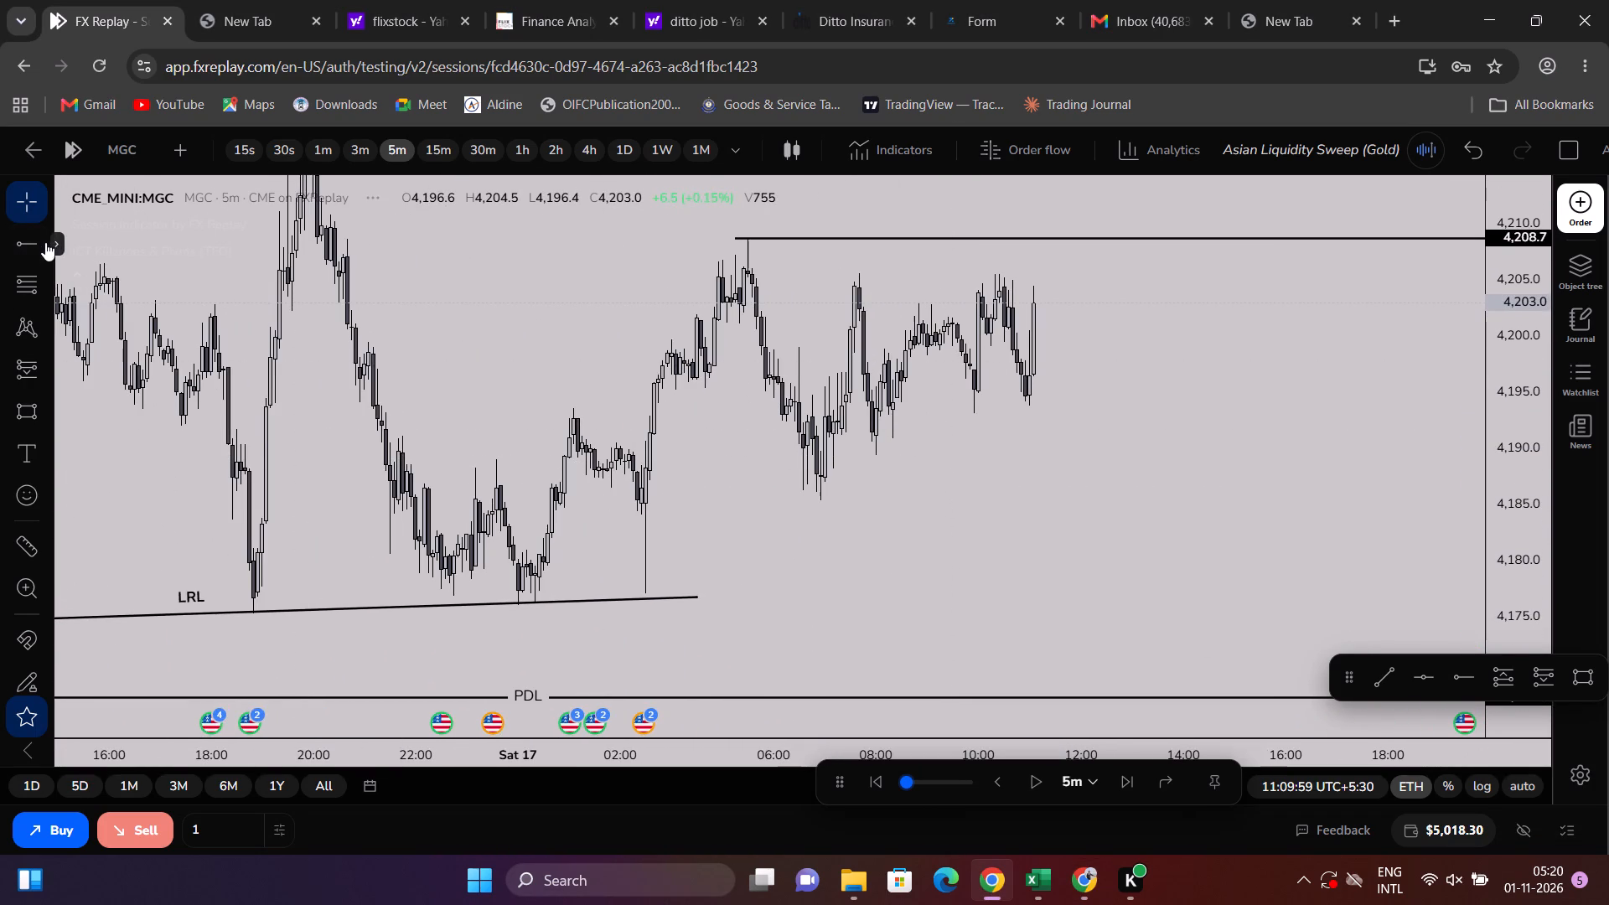
pyautogui.click(45, 242)
pyautogui.click(146, 265)
pyautogui.scroll(3, 670, 482)
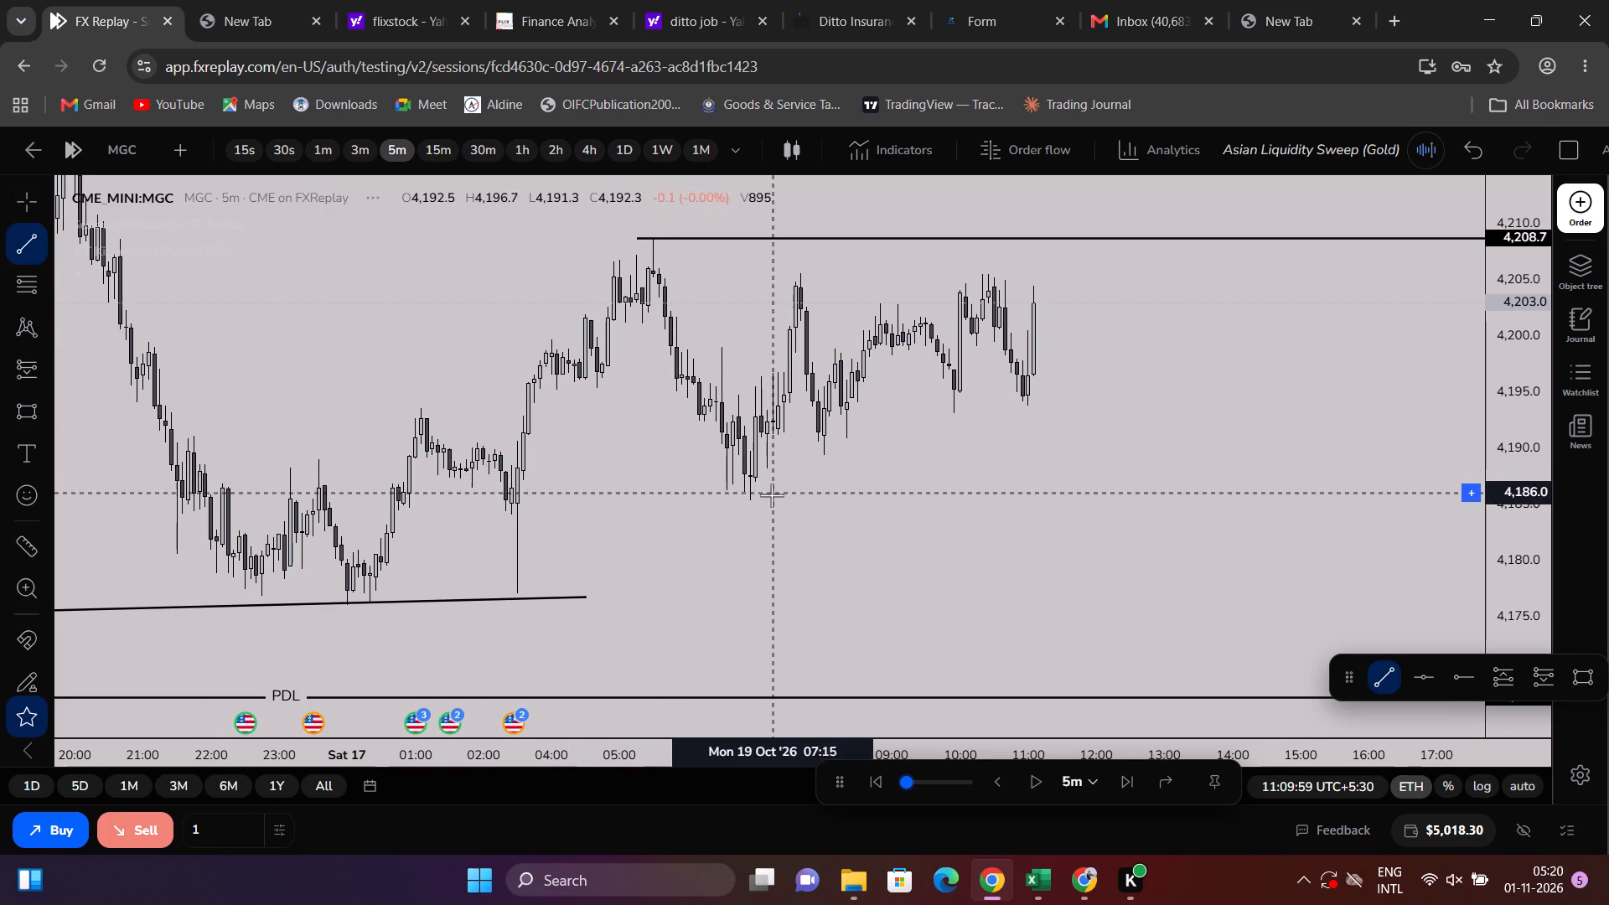
pyautogui.click(748, 493)
pyautogui.click(966, 403)
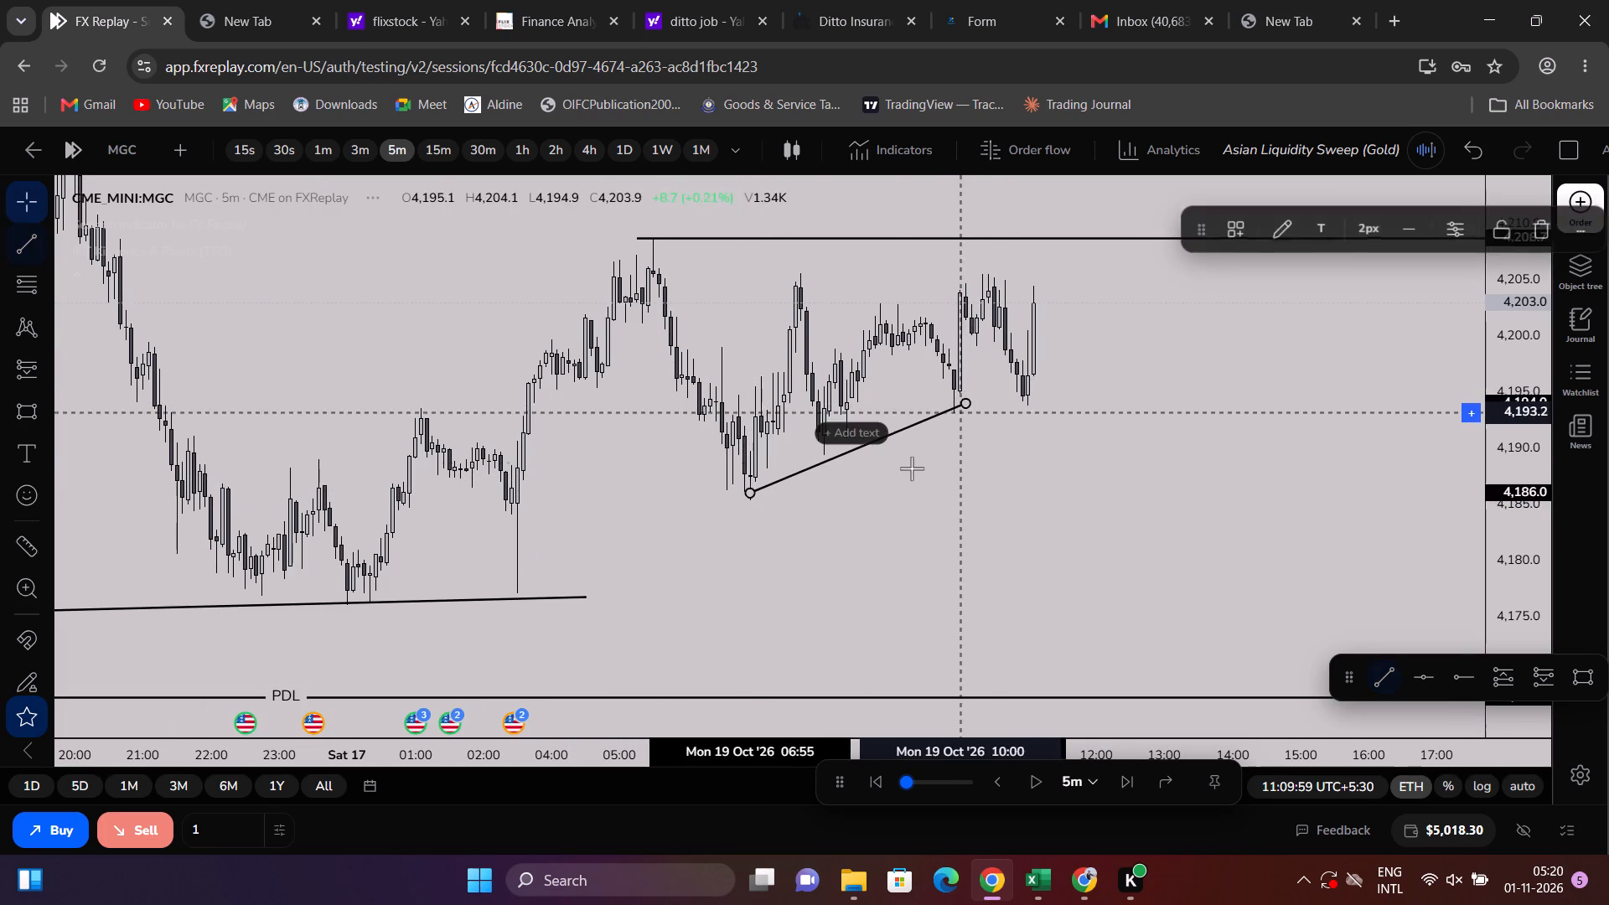
pyautogui.click(910, 468)
# Advance the replay in 5m steps to 11:59:59, watching price between the rising trend line and the 4,208.7 ray.
pyautogui.scroll(-3, 885, 463)
pyautogui.scroll(-7, 950, 493)
pyautogui.scroll(2, 994, 560)
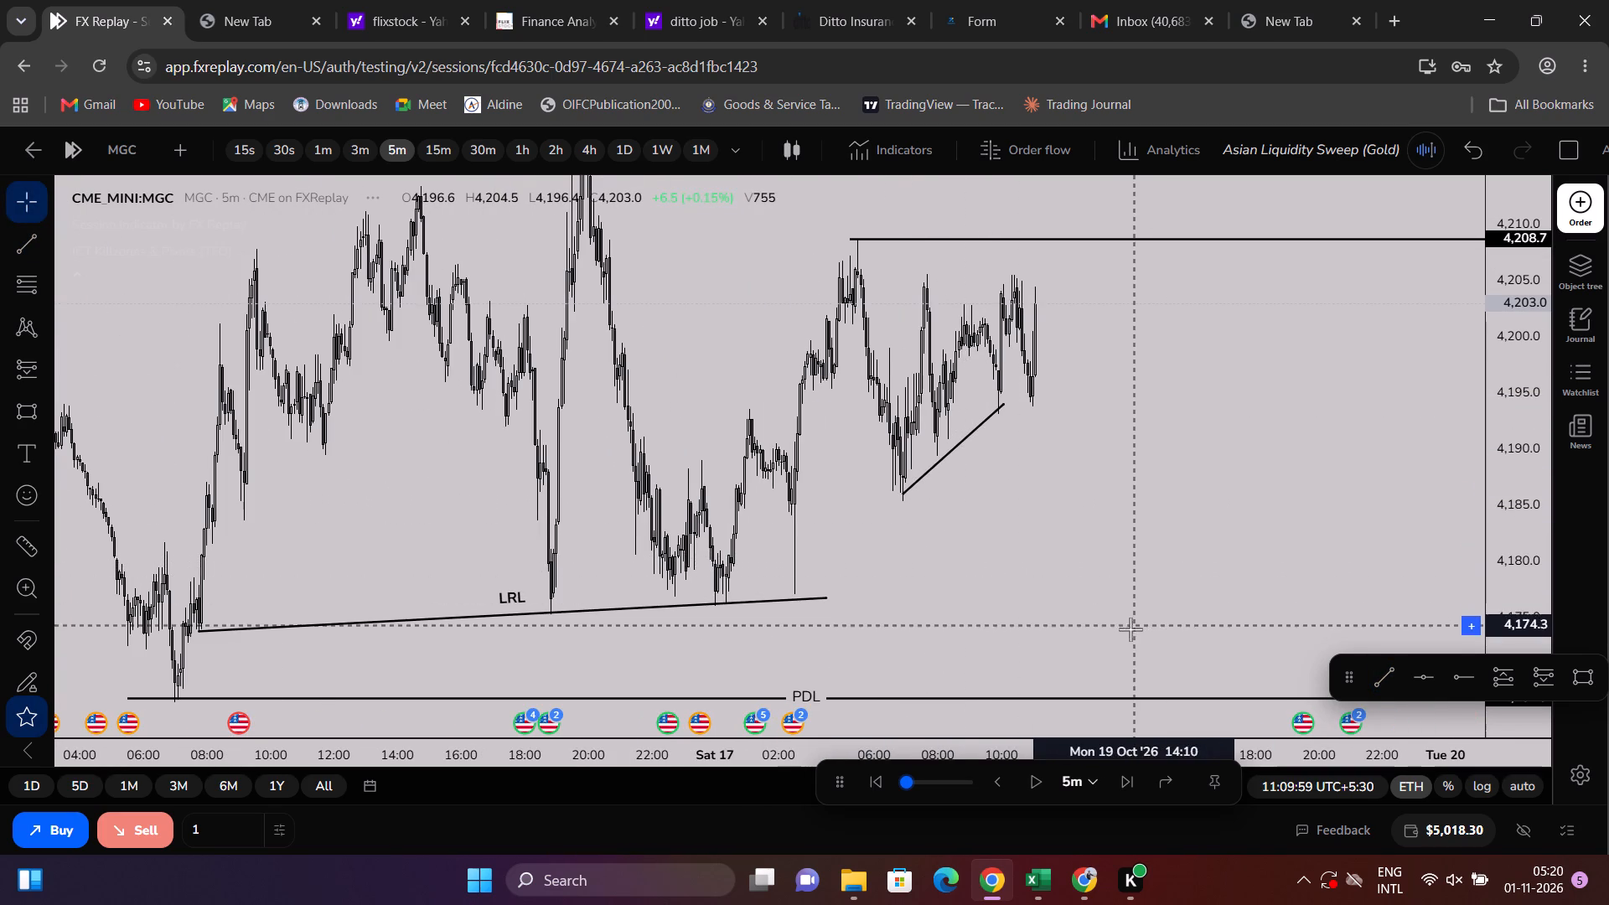
pyautogui.tripleClick(1120, 784)
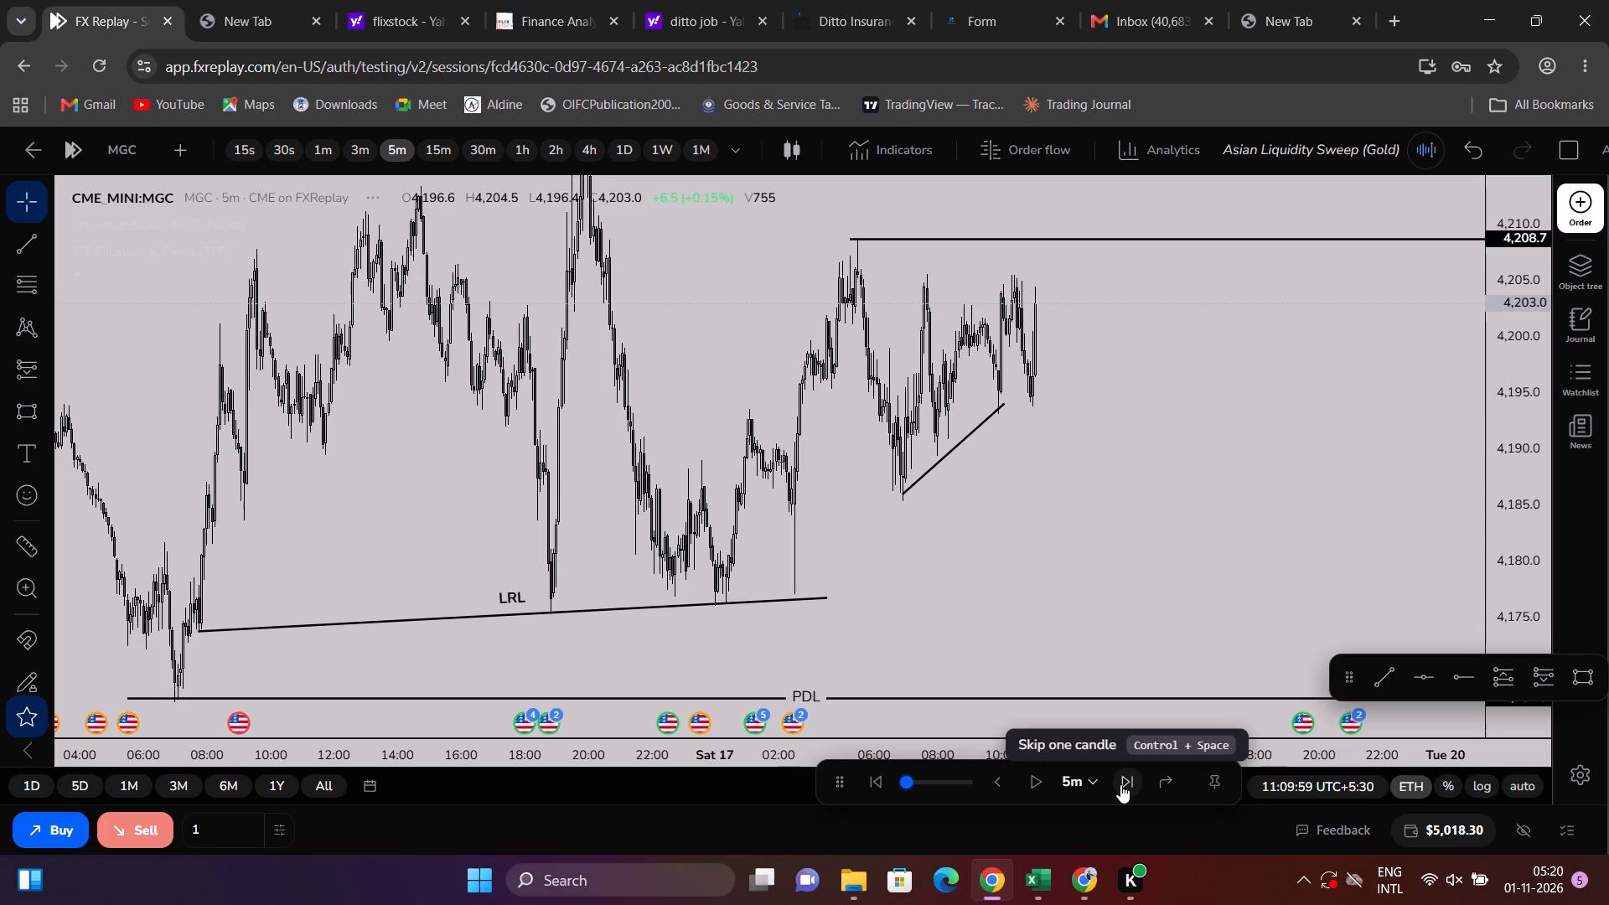
pyautogui.tripleClick(1120, 784)
pyautogui.tripleClick(1120, 784)
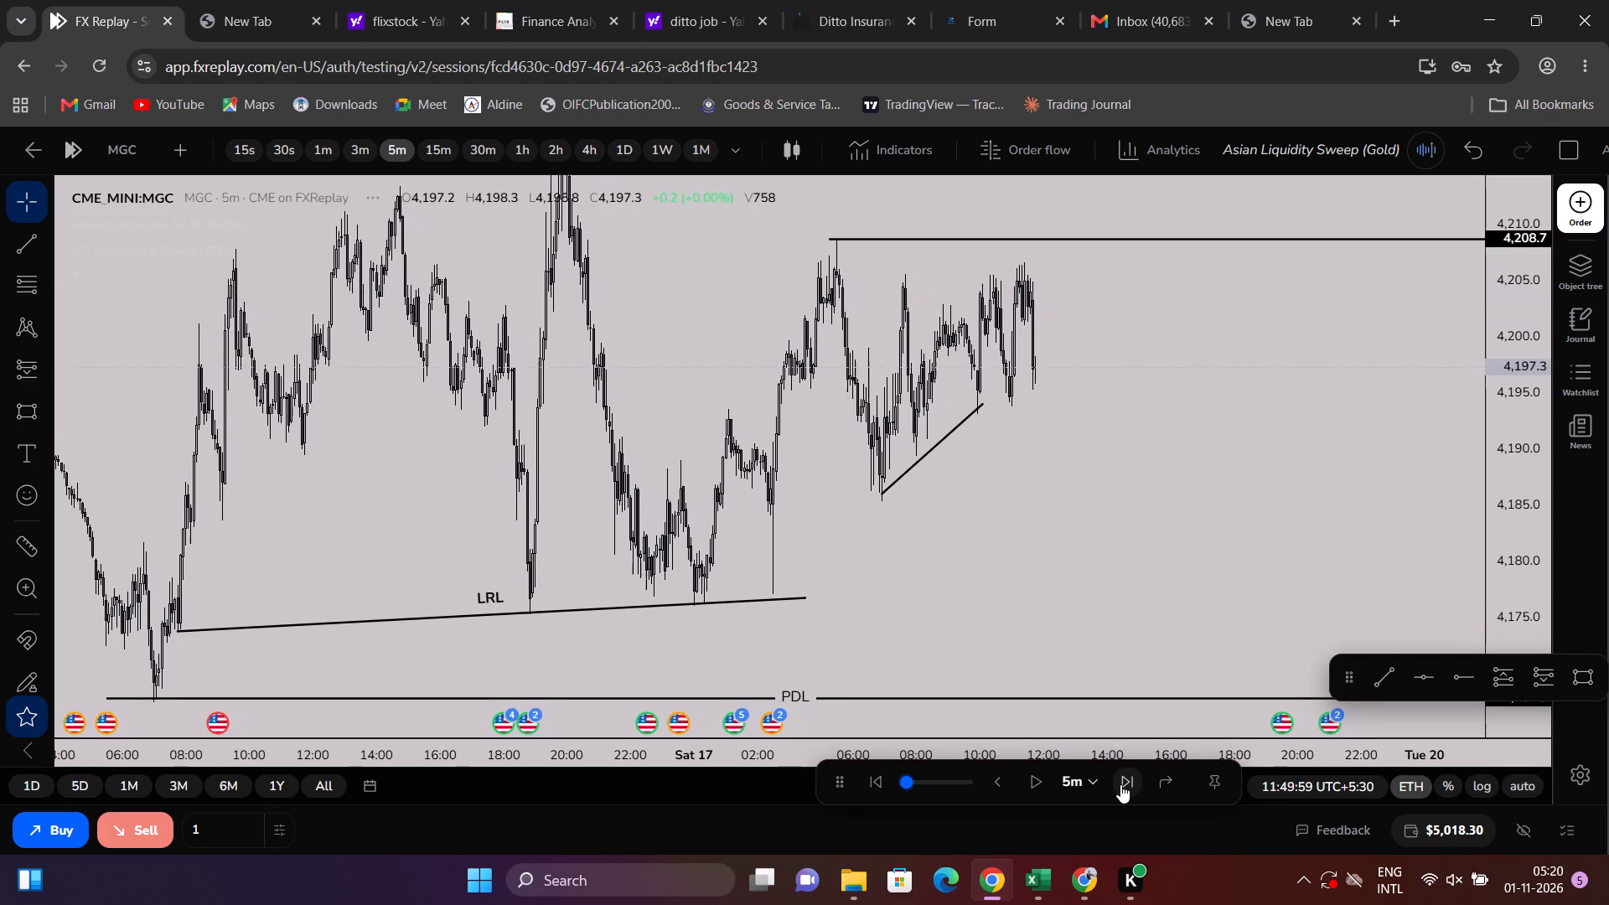
pyautogui.click(1120, 784)
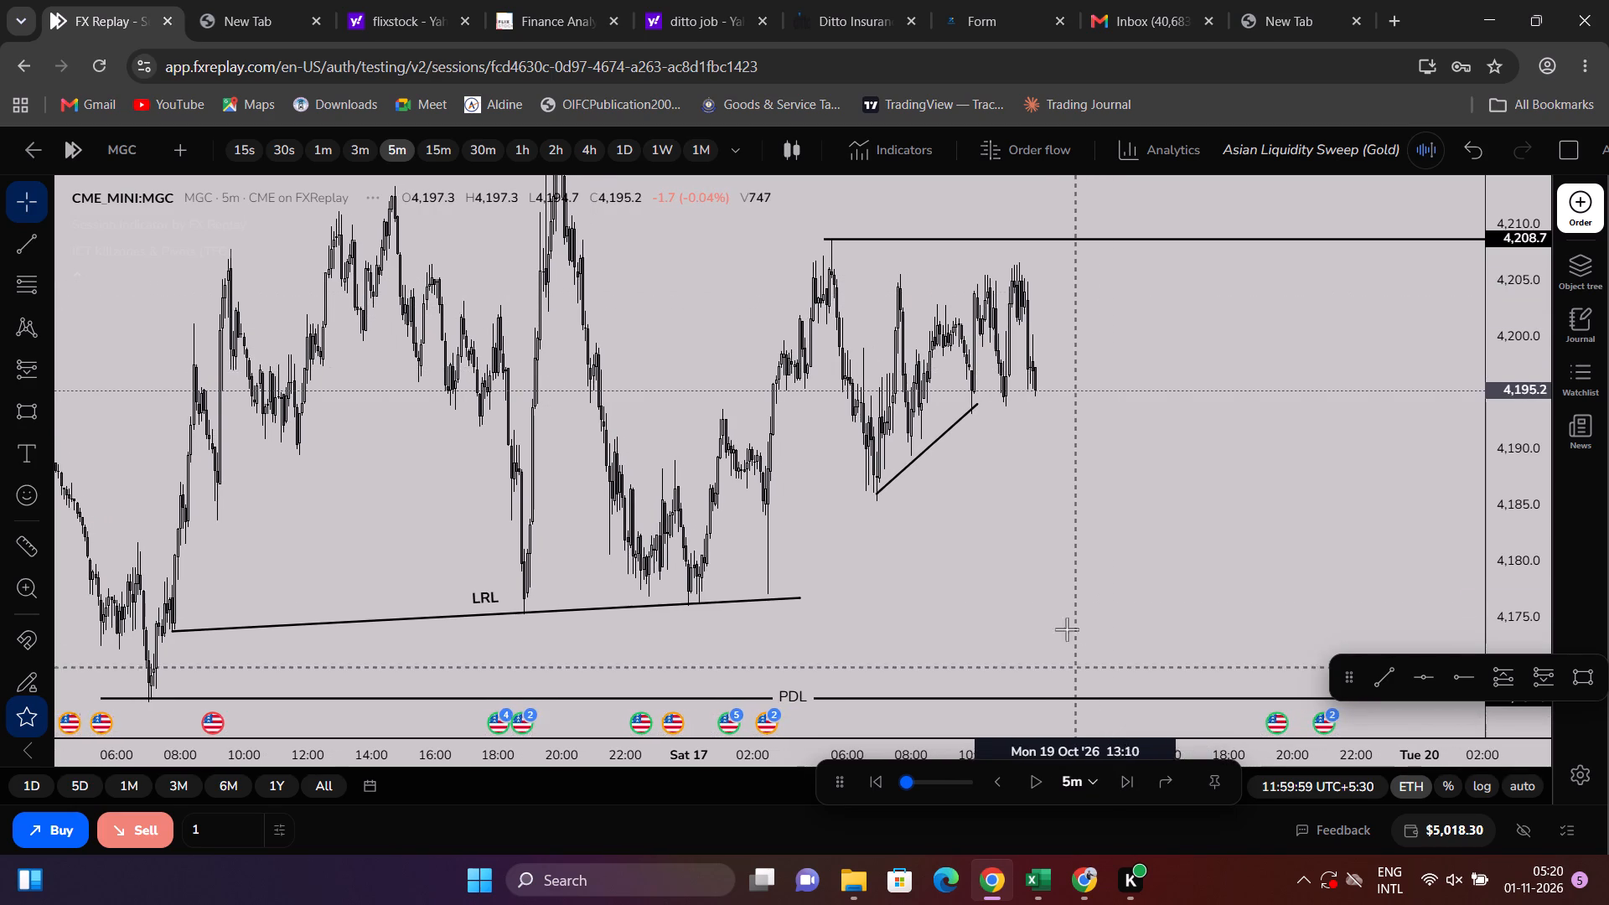
# Advance the replay in 5m steps to 12:39:59, watching for a sweep of the 4,208.7 ray.
pyautogui.scroll(4, 1067, 571)
pyautogui.moveTo(1475, 556); pyautogui.dragTo(1464, 355)
pyautogui.scroll(3, 1255, 262)
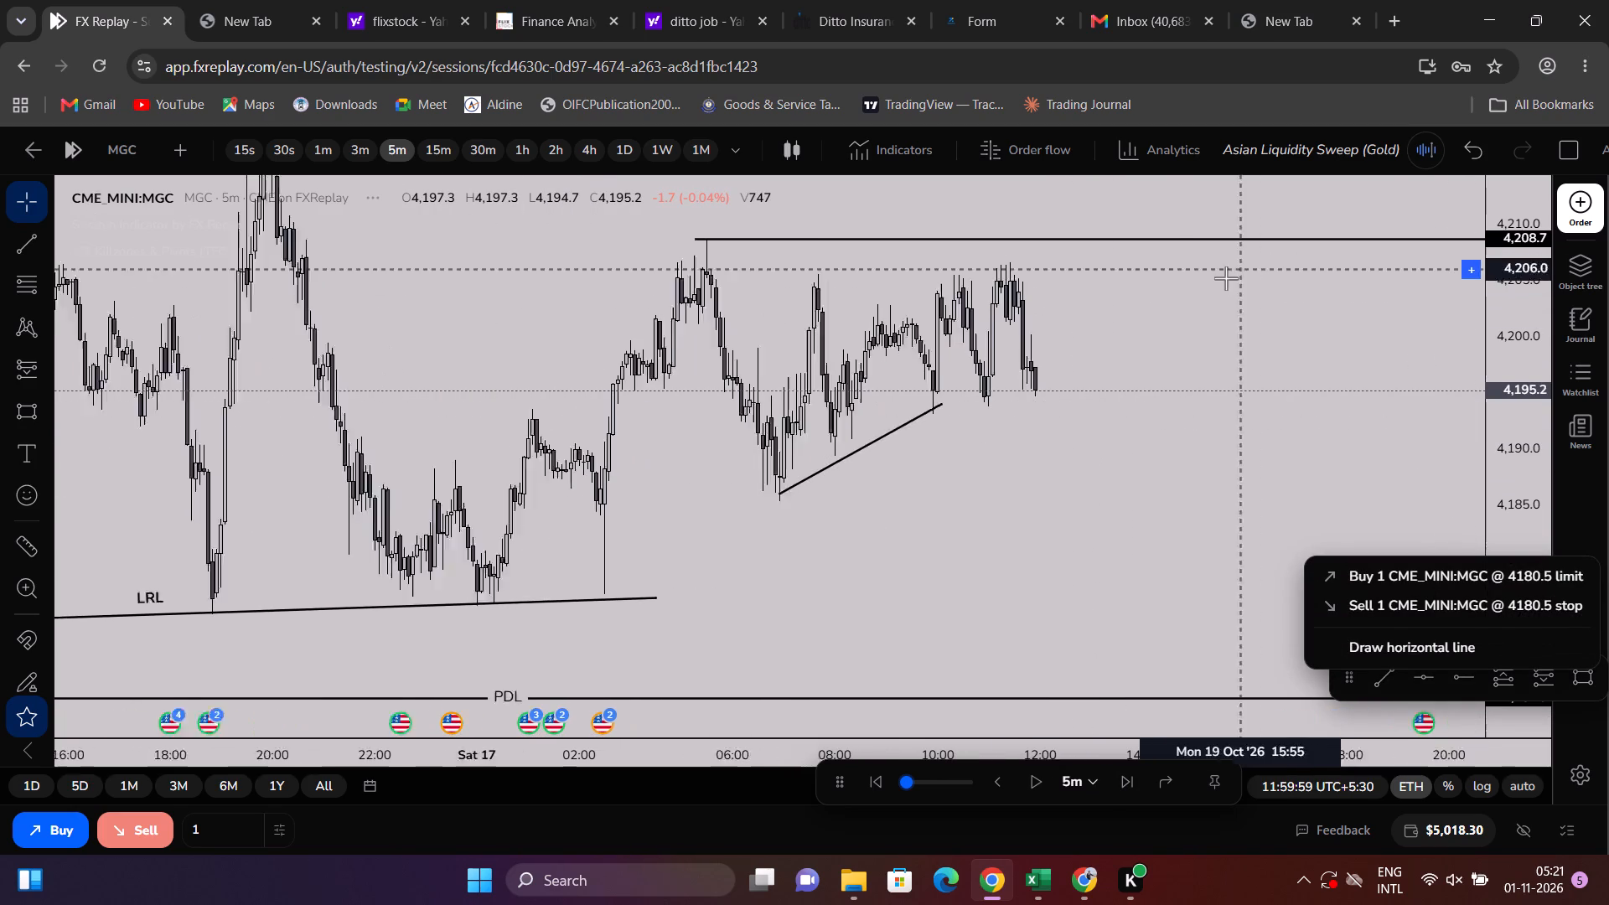
pyautogui.click(1128, 780)
pyautogui.moveTo(1493, 558); pyautogui.dragTo(1534, 321)
pyautogui.scroll(4, 1229, 412)
pyautogui.click(1122, 779)
pyautogui.click(1122, 779)
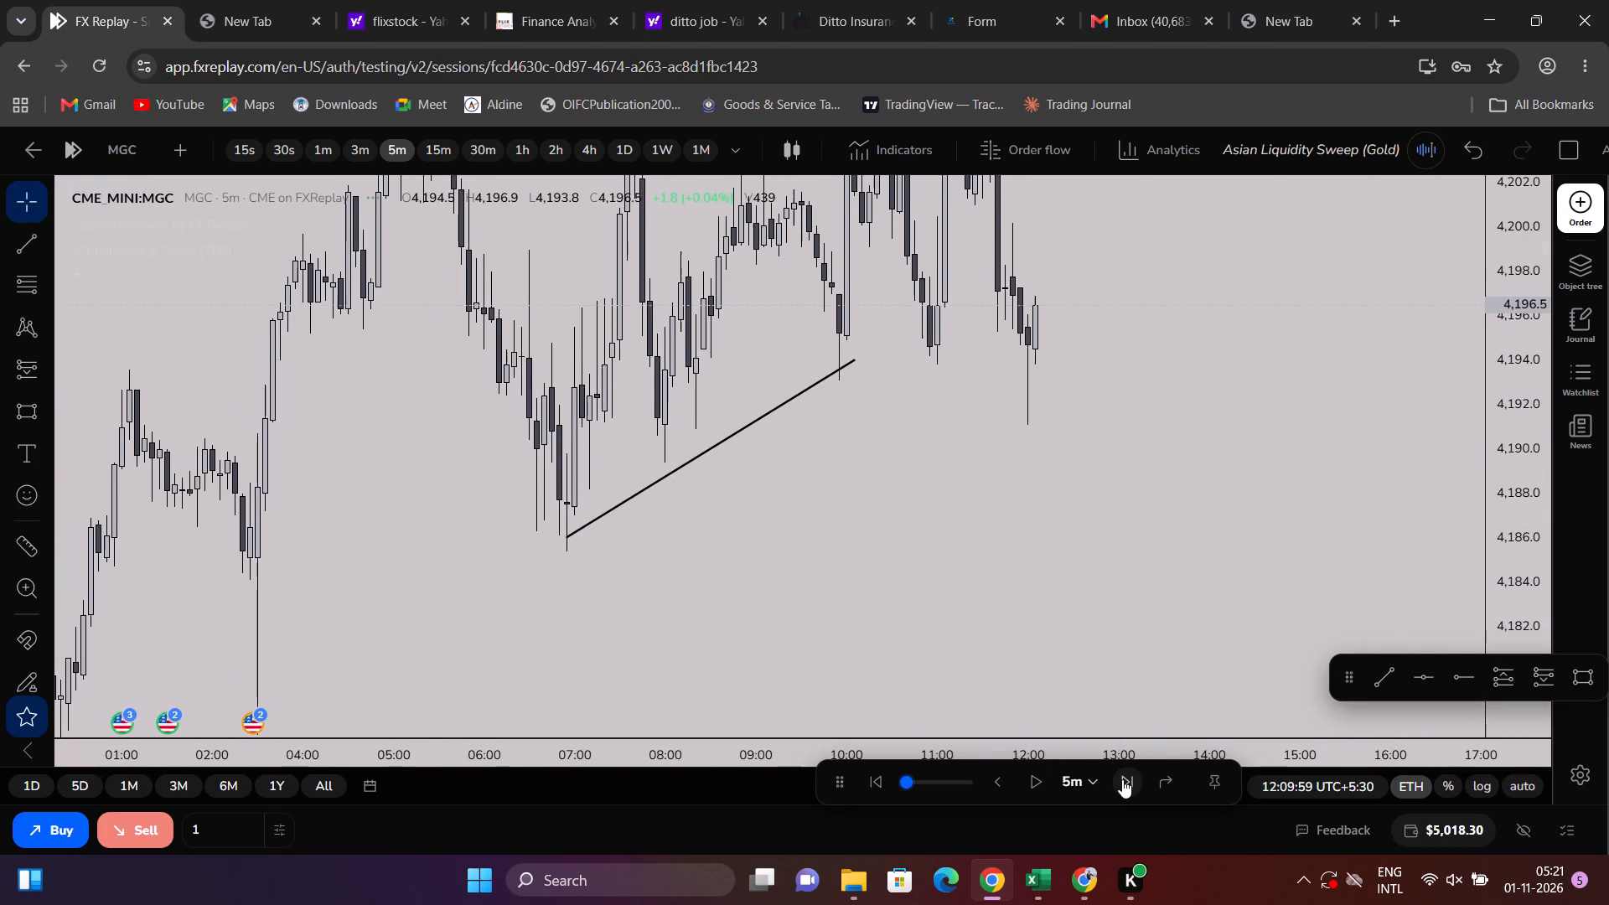
pyautogui.click(1122, 779)
pyautogui.tripleClick(1122, 779)
pyautogui.click(1122, 779)
# Advance the replay in 5m steps to 13:14:59, watching how price reacts around the 4,208.7 ray.
pyautogui.moveTo(1045, 391); pyautogui.dragTo(1074, 595)
pyautogui.scroll(-4, 1172, 473)
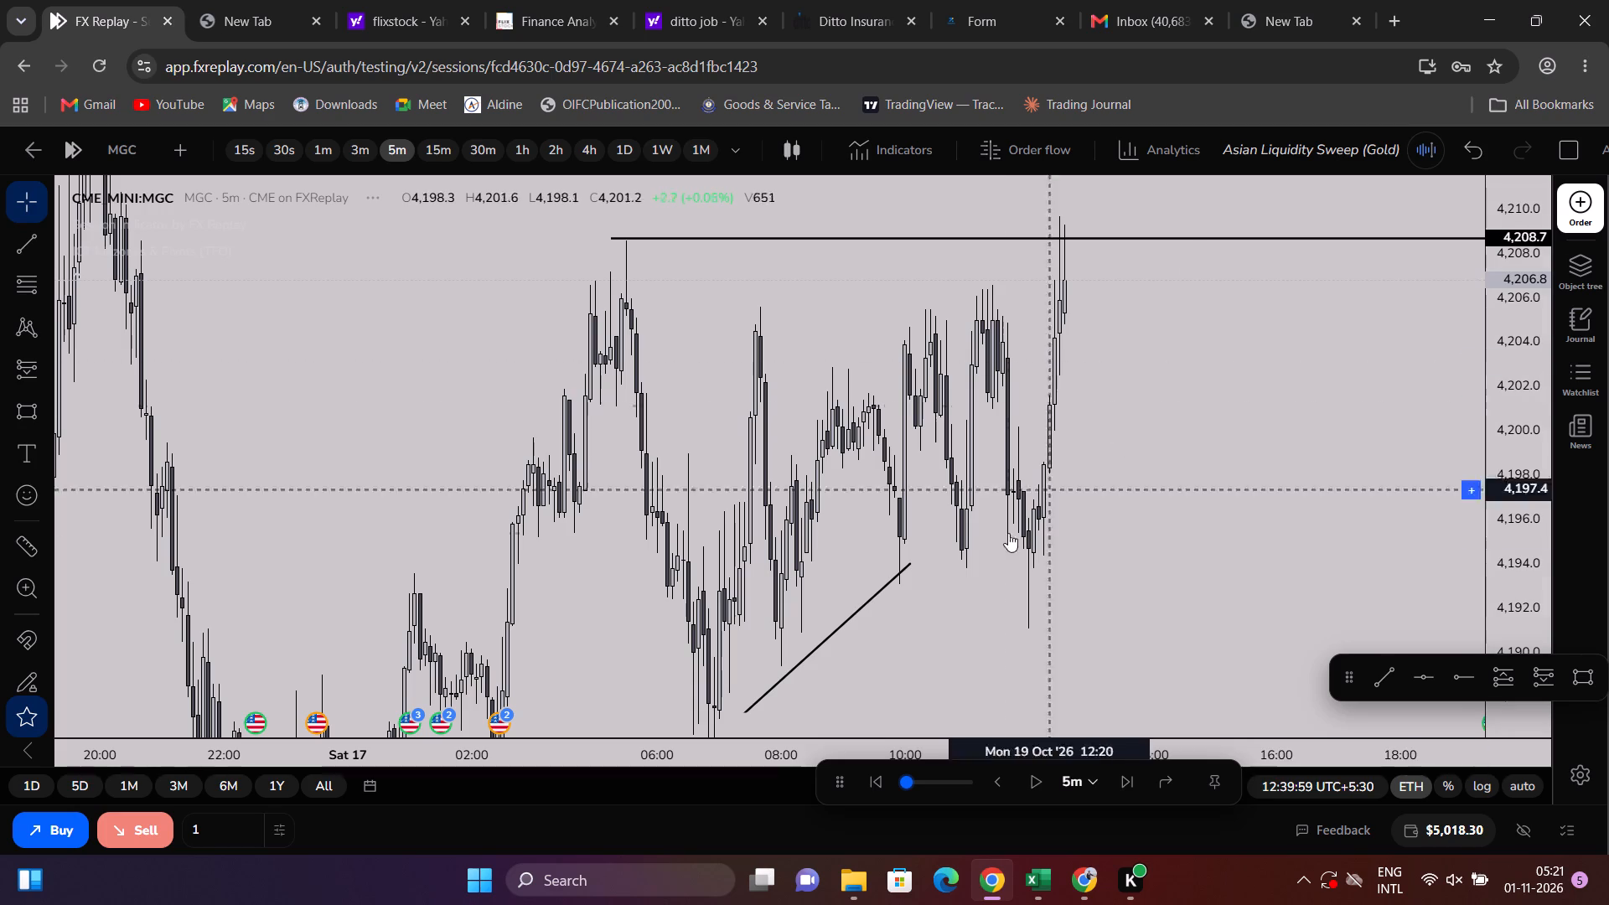
pyautogui.moveTo(1534, 489); pyautogui.dragTo(1475, 636)
pyautogui.scroll(-3, 1156, 692)
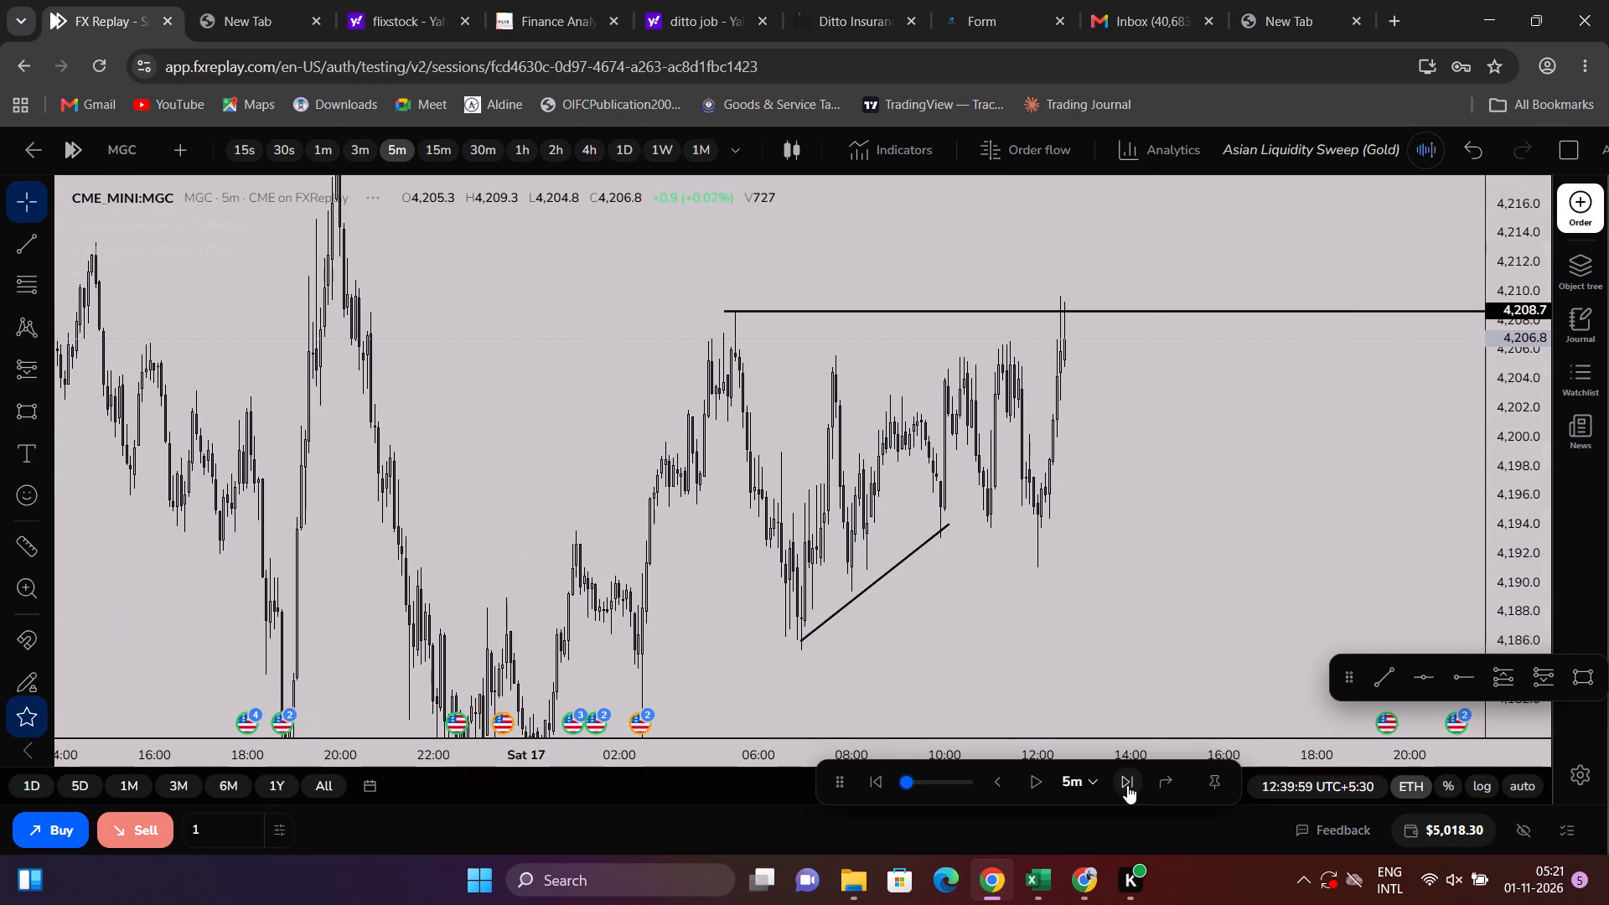
pyautogui.click(1125, 784)
pyautogui.click(1125, 784)
pyautogui.click(1125, 784)
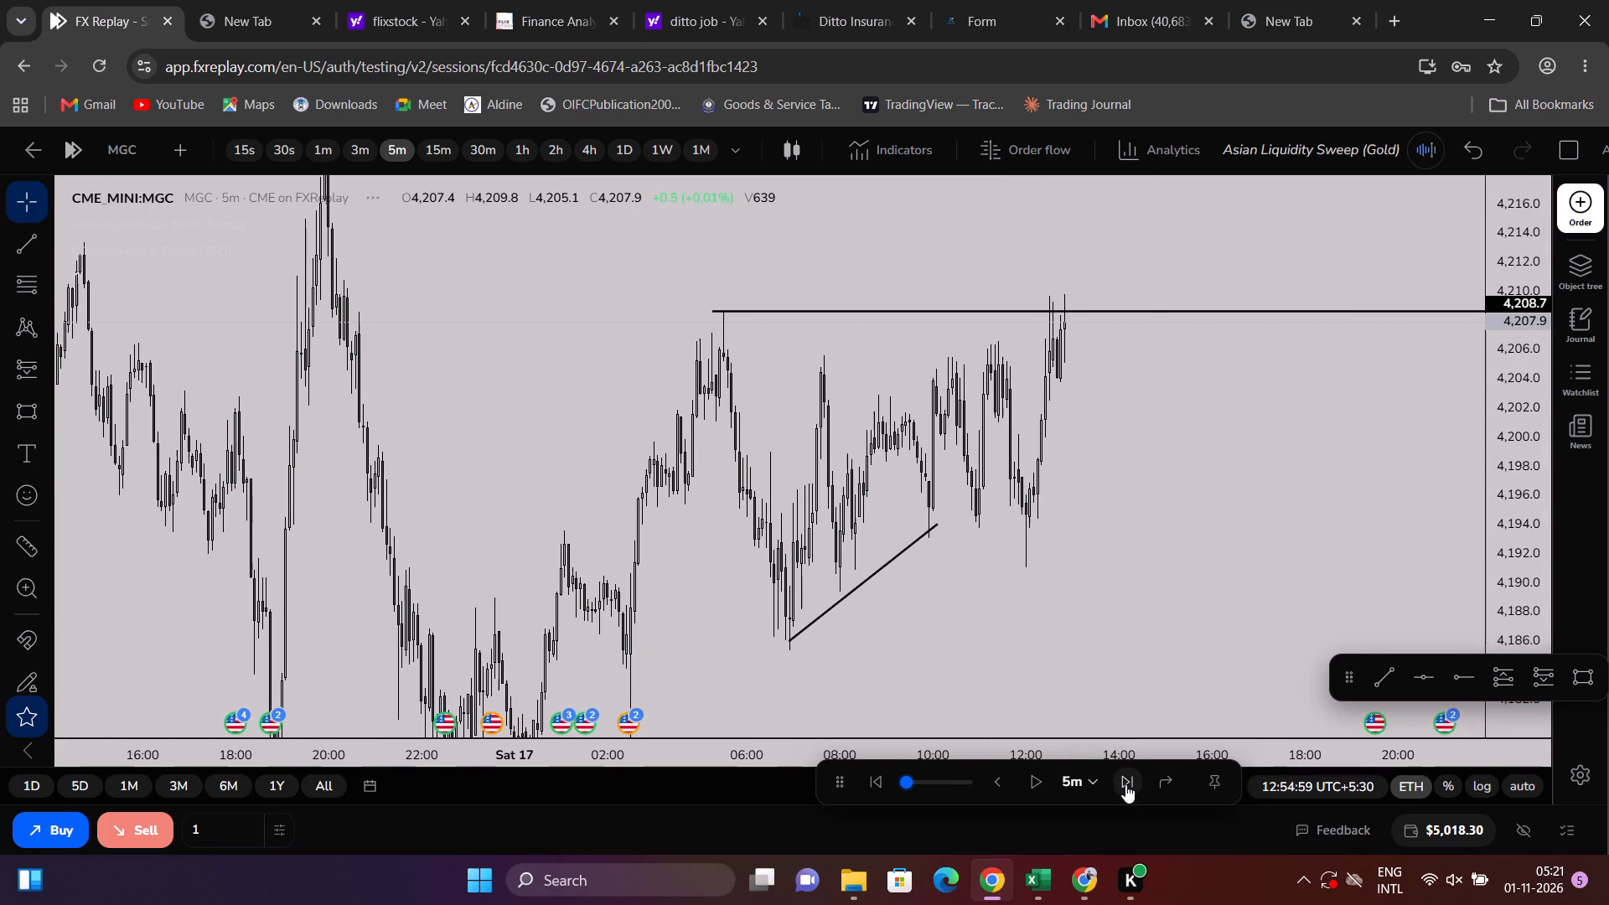
pyautogui.click(1125, 784)
pyautogui.click(1125, 784)
pyautogui.click(1125, 784)
pyautogui.click(1125, 784)
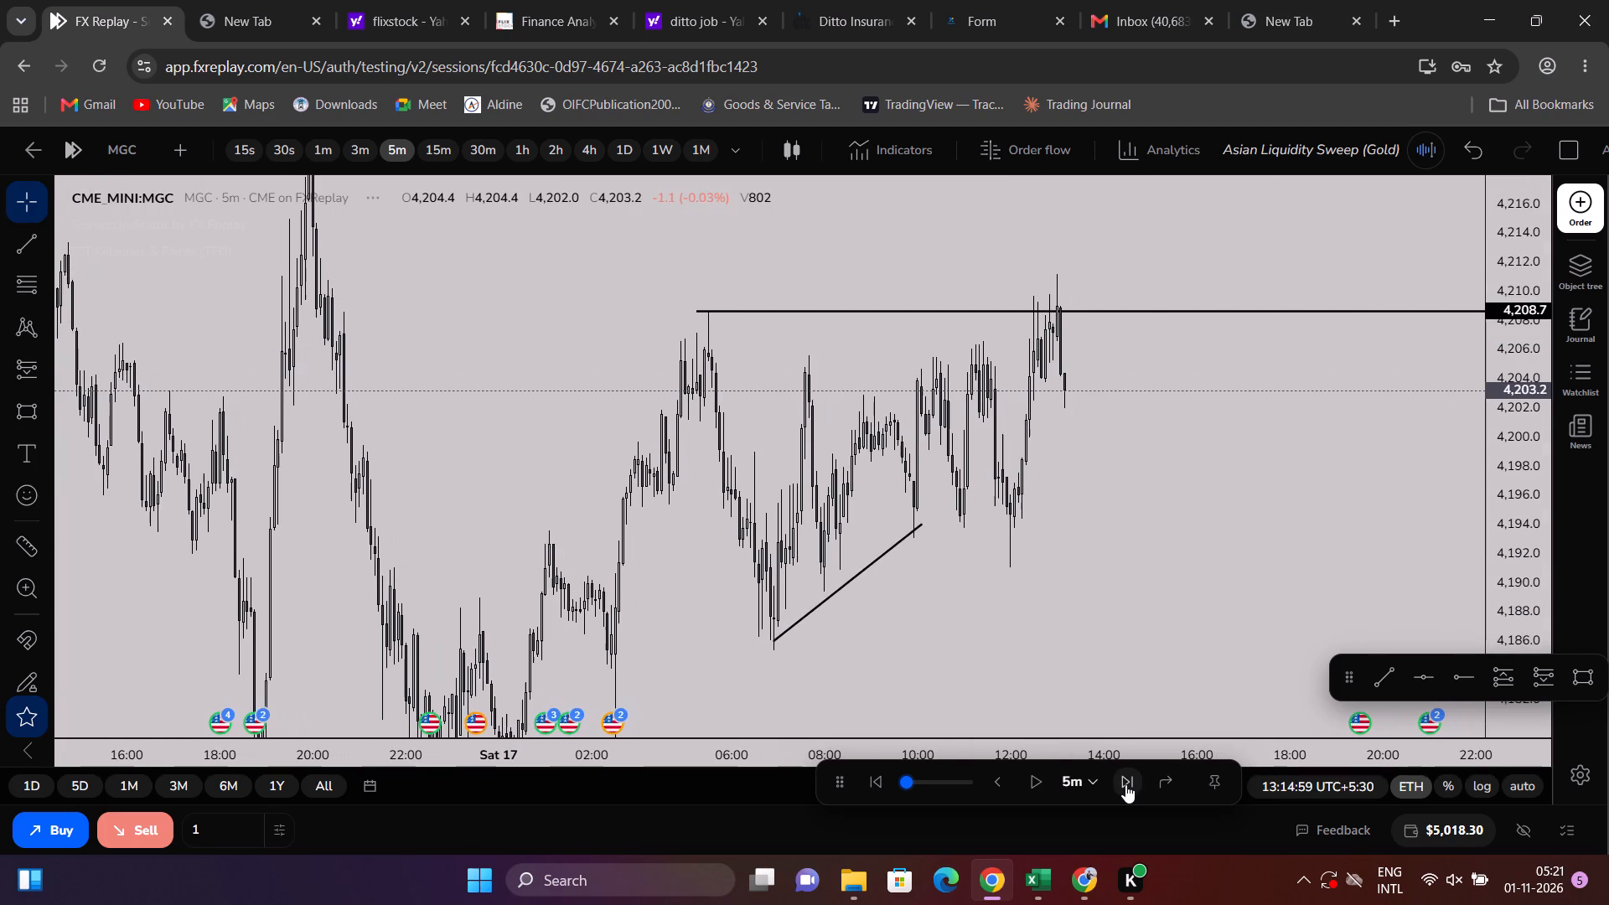
# Place a short position drawing at the latest October 19 candle with entry at 4,203.2 and stop at about 4,209.7.
pyautogui.scroll(4, 903, 640)
pyautogui.click(51, 376)
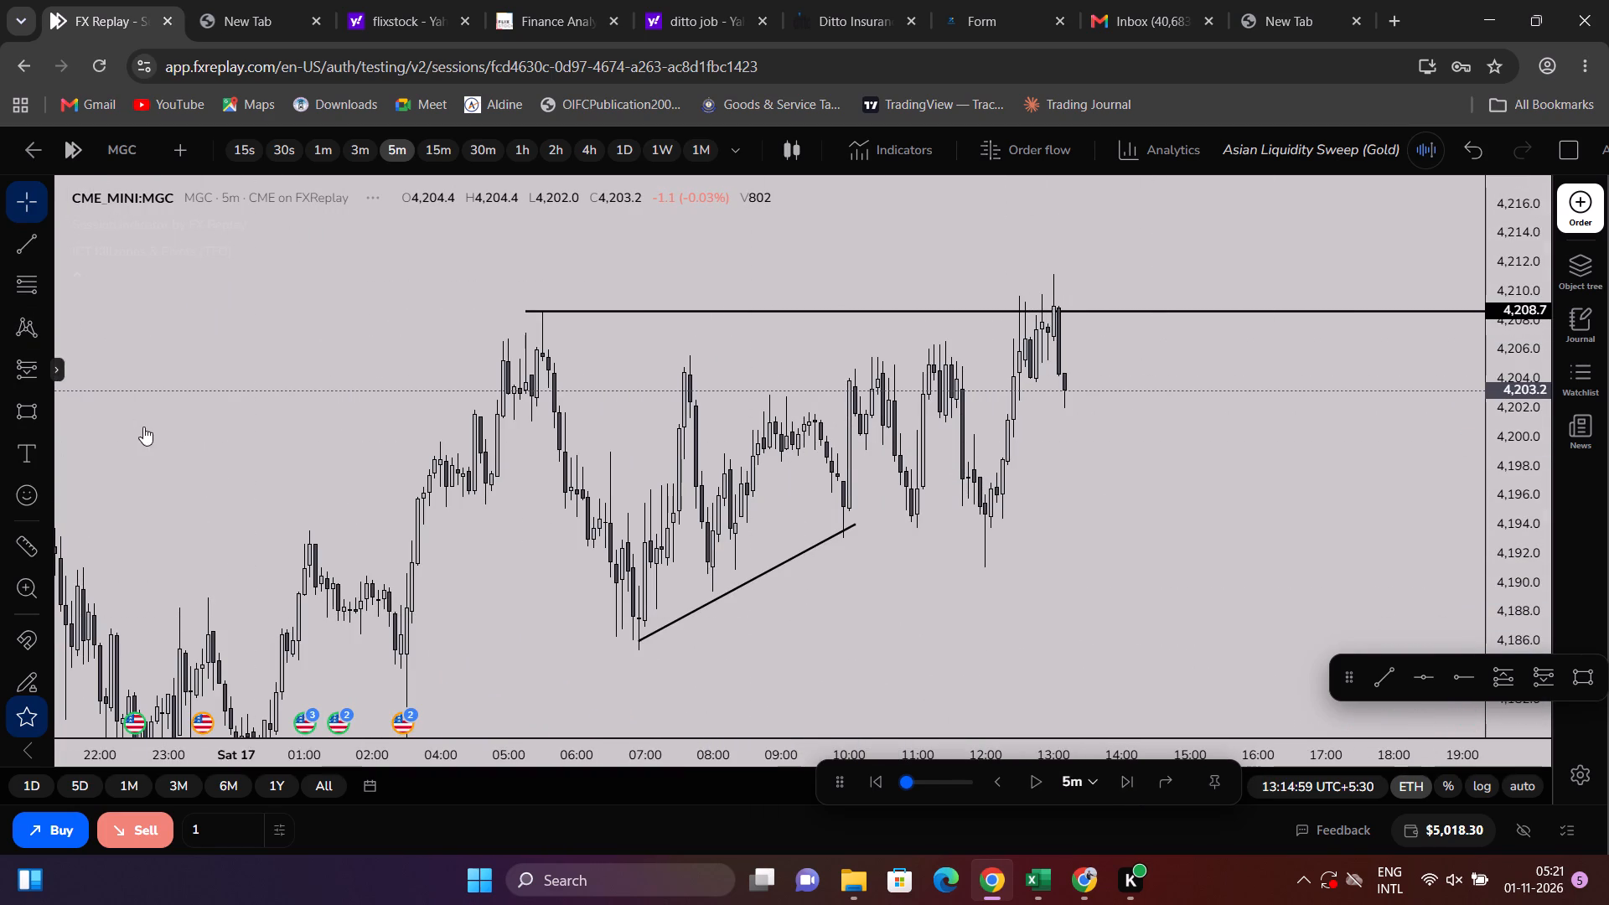
pyautogui.click(174, 430)
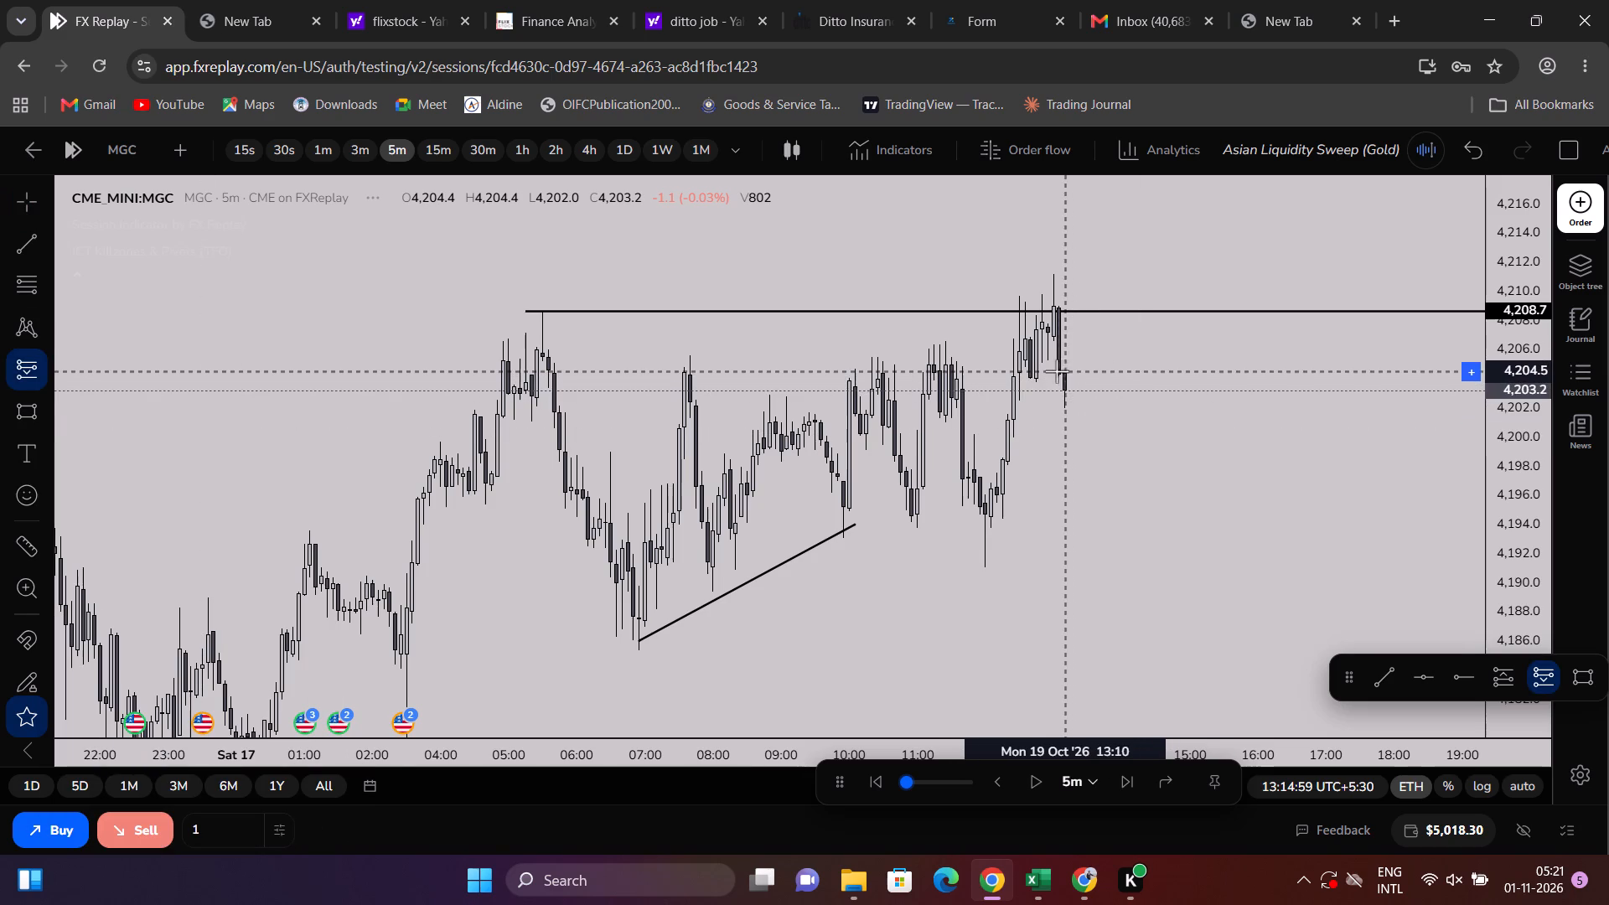
pyautogui.click(1066, 374)
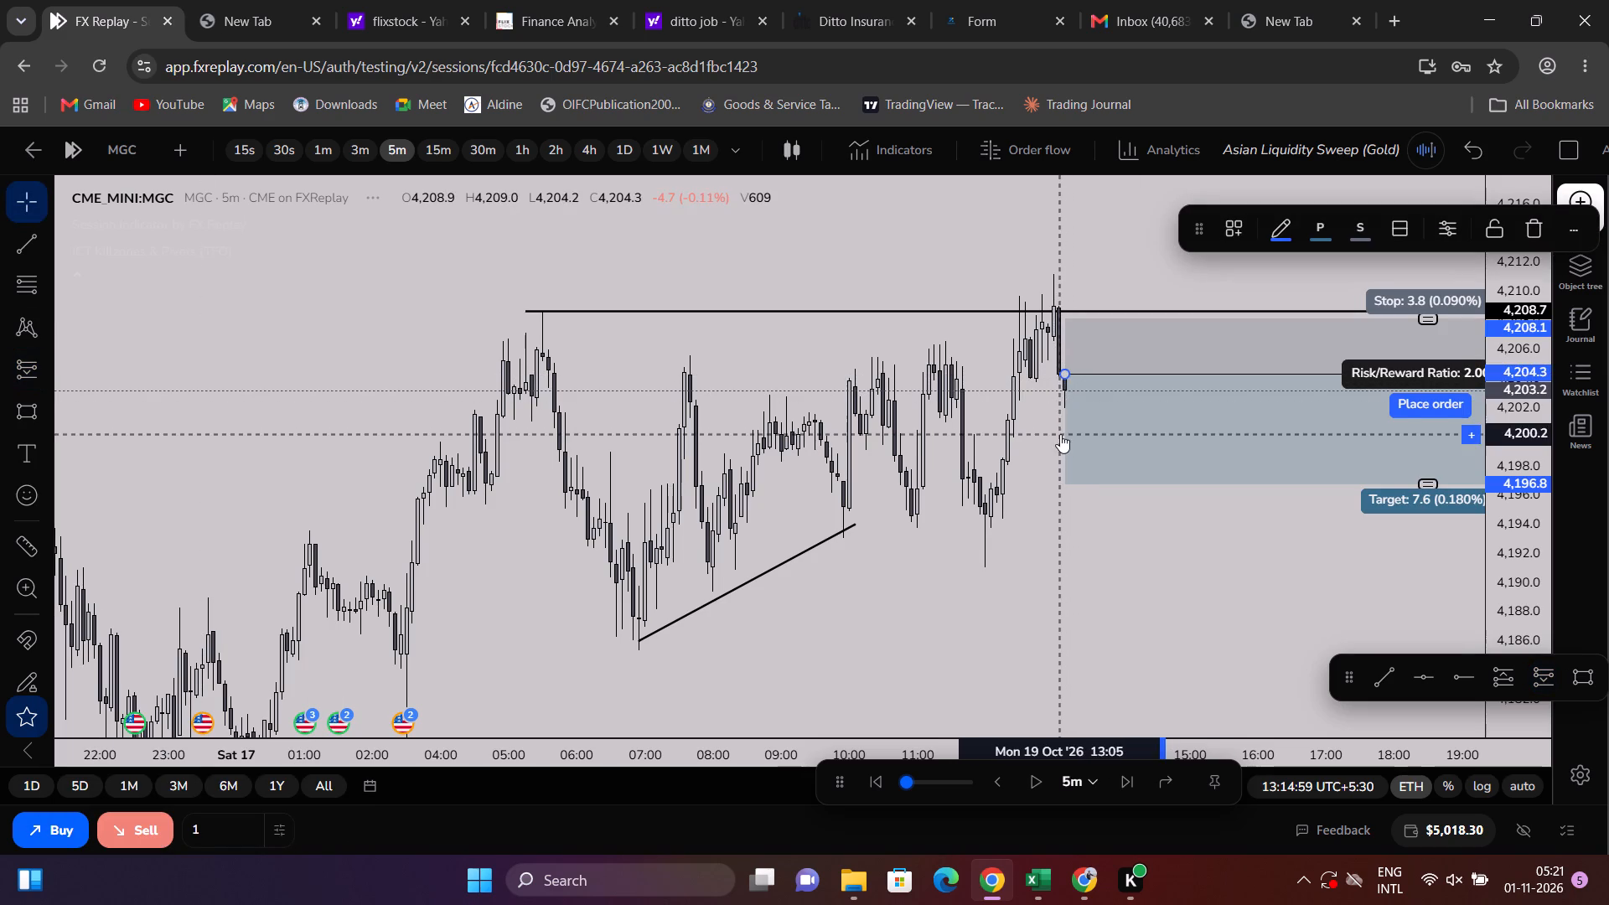
pyautogui.moveTo(1062, 376); pyautogui.dragTo(1063, 393)
pyautogui.moveTo(1068, 323); pyautogui.dragTo(1069, 266)
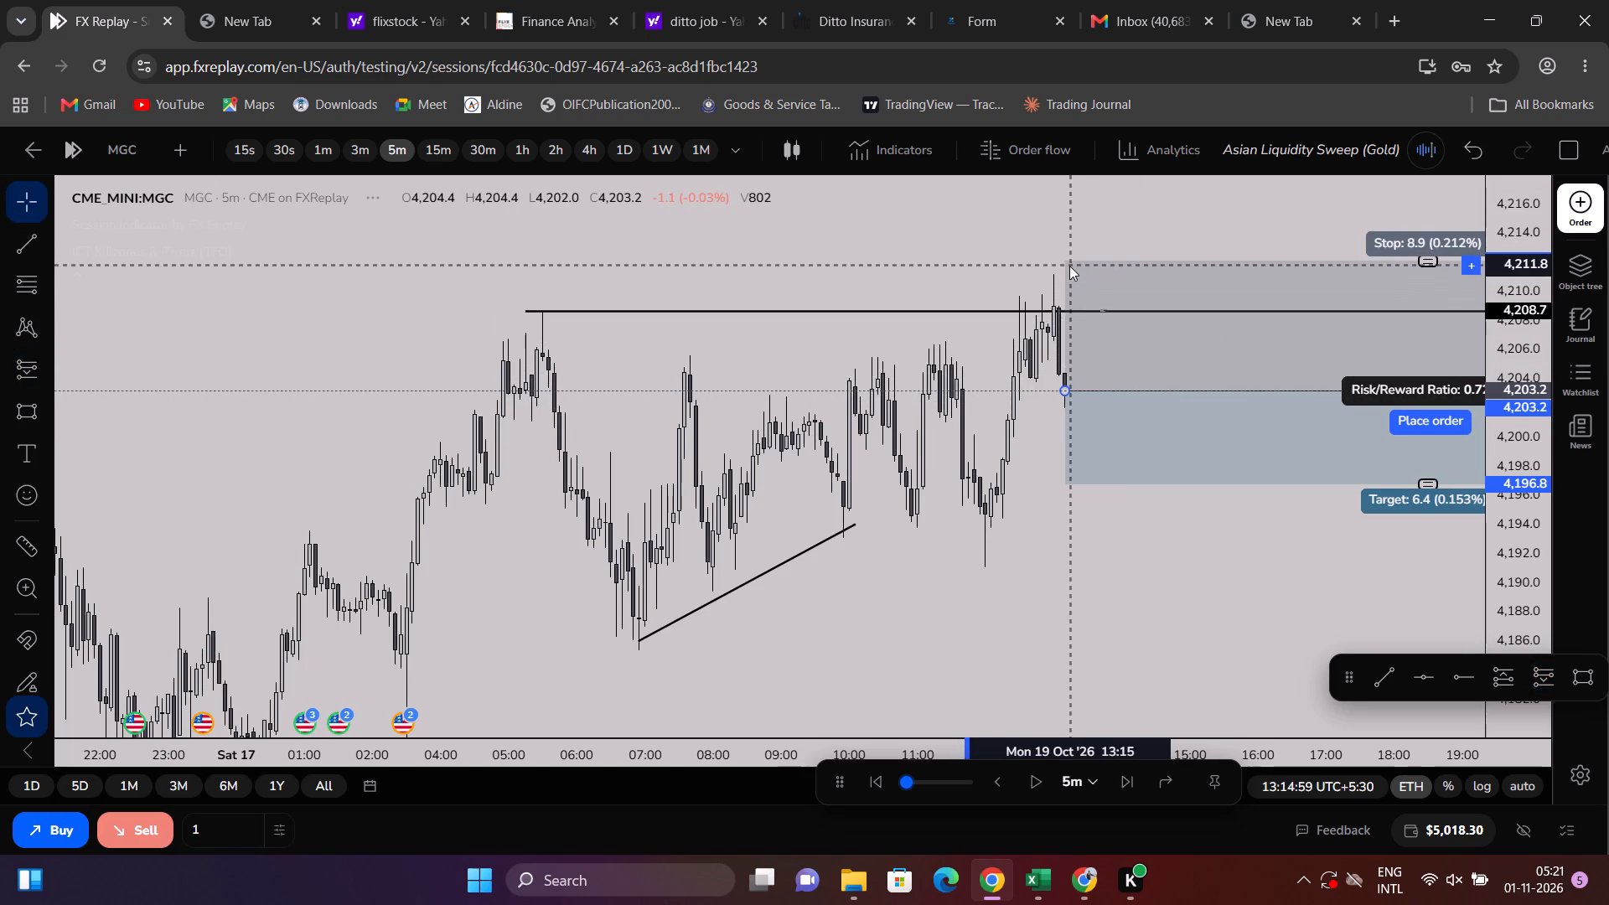
pyautogui.moveTo(1069, 266); pyautogui.dragTo(1079, 299)
# Extend the short position's target down to the PDL line at about 4,167.8.
pyautogui.scroll(-4, 1023, 484)
pyautogui.scroll(-4, 1084, 551)
pyautogui.moveTo(1096, 569); pyautogui.dragTo(1059, 458)
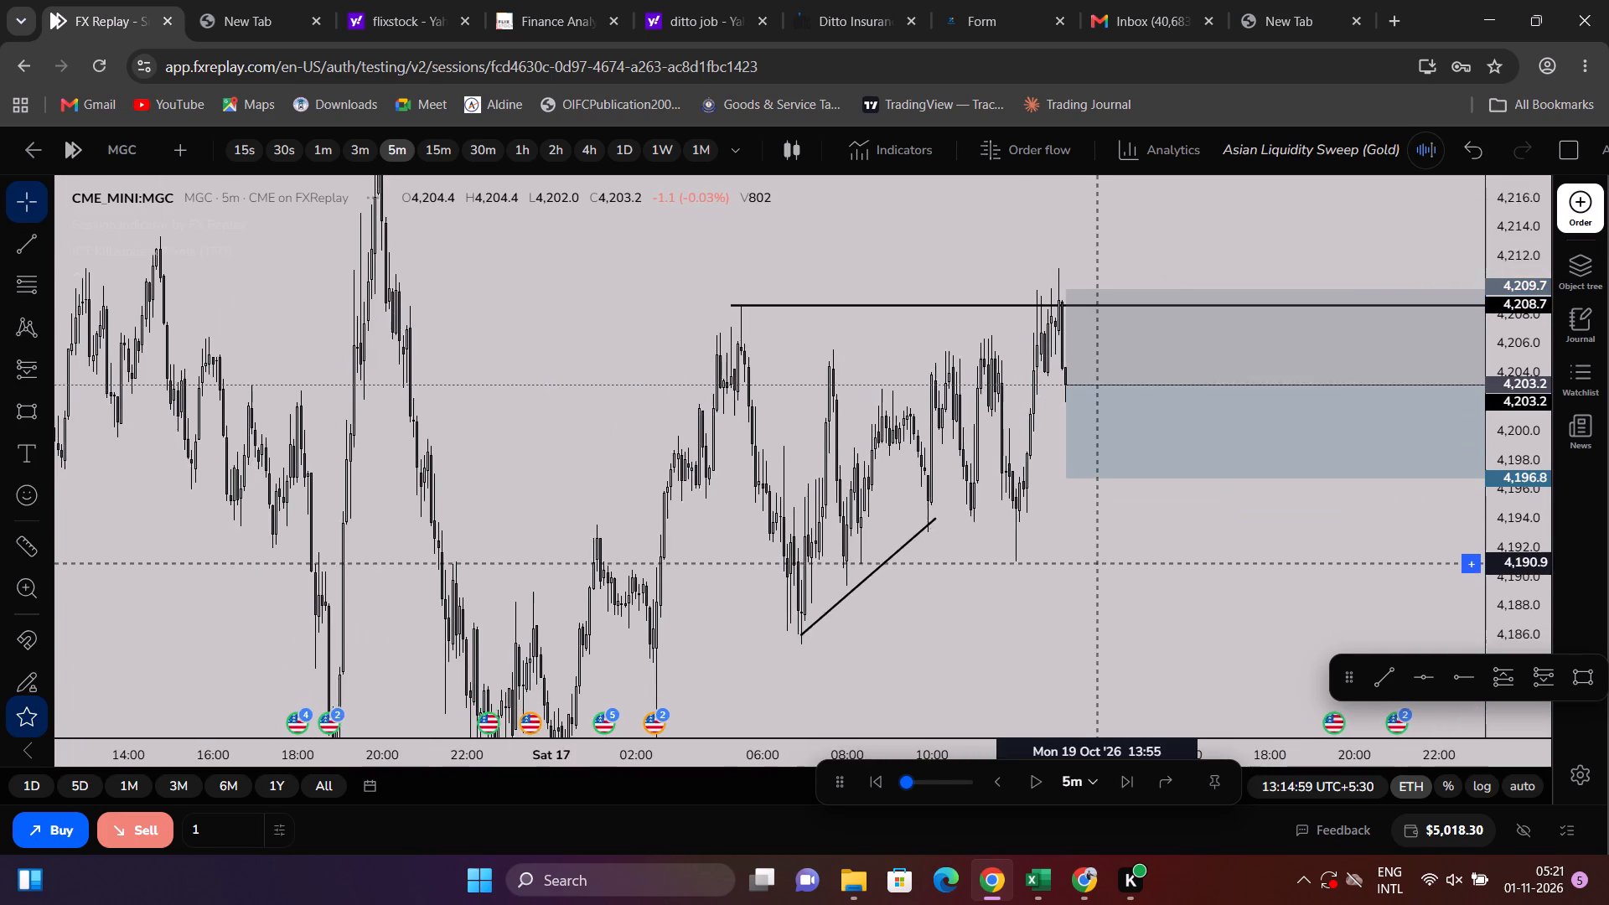
pyautogui.moveTo(1059, 458); pyautogui.dragTo(1056, 432)
pyautogui.moveTo(1029, 345); pyautogui.dragTo(992, 706)
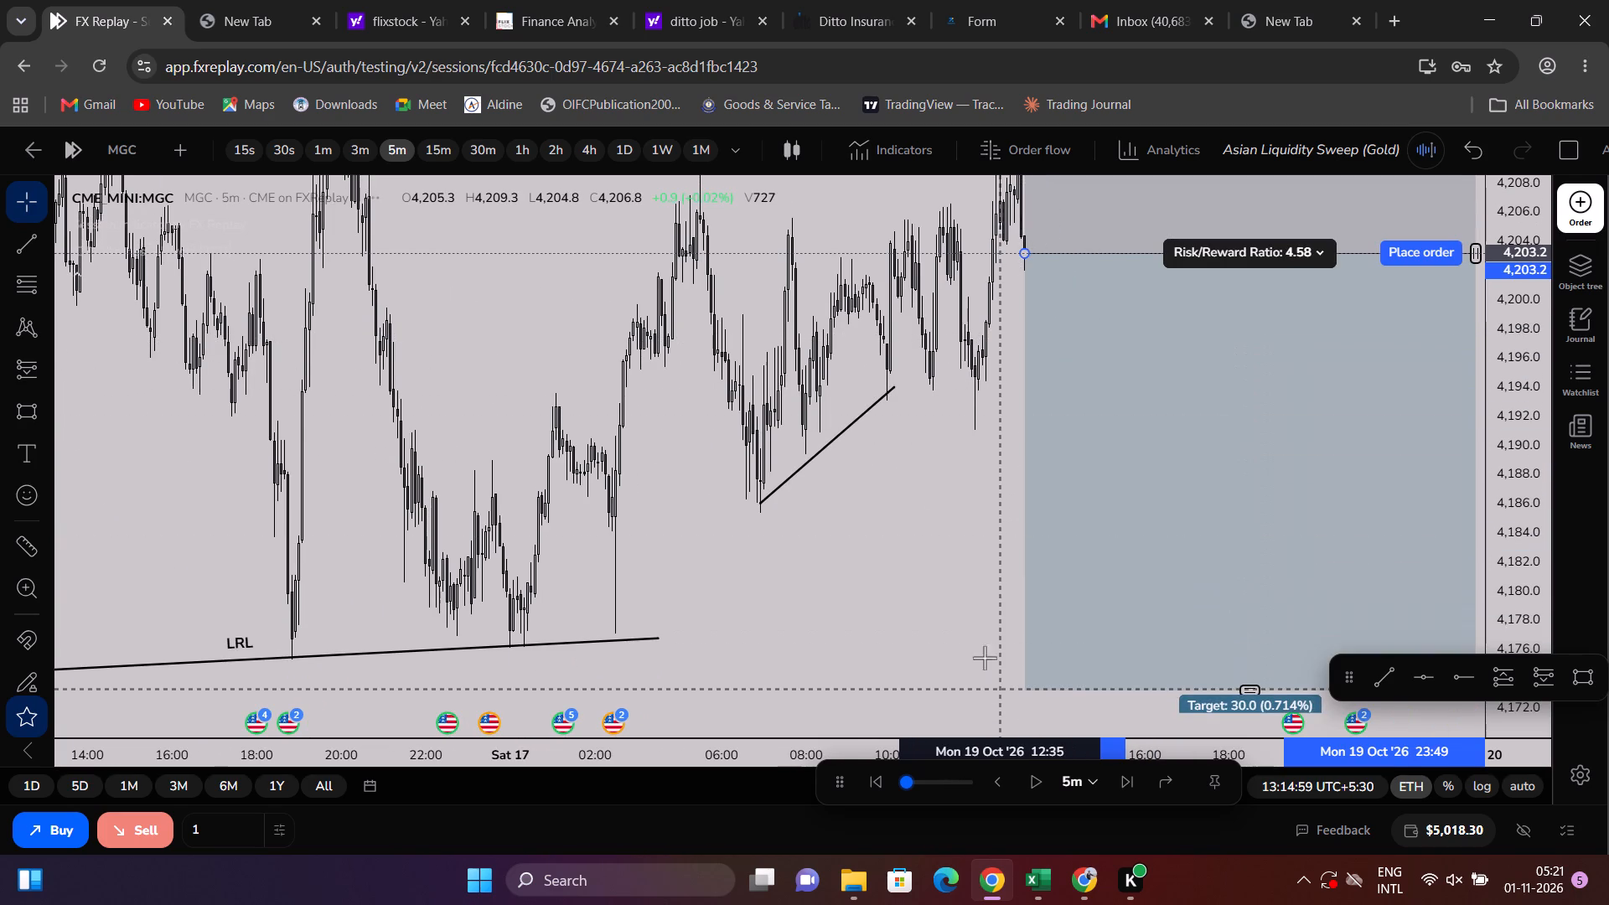
pyautogui.scroll(-6, 970, 645)
pyautogui.moveTo(934, 622); pyautogui.dragTo(978, 351)
pyautogui.scroll(-4, 989, 378)
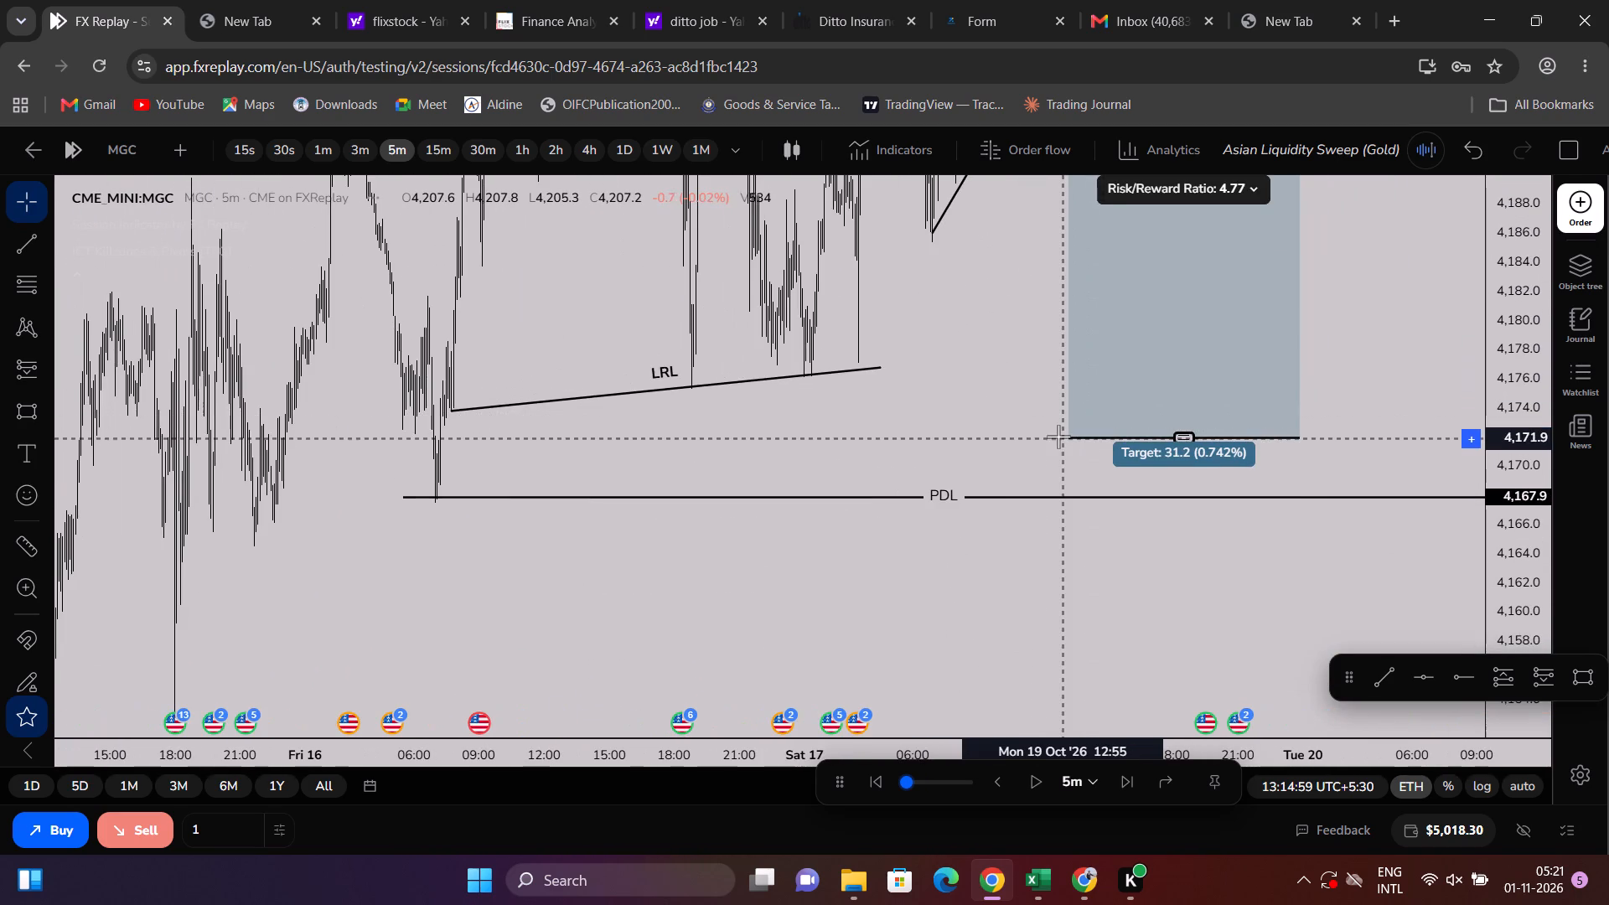
pyautogui.moveTo(1069, 435); pyautogui.dragTo(1075, 490)
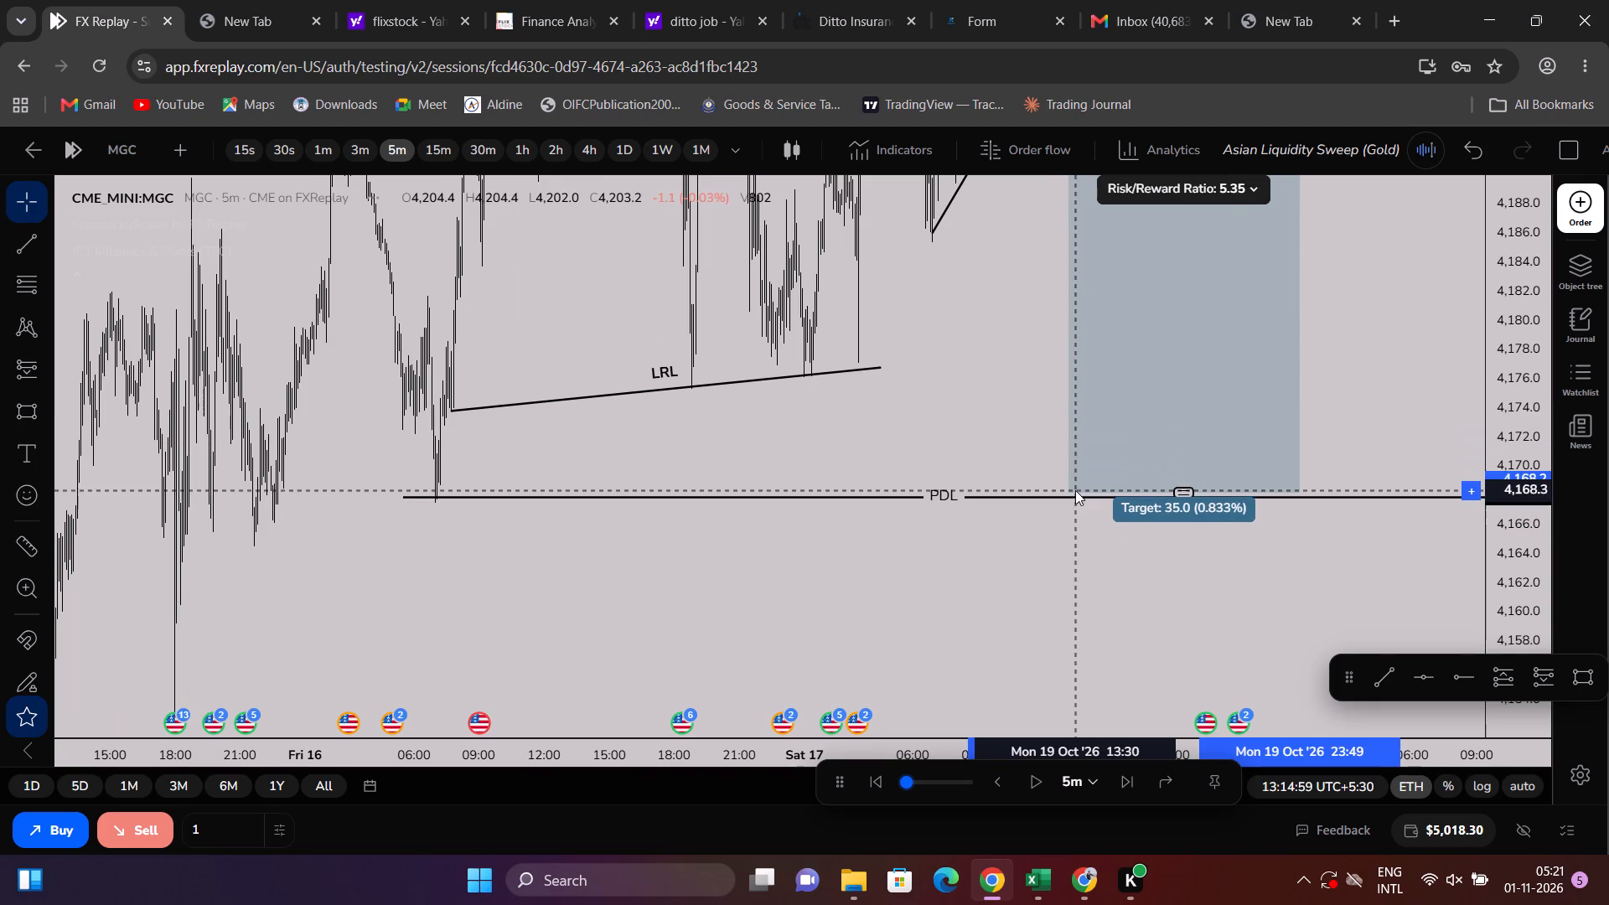
pyautogui.moveTo(1075, 490); pyautogui.dragTo(1075, 496)
# Advance the replay in 5m steps to 16:19:59, following price within the short position.
pyautogui.moveTo(1006, 368); pyautogui.dragTo(983, 650)
pyautogui.scroll(6, 1046, 517)
pyautogui.scroll(3, 1399, 473)
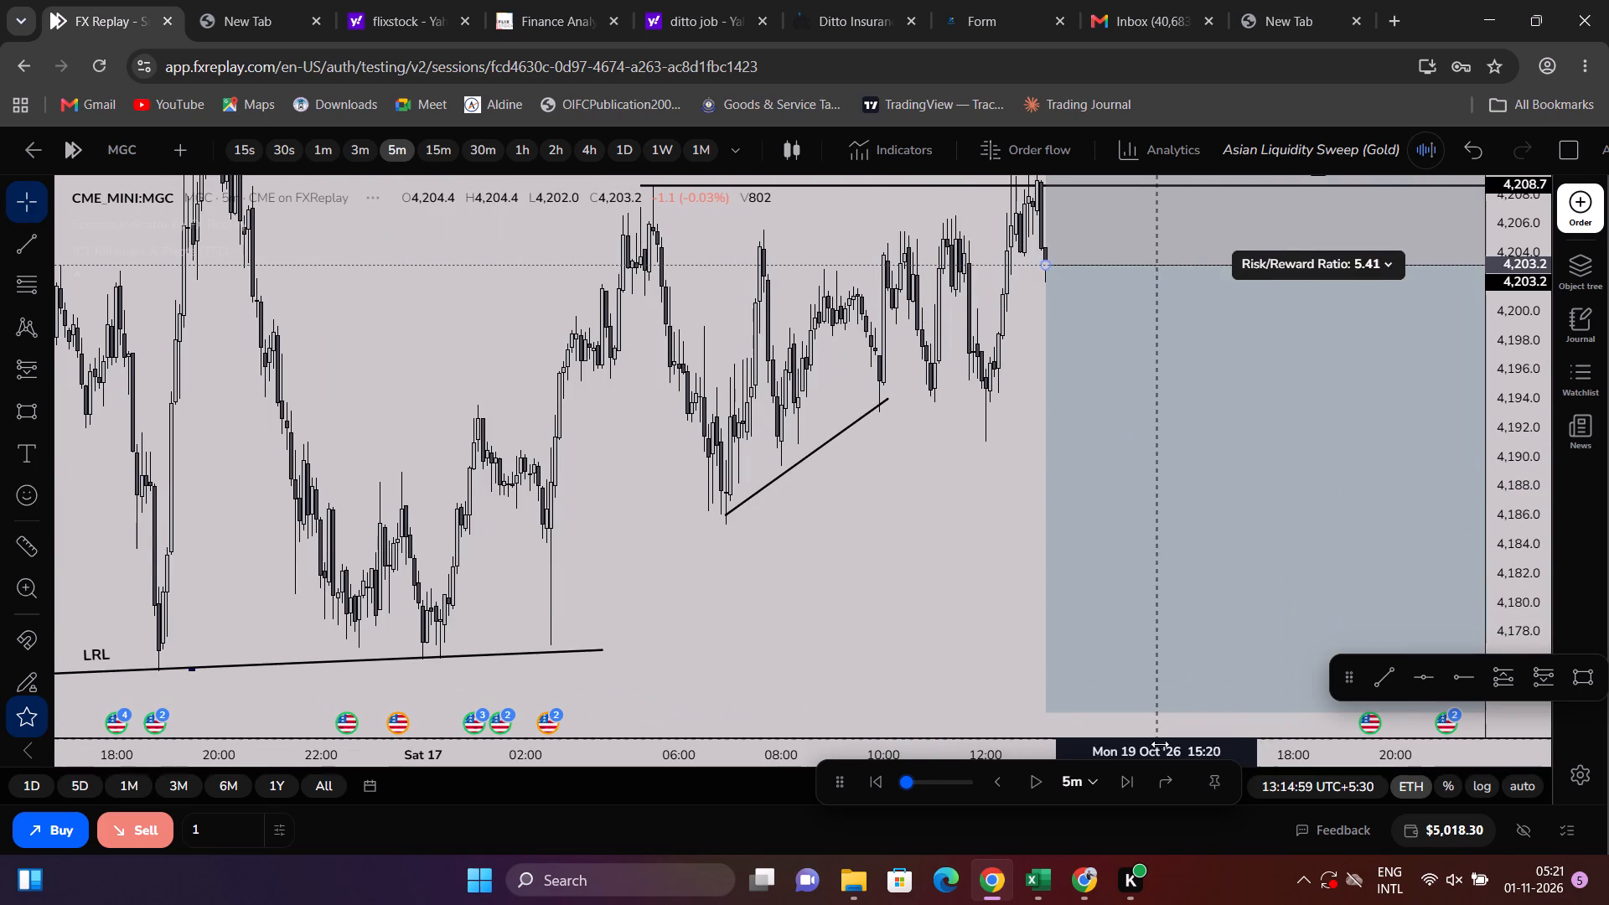
pyautogui.tripleClick(1138, 785)
pyautogui.tripleClick(1139, 785)
pyautogui.tripleClick(1139, 785)
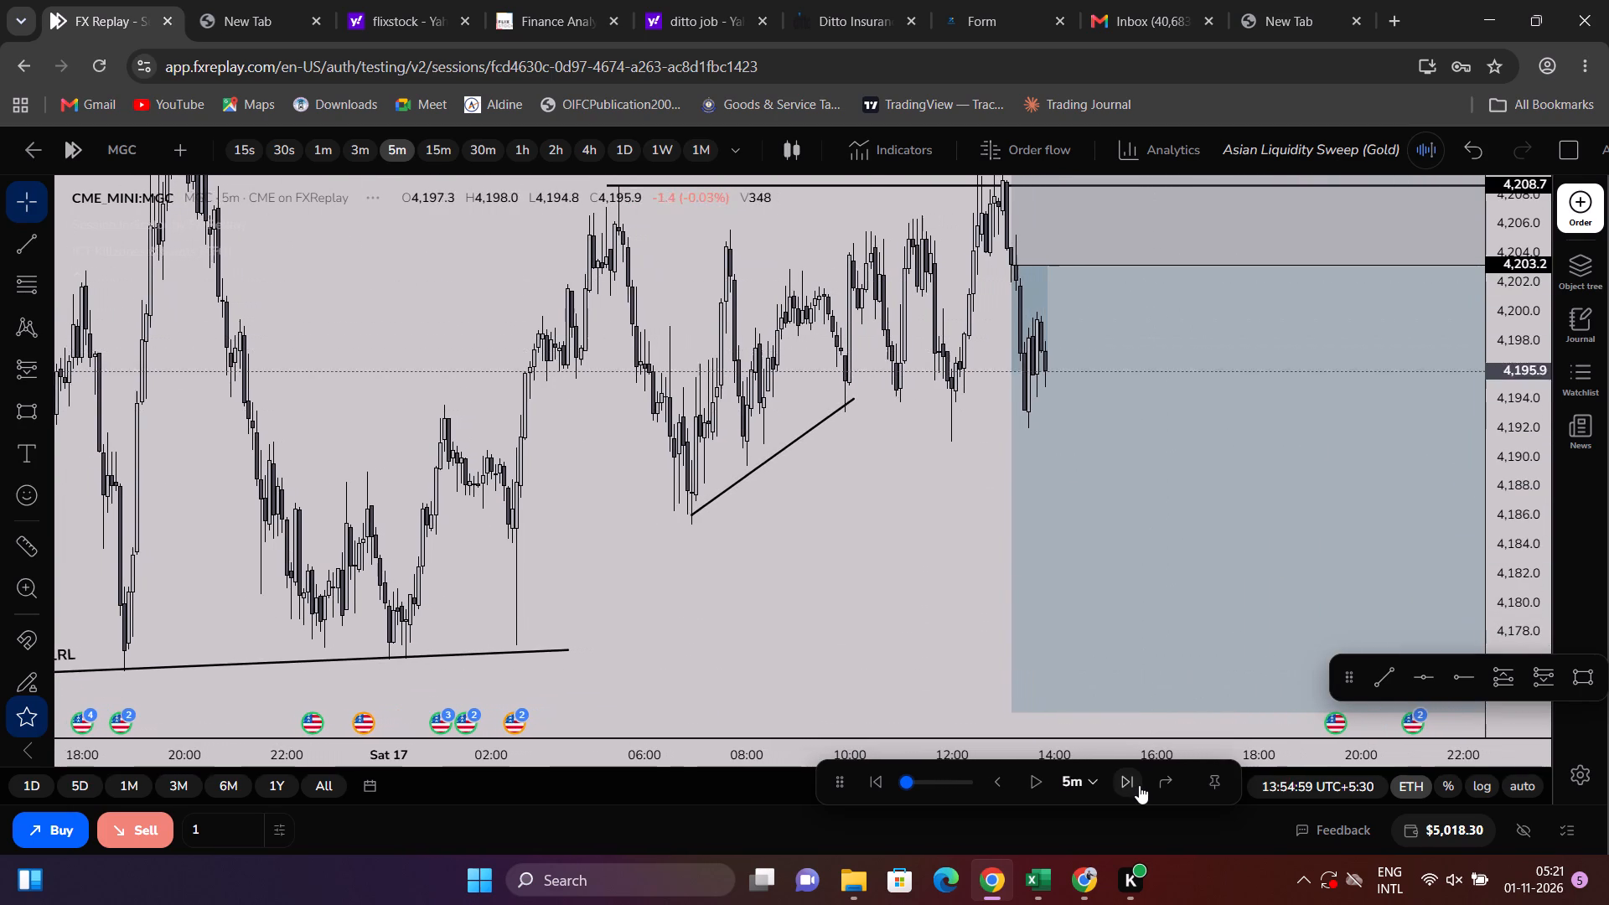
pyautogui.tripleClick(1139, 785)
pyautogui.tripleClick(1139, 785)
pyautogui.tripleClick(1139, 785)
pyautogui.tripleClick(1139, 785)
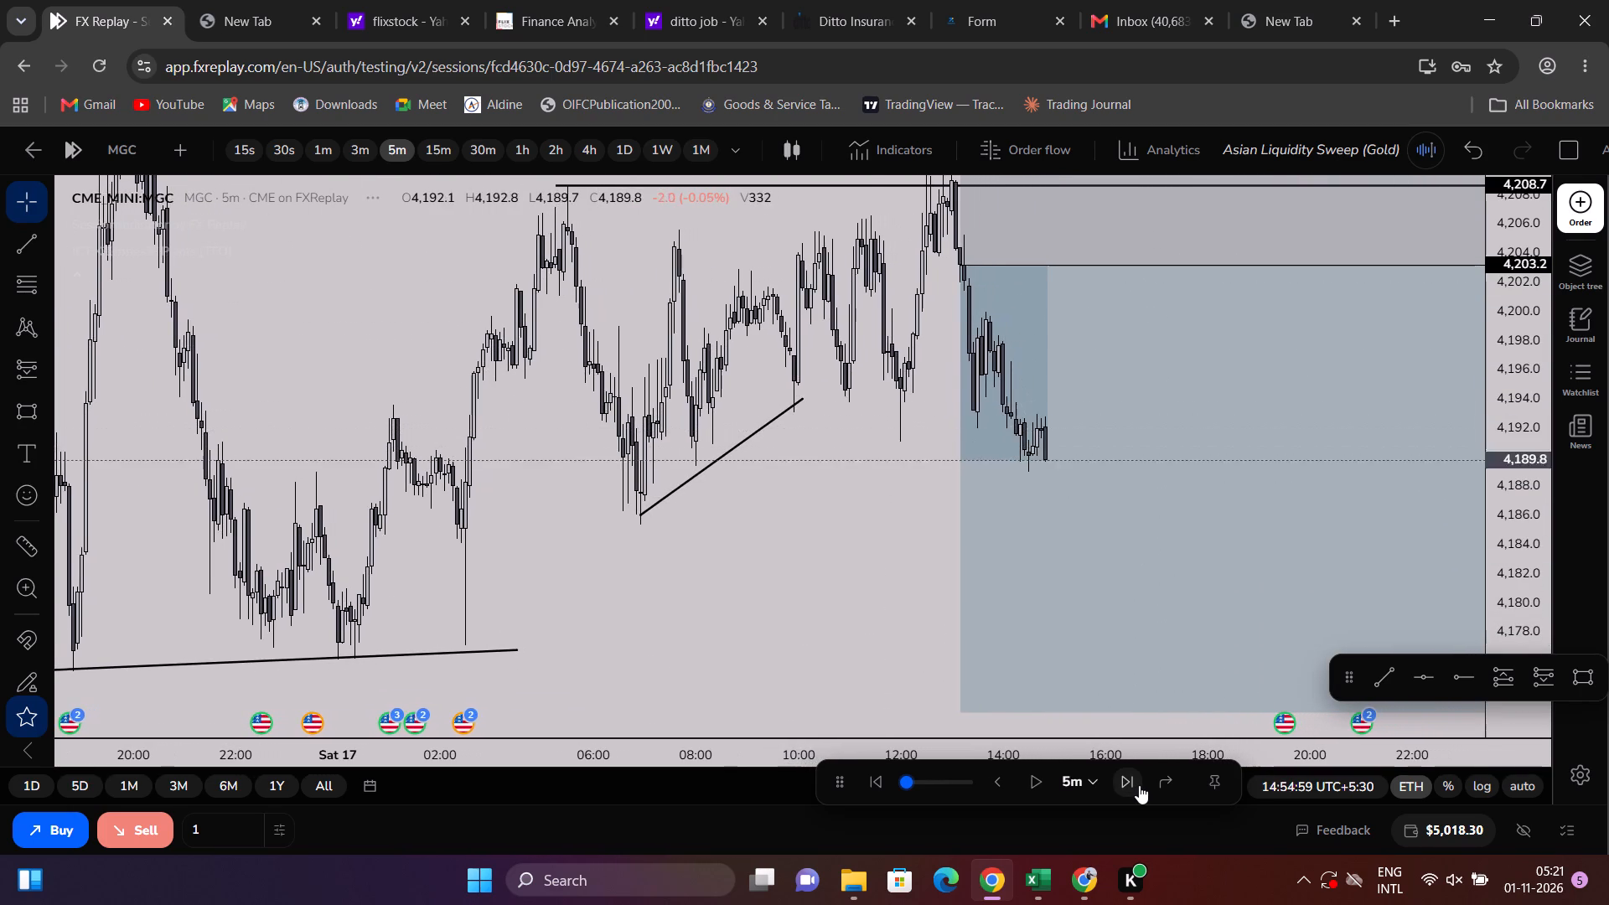
pyautogui.tripleClick(1139, 785)
pyautogui.tripleClick(1139, 785)
pyautogui.tripleClick(1139, 785)
pyautogui.tripleClick(1139, 785)
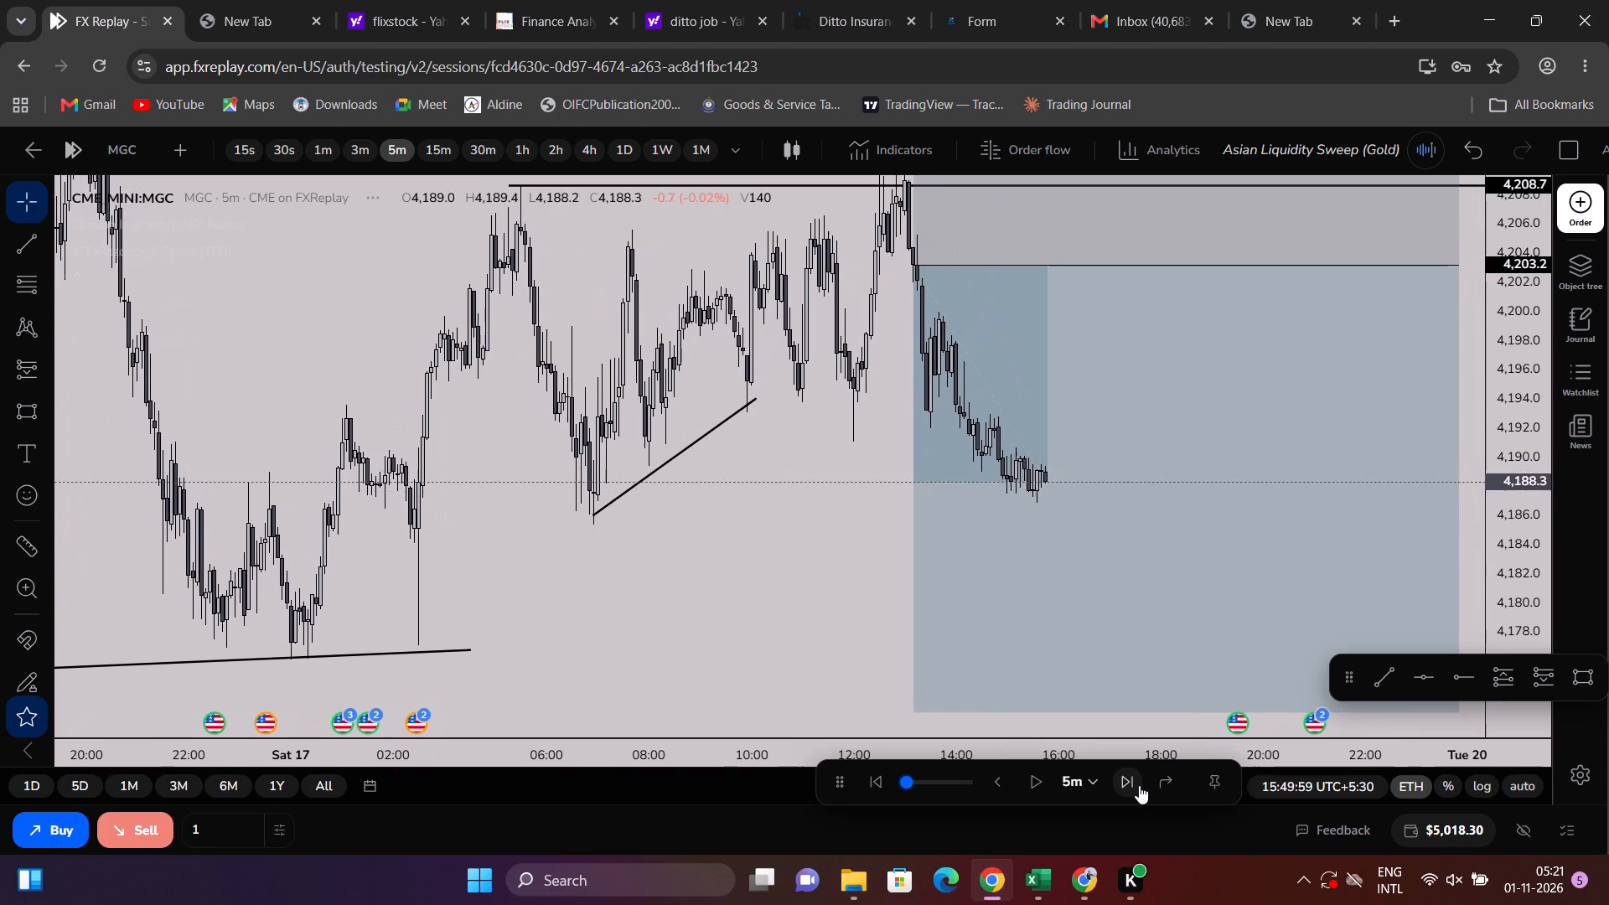
pyautogui.tripleClick(1139, 785)
pyautogui.click(1139, 785)
# Switch the chart to the 15m timeframe.
pyautogui.scroll(-4, 621, 520)
pyautogui.moveTo(738, 561); pyautogui.dragTo(767, 670)
pyautogui.scroll(4, 589, 397)
pyautogui.click(494, 147)
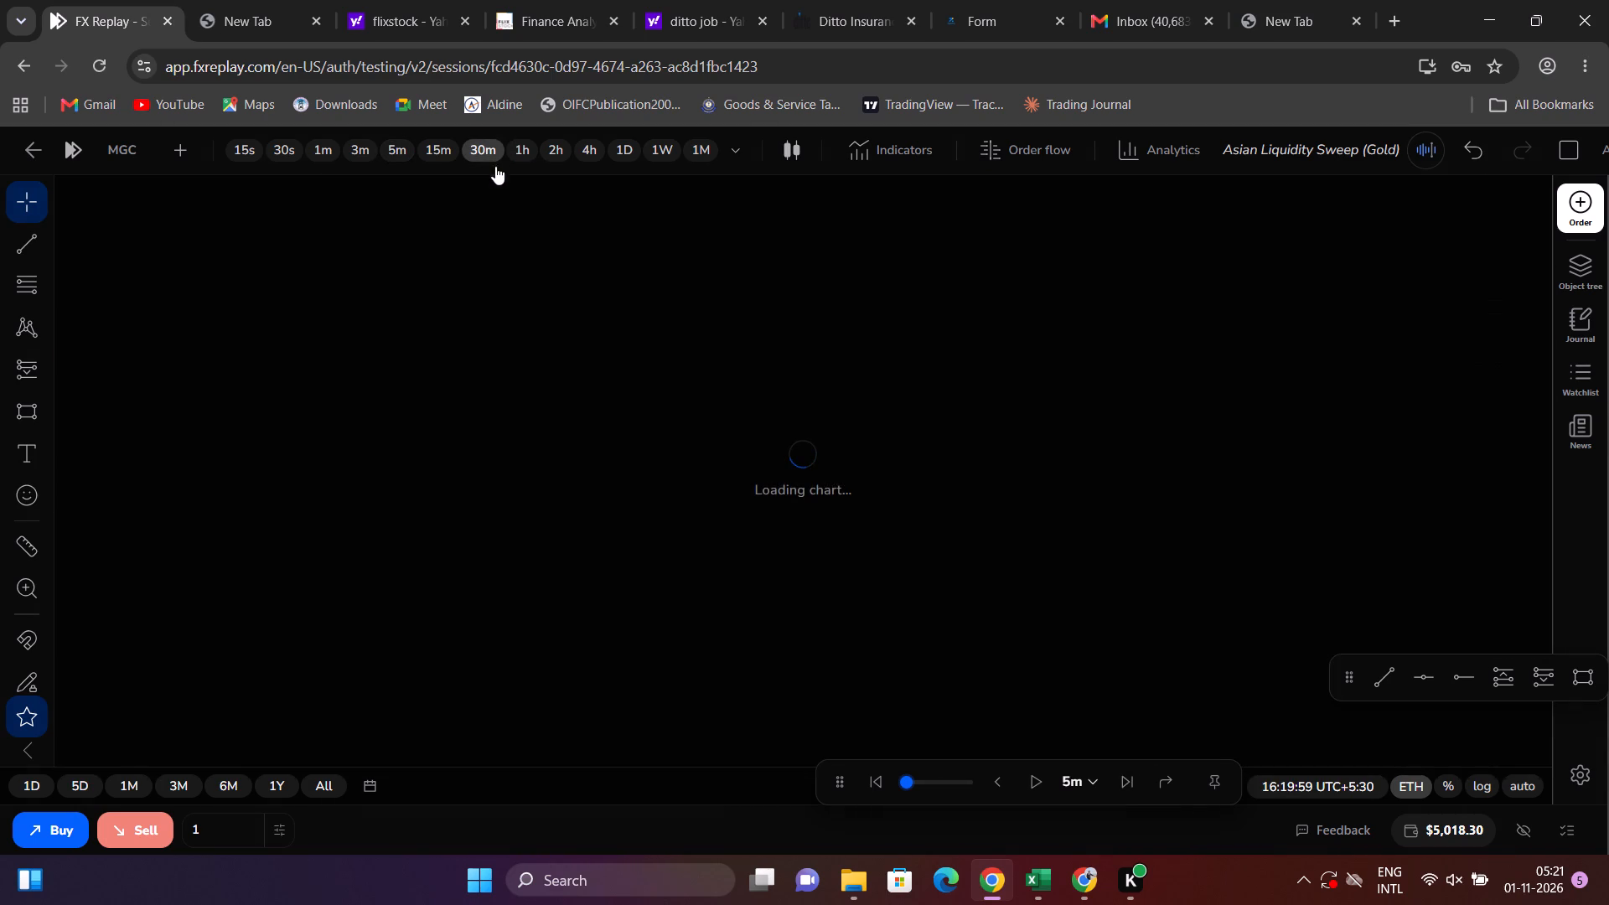
pyautogui.scroll(3, 495, 174)
pyautogui.click(432, 149)
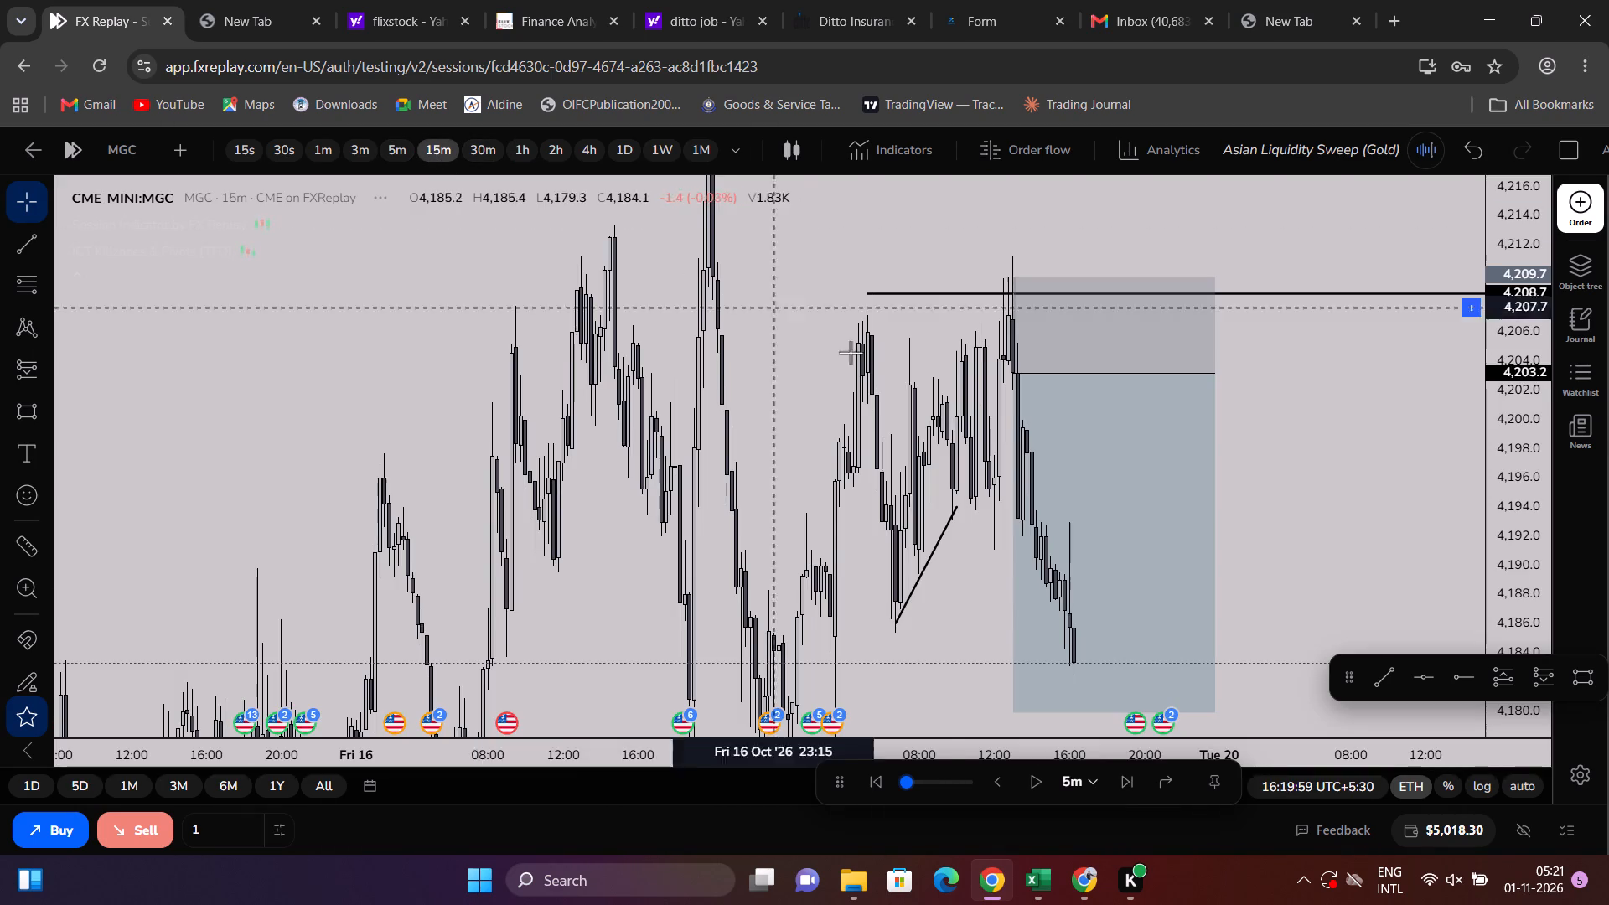
# Advance the replay in 5m steps to 19:39:59 on the 15m chart, following price toward the short target at the PDL.
pyautogui.scroll(4, 866, 392)
pyautogui.moveTo(848, 415); pyautogui.dragTo(926, 0)
pyautogui.scroll(-4, 1604, 376)
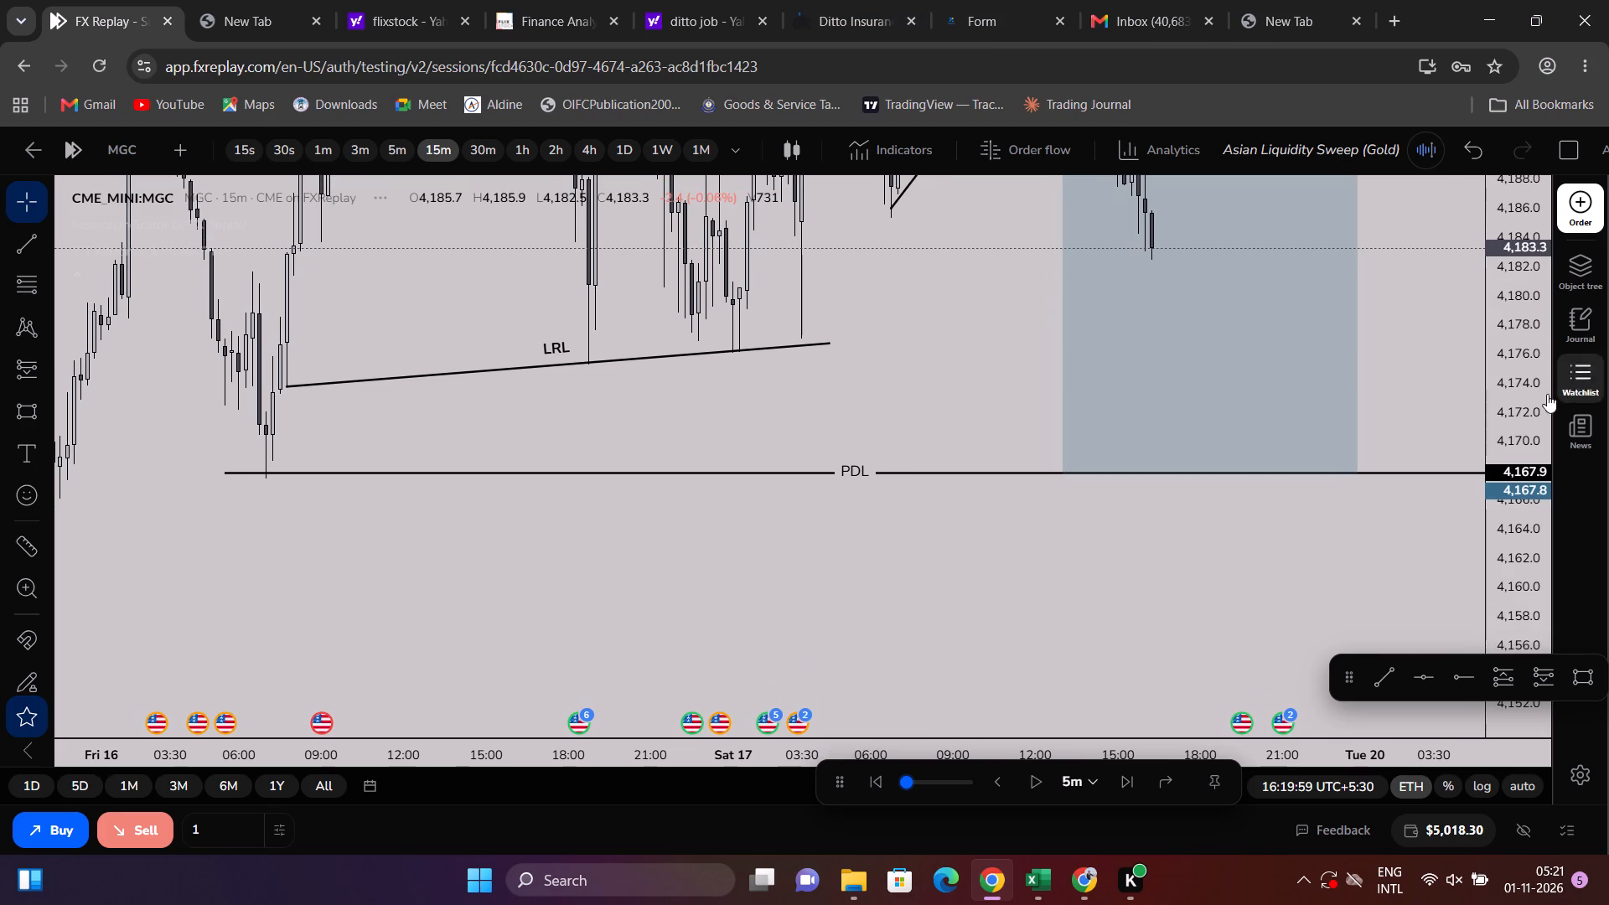
pyautogui.tripleClick(1124, 782)
pyautogui.tripleClick(1124, 782)
pyautogui.tripleClick(1124, 782)
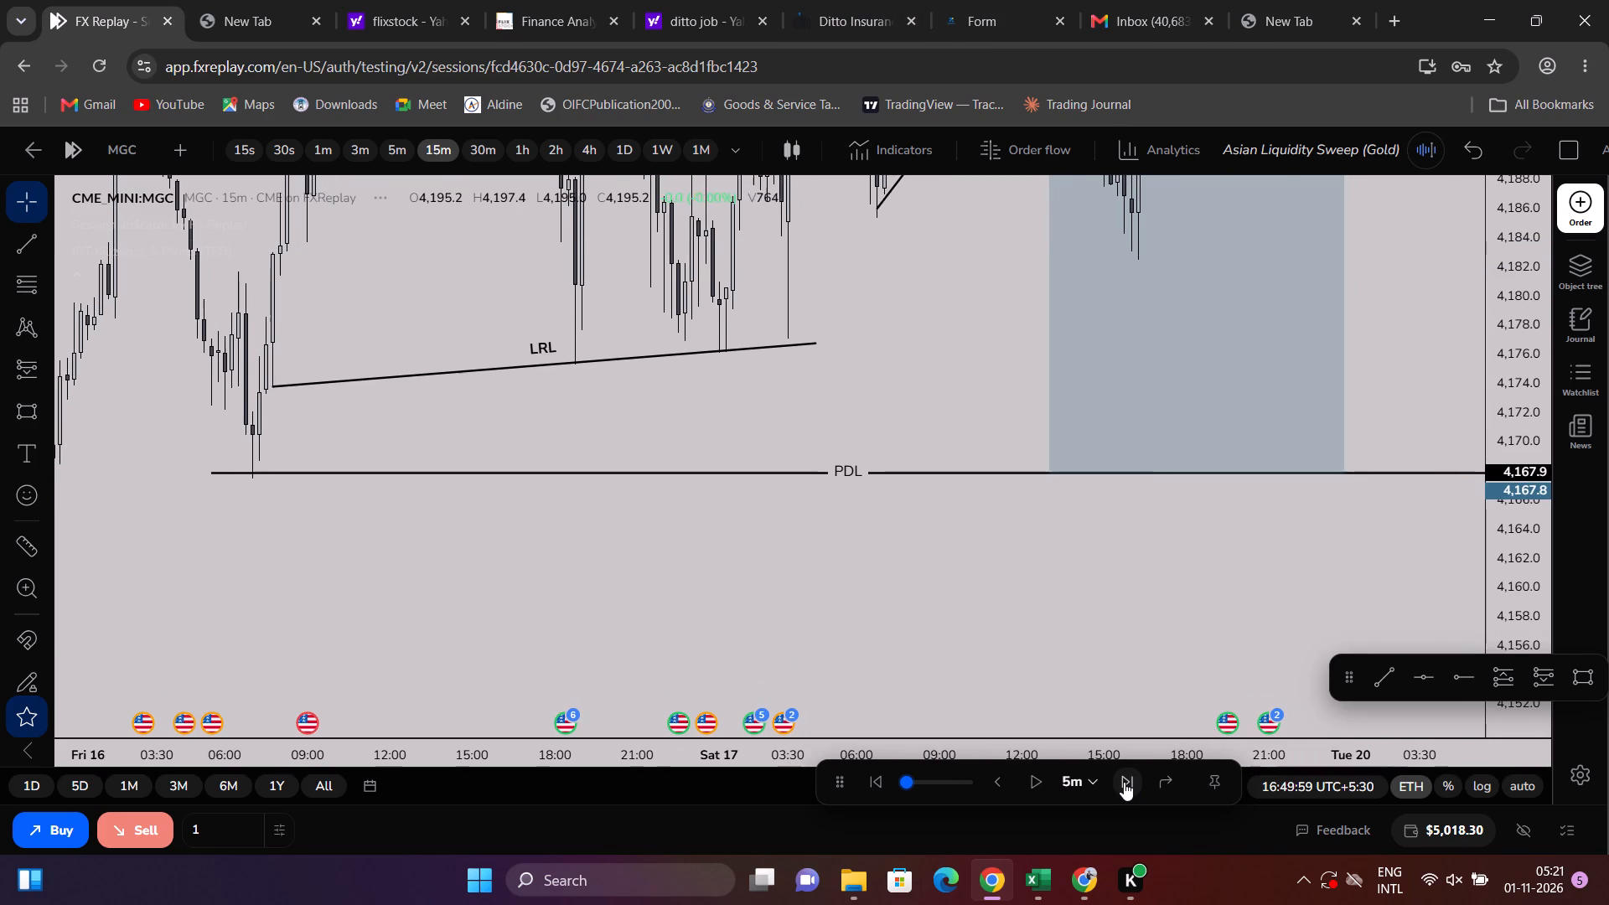
pyautogui.tripleClick(1124, 782)
pyautogui.tripleClick(1124, 782)
pyautogui.tripleClick(1124, 782)
pyautogui.tripleClick(1124, 782)
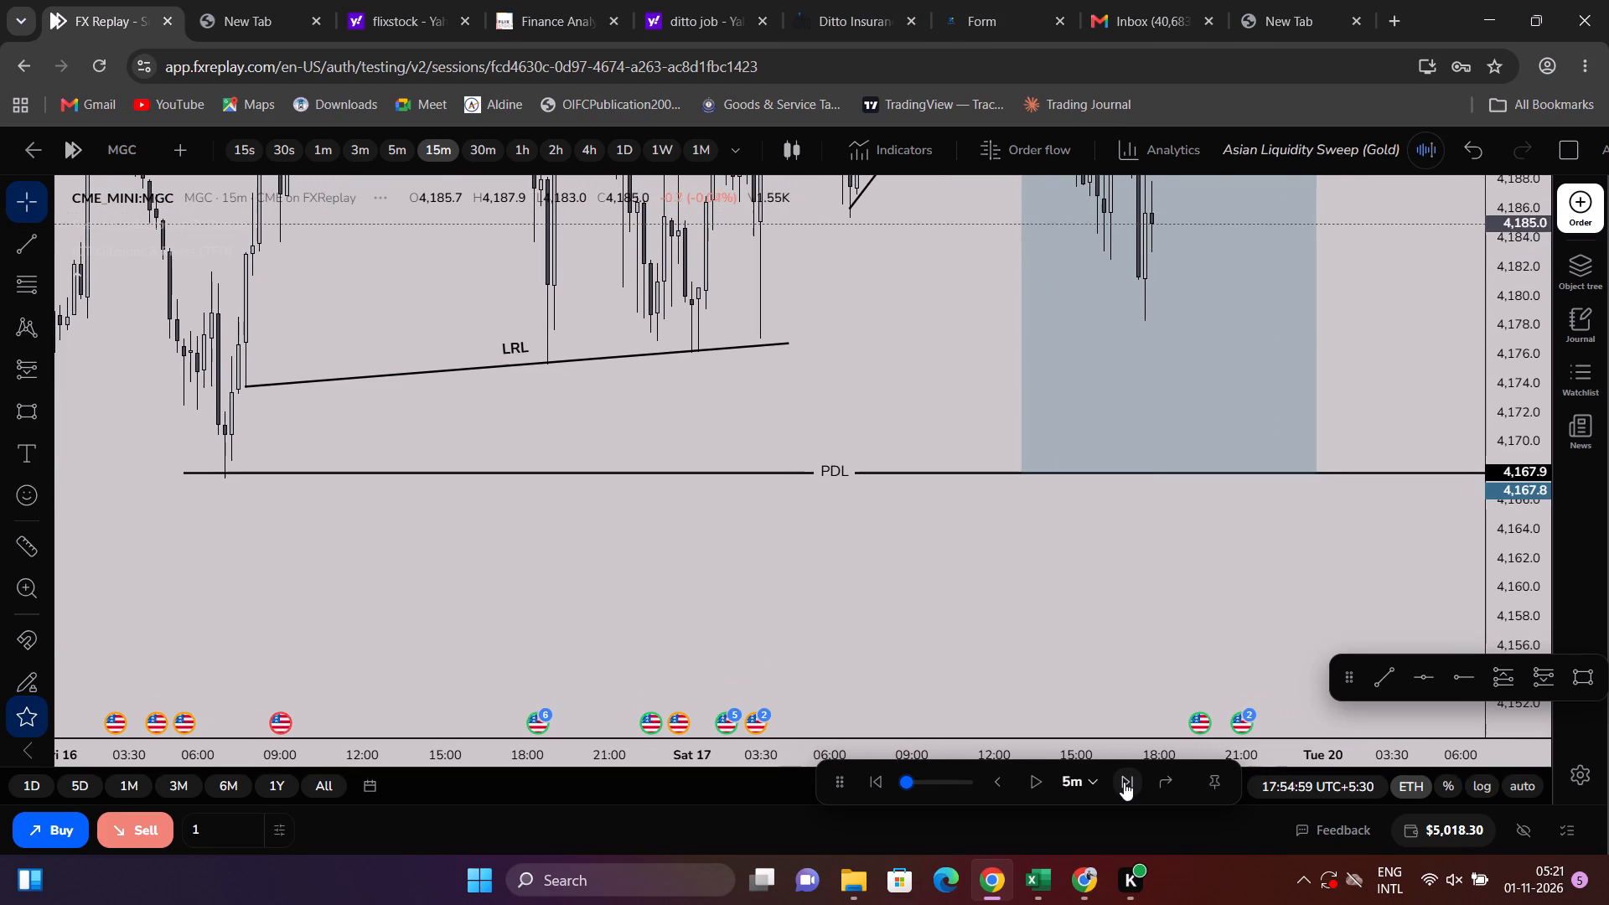
pyautogui.tripleClick(1124, 782)
pyautogui.tripleClick(1124, 782)
pyautogui.tripleClick(1124, 782)
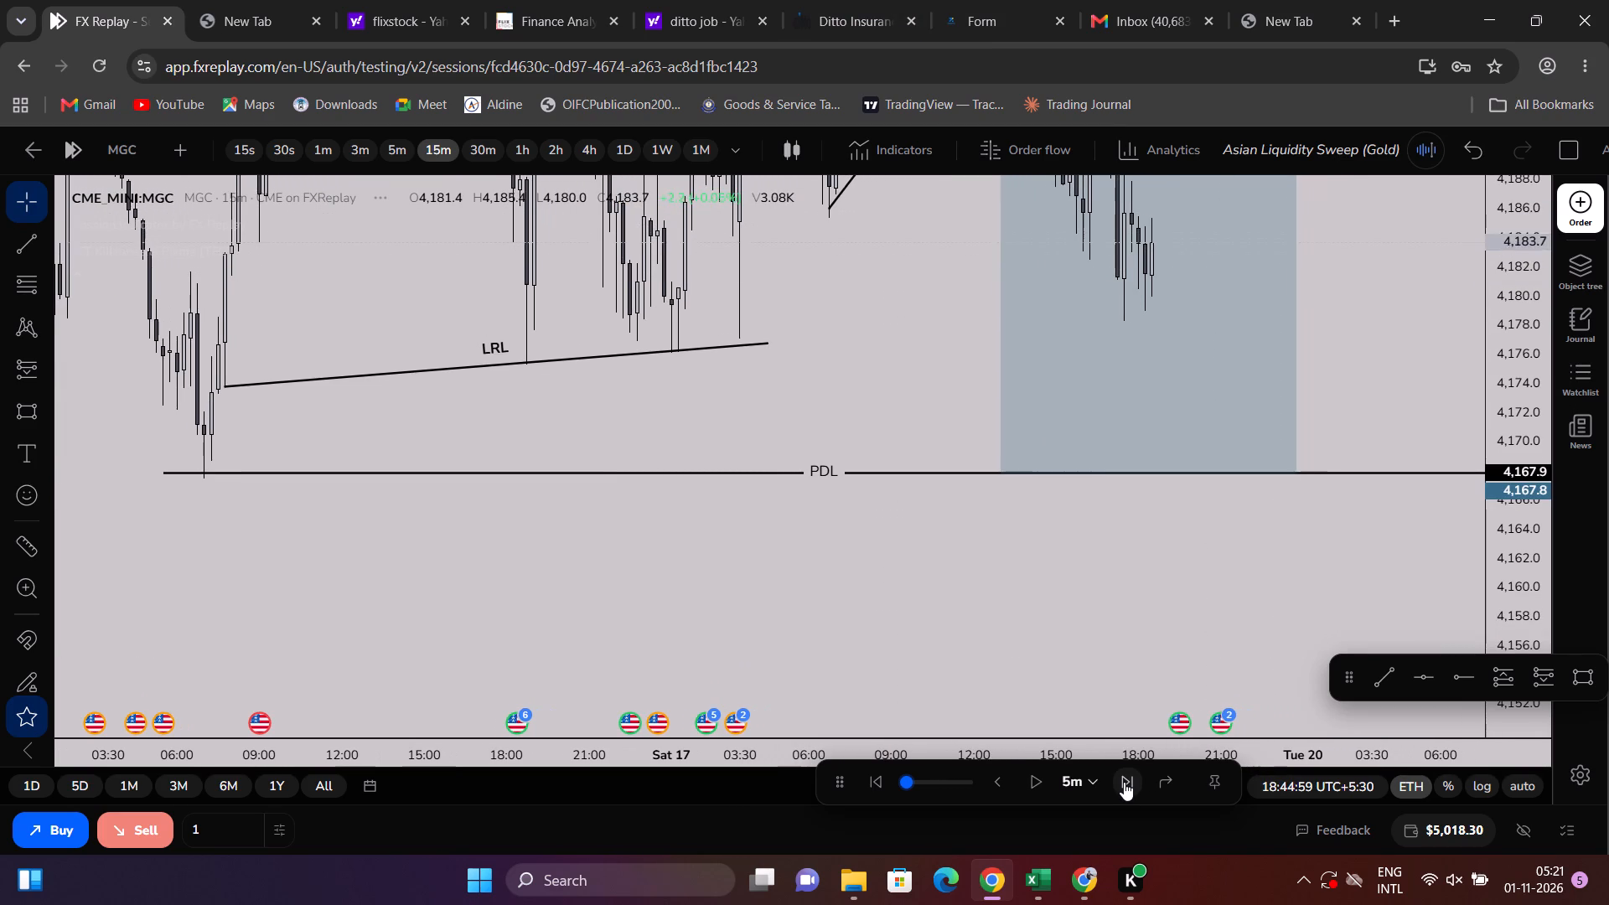
pyautogui.tripleClick(1124, 782)
pyautogui.tripleClick(1124, 782)
pyautogui.tripleClick(1124, 782)
pyautogui.tripleClick(1124, 782)
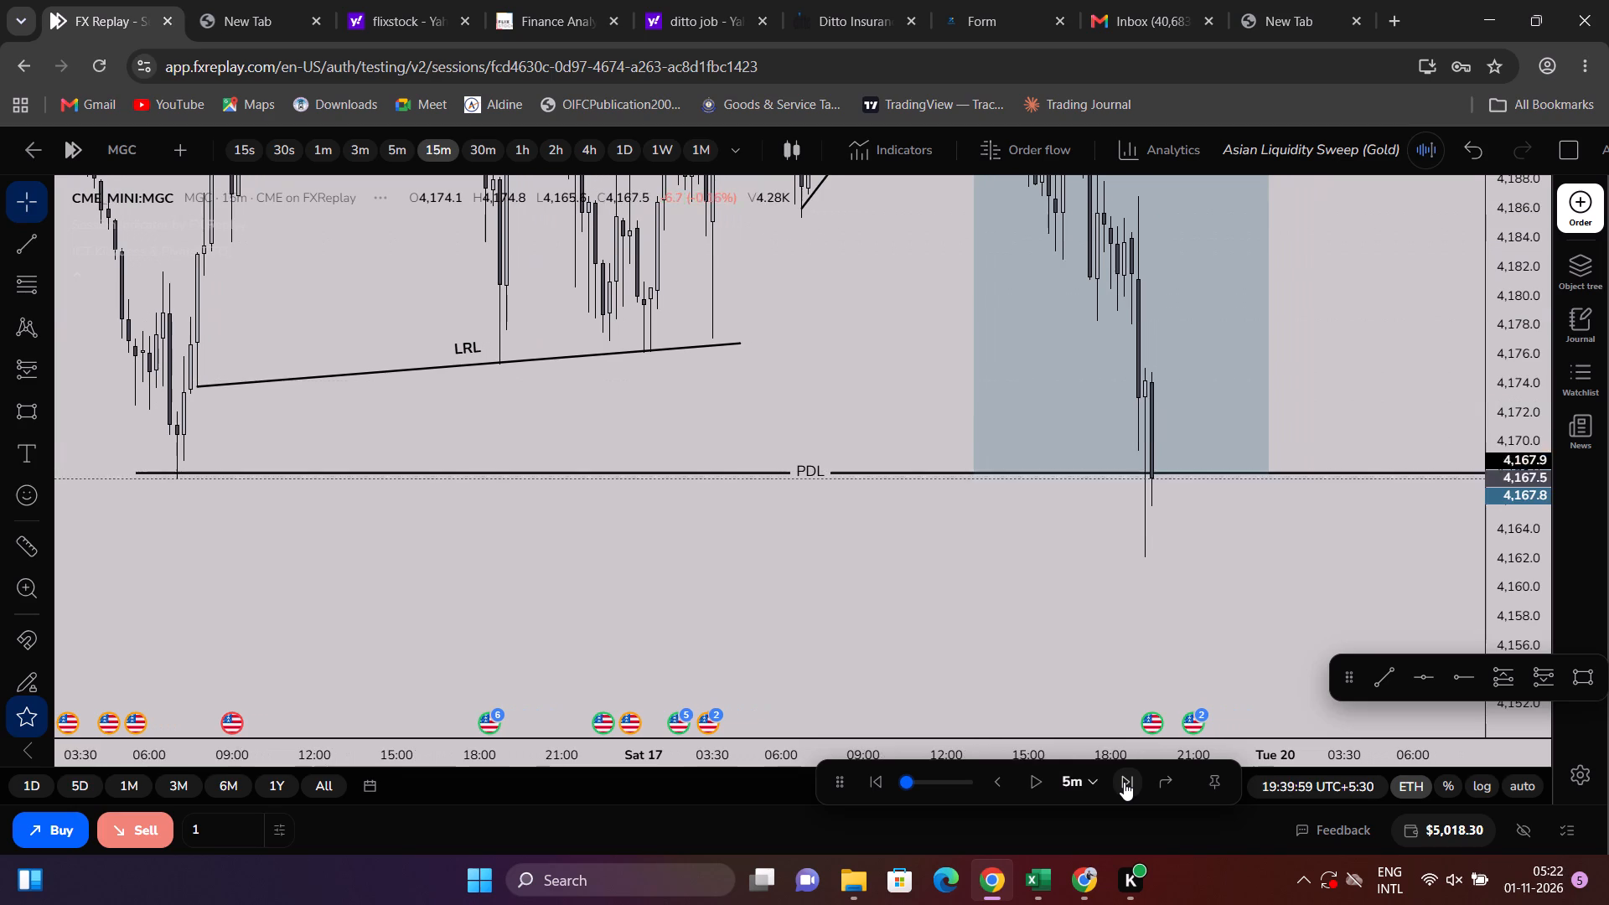
# Advance the replay in 5m steps to 01:29:59 on October 20, following price past the short target at the PDL.
pyautogui.tripleClick(1124, 782)
pyautogui.tripleClick(1124, 782)
pyautogui.tripleClick(1124, 782)
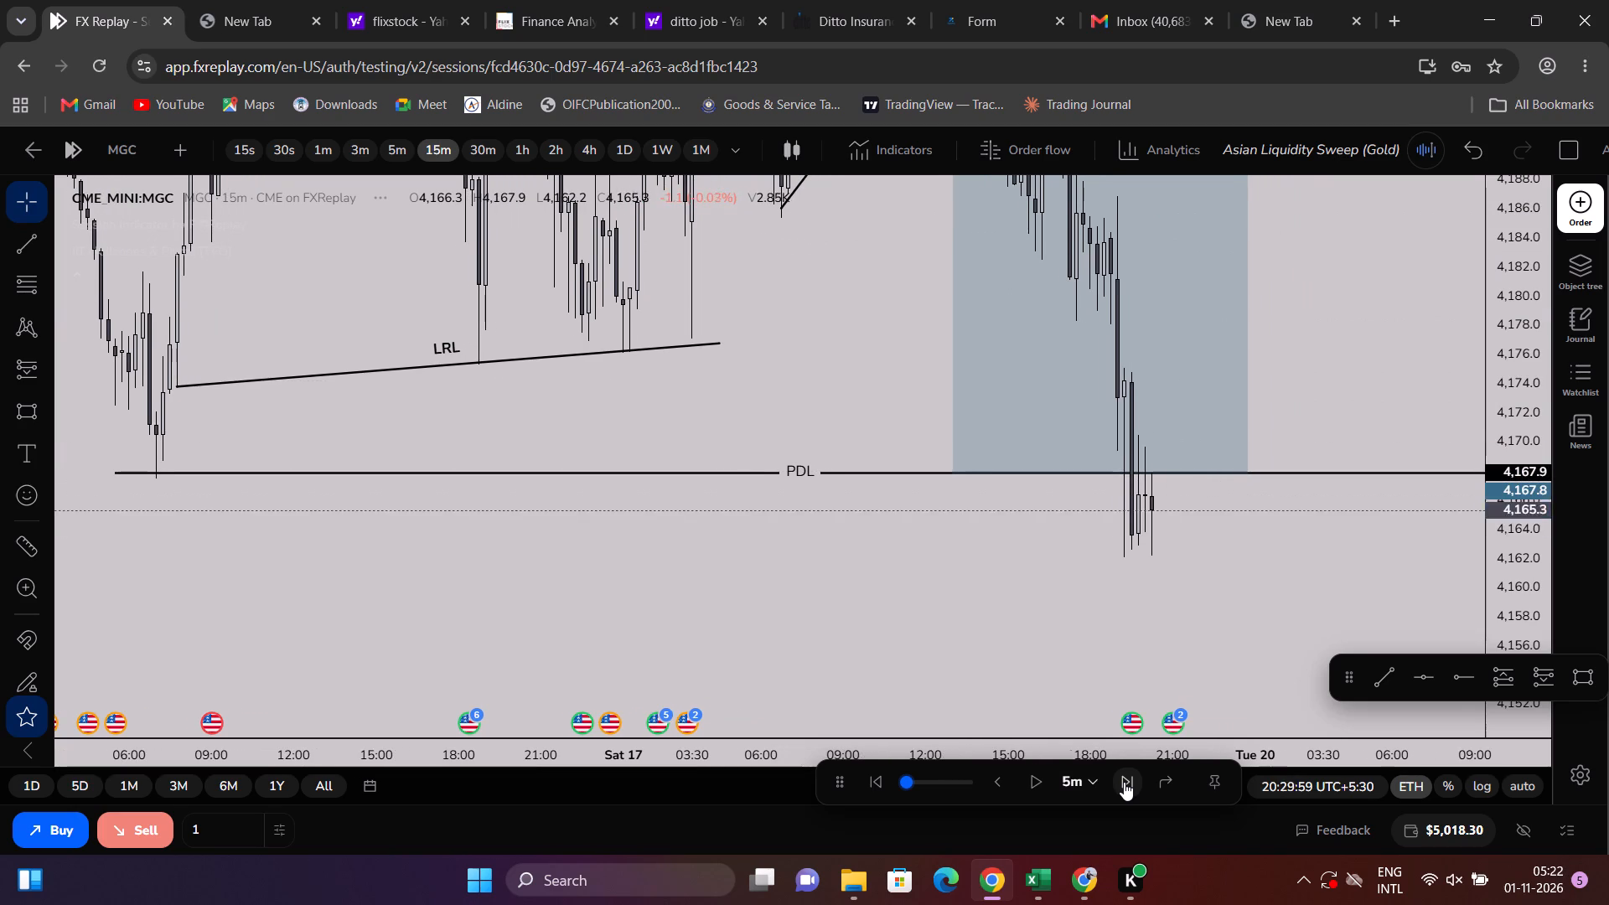
pyautogui.tripleClick(1124, 782)
pyautogui.tripleClick(1124, 782)
pyautogui.tripleClick(1124, 782)
pyautogui.tripleClick(1124, 782)
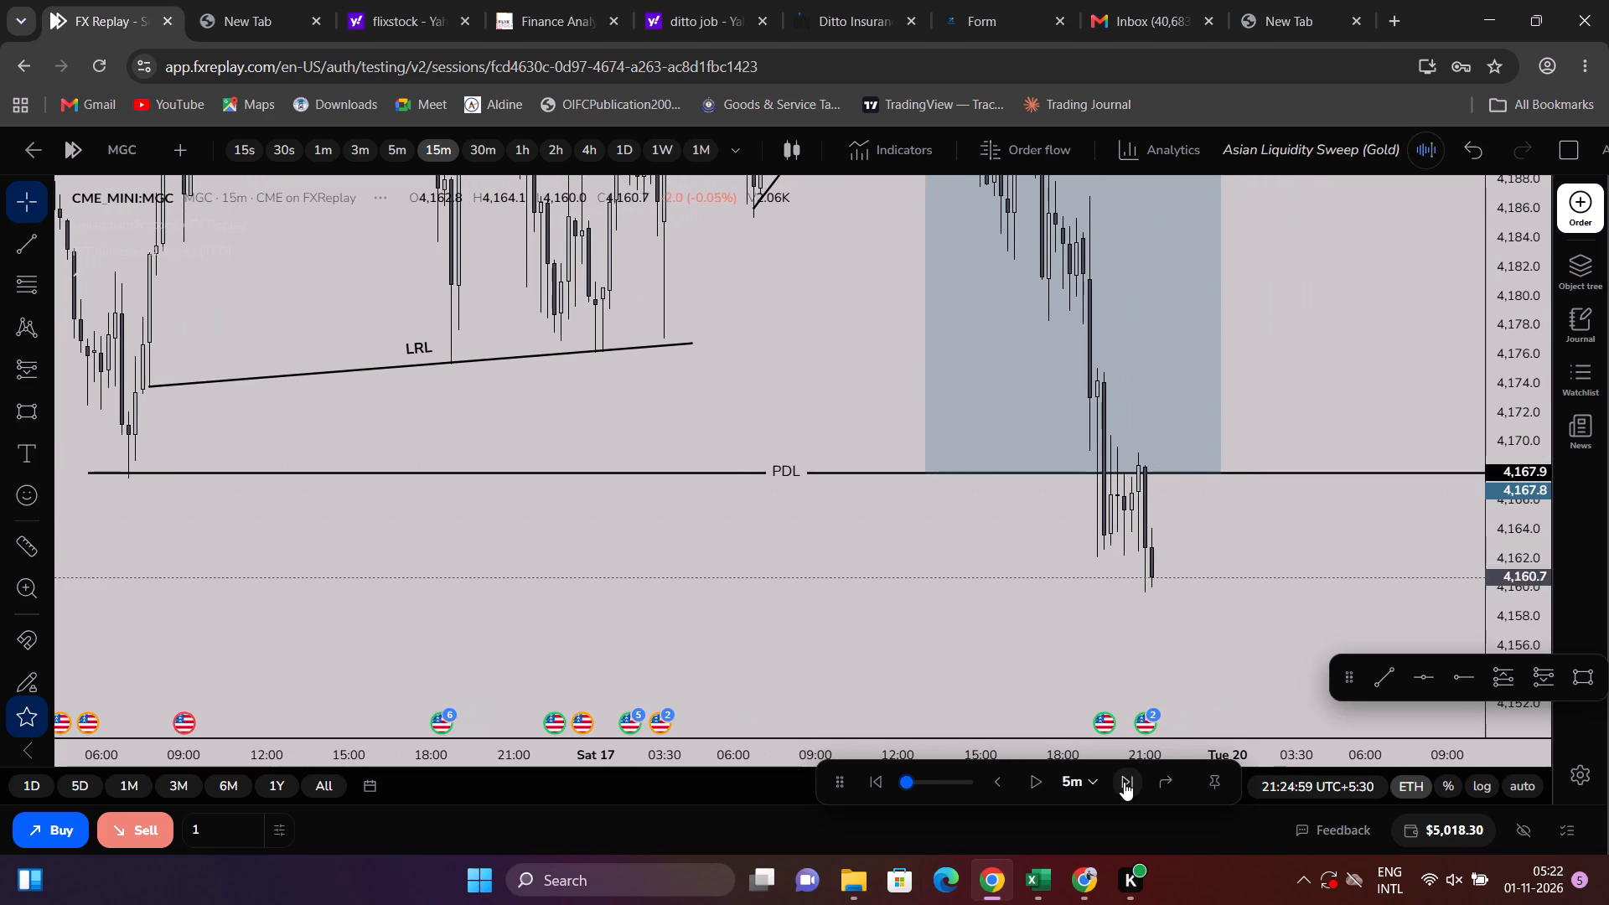
pyautogui.tripleClick(1124, 782)
pyautogui.tripleClick(1124, 782)
pyautogui.tripleClick(1124, 782)
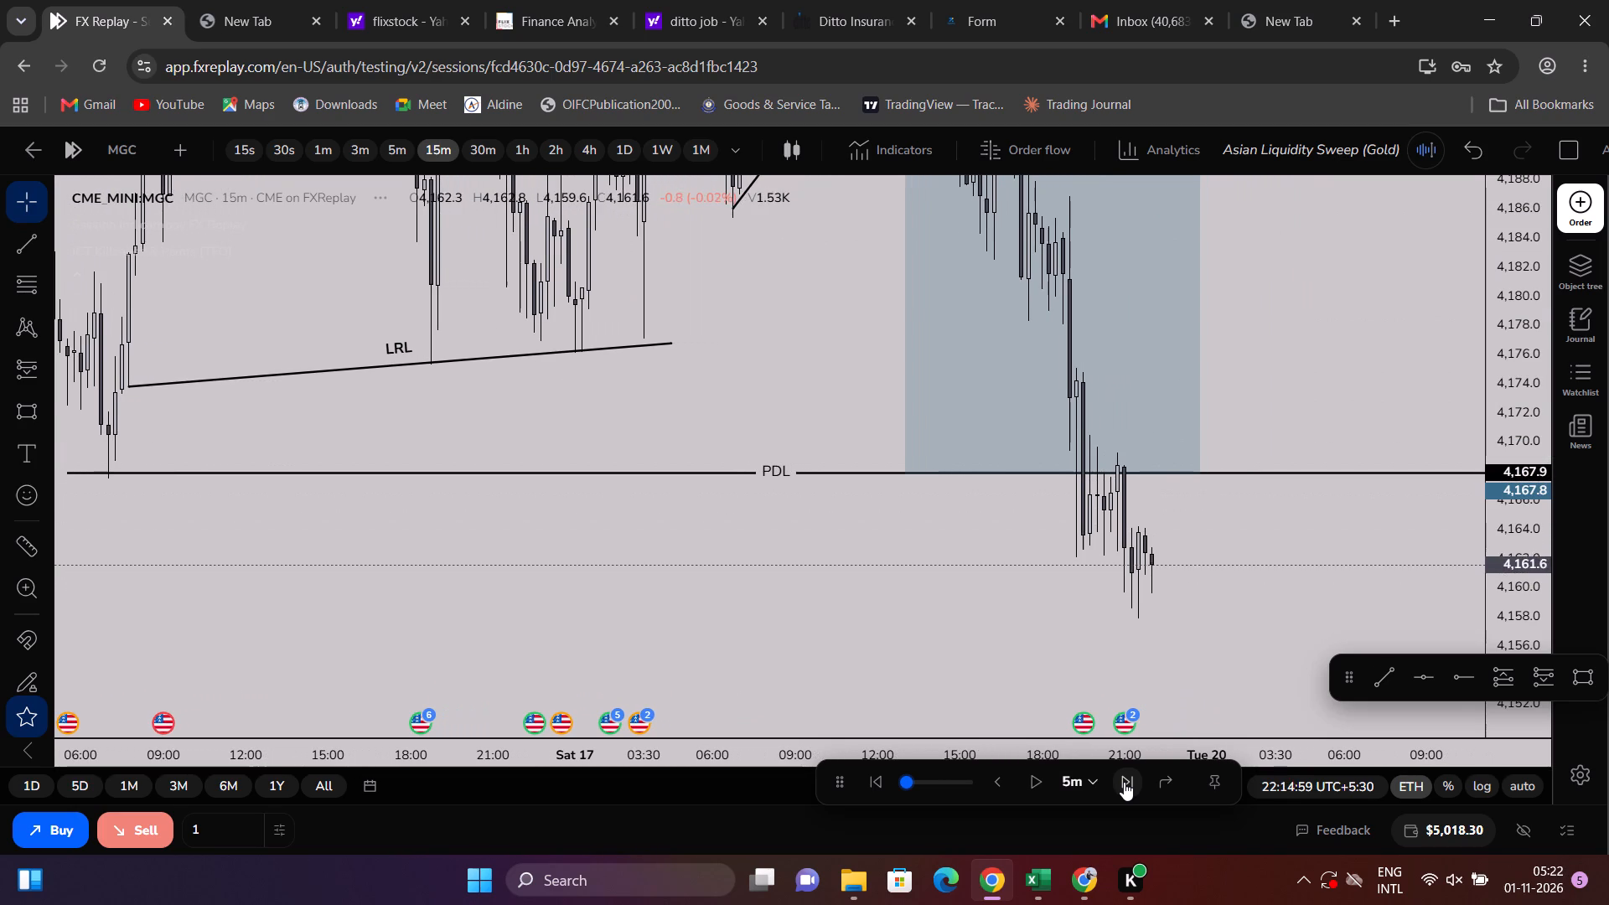
pyautogui.tripleClick(1124, 782)
pyautogui.tripleClick(1124, 782)
pyautogui.tripleClick(1124, 782)
pyautogui.tripleClick(1124, 782)
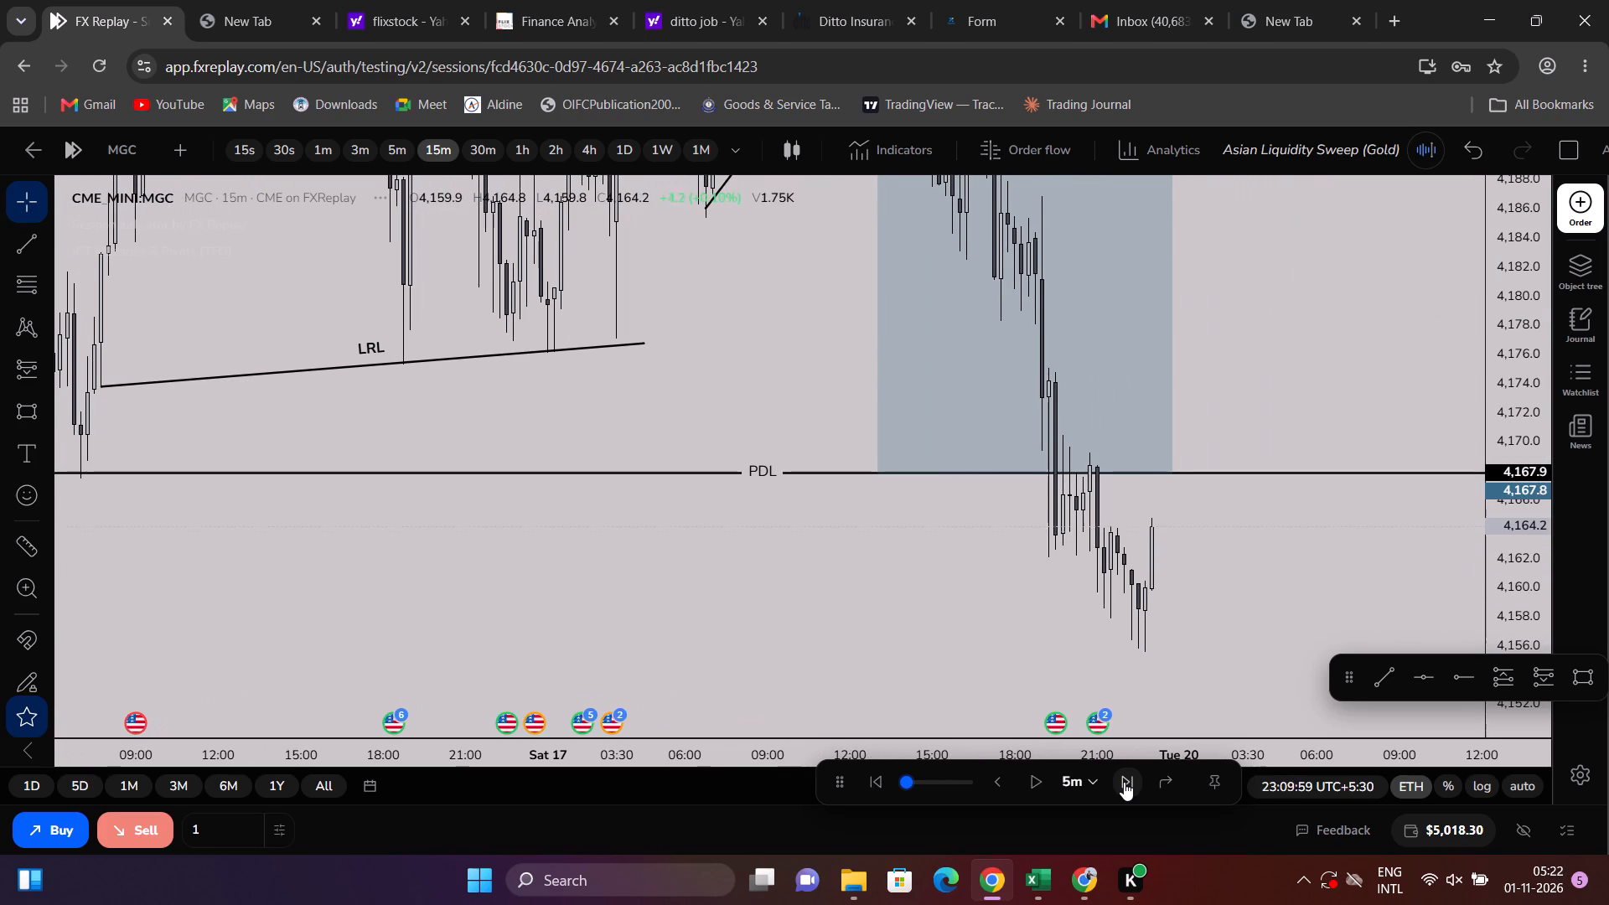
pyautogui.tripleClick(1124, 782)
pyautogui.tripleClick(1124, 782)
pyautogui.tripleClick(1124, 782)
pyautogui.tripleClick(1124, 782)
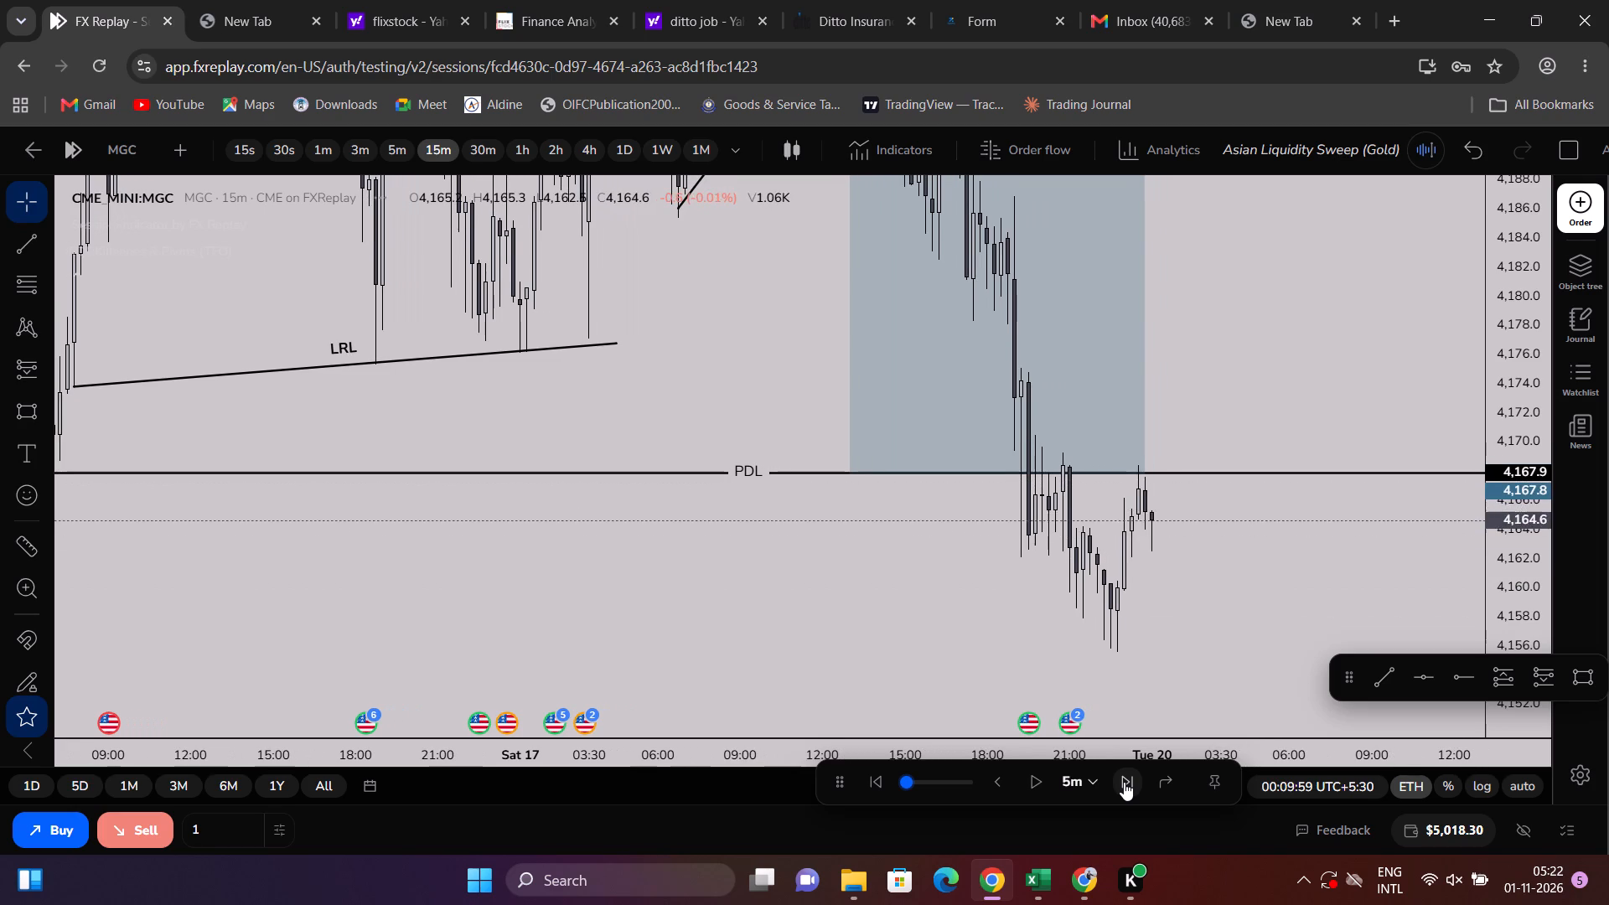
pyautogui.tripleClick(1124, 782)
pyautogui.tripleClick(1124, 782)
pyautogui.tripleClick(1124, 782)
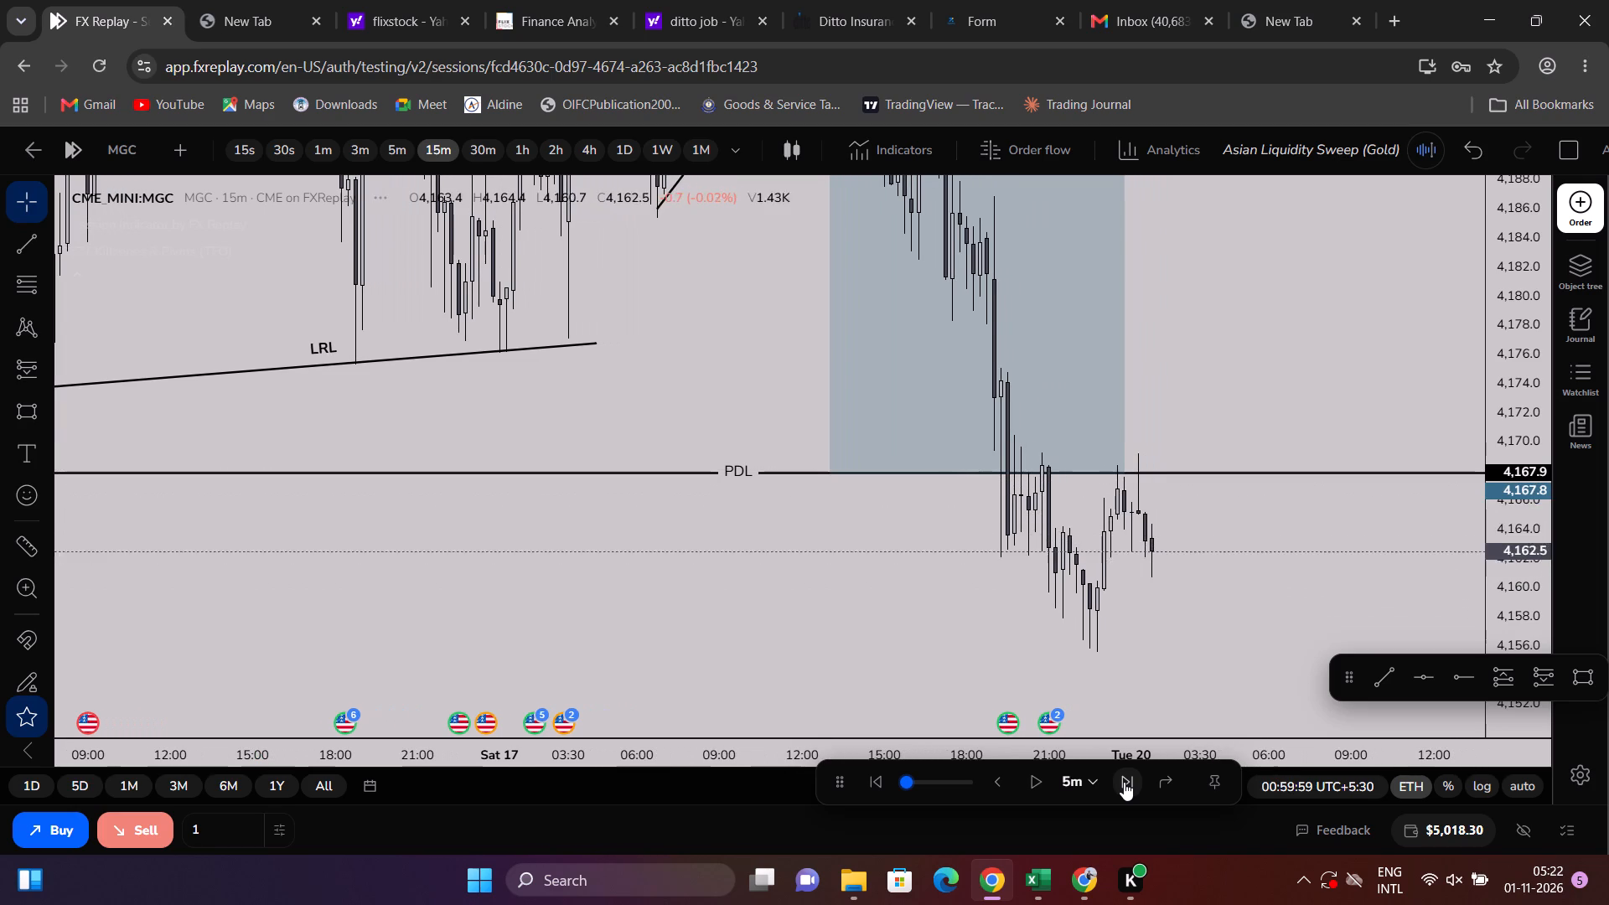
pyautogui.tripleClick(1124, 782)
pyautogui.doubleClick(1124, 782)
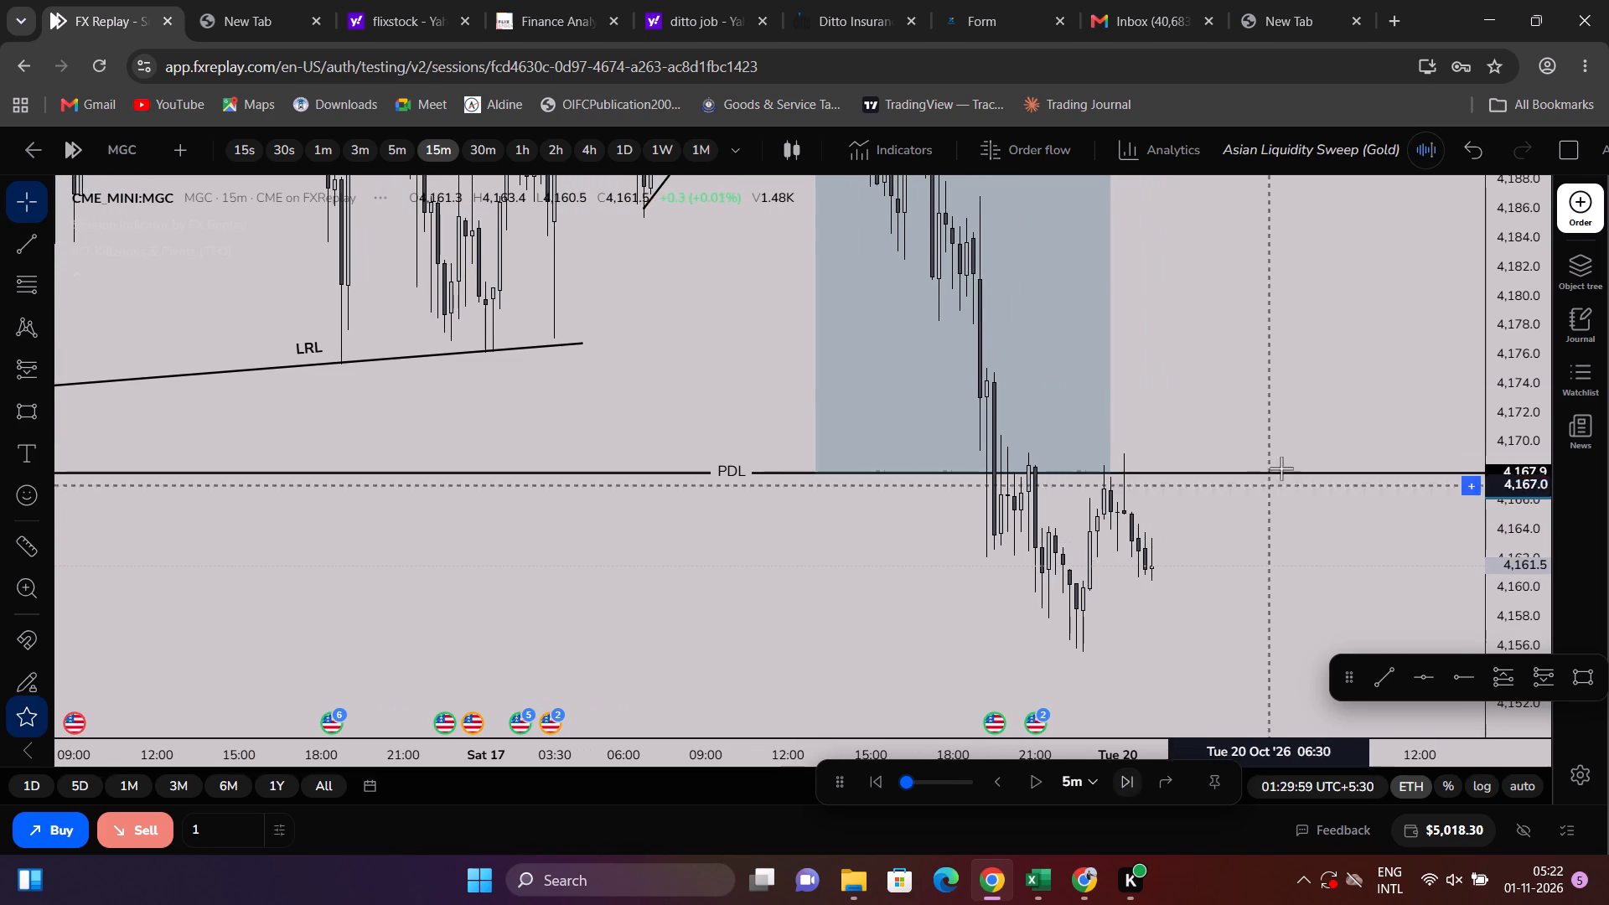
# Examine the October 19 price action against the short position, the PDL and PDH lines, and the Daily DOL.
pyautogui.scroll(-4, 1167, 360)
pyautogui.moveTo(1518, 347); pyautogui.dragTo(1482, 659)
pyautogui.scroll(-5, 1206, 632)
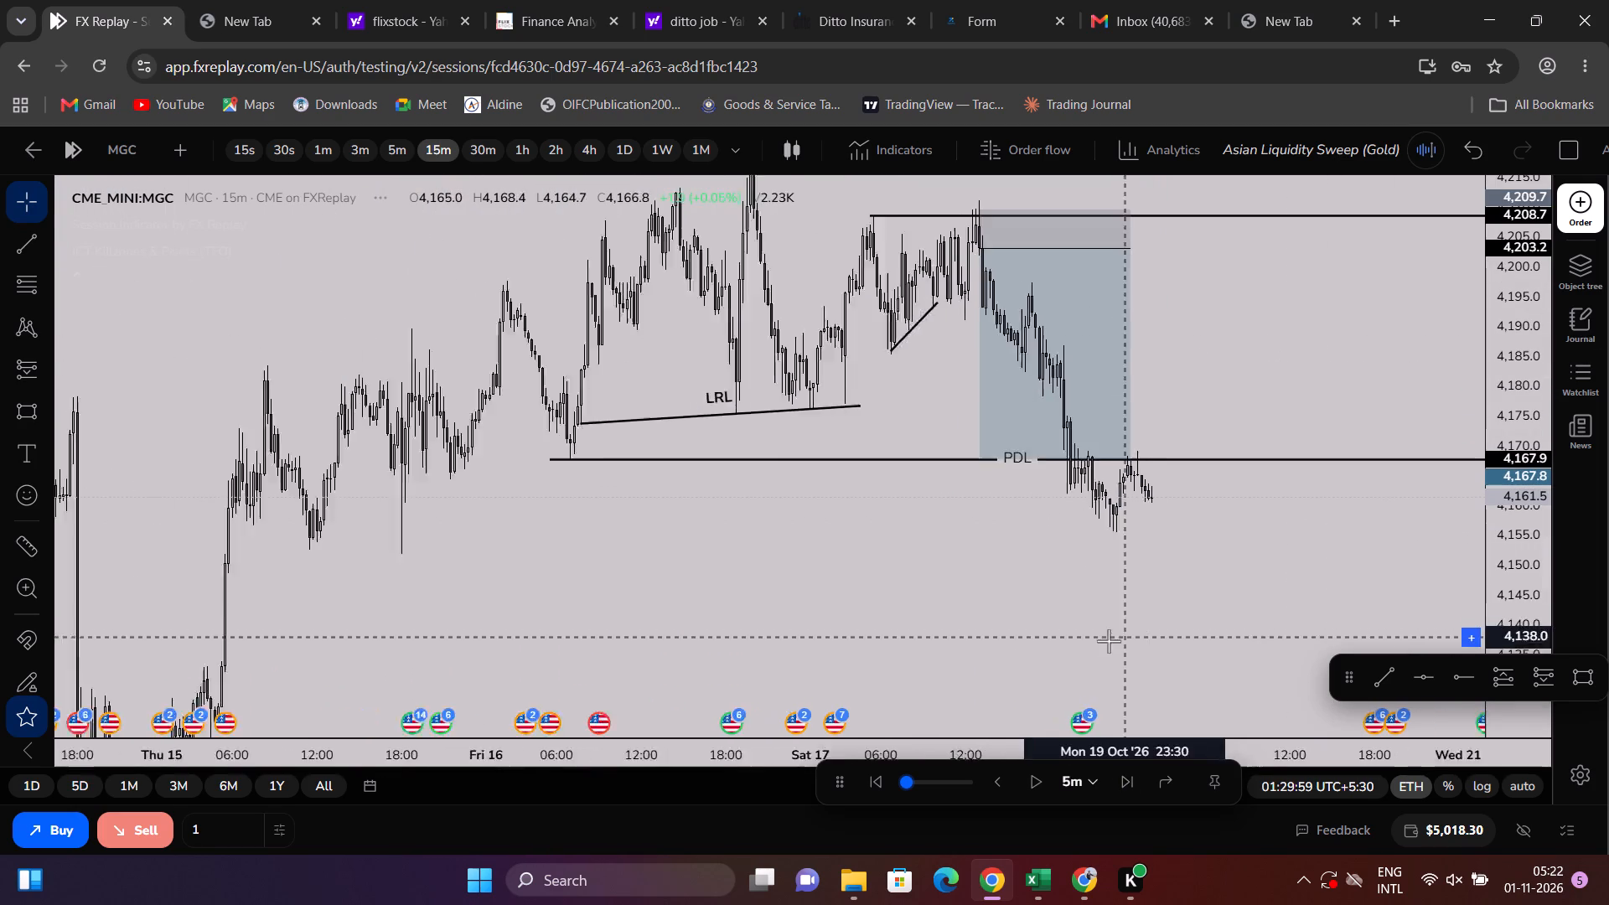
pyautogui.scroll(-6, 1109, 641)
pyautogui.moveTo(1103, 602); pyautogui.dragTo(1130, 365)
pyautogui.scroll(-1, 1138, 376)
pyautogui.scroll(4, 1129, 396)
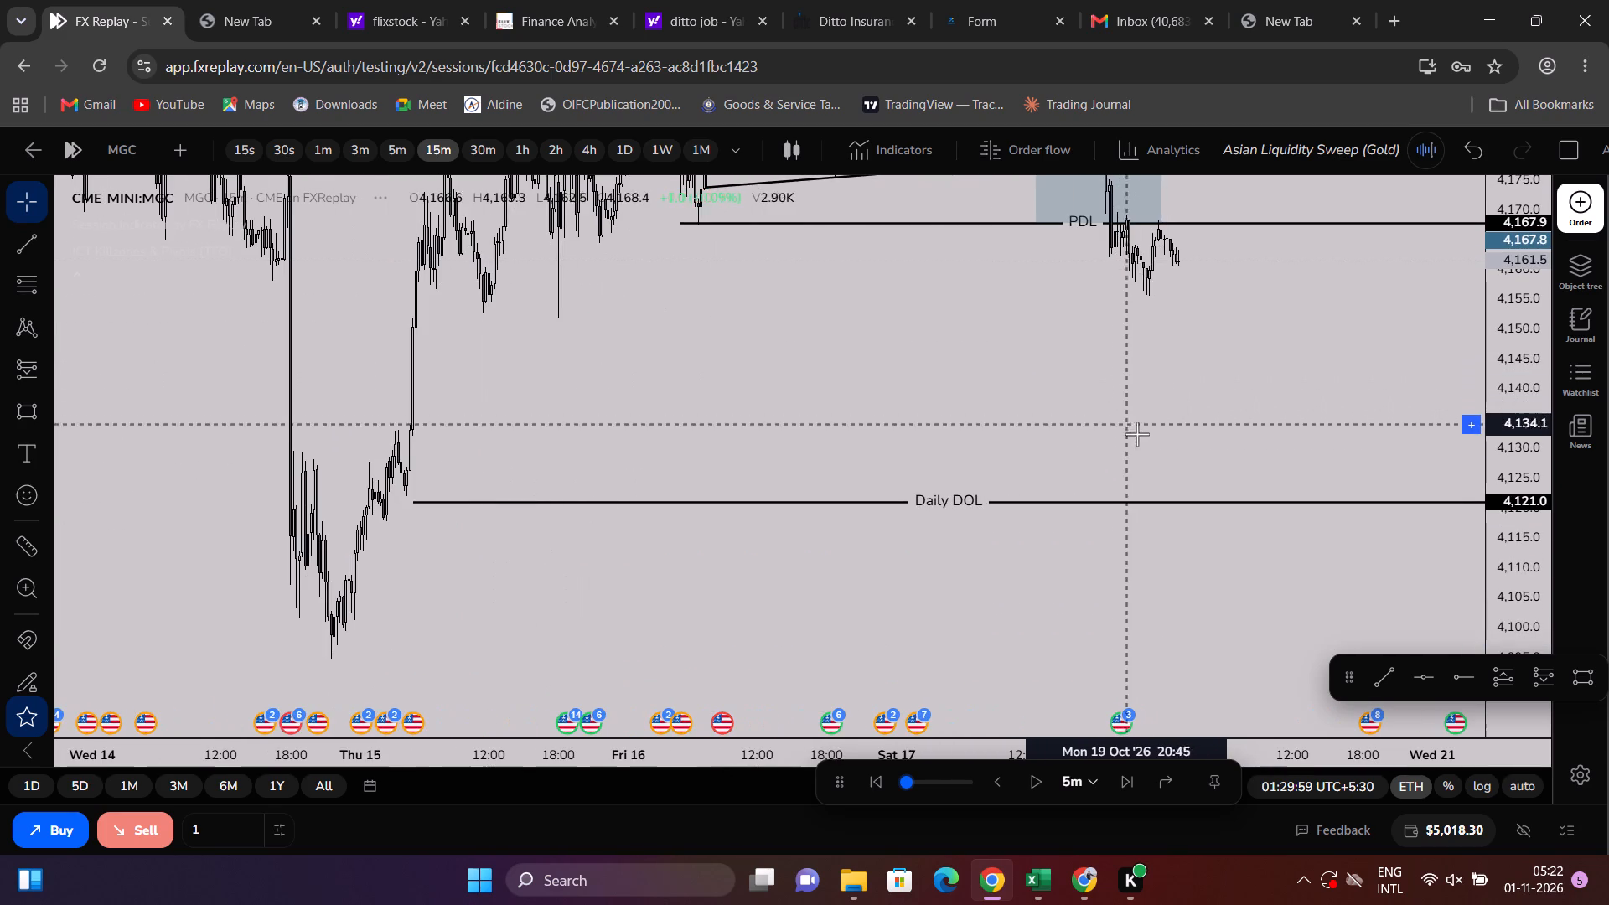
pyautogui.scroll(3, 1177, 466)
pyautogui.scroll(-4, 1167, 458)
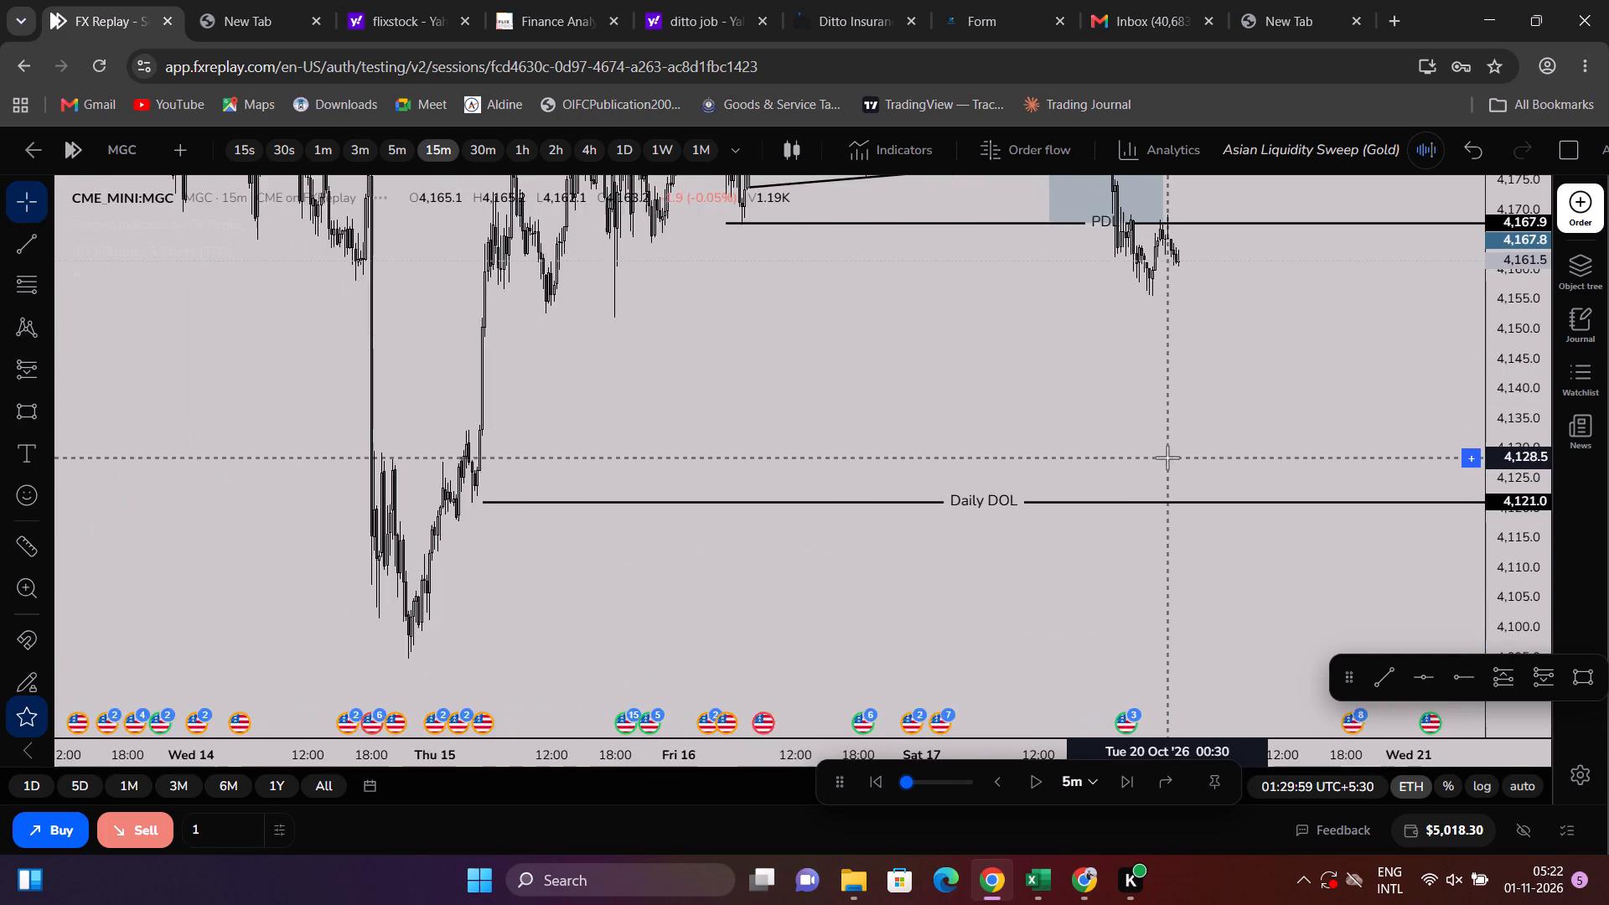
pyautogui.scroll(3, 1167, 458)
pyautogui.moveTo(1125, 432); pyautogui.dragTo(1156, 814)
pyautogui.scroll(3, 804, 453)
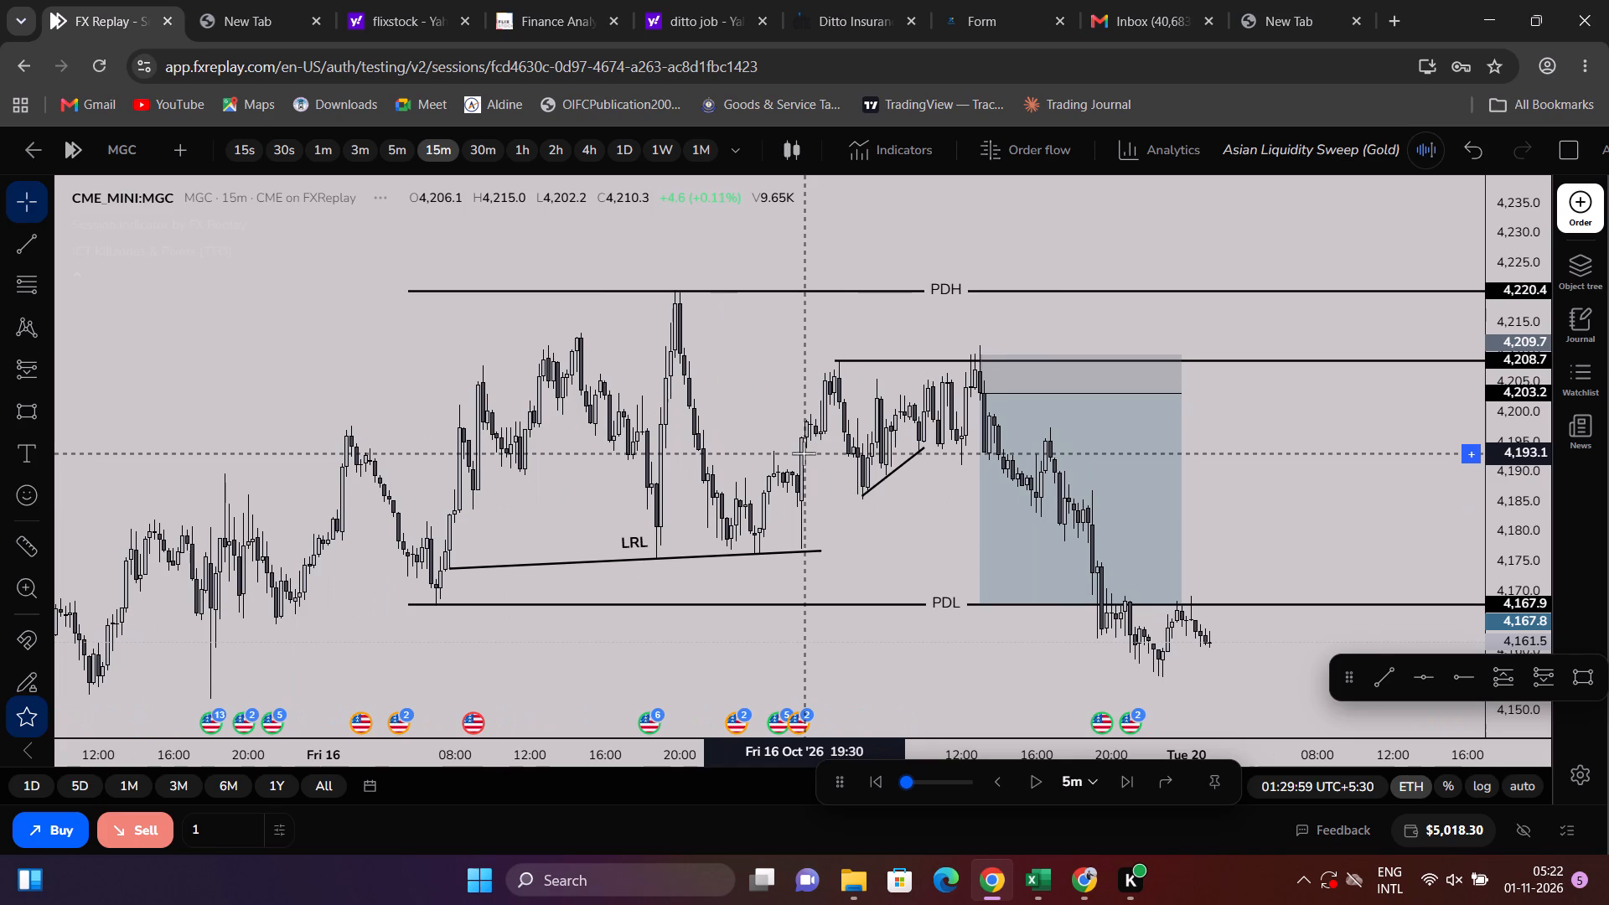
pyautogui.click(965, 471)
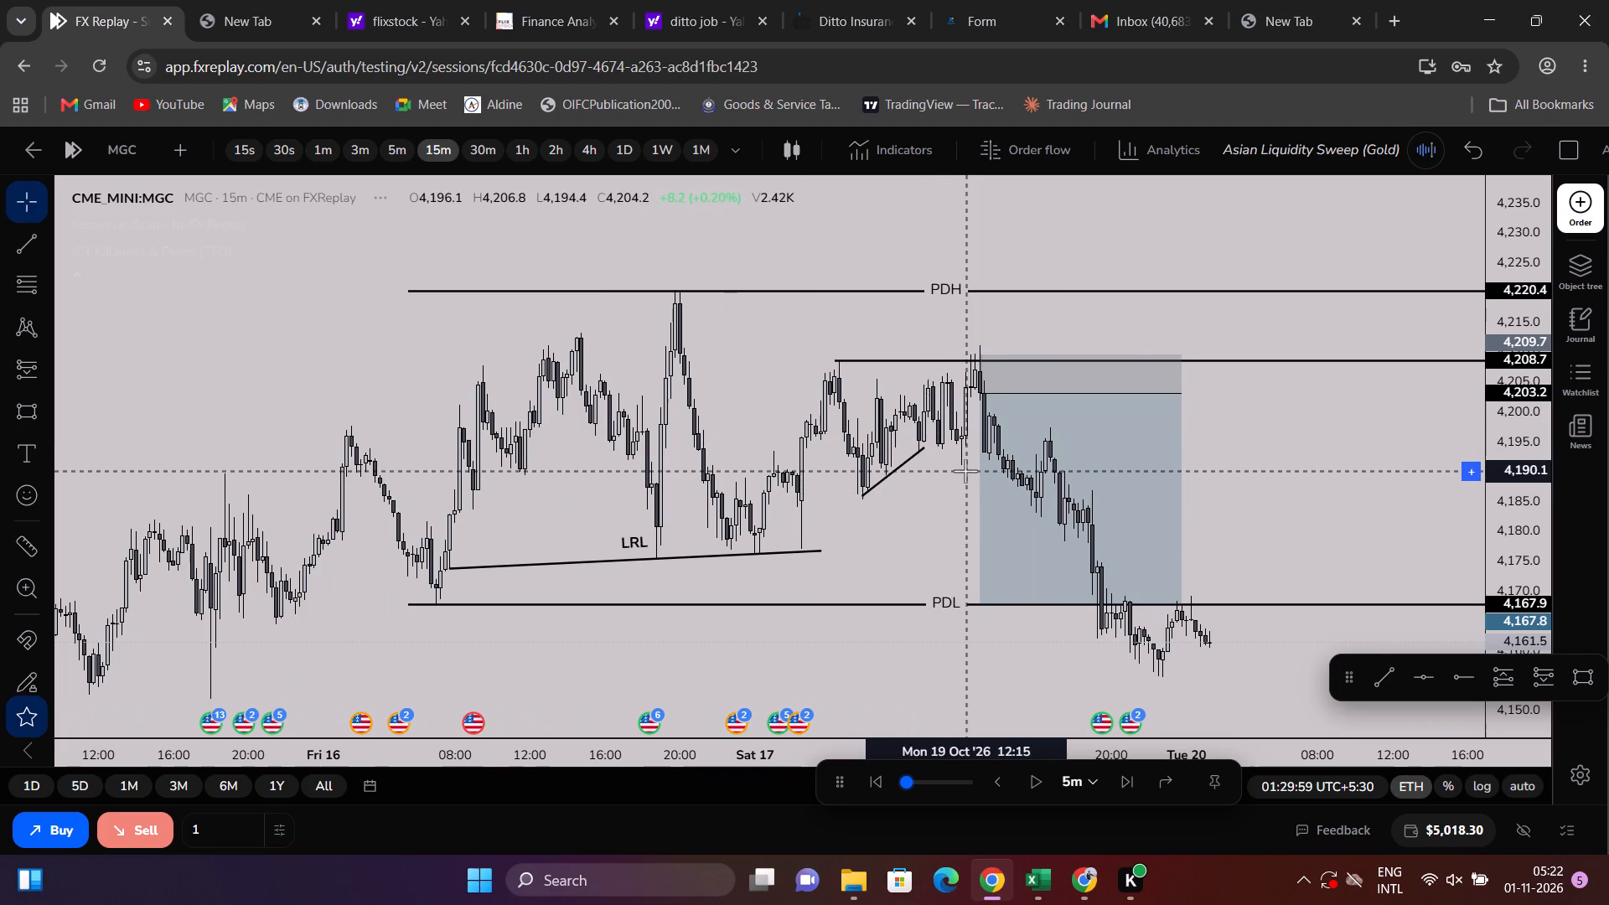
pyautogui.press('Insert')
pyautogui.press('Delete')
pyautogui.press('Delete')
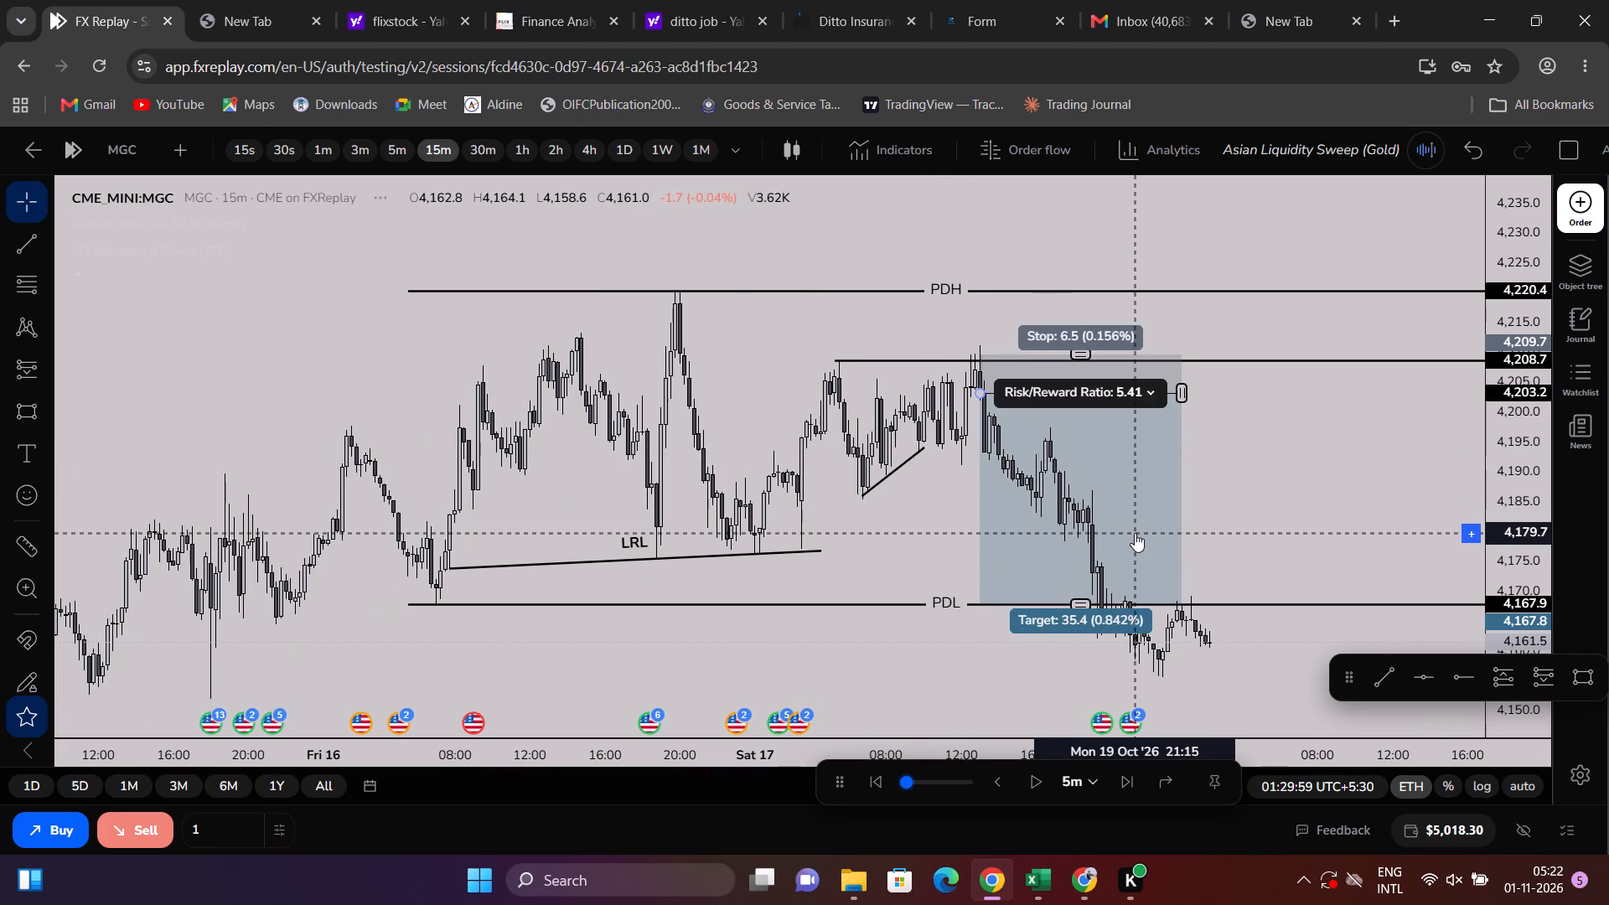
# Switch to the Excel backtest log and set the Result for 2026-10-19 to No Trade.
pyautogui.hotkey('alt', 'Tab')
pyautogui.hotkey('alt', 'Tab')
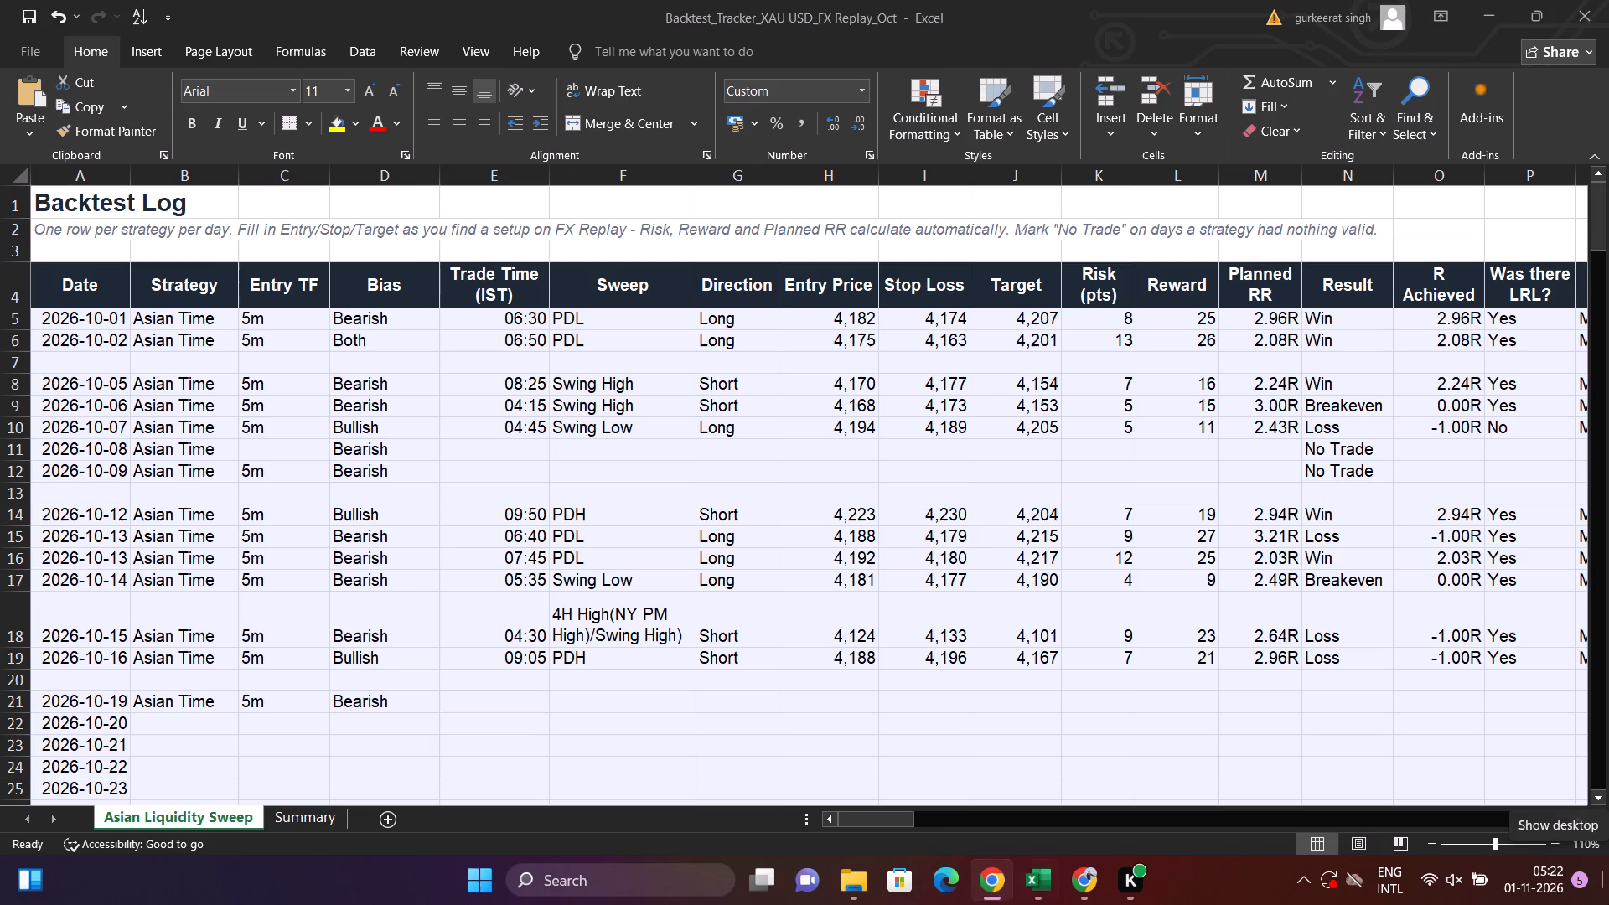
pyautogui.press('Left')
pyautogui.press('Right')
pyautogui.press('Right')
pyautogui.press('Right')
pyautogui.press('Right')
pyautogui.press('Right')
pyautogui.press('Right')
pyautogui.press('Right')
pyautogui.press('Right')
pyautogui.press('Right')
pyautogui.press('Right')
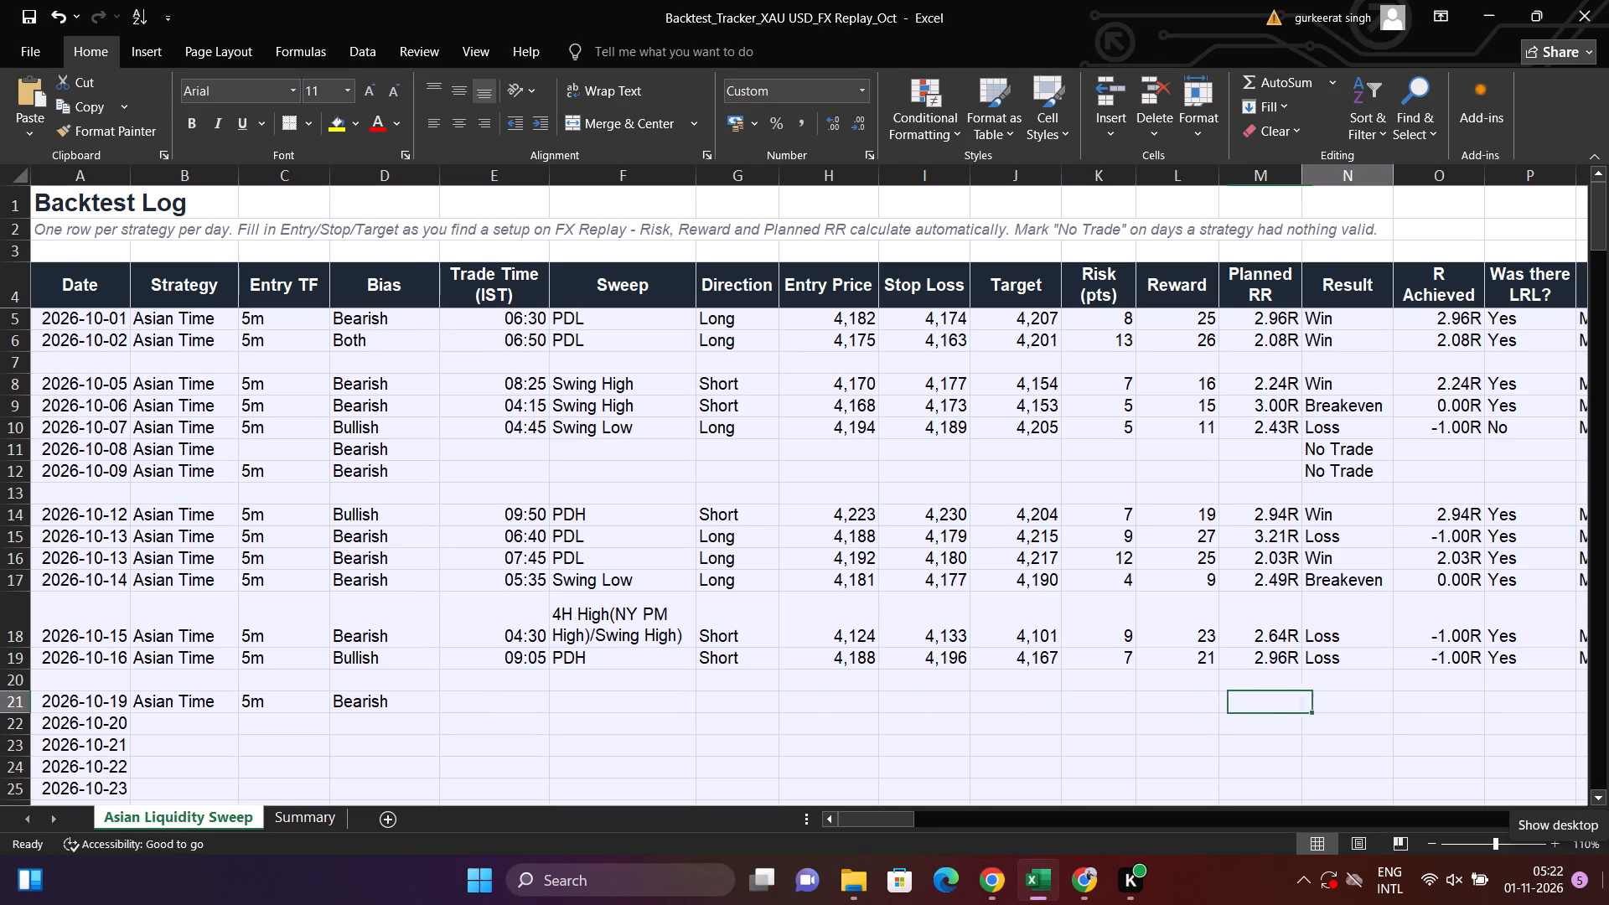
pyautogui.hotkey('alt', 'Down')
pyautogui.press('Down')
pyautogui.press('Down')
pyautogui.press('Down')
pyautogui.press('Return')
pyautogui.press('Right')
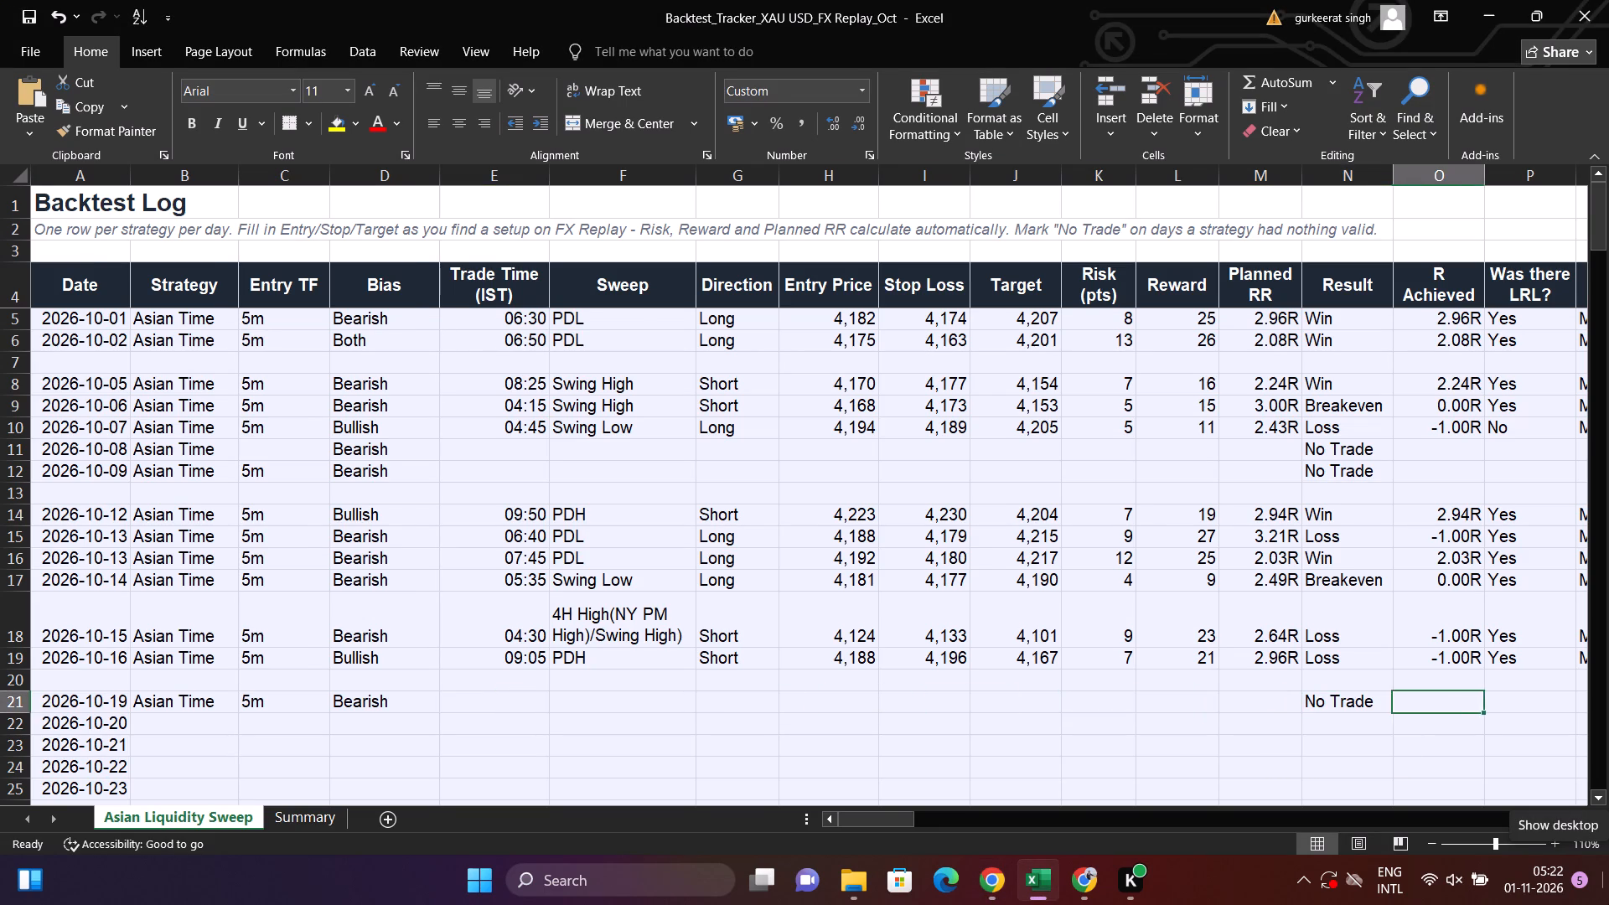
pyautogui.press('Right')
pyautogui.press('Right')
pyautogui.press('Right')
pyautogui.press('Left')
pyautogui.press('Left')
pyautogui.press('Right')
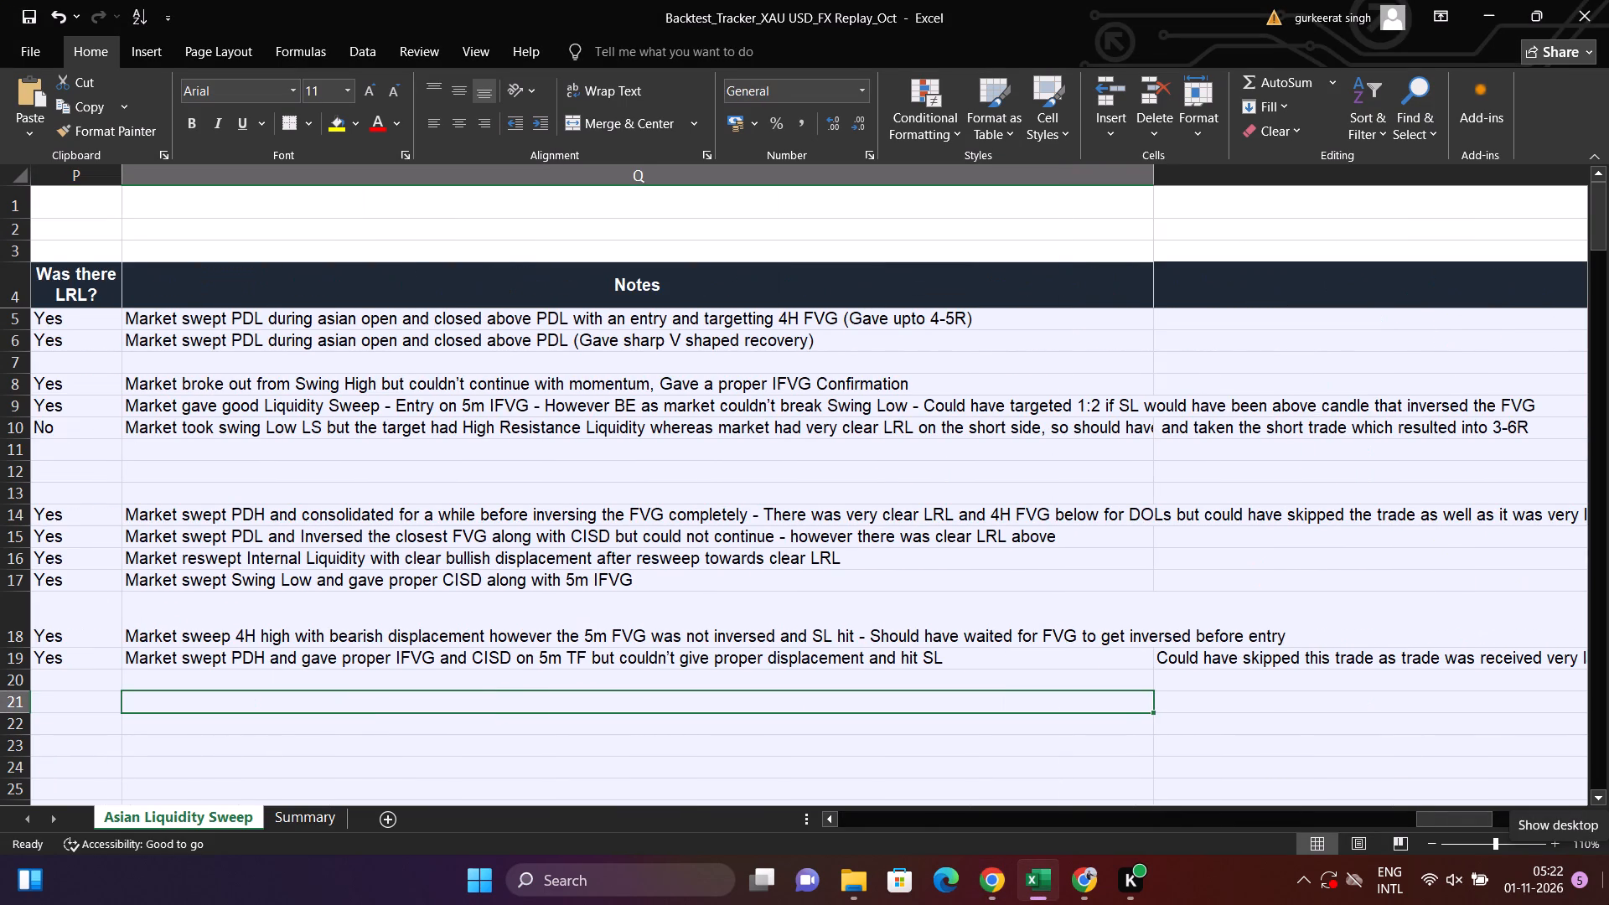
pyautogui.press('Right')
# Fill the strategy Asian Time and entry timeframe 5m down from the 2026-10-19 row into the 2026-10-20 row.
pyautogui.press('Left')
pyautogui.press('Left')
pyautogui.press('Left')
pyautogui.press('Left')
pyautogui.press('Left')
pyautogui.press('Left')
pyautogui.press('Left')
pyautogui.press('Left')
pyautogui.press('Left')
pyautogui.press('Left')
pyautogui.press('Left')
pyautogui.press('Left')
pyautogui.press('Left')
pyautogui.press('Left')
pyautogui.press('Left')
pyautogui.press('Left')
pyautogui.press('Left')
pyautogui.press('Left')
pyautogui.press('Left')
pyautogui.press('Left')
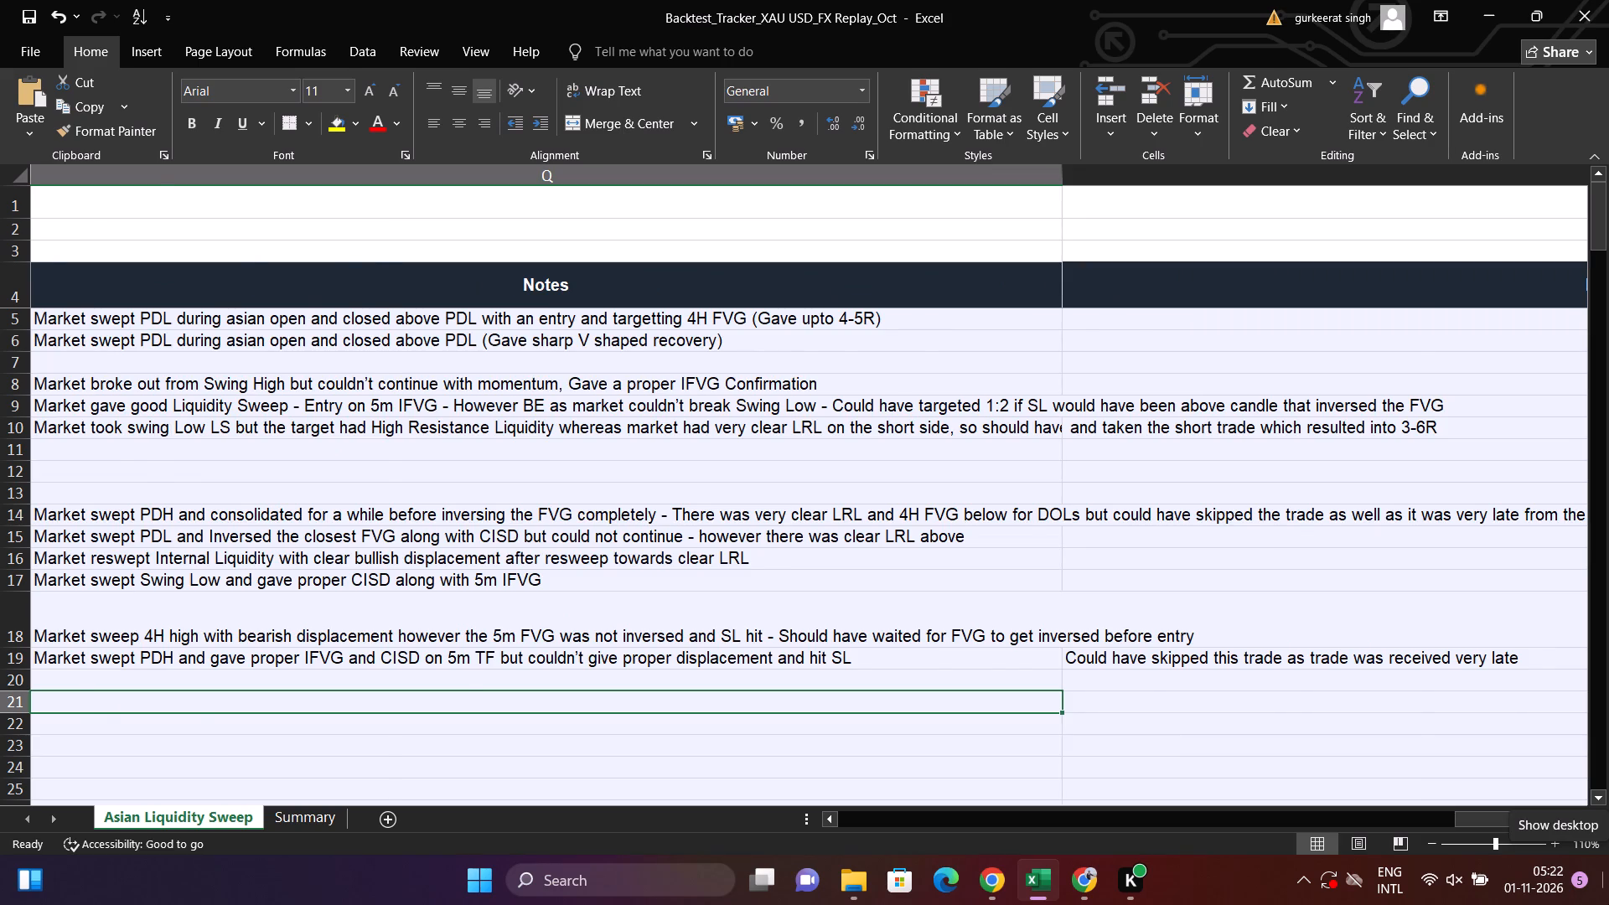
pyautogui.press('Down')
pyautogui.press('Right')
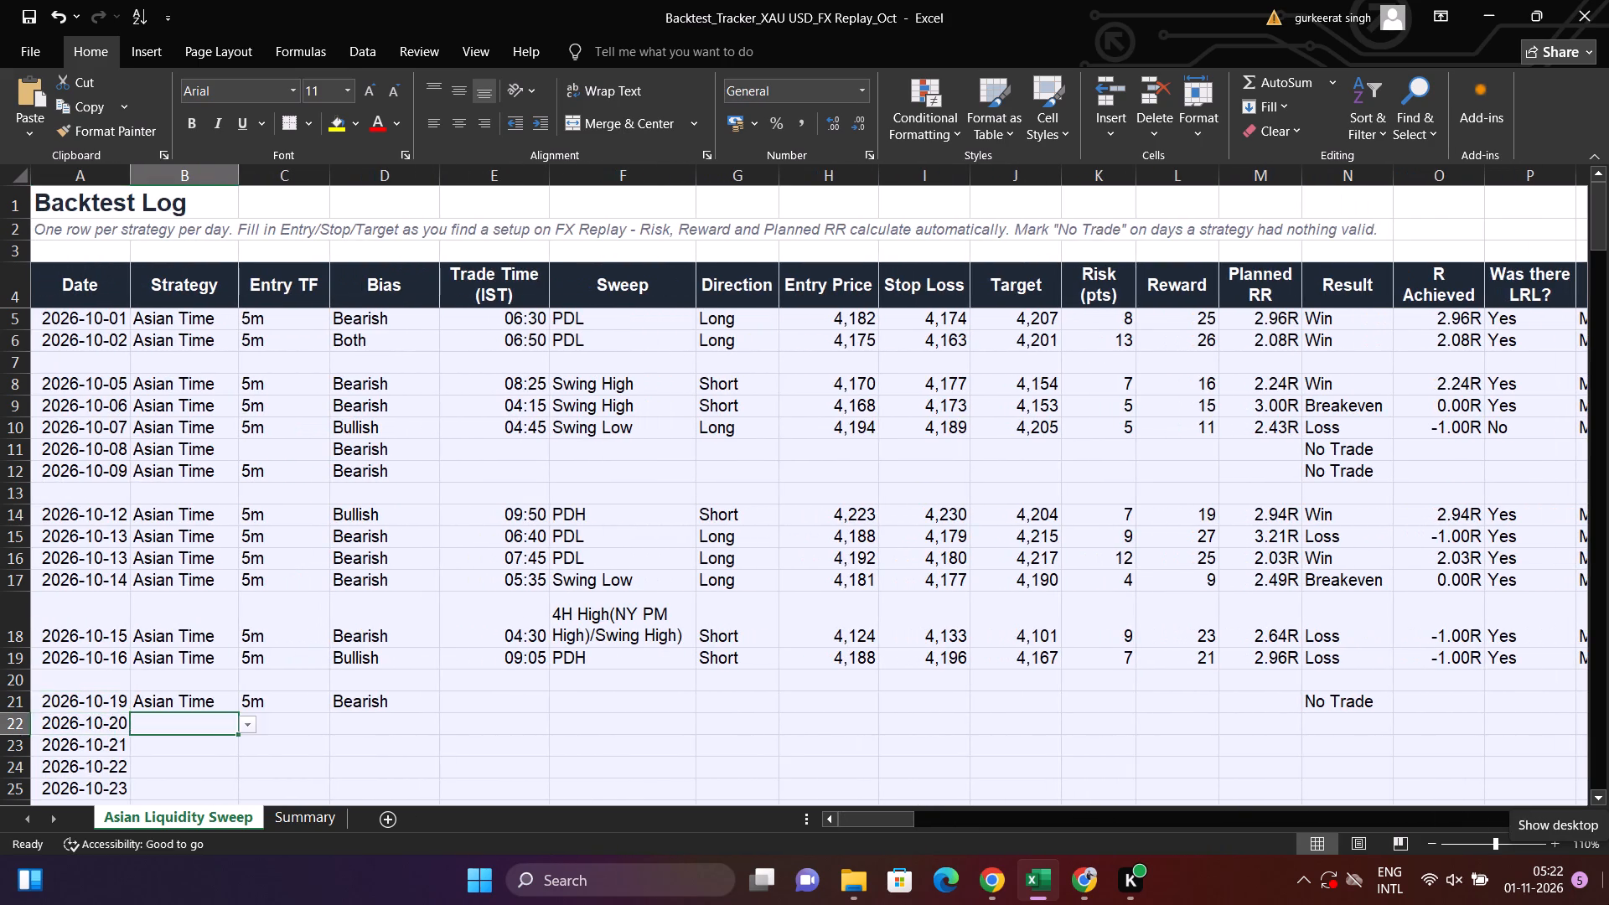
pyautogui.press('Up')
pyautogui.hotkey('shift', 'Right')
pyautogui.hotkey('shift', 'Down')
pyautogui.hotkey('ctrl', 'd')
pyautogui.hotkey('ctrl', 'Down')
pyautogui.press('Right')
pyautogui.press('Right')
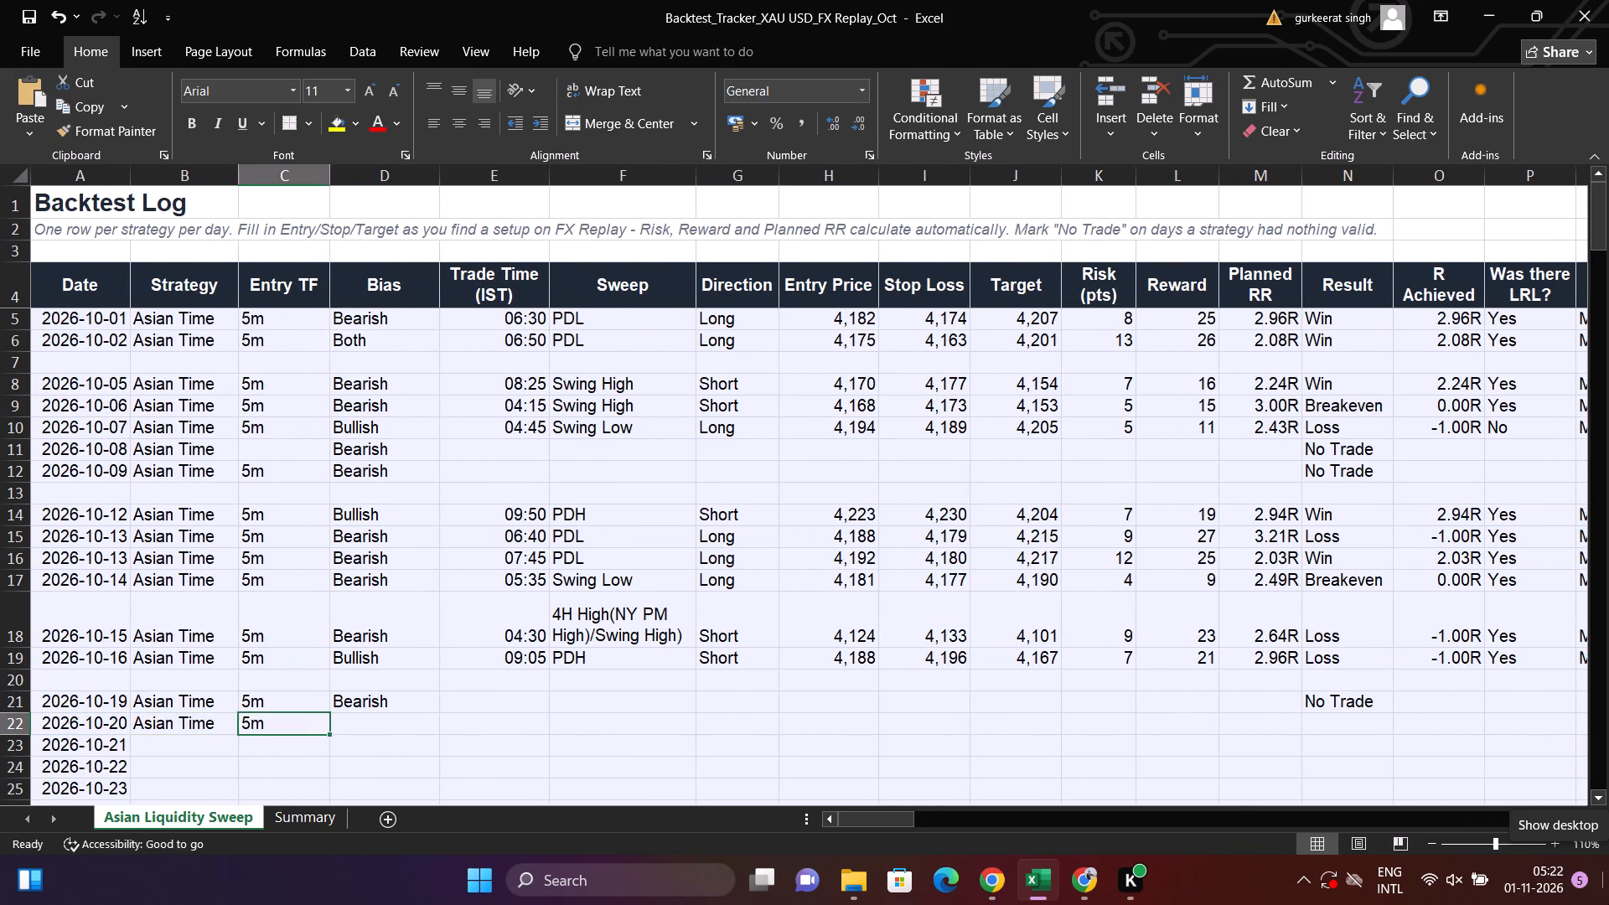
# Switch back to FX Replay in the browser and remove all drawings from the MGC chart.
pyautogui.hotkey('alt', 'Tab')
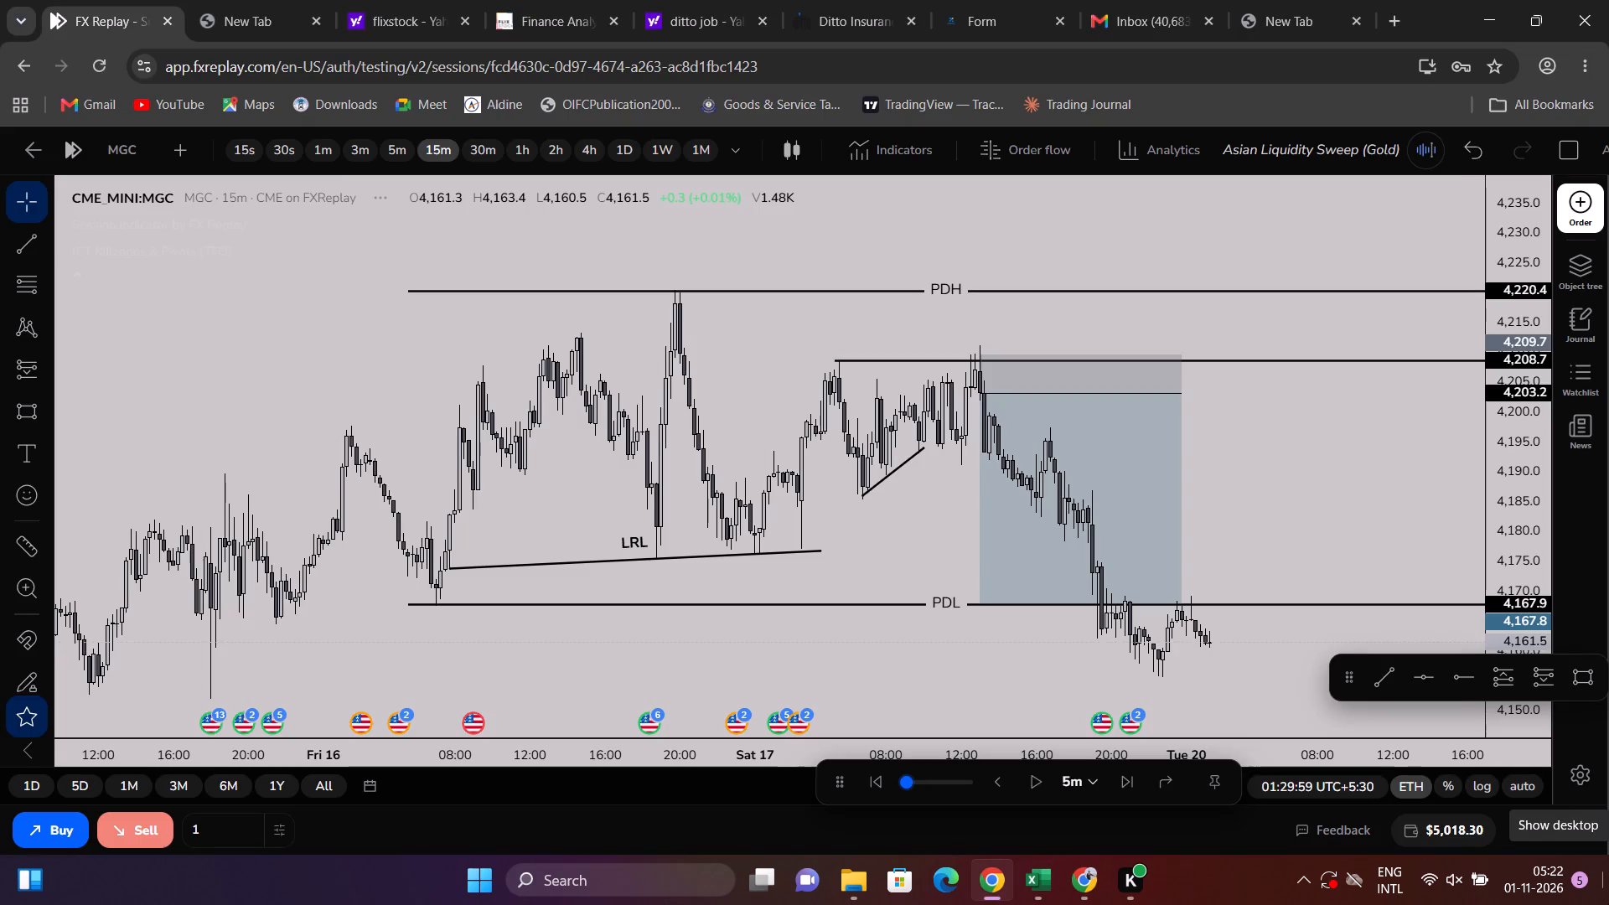
pyautogui.click(594, 419)
pyautogui.rightClick(594, 419)
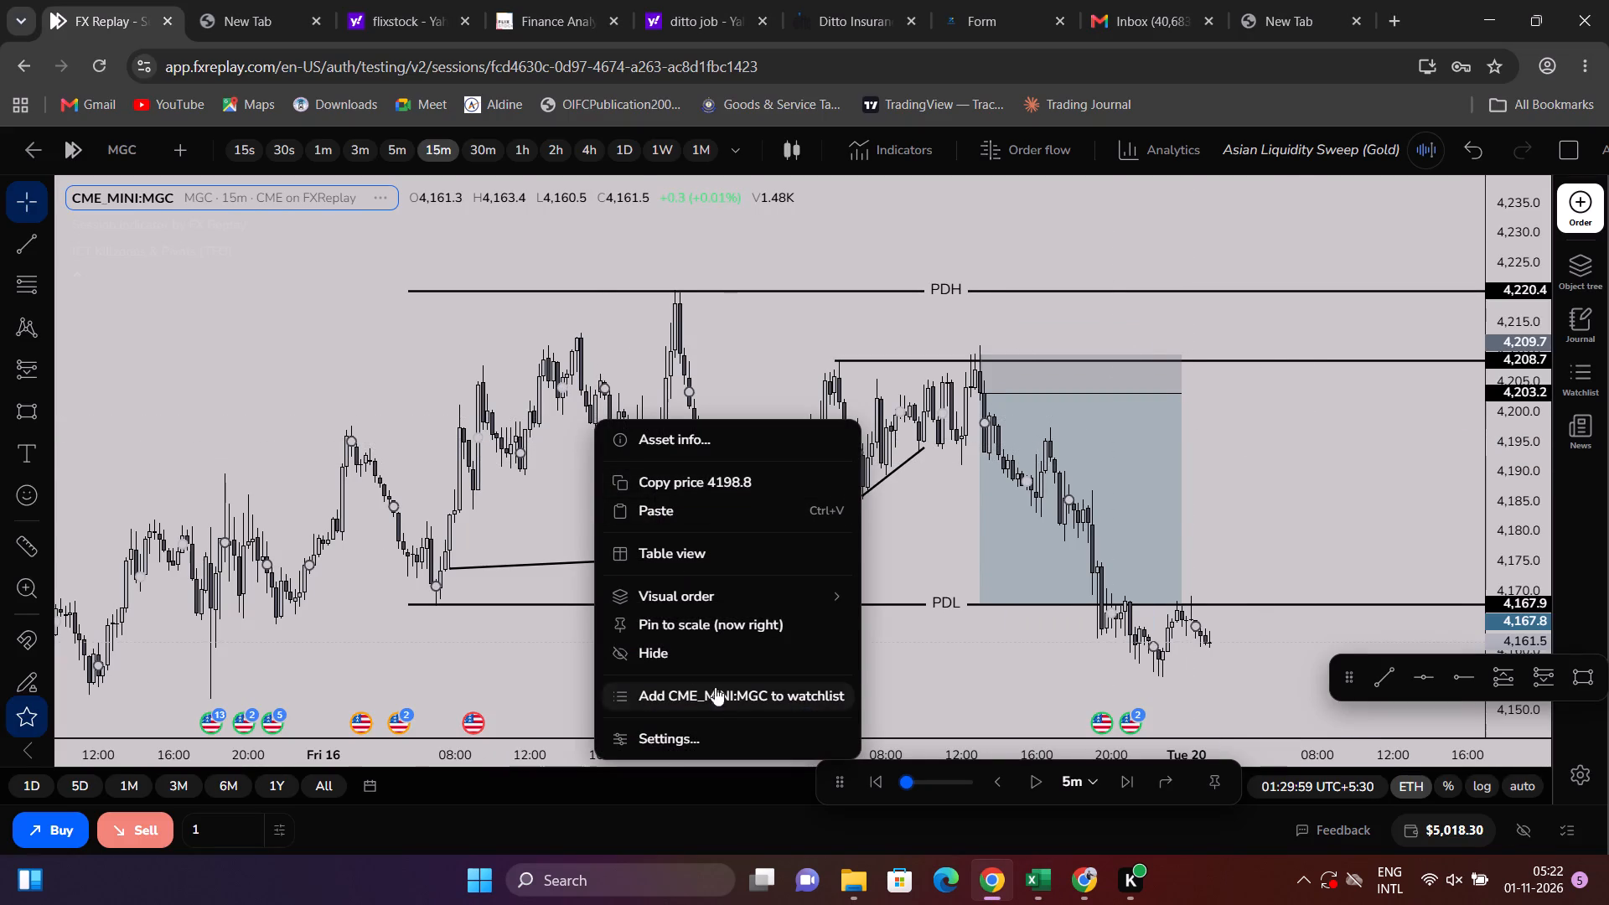
pyautogui.scroll(-4, 569, 521)
pyautogui.scroll(-6, 780, 645)
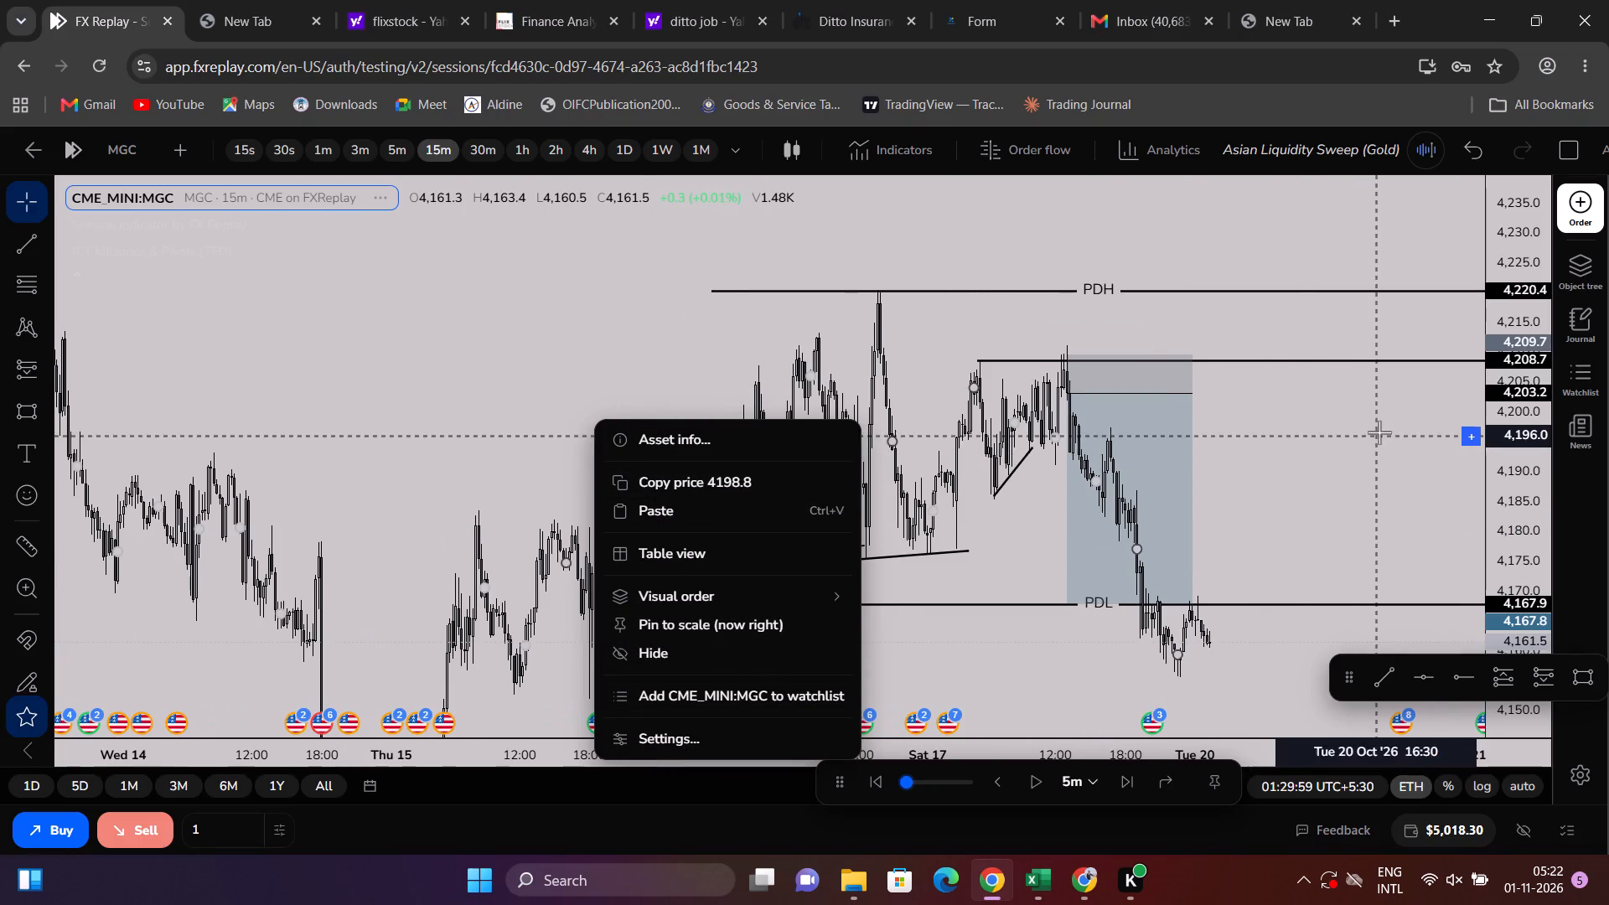
pyautogui.click(1287, 453)
pyautogui.rightClick(1285, 455)
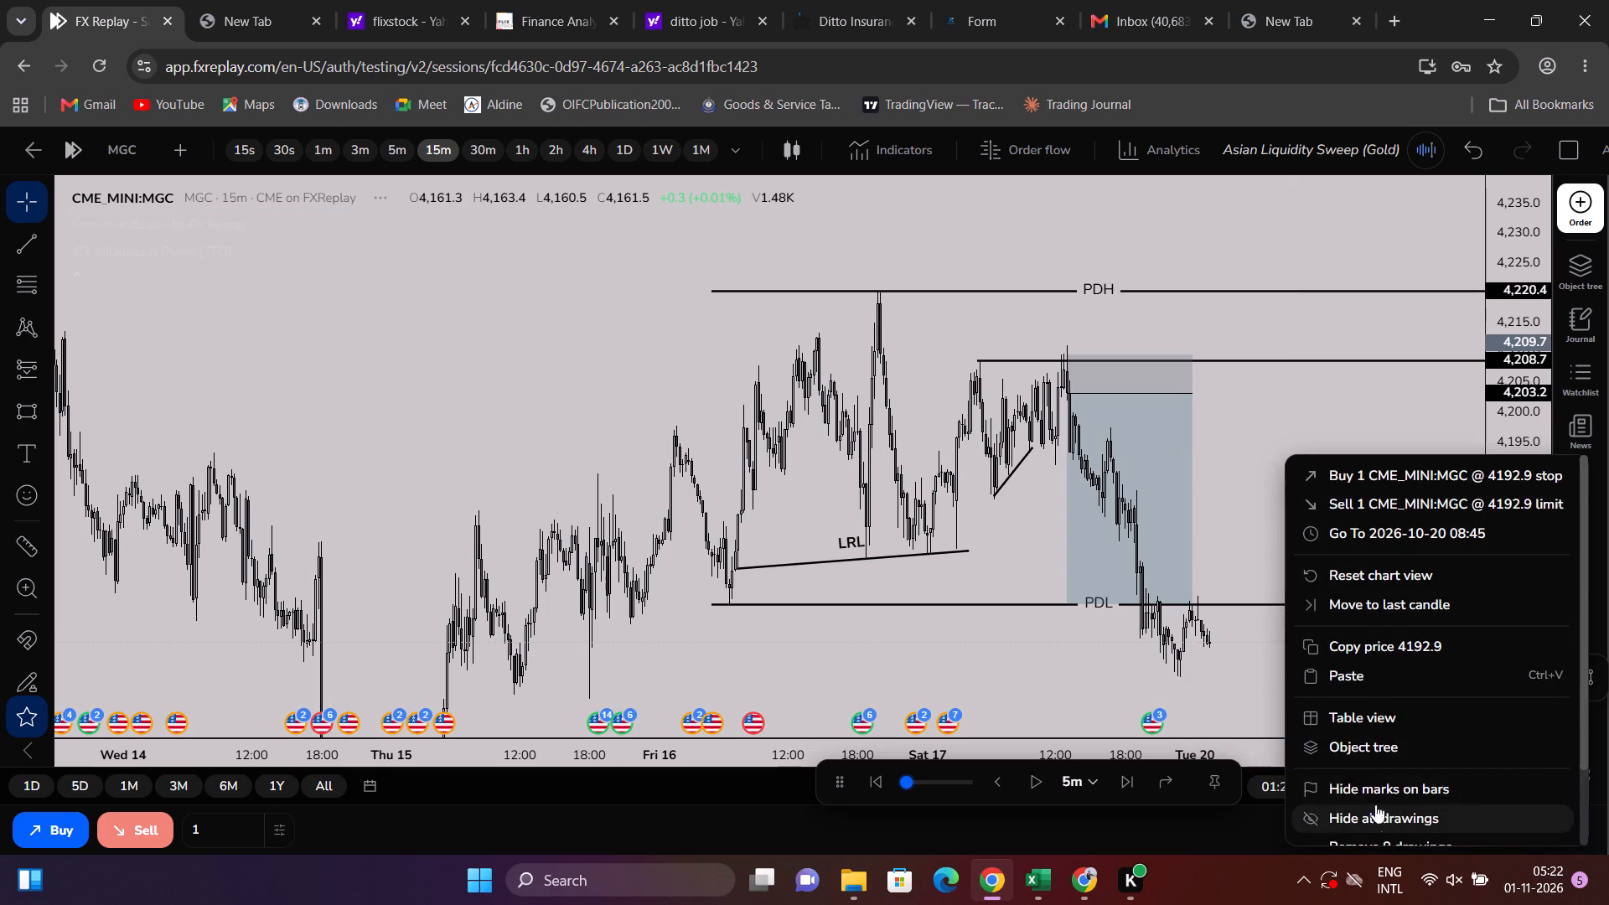
pyautogui.scroll(-3, 1356, 751)
pyautogui.click(1381, 757)
# Set the replay step interval to 1h and advance the replay one step to 02:29:59.
pyautogui.scroll(4, 1228, 664)
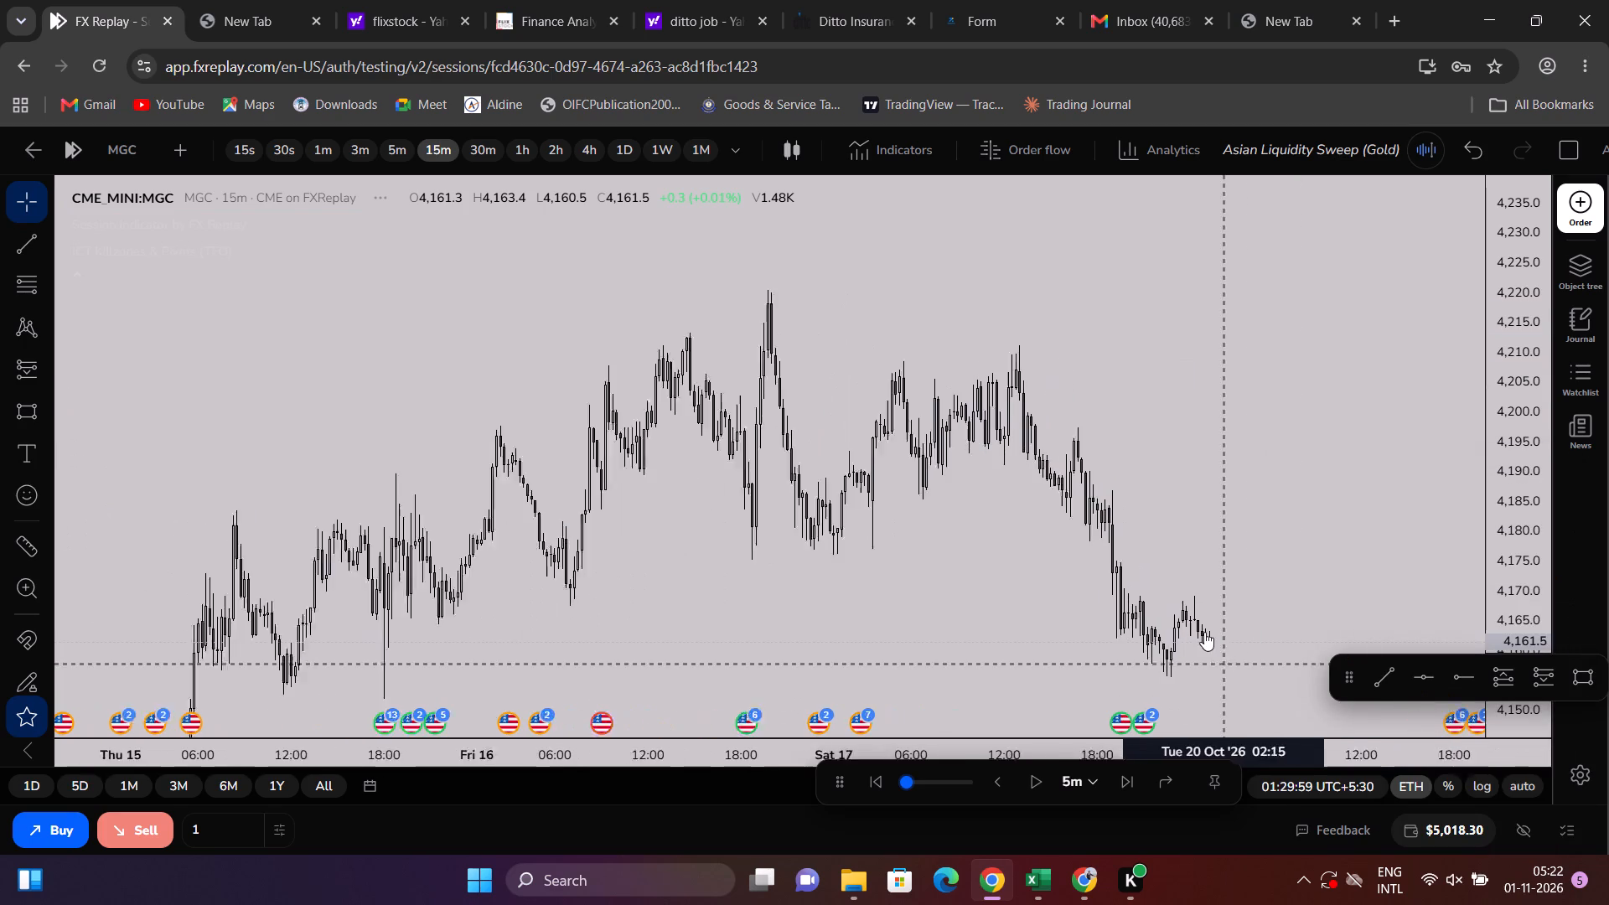
pyautogui.moveTo(1199, 615); pyautogui.dragTo(993, 482)
pyautogui.scroll(4, 981, 516)
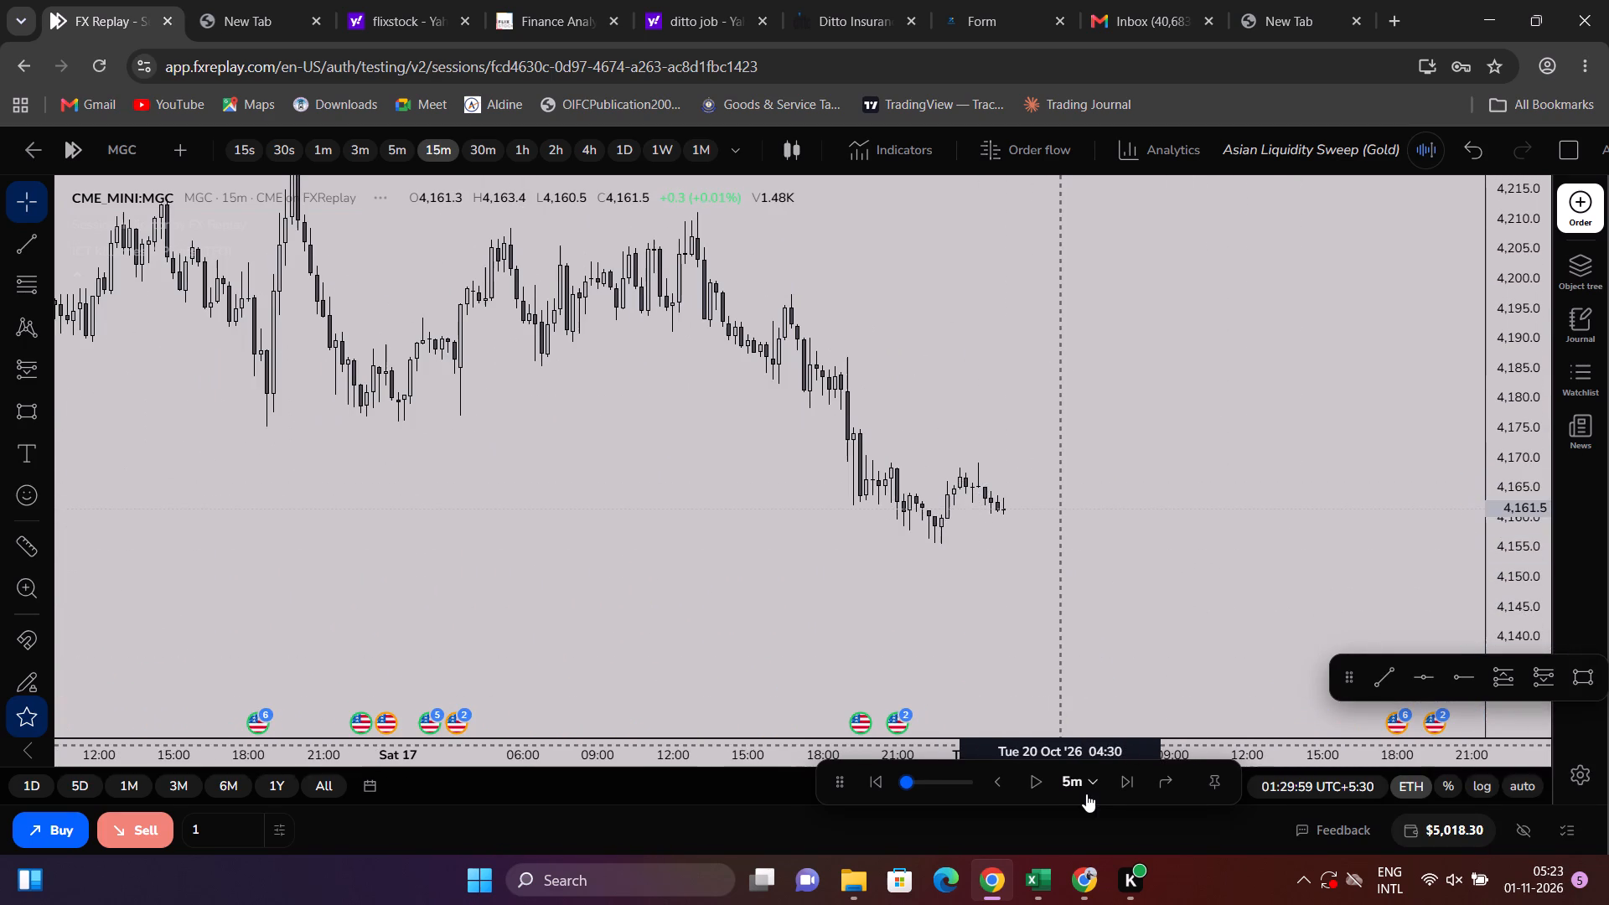
pyautogui.click(1080, 775)
pyautogui.scroll(-5, 1048, 689)
pyautogui.click(1043, 690)
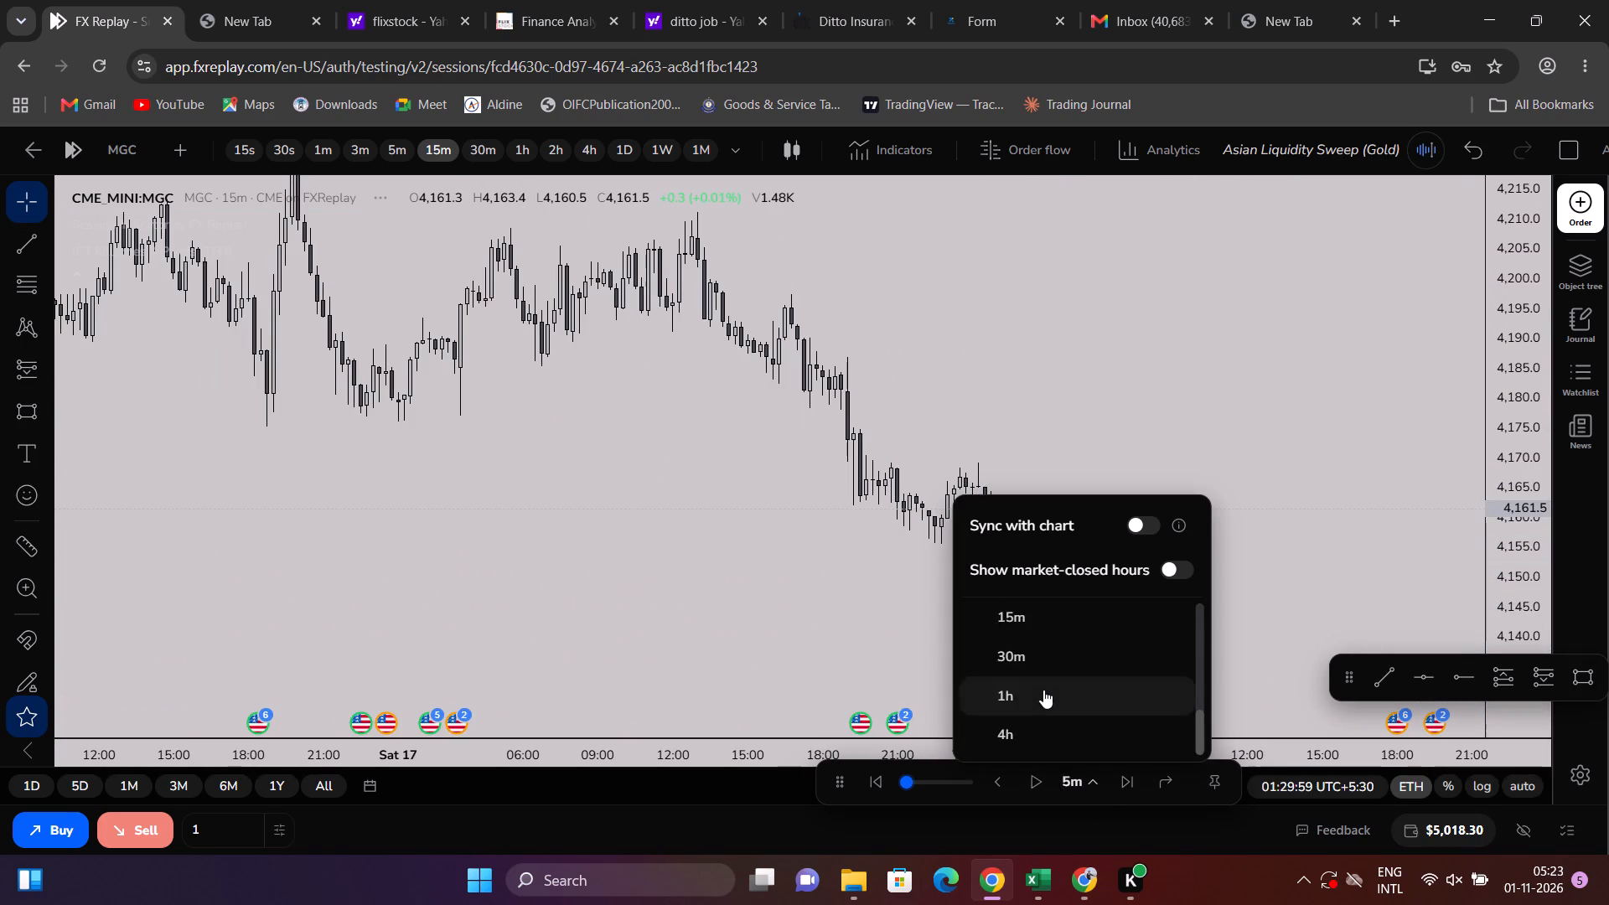
pyautogui.click(1118, 777)
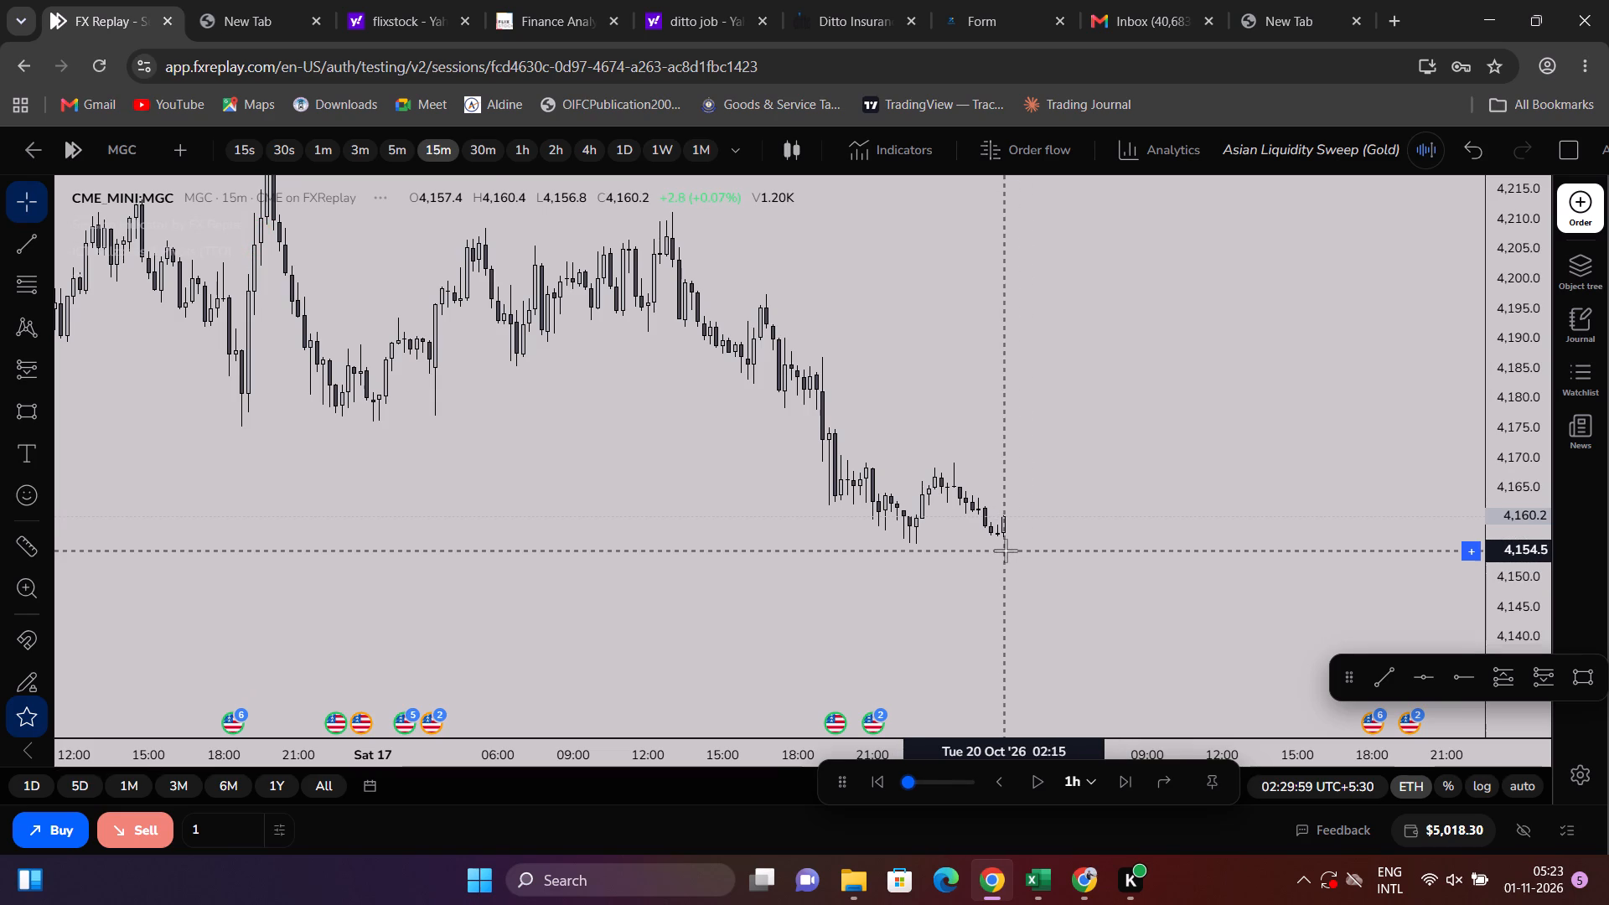
# Switch the MGC chart to the 1D timeframe to examine the latest October daily candles.
pyautogui.click(625, 141)
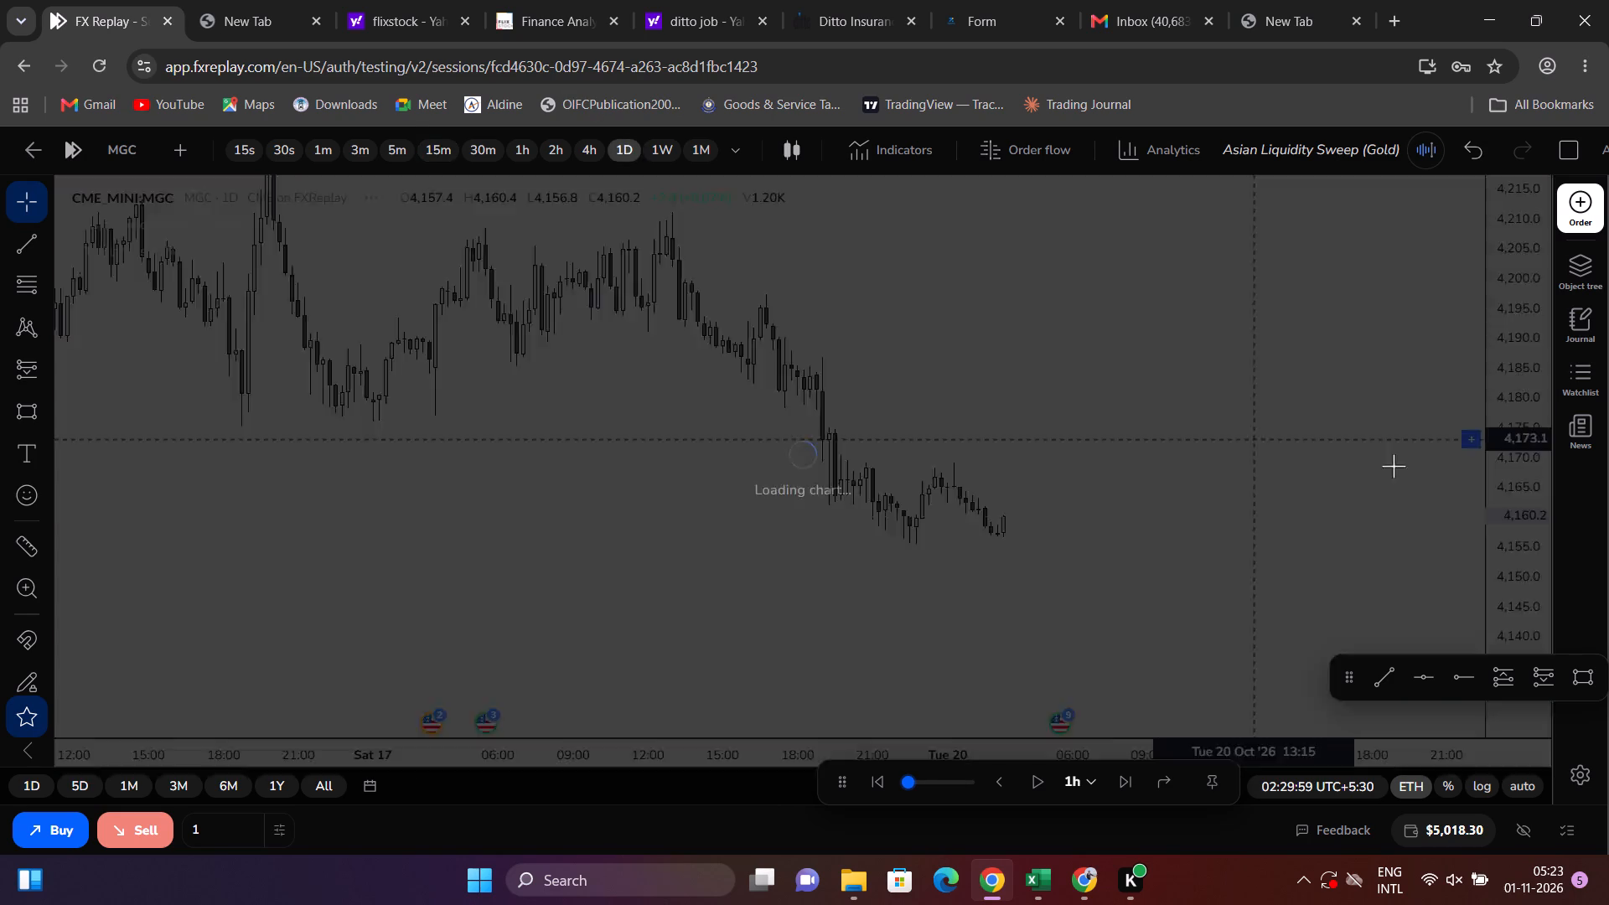
pyautogui.moveTo(1530, 410); pyautogui.dragTo(1407, 763)
pyautogui.scroll(8, 1161, 611)
pyautogui.moveTo(1108, 582); pyautogui.dragTo(1107, 583)
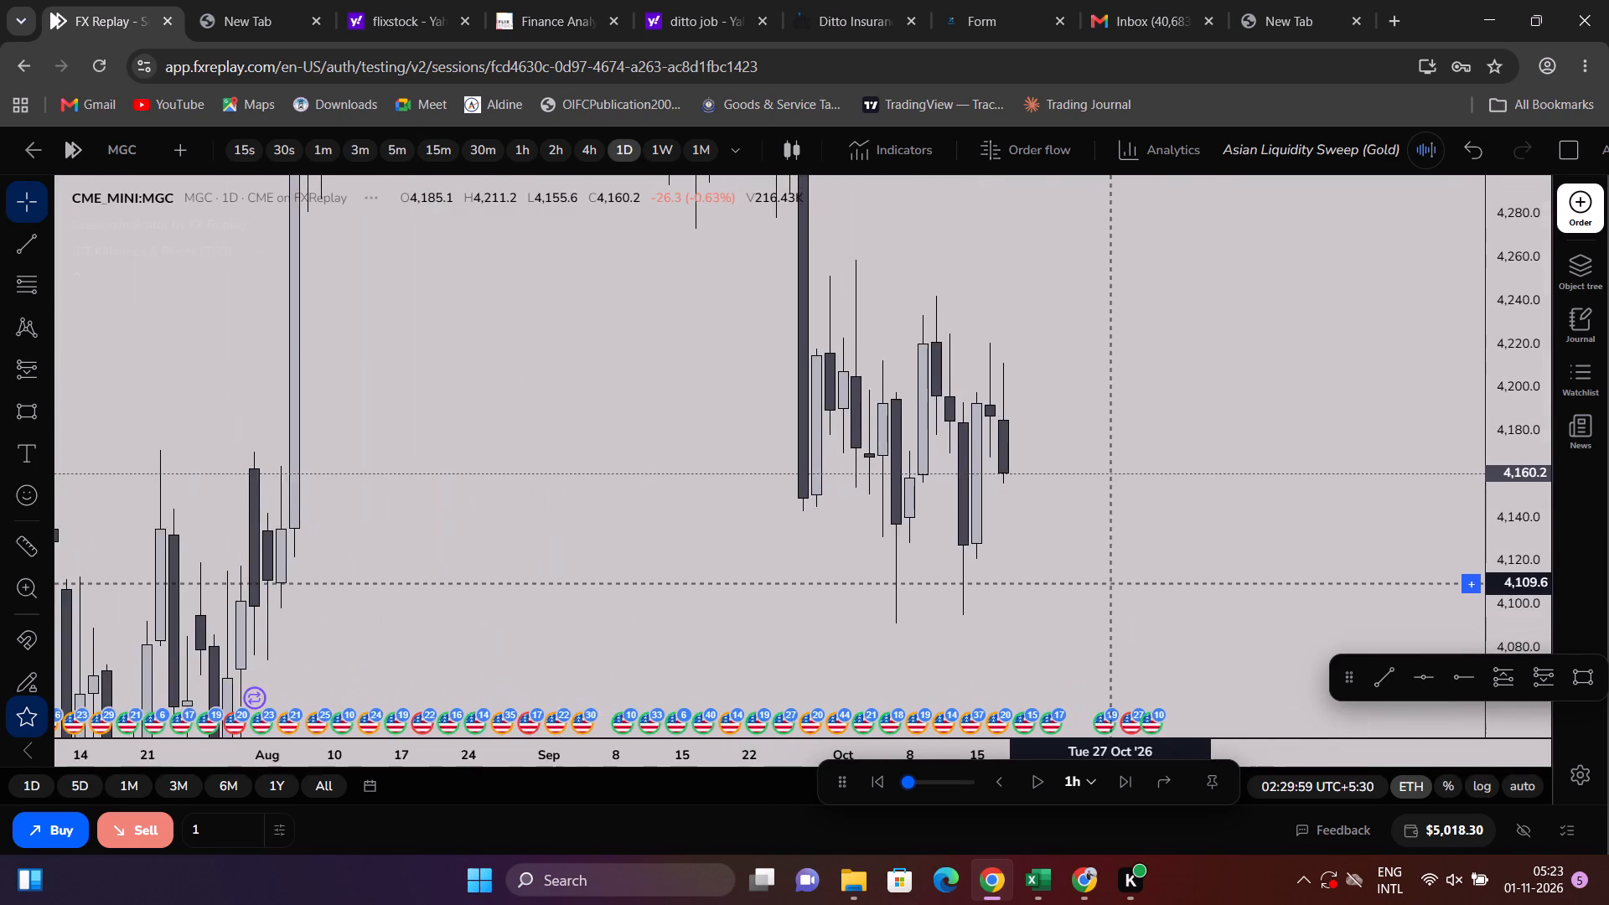
pyautogui.moveTo(1107, 583); pyautogui.dragTo(961, 530)
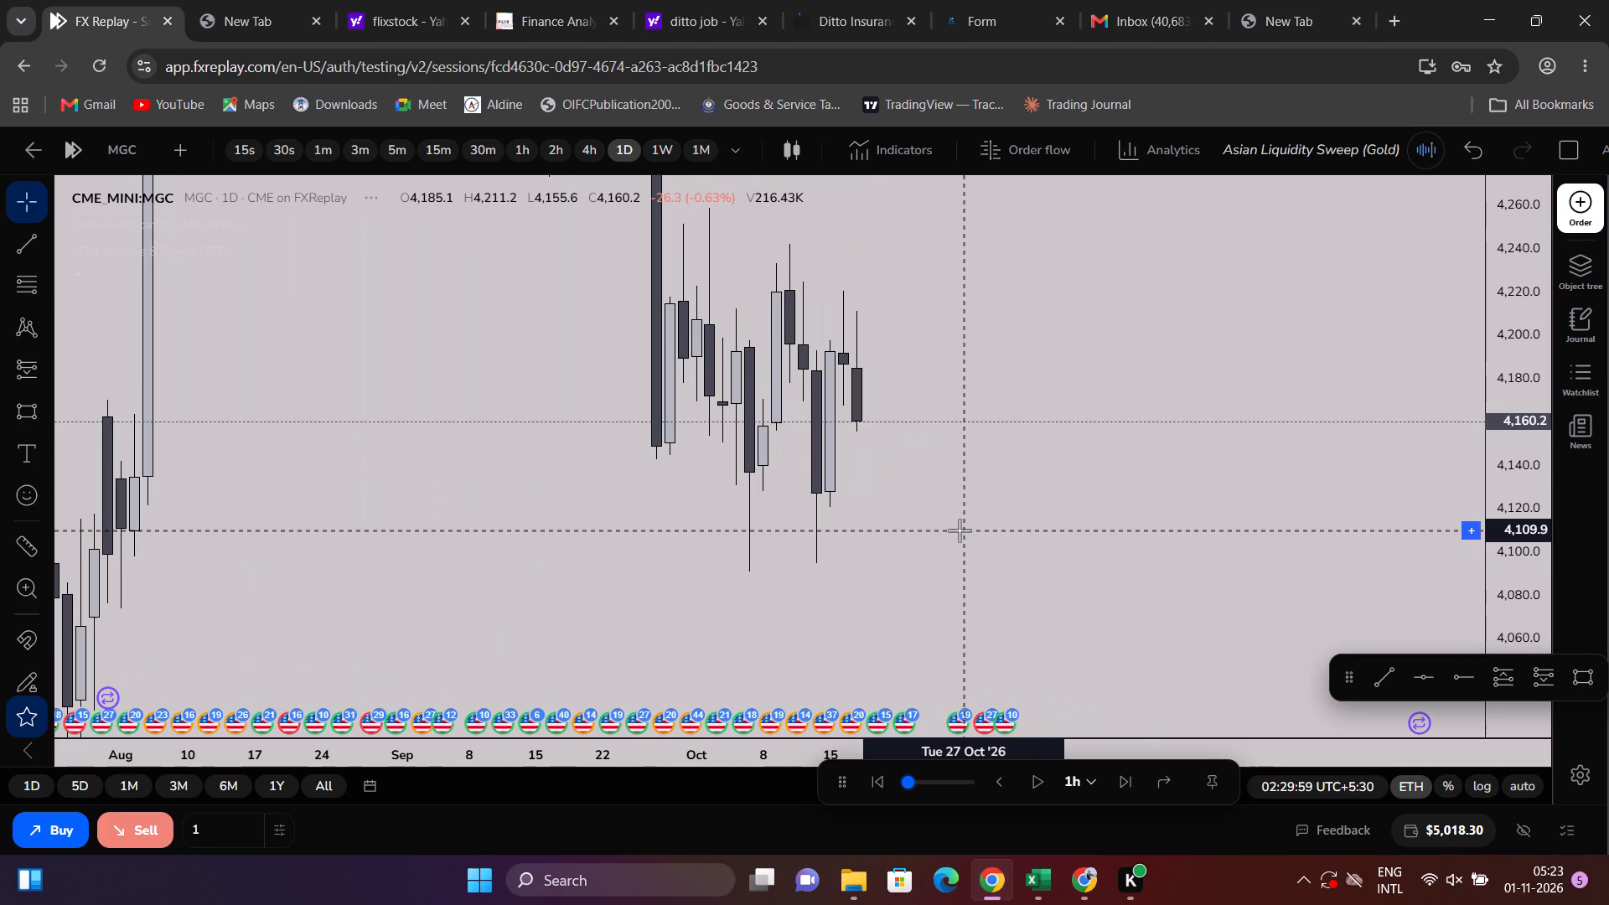
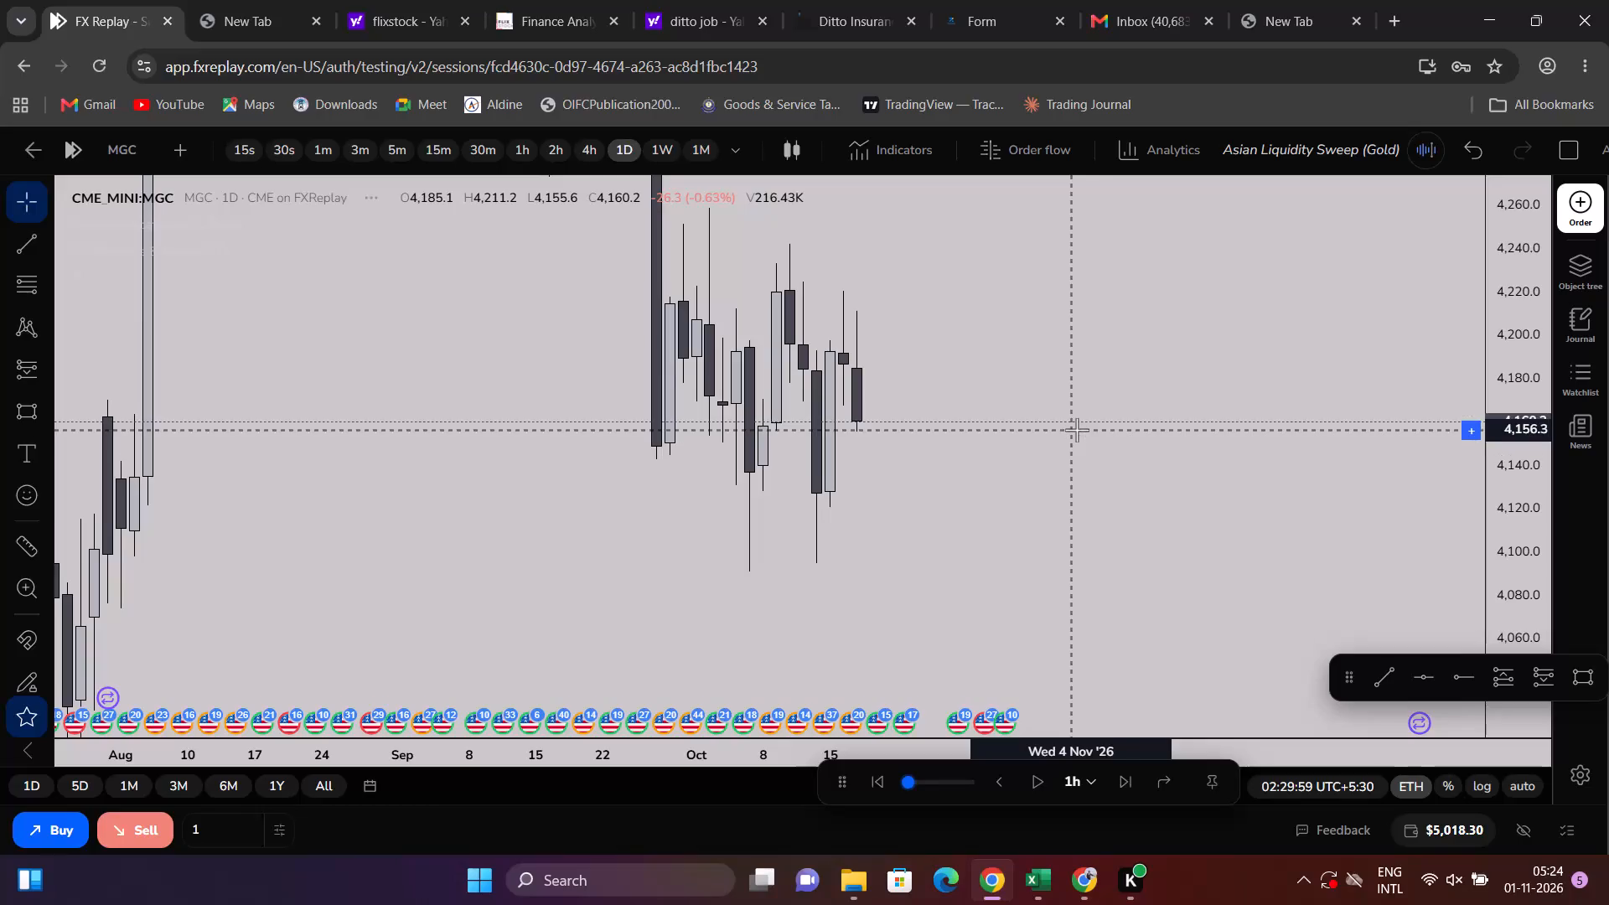
# Draw a horizontal ray from the high of the October 19 daily candle at about 4,211.1.
pyautogui.scroll(-3, 916, 436)
pyautogui.scroll(5, 898, 432)
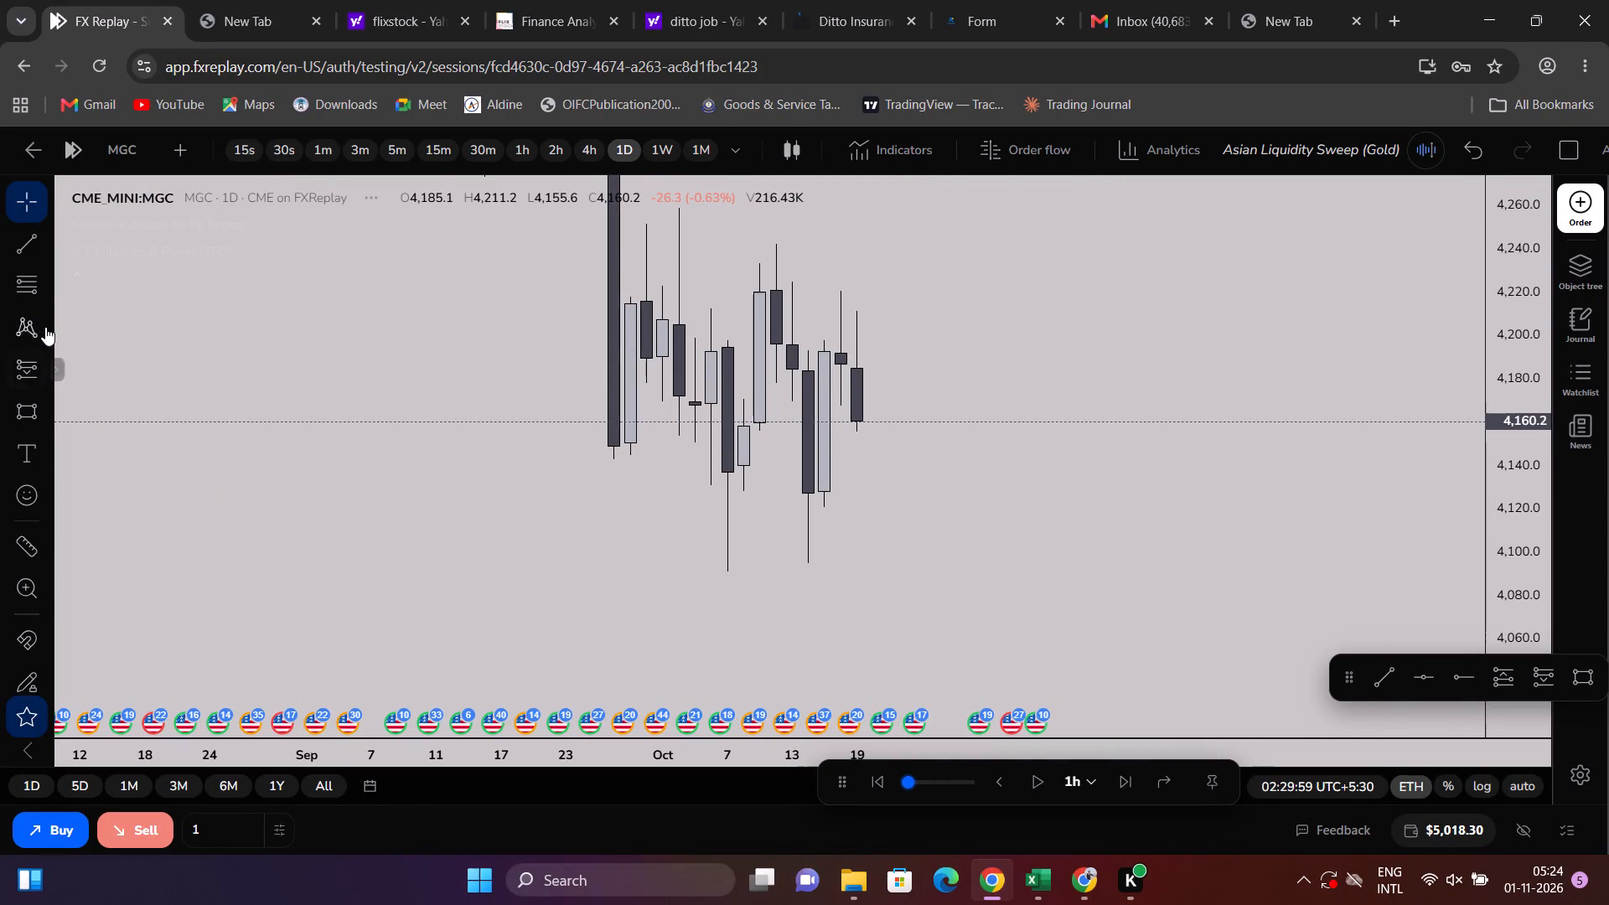
pyautogui.click(44, 242)
pyautogui.click(137, 510)
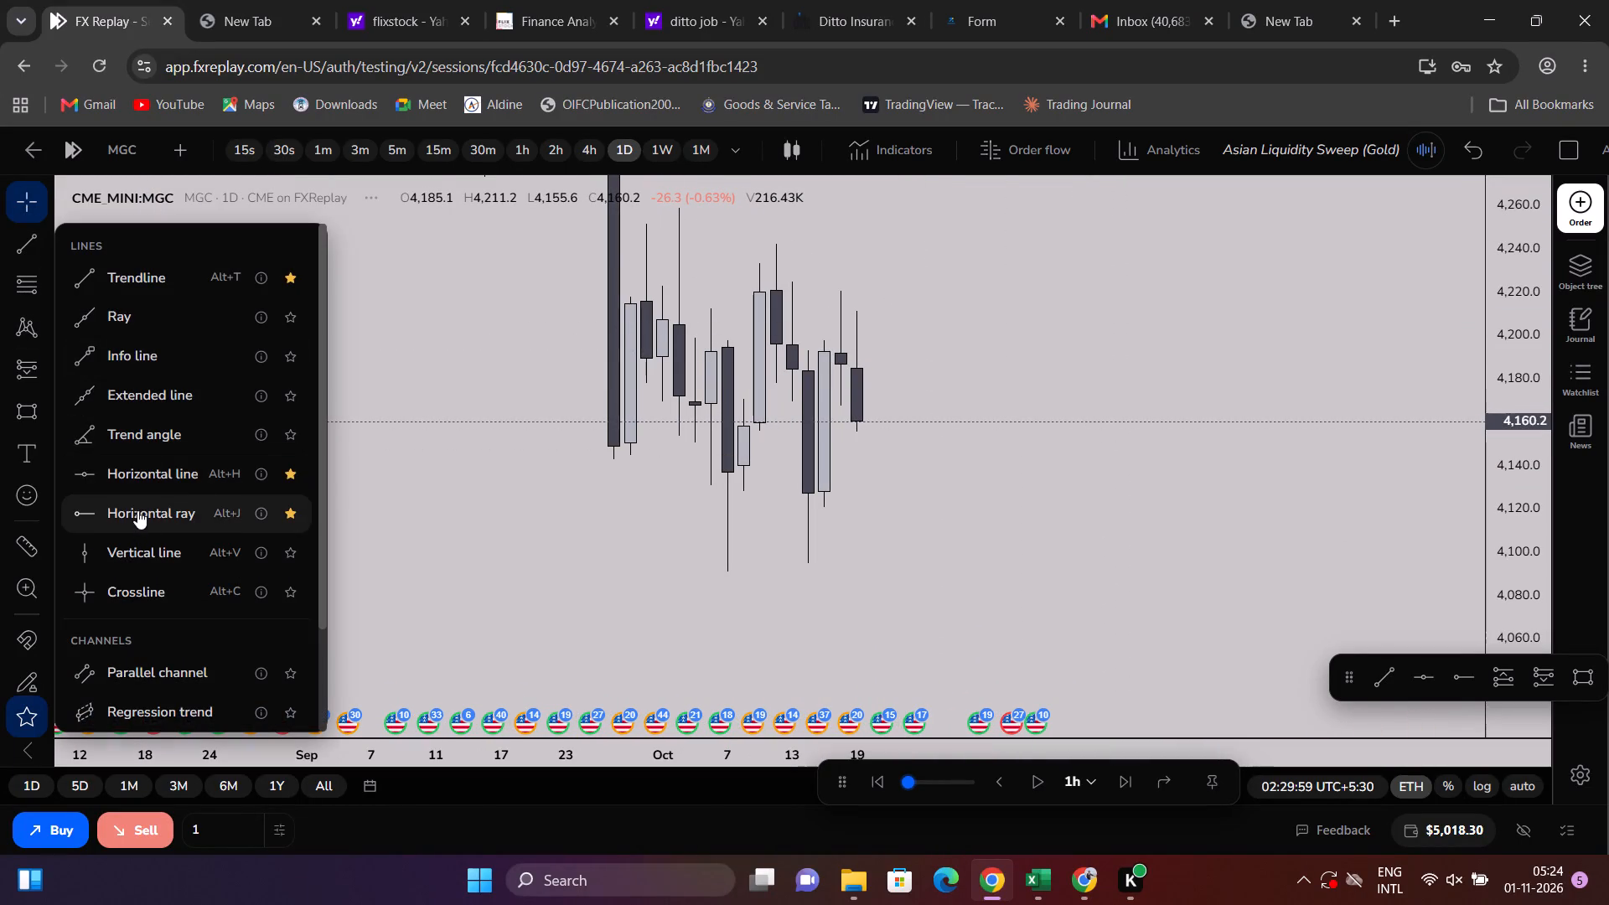
pyautogui.click(851, 311)
pyautogui.click(898, 341)
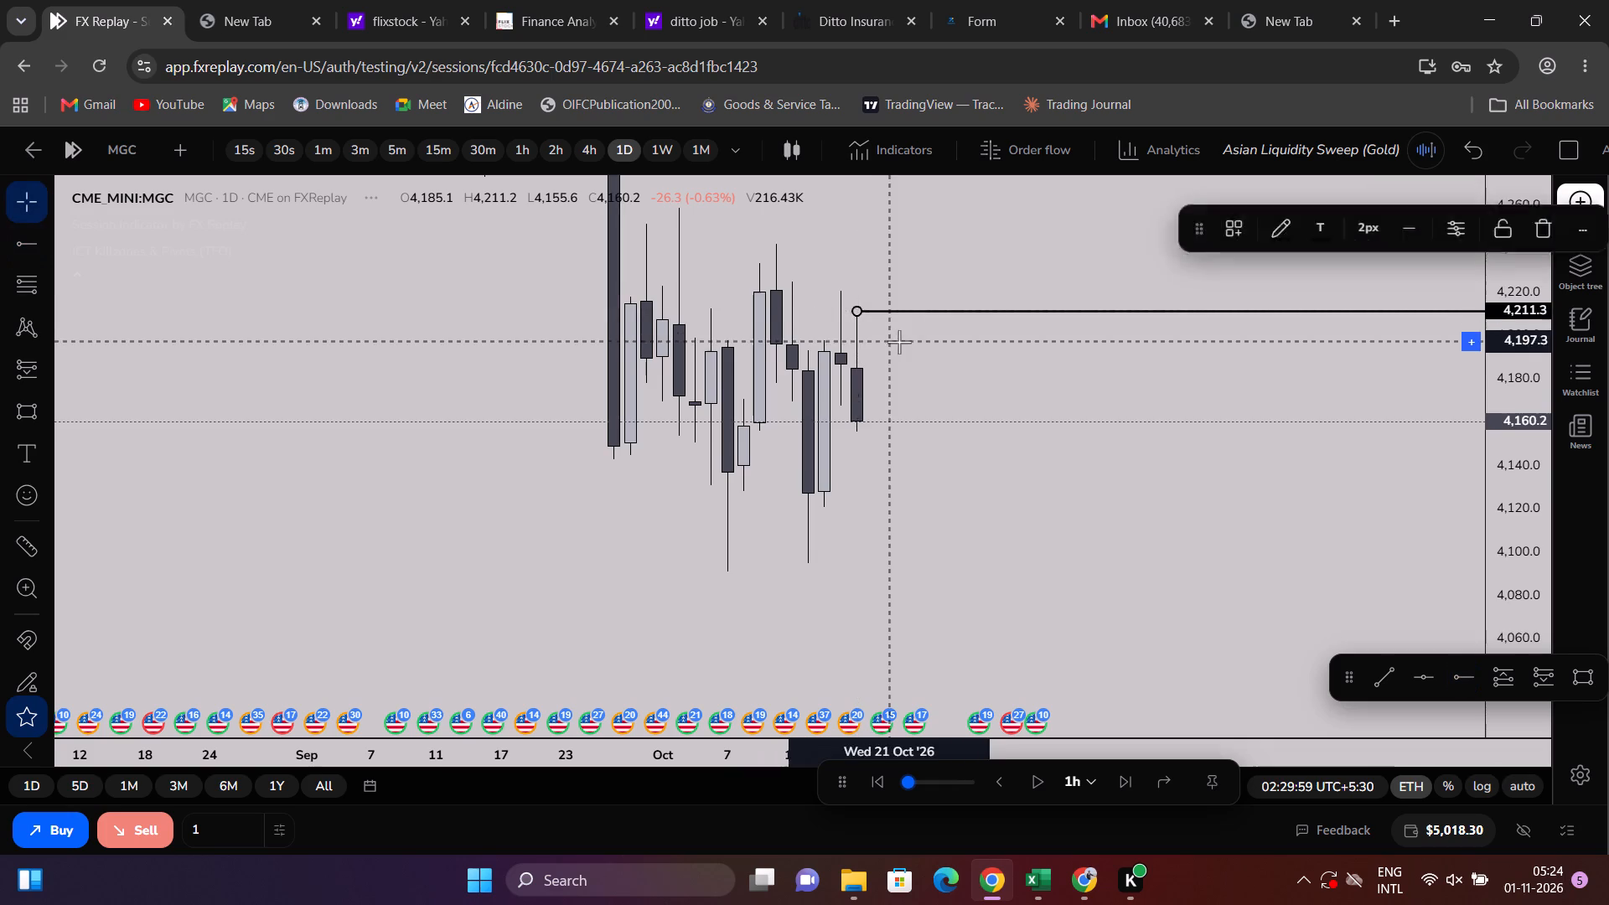
pyautogui.moveTo(913, 349); pyautogui.dragTo(918, 399)
pyautogui.moveTo(1544, 546); pyautogui.dragTo(1555, 194)
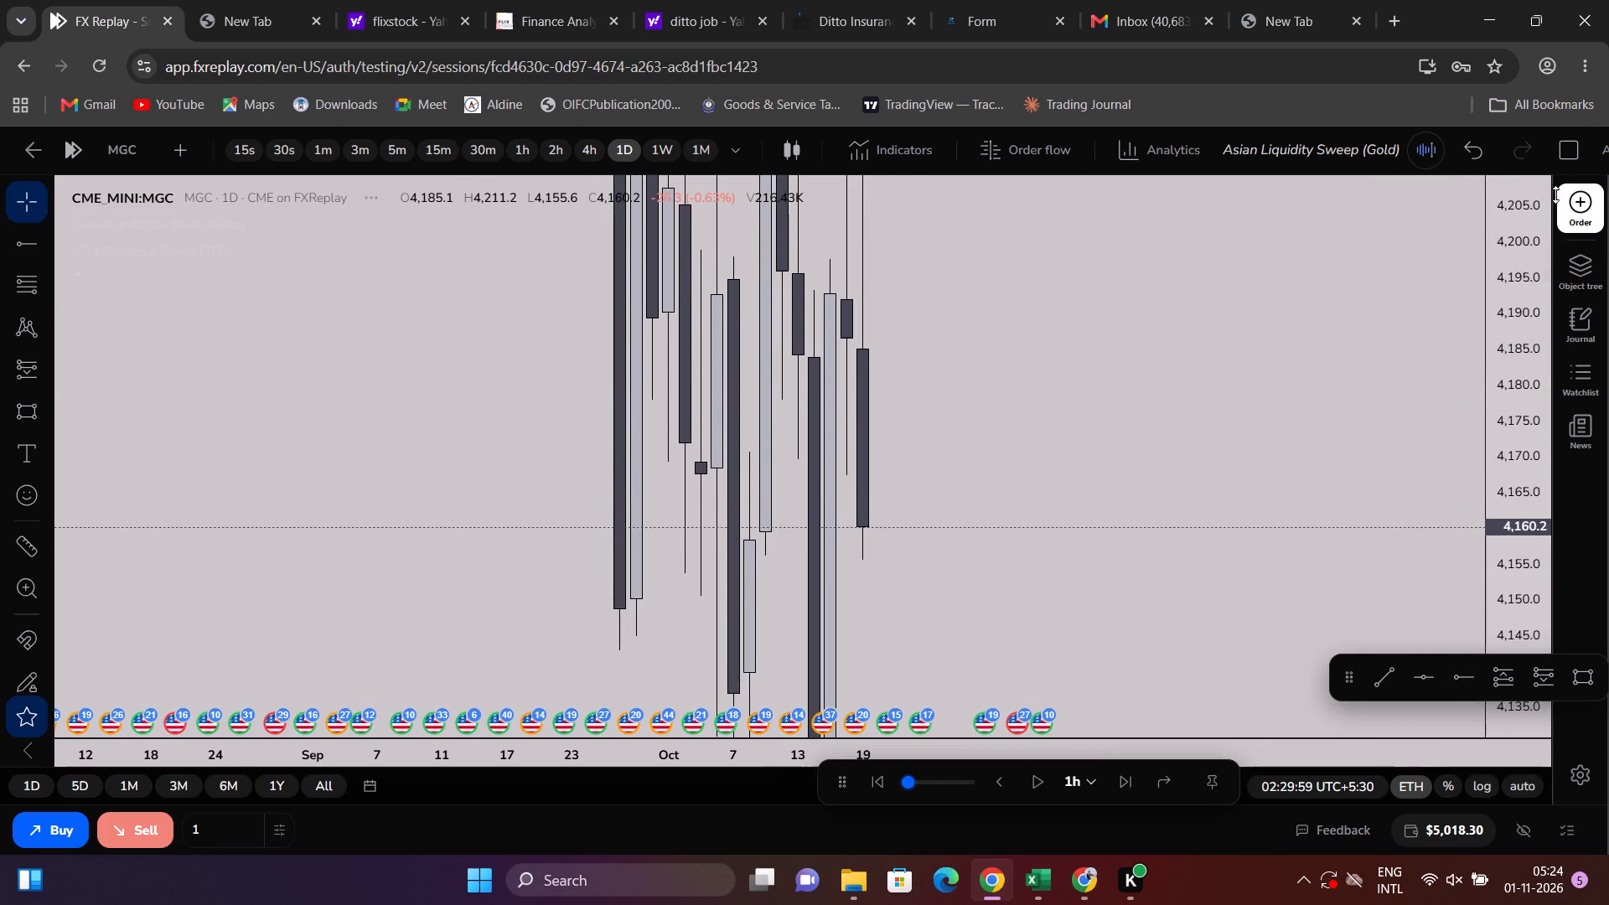
pyautogui.moveTo(1555, 194); pyautogui.dragTo(1516, 266)
pyautogui.click(860, 256)
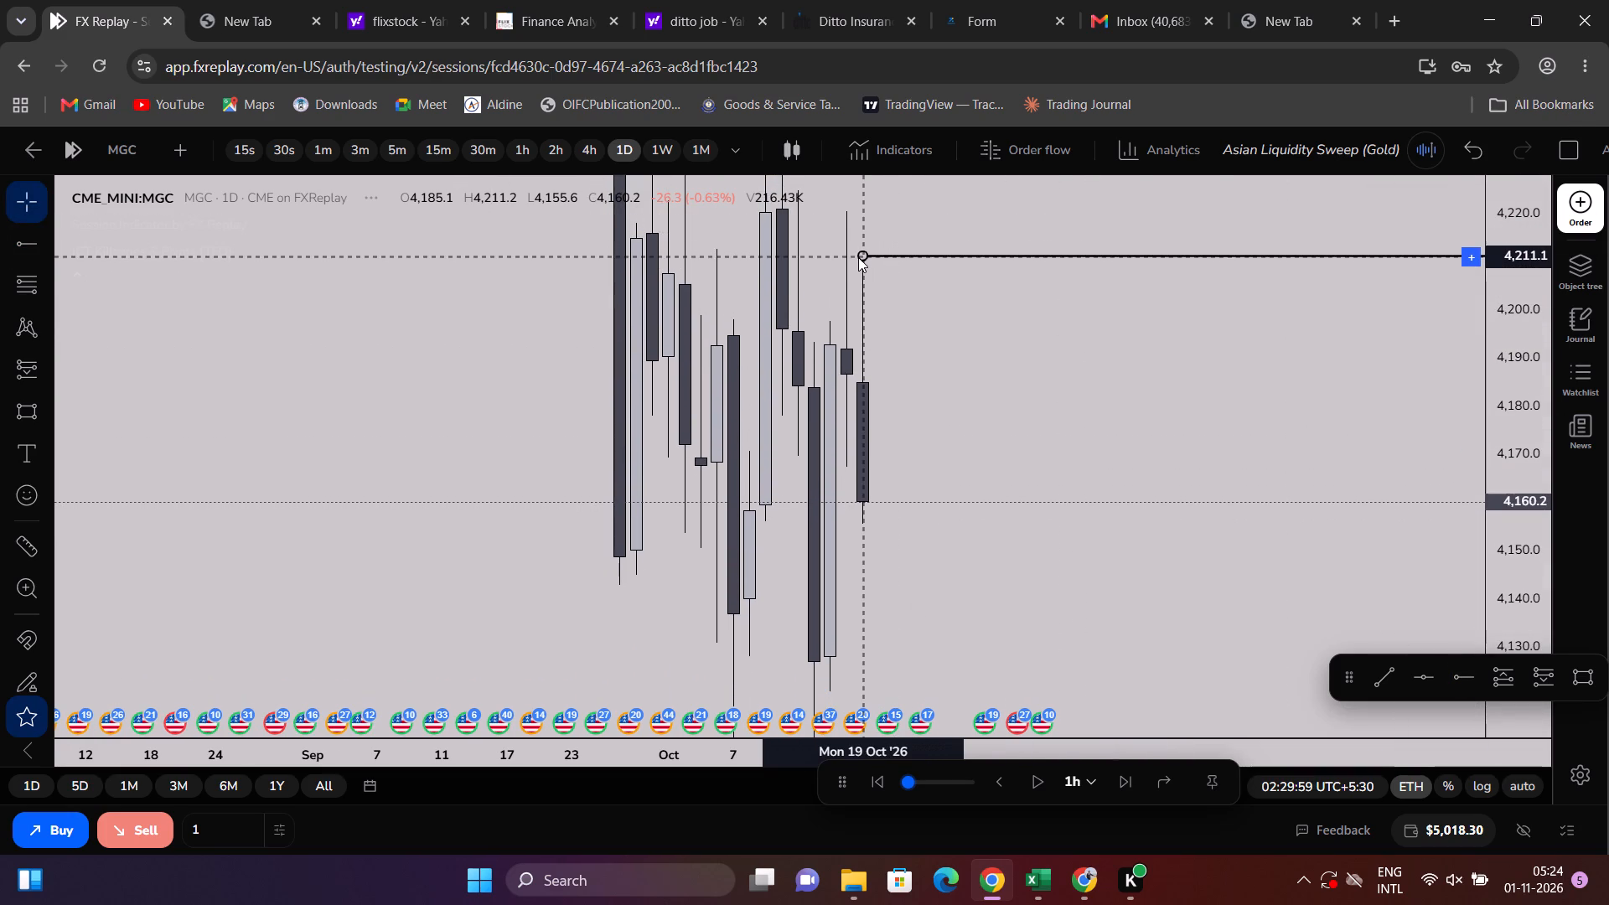
pyautogui.click(898, 277)
pyautogui.moveTo(906, 285); pyautogui.dragTo(919, 239)
# Draw a horizontal ray from the low of the October 19 daily candle at about 4,155.9.
pyautogui.click(28, 231)
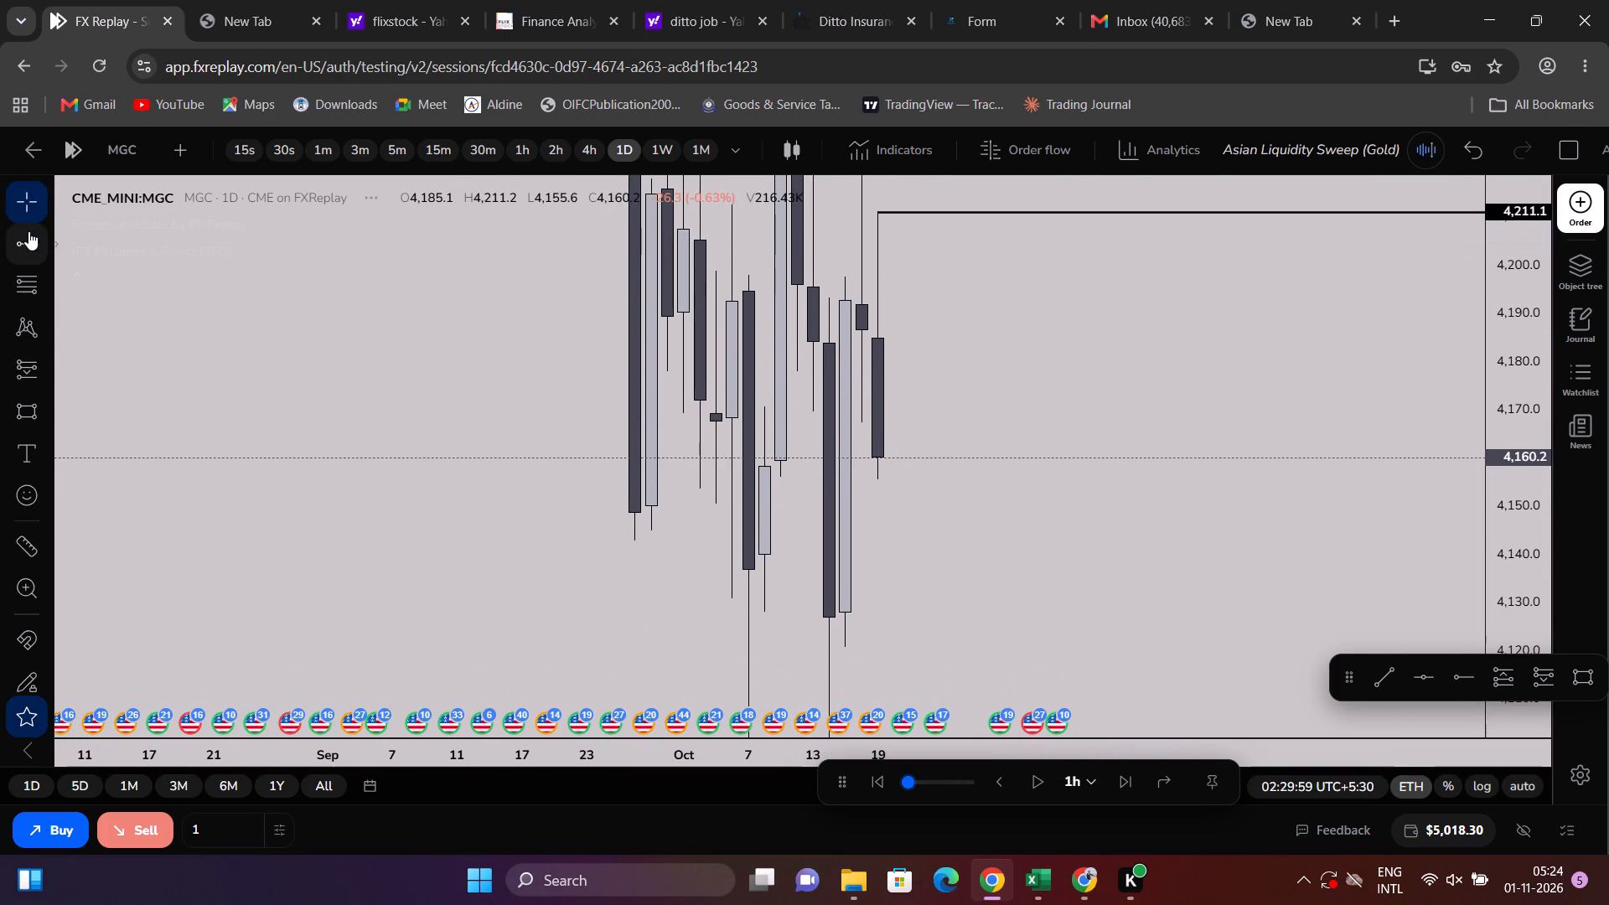
pyautogui.click(869, 478)
pyautogui.click(879, 495)
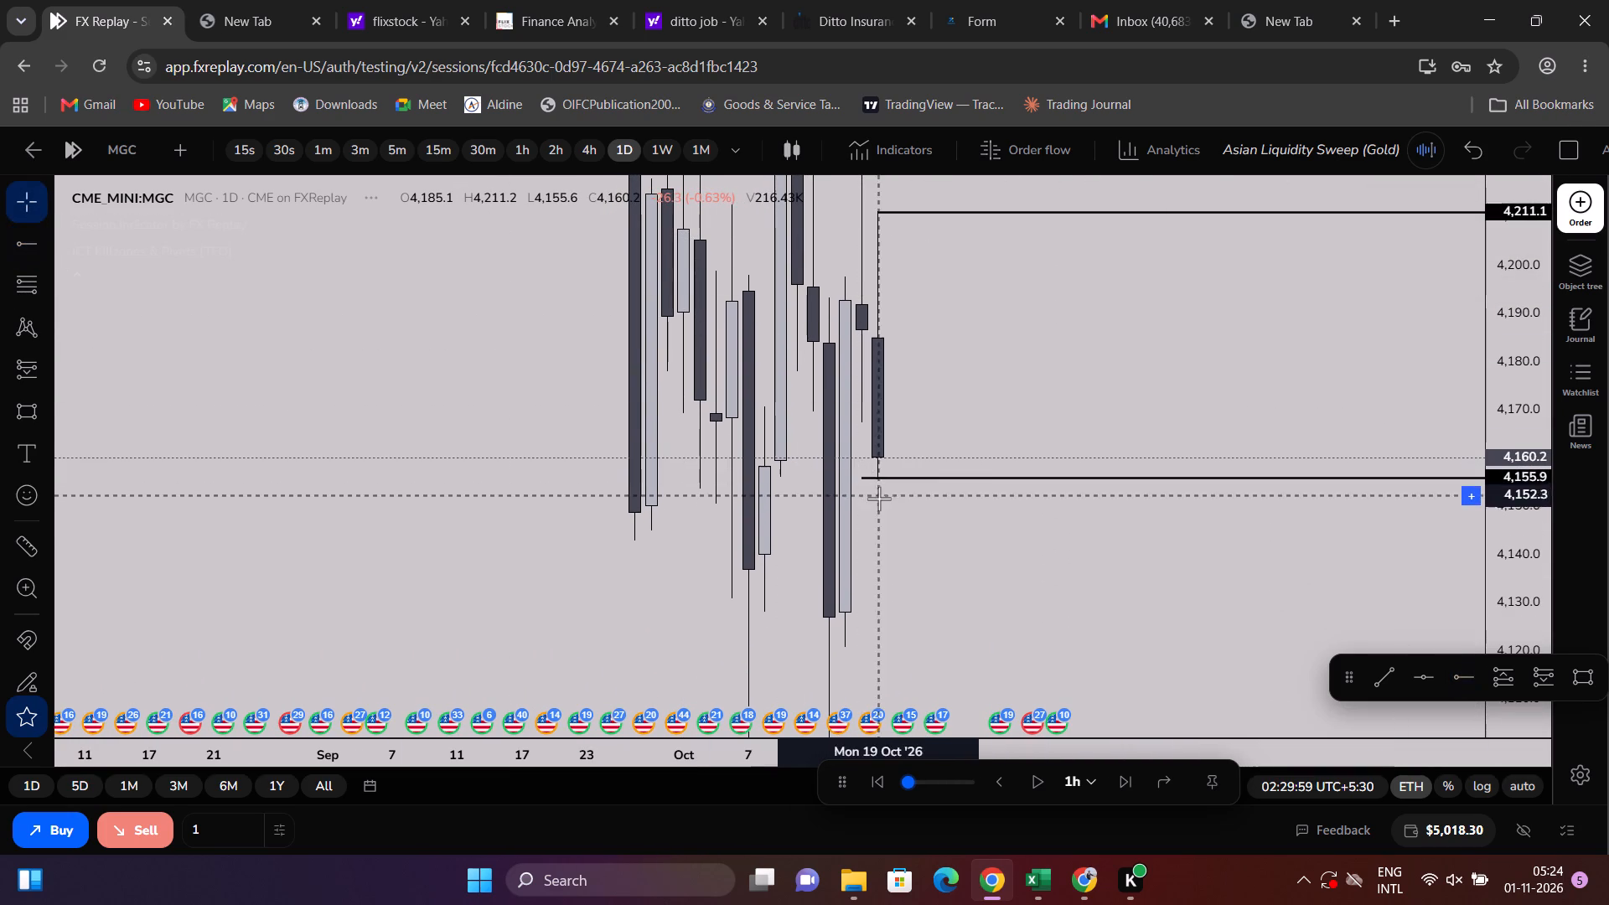
pyautogui.moveTo(907, 480); pyautogui.dragTo(917, 480)
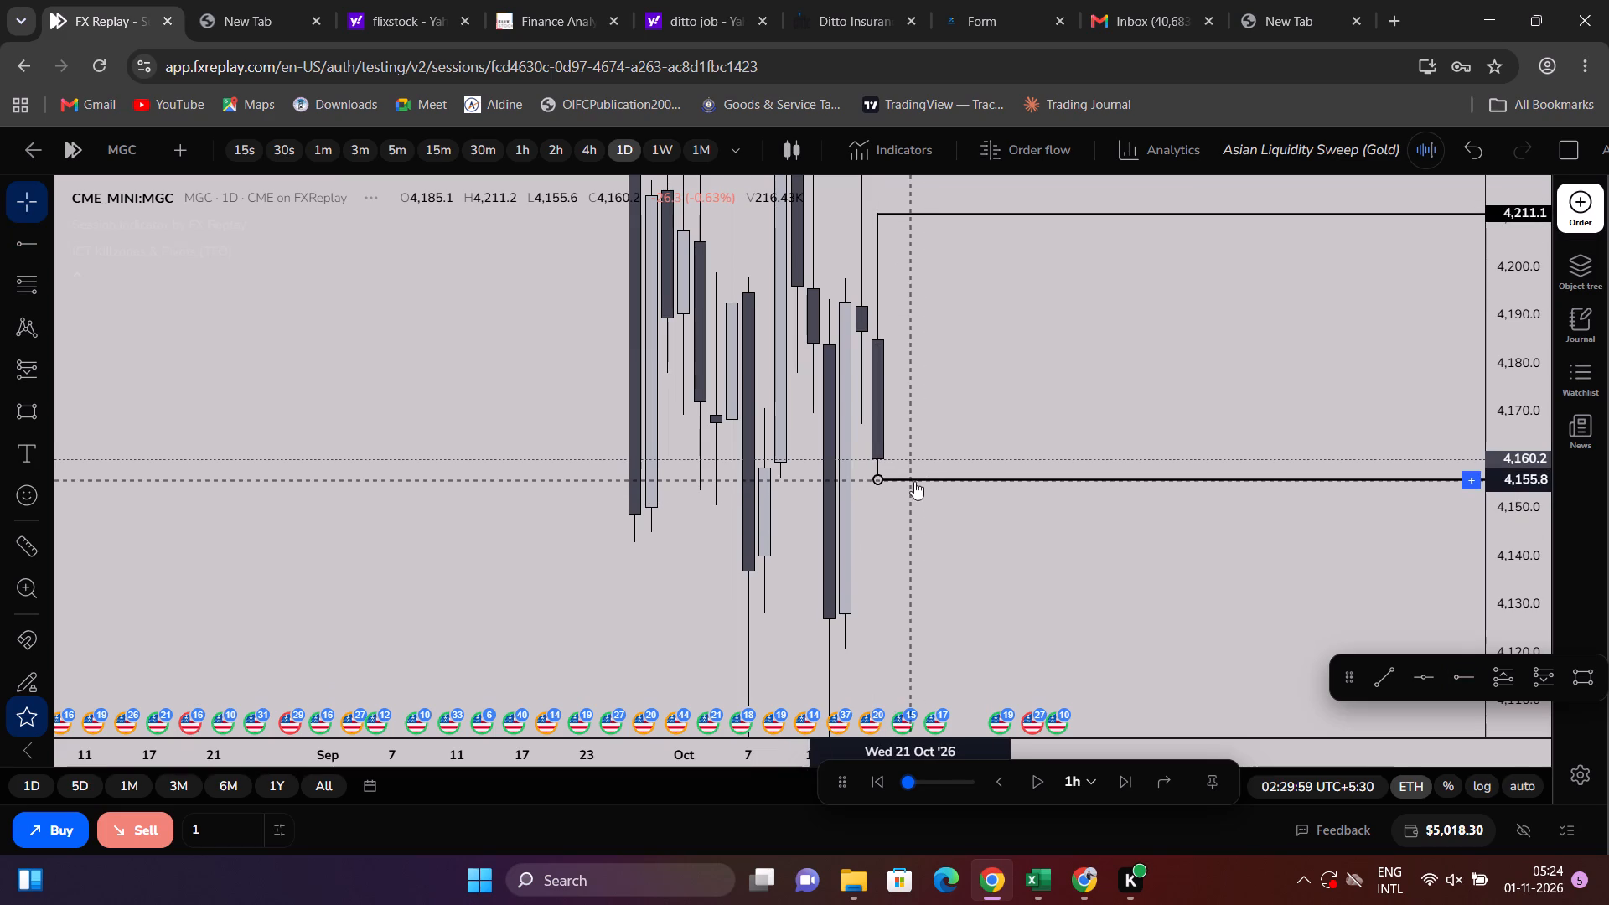
pyautogui.click(915, 491)
pyautogui.moveTo(898, 494); pyautogui.dragTo(898, 390)
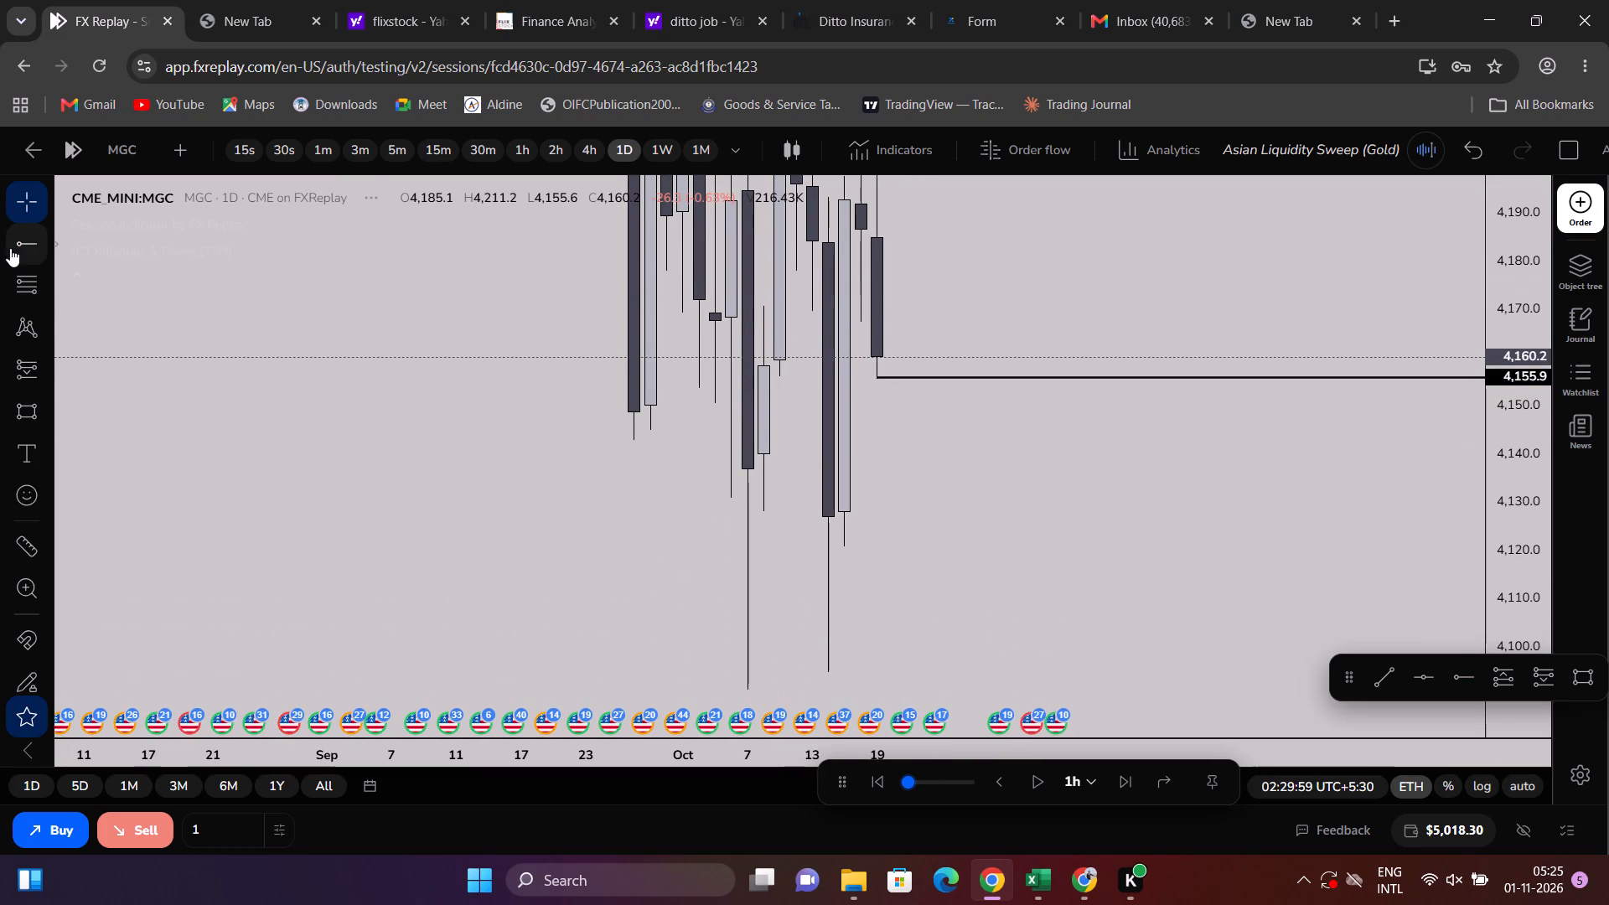
# Draw a horizontal ray from the low of the October 15 daily candle at about 4,120.8.
pyautogui.click(10, 248)
pyautogui.click(842, 546)
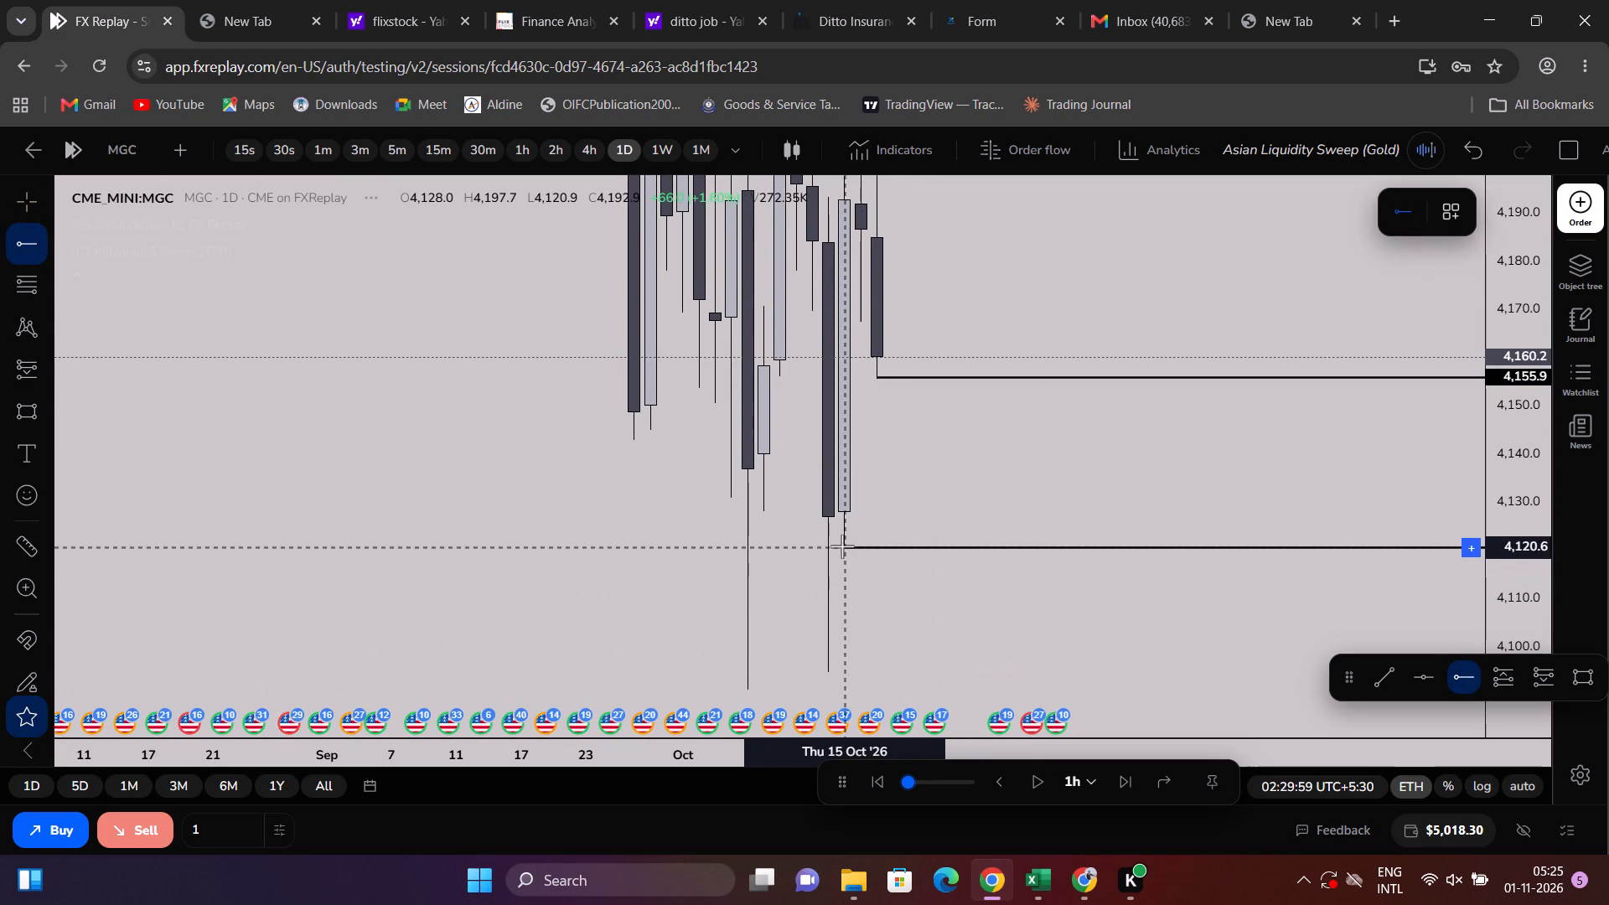
pyautogui.click(898, 585)
# Label the horizontal ray at the October 19 high with the text PDH.
pyautogui.scroll(-4, 1228, 411)
pyautogui.moveTo(1274, 446); pyautogui.dragTo(1326, 623)
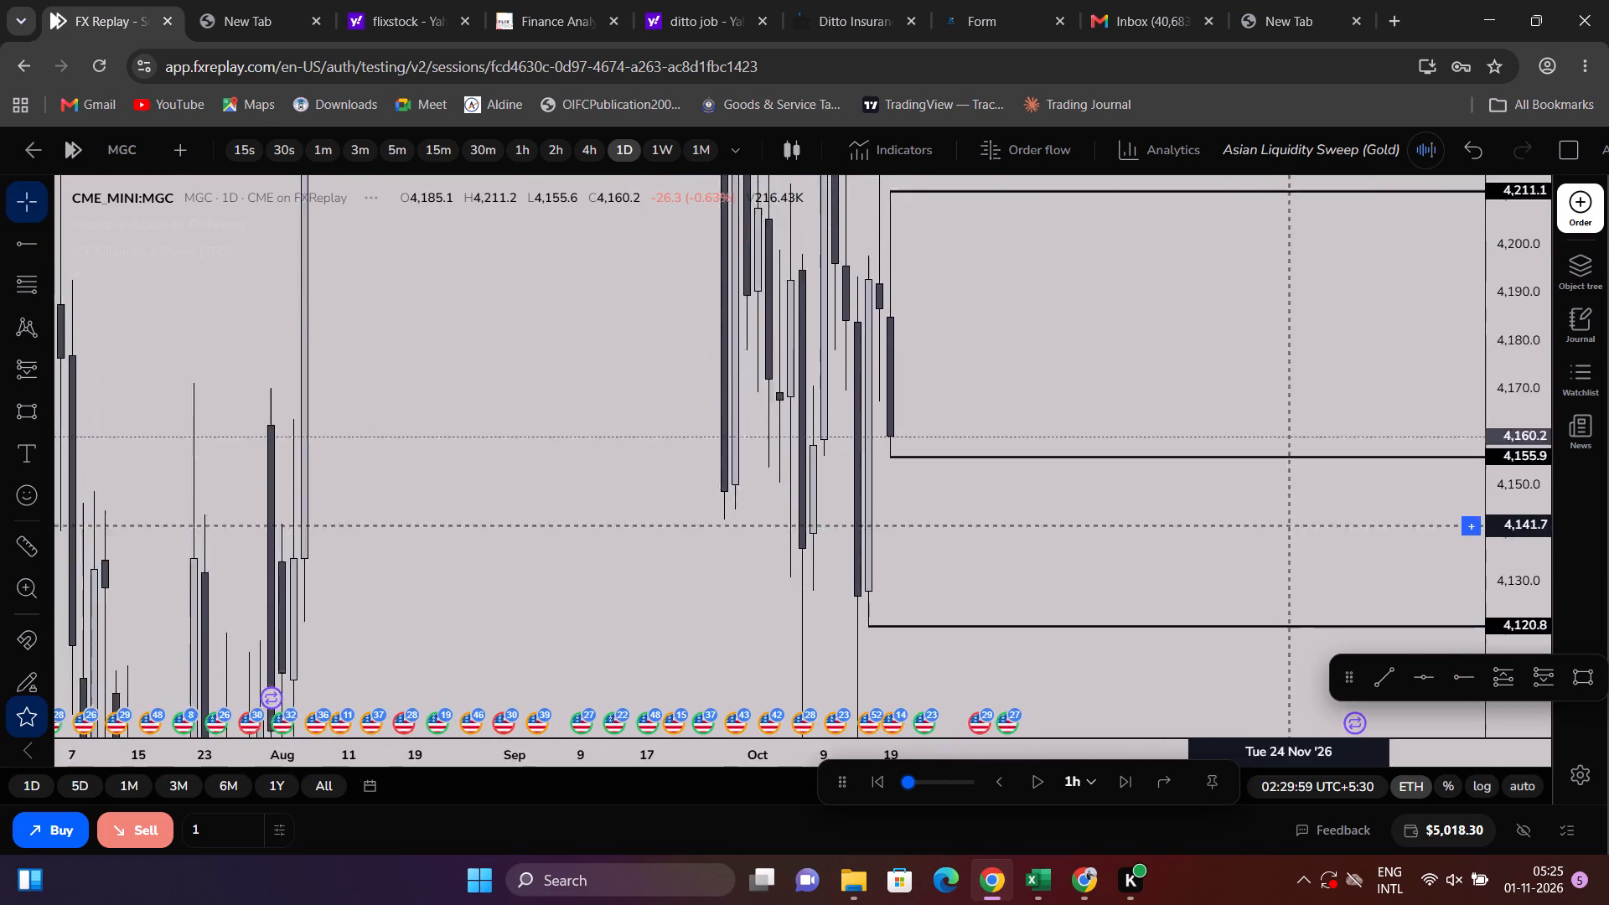
pyautogui.moveTo(1326, 623); pyautogui.dragTo(1335, 644)
pyautogui.moveTo(1496, 416); pyautogui.dragTo(1483, 641)
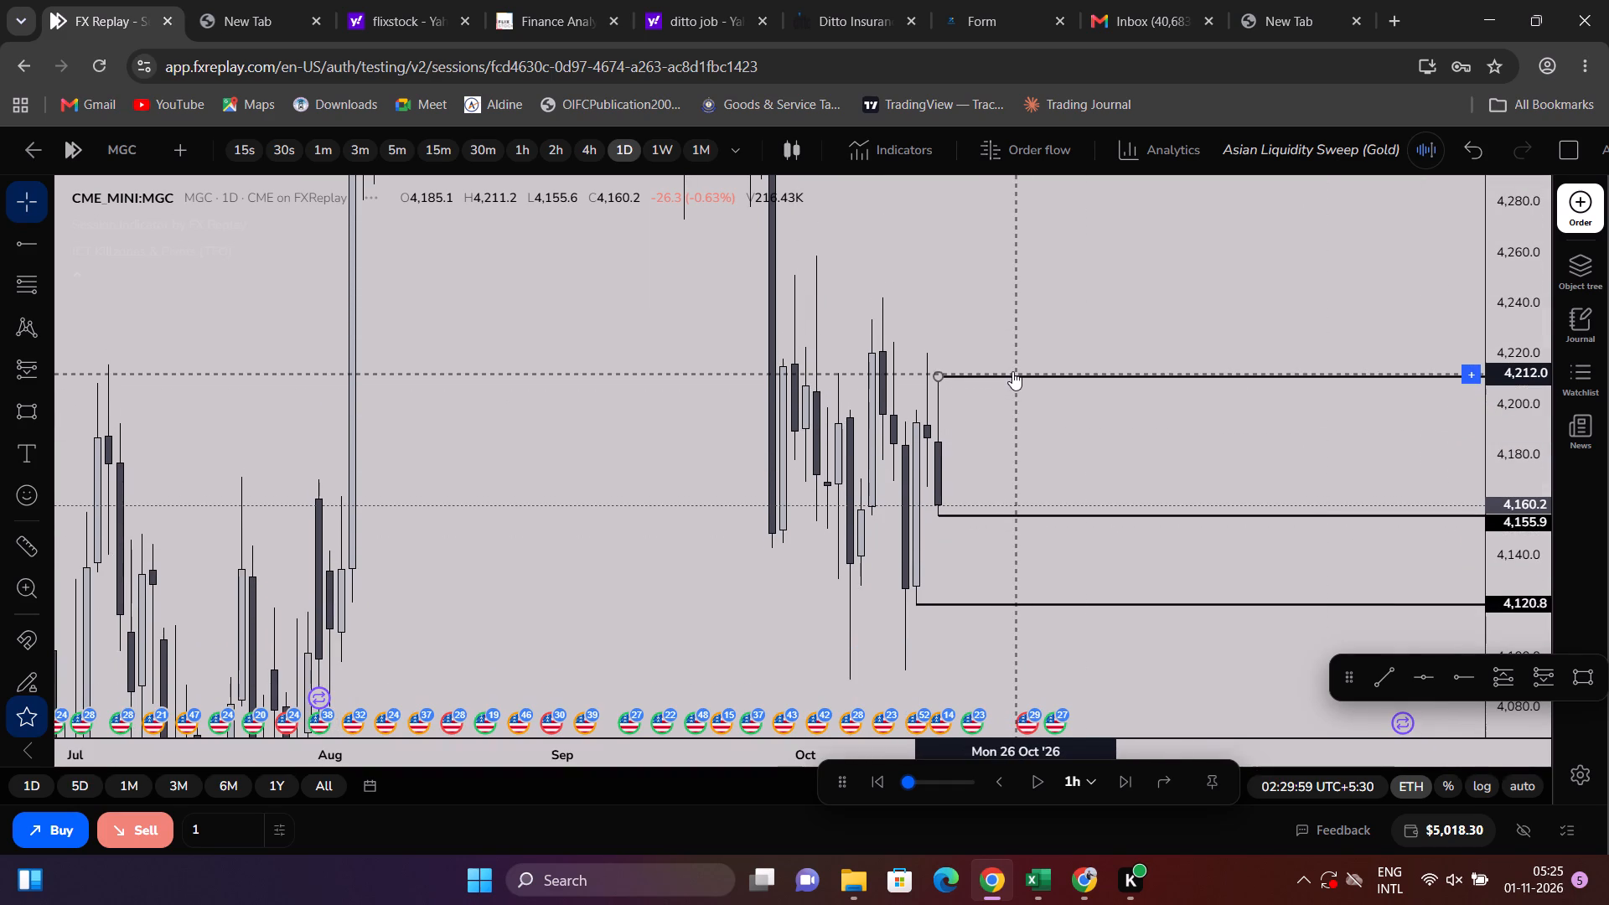
pyautogui.click(1012, 371)
pyautogui.doubleClick(1013, 373)
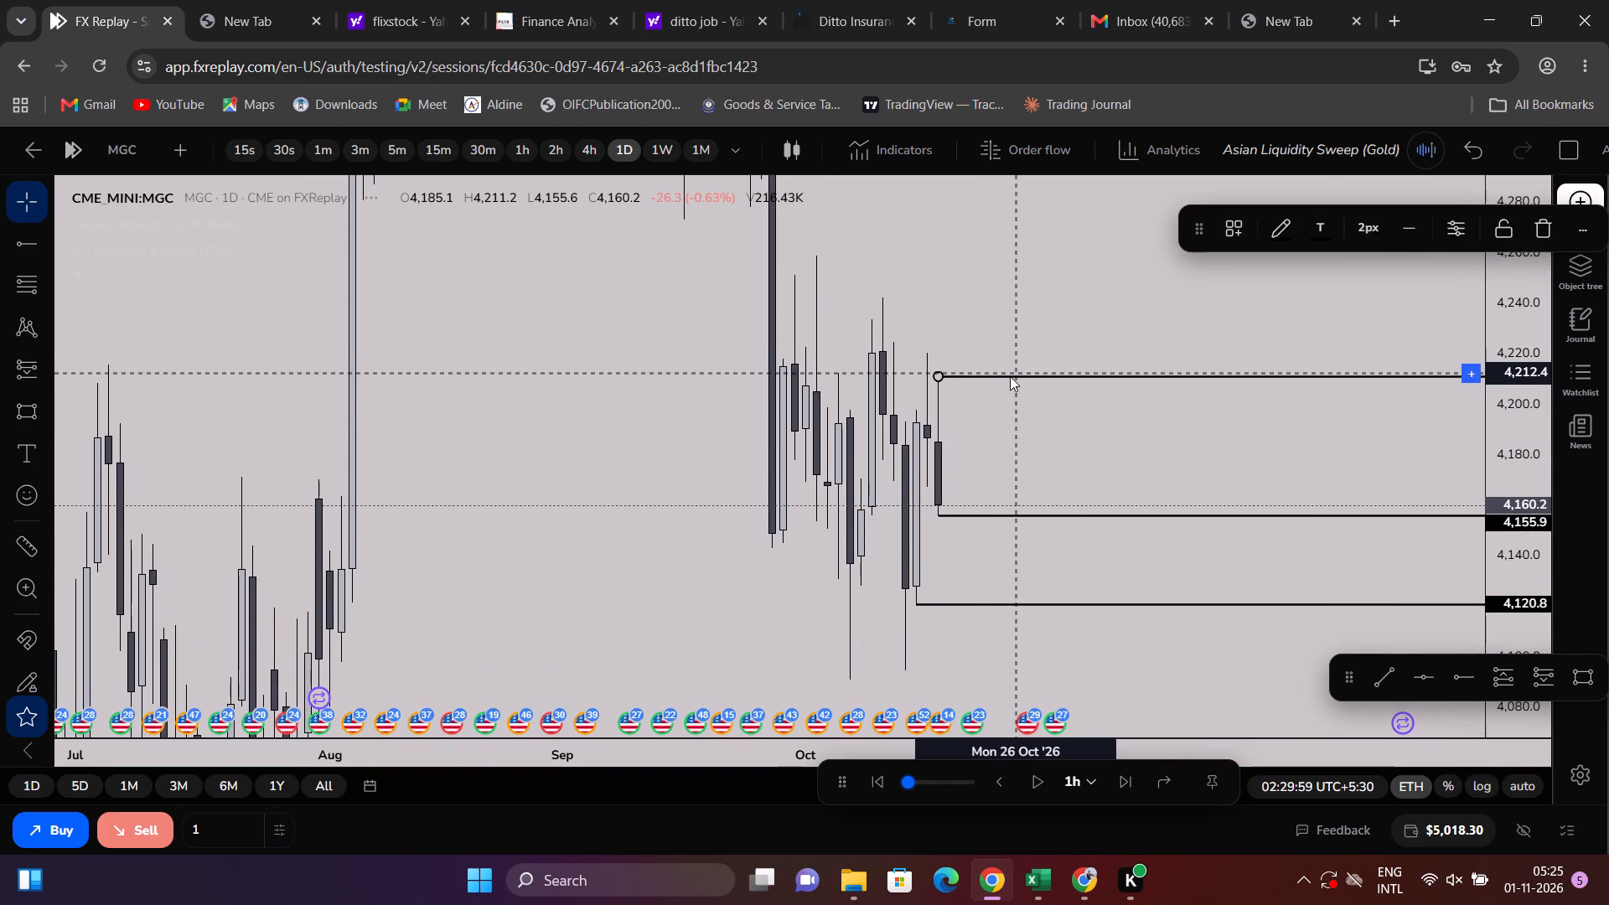
pyautogui.click(711, 389)
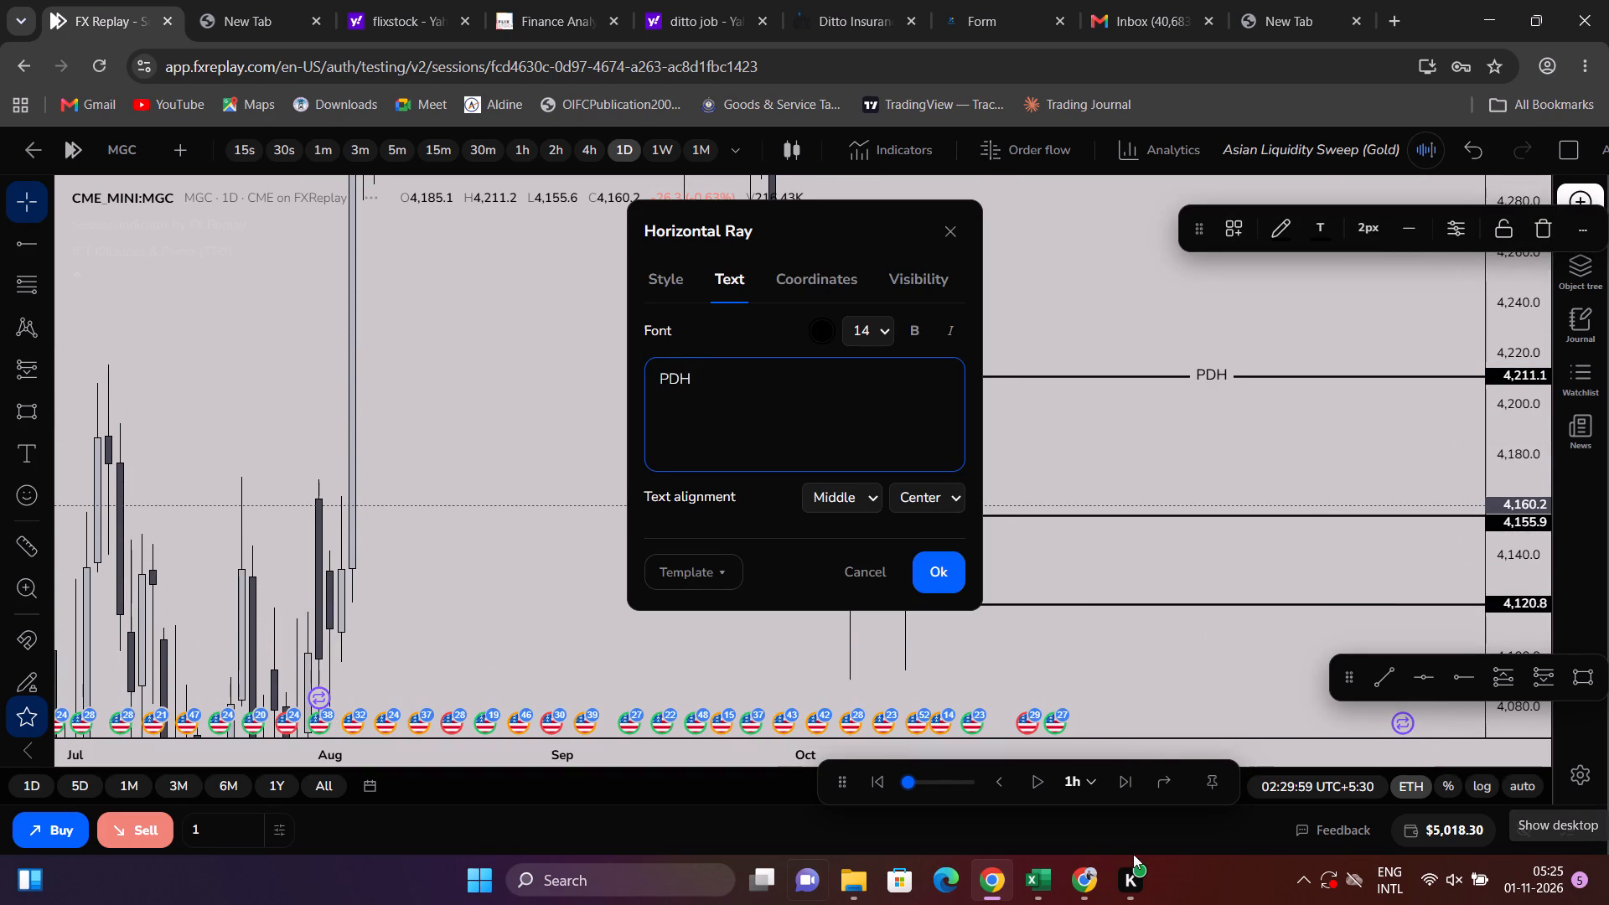
pyautogui.click(934, 564)
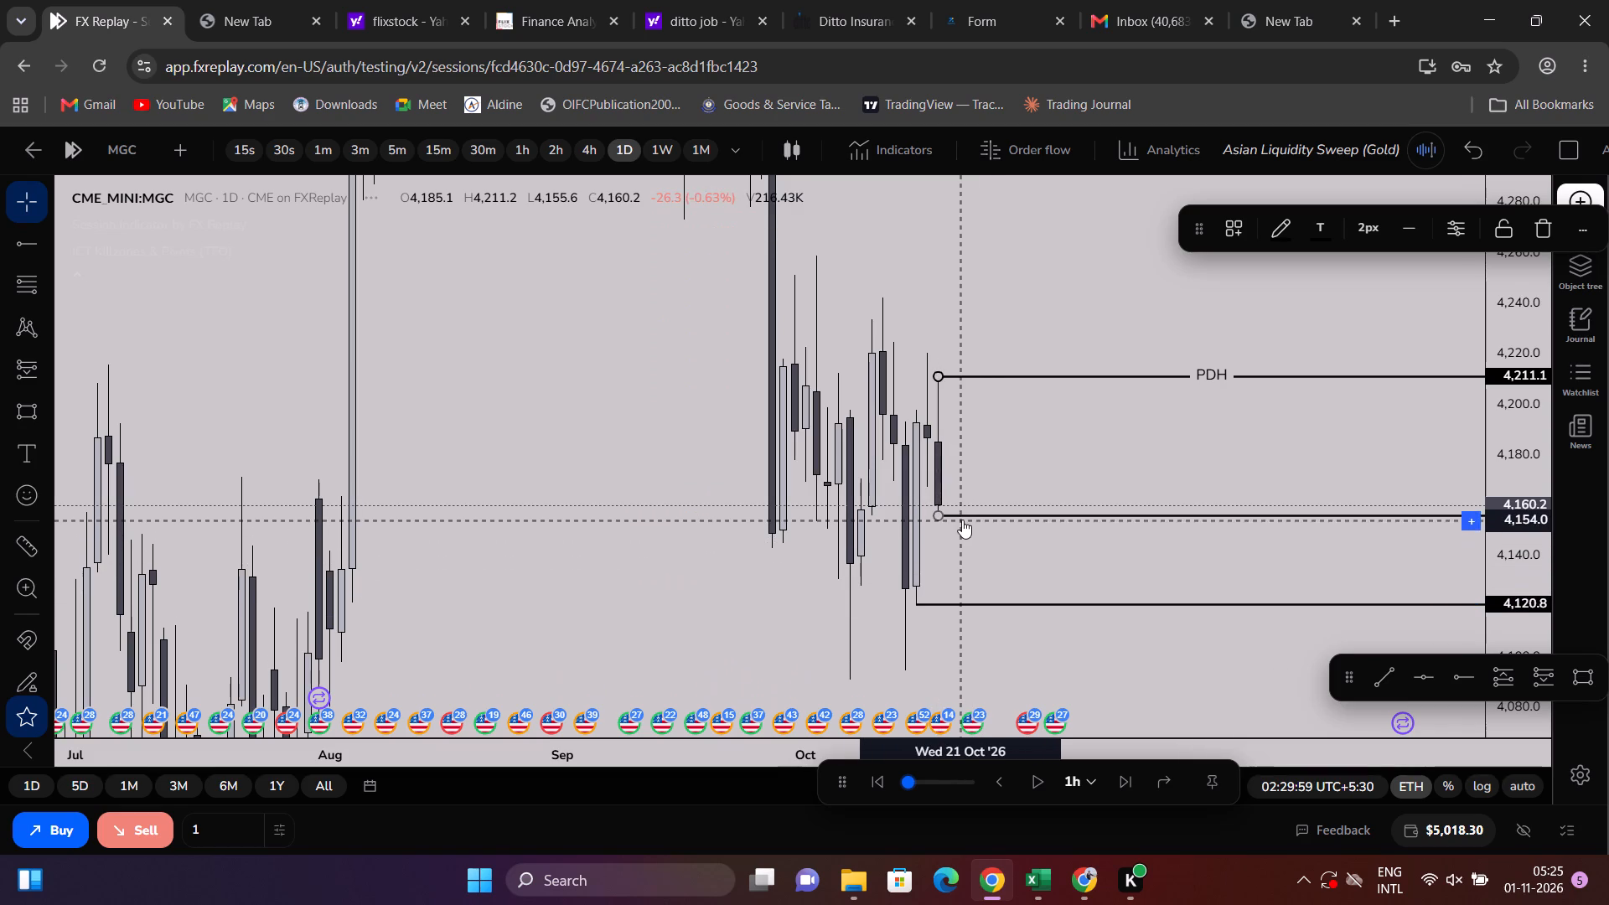
# Label the horizontal ray at the October 19 low with the text PDL.
pyautogui.doubleClick(962, 515)
pyautogui.click(843, 411)
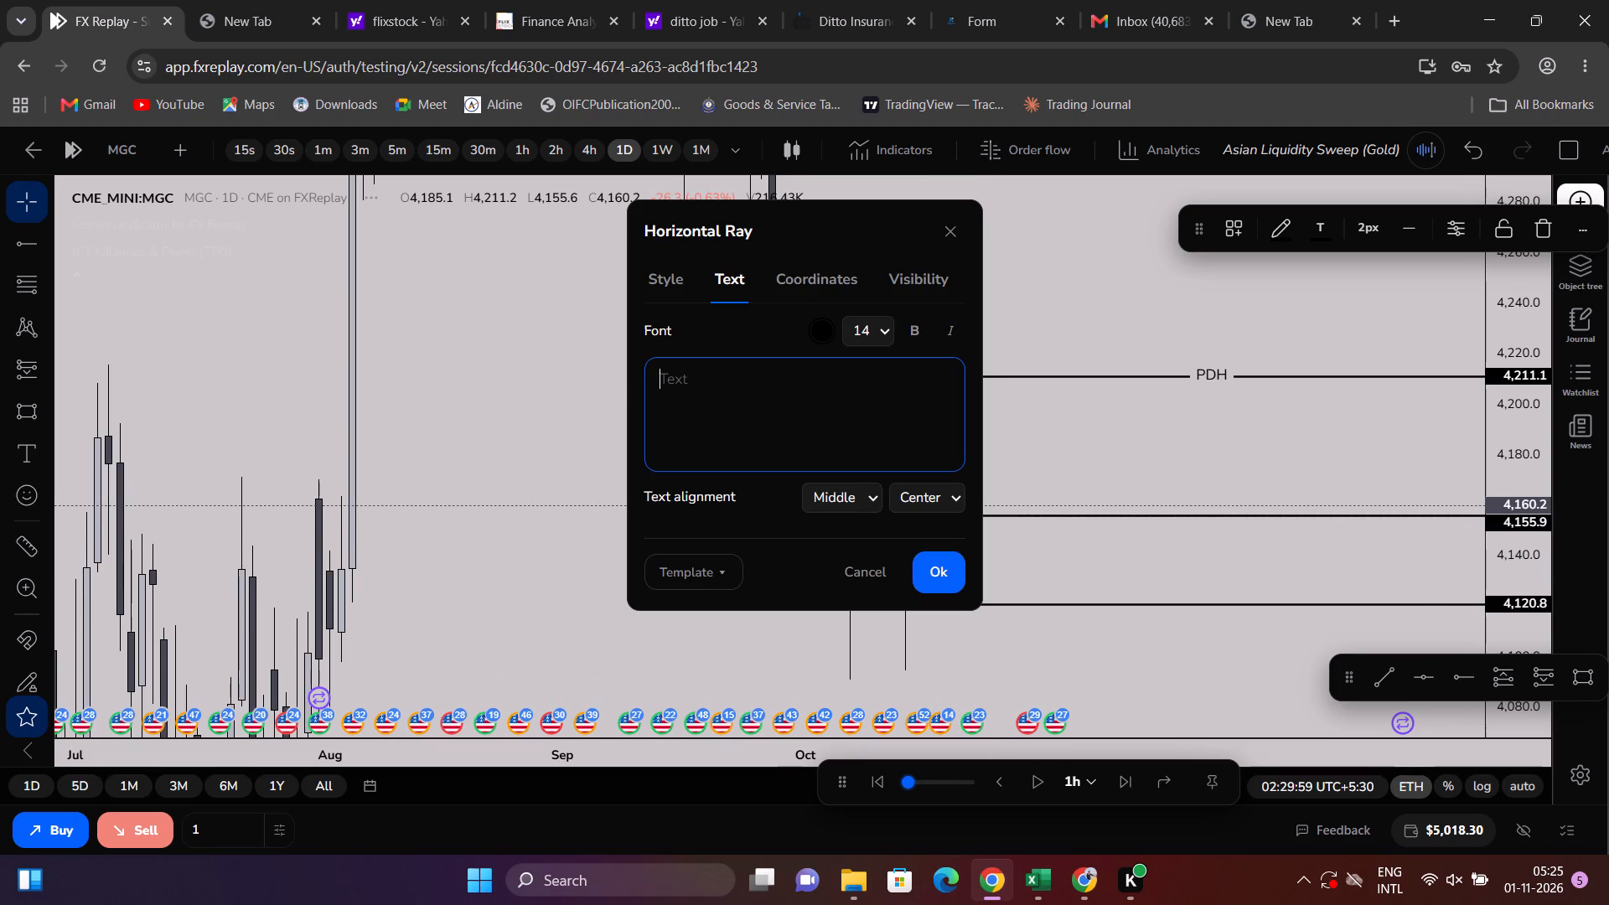
pyautogui.write('PDL')
pyautogui.click(939, 561)
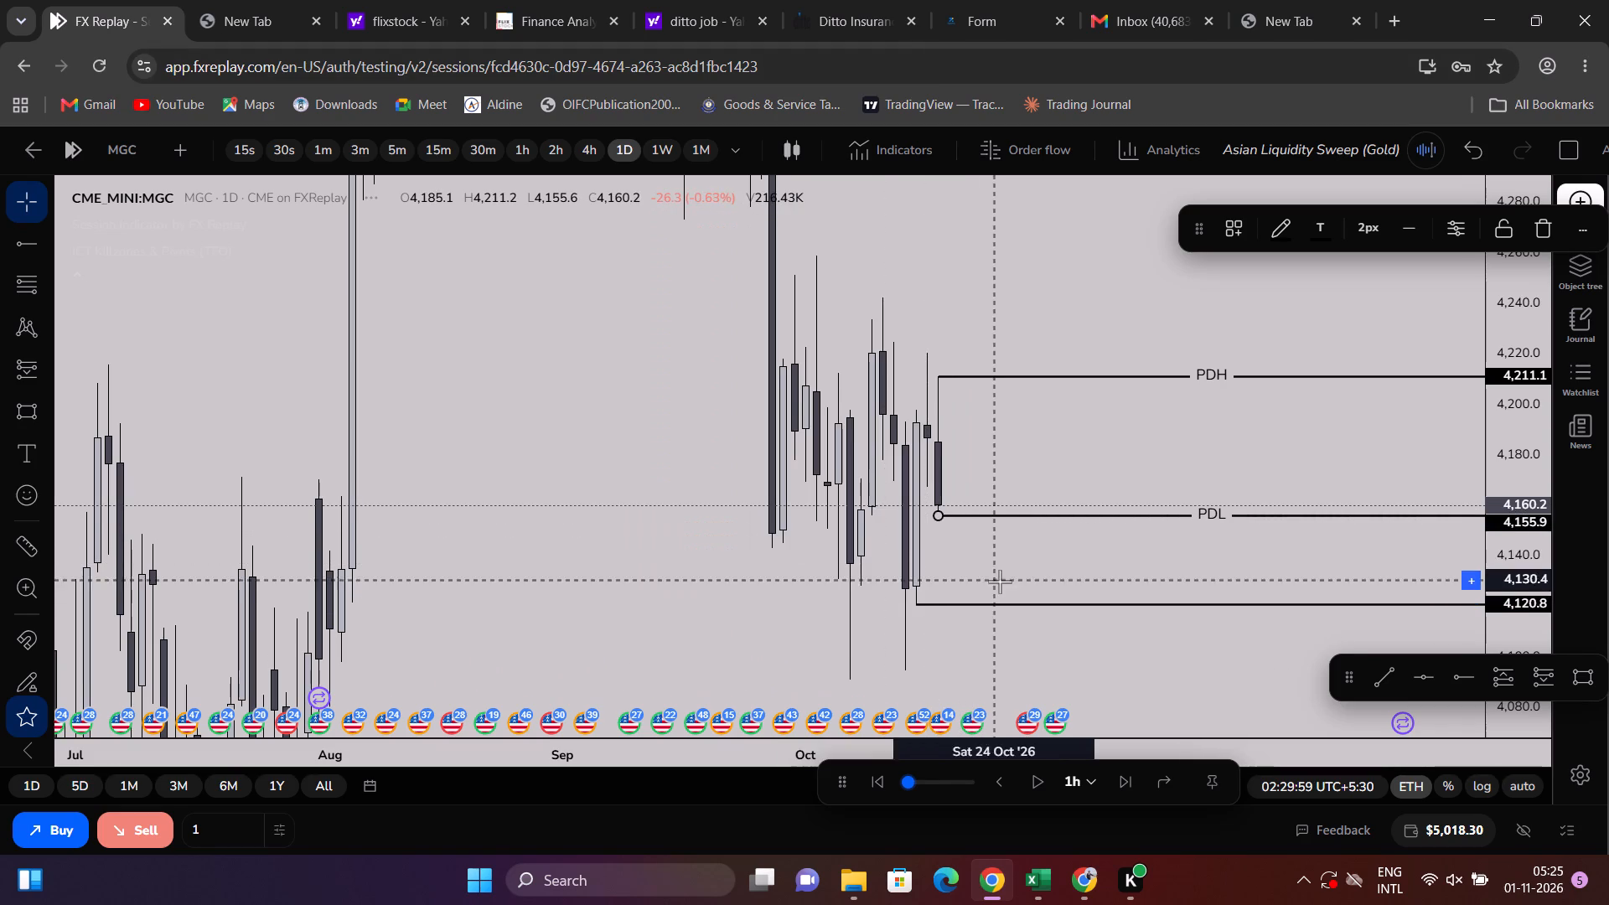
# Label the horizontal ray at the October 15 low with the text Daily DOL.
pyautogui.moveTo(1084, 555); pyautogui.dragTo(994, 452)
pyautogui.doubleClick(1014, 499)
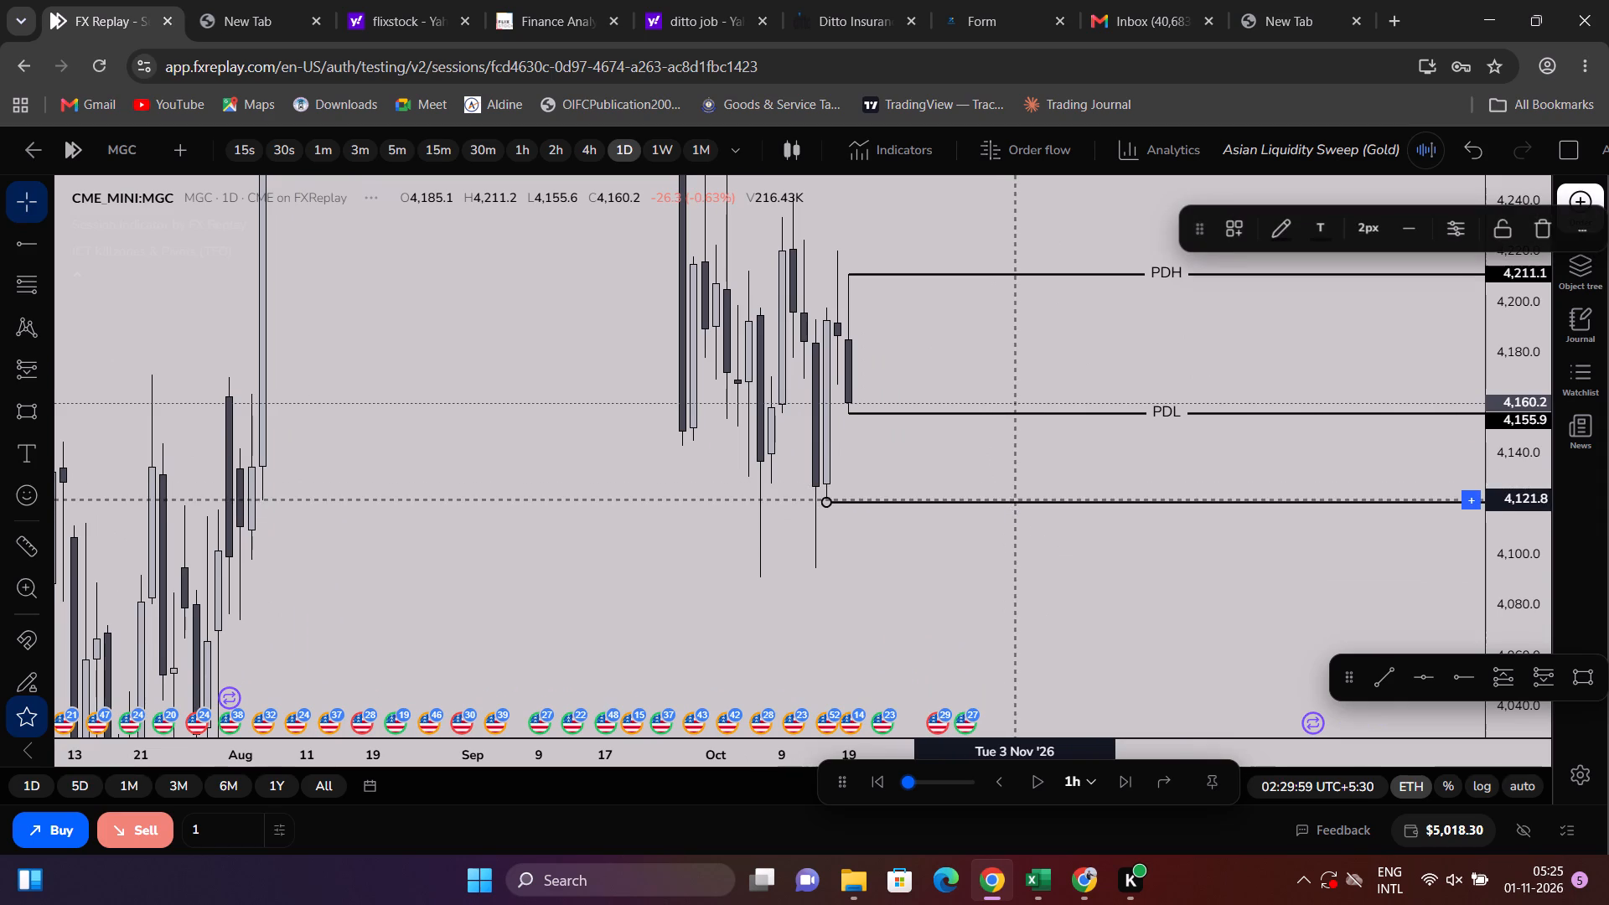
pyautogui.click(845, 380)
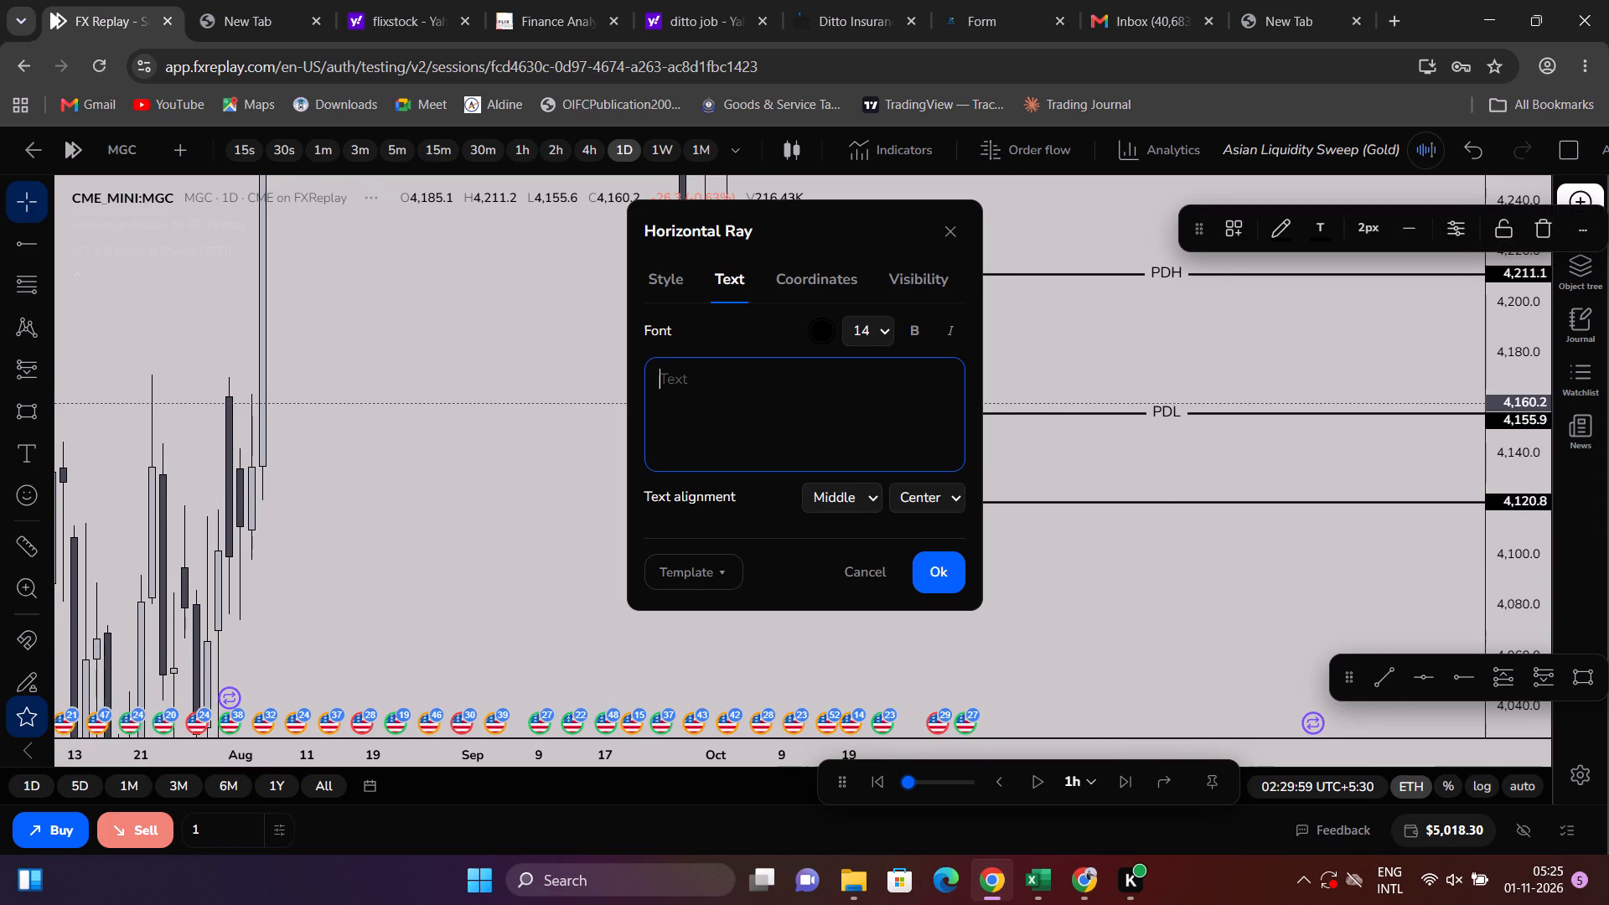
pyautogui.press('BackSpace')
pyautogui.press('BackSpace')
pyautogui.press('BackSpace')
pyautogui.press('BackSpace')
pyautogui.press('BackSpace')
pyautogui.press('BackSpace')
pyautogui.press('BackSpace')
pyautogui.press('BackSpace')
pyautogui.press('BackSpace')
pyautogui.press('BackSpace')
pyautogui.press('BackSpace')
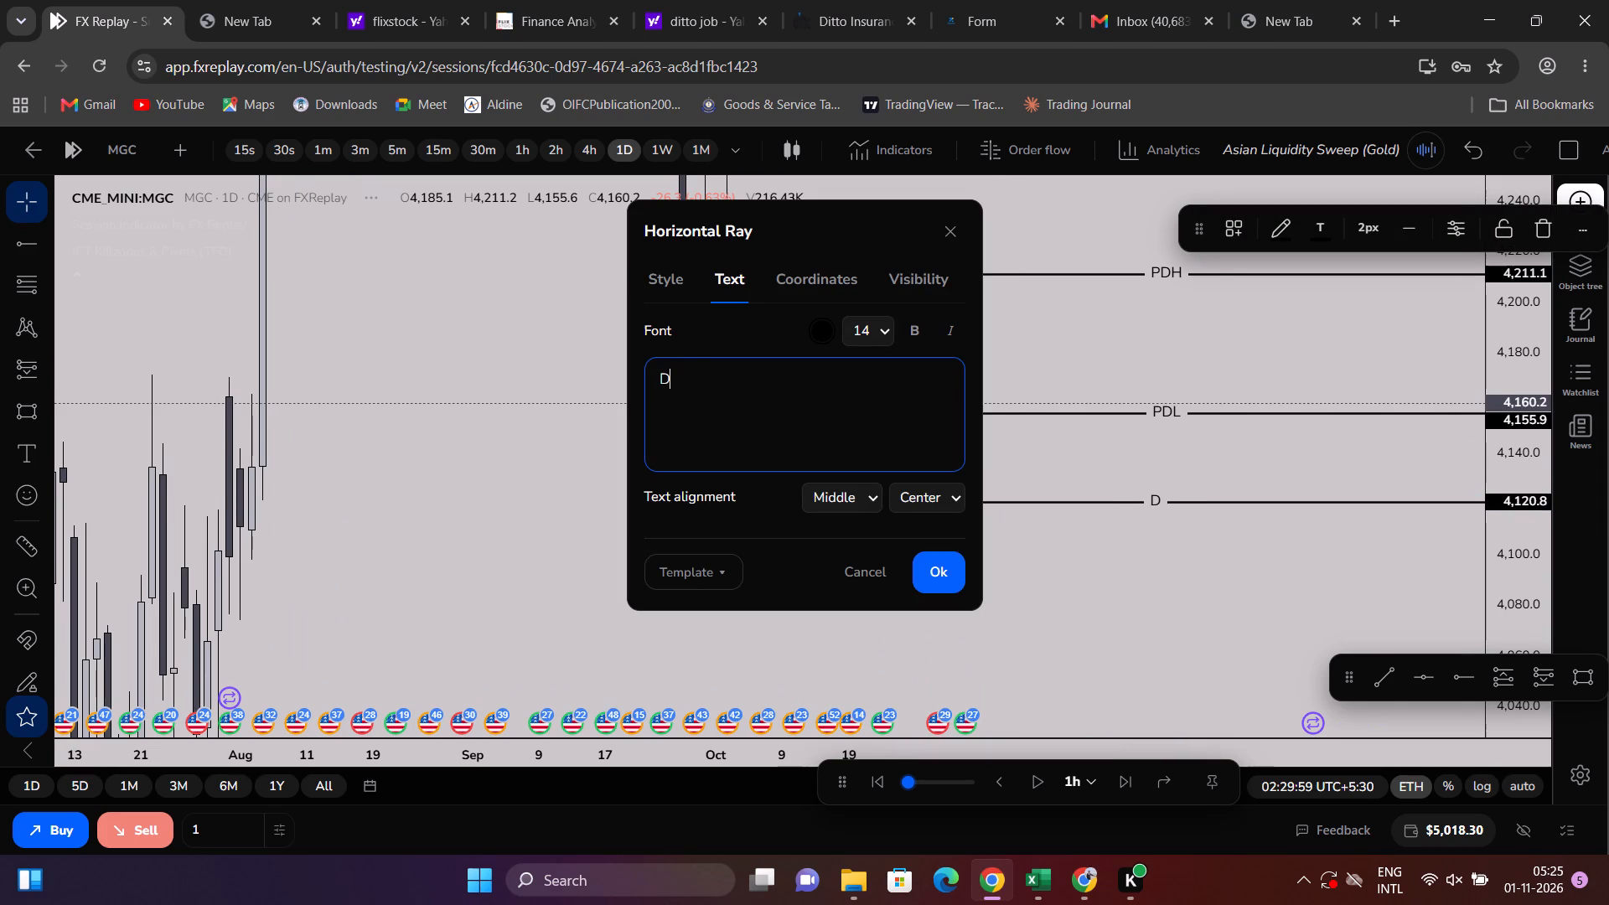
pyautogui.press('BackSpace')
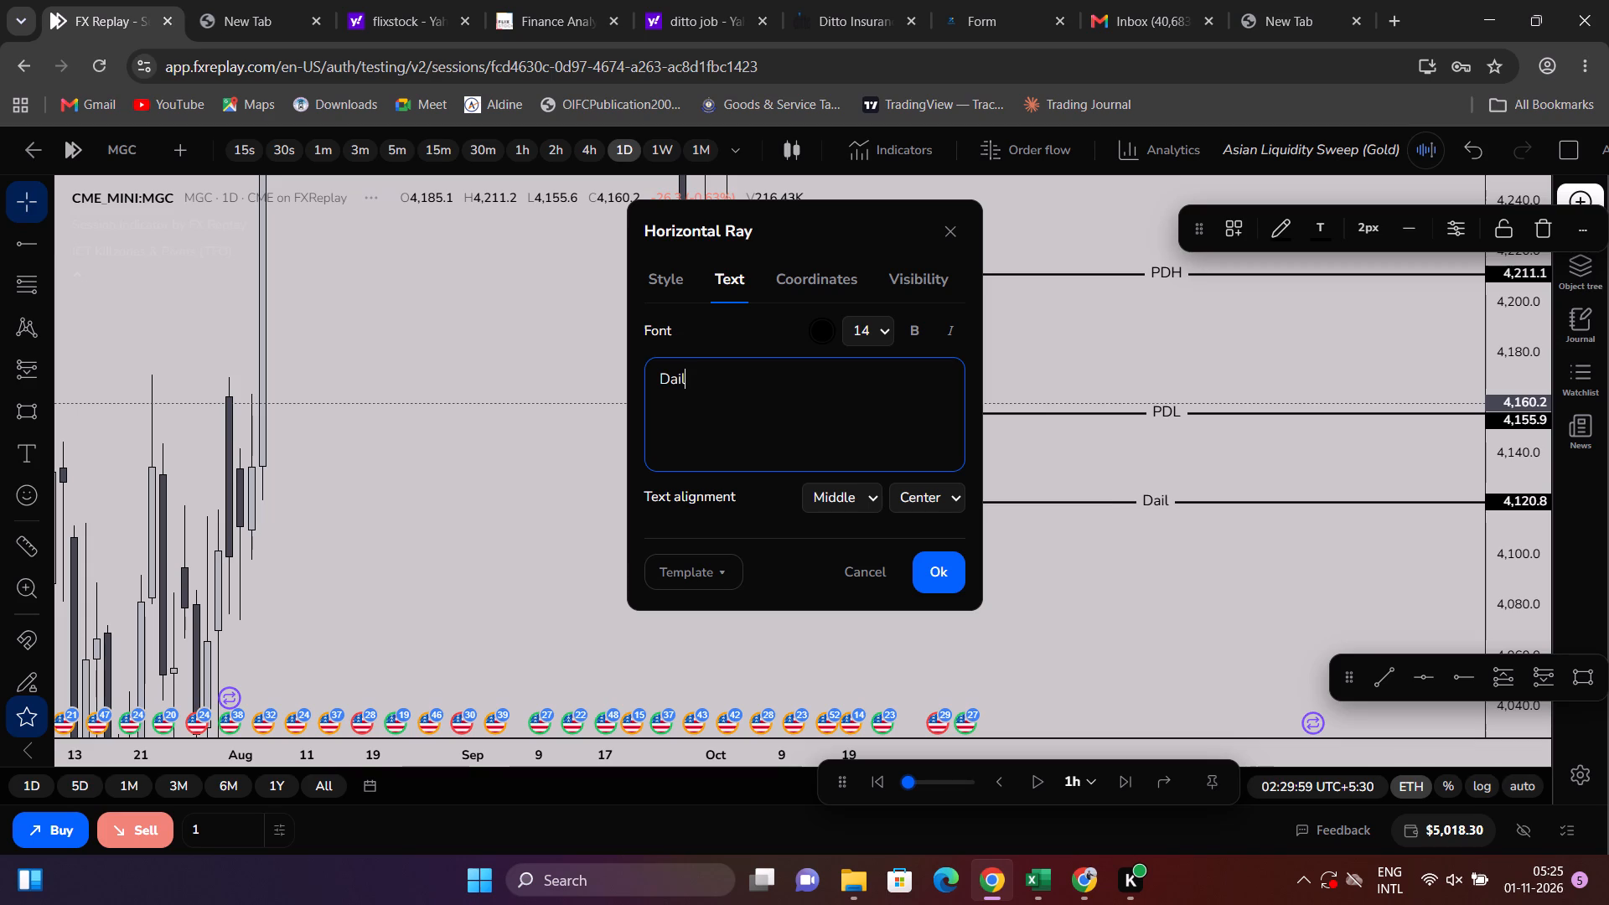
pyautogui.write('y')
pyautogui.press('space')
pyautogui.write('DOL')
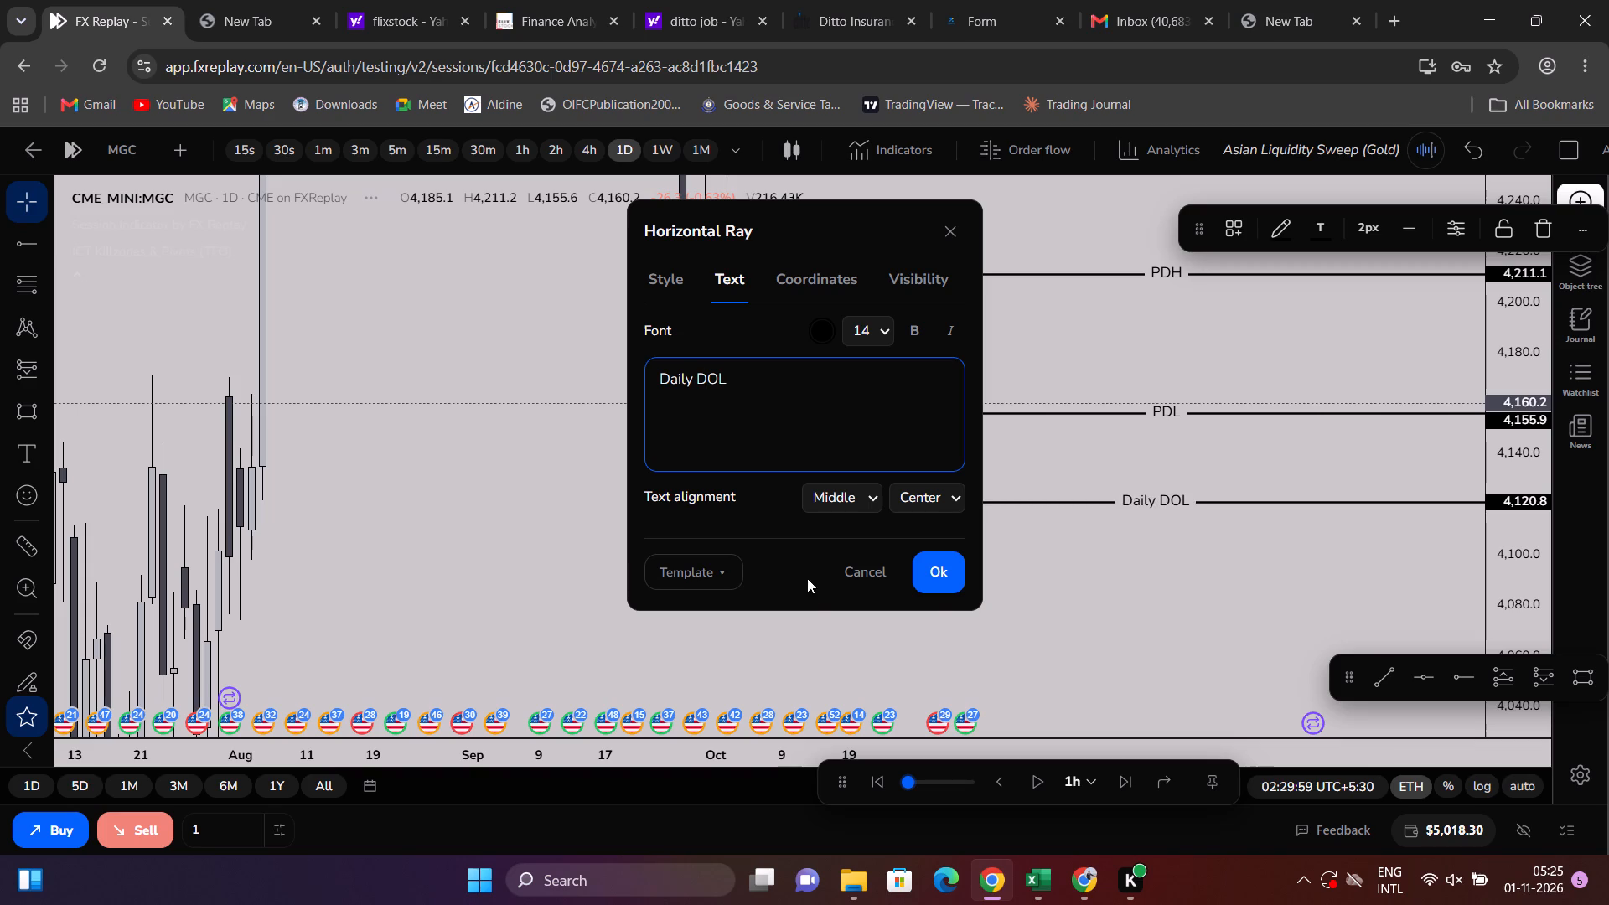
pyautogui.click(932, 566)
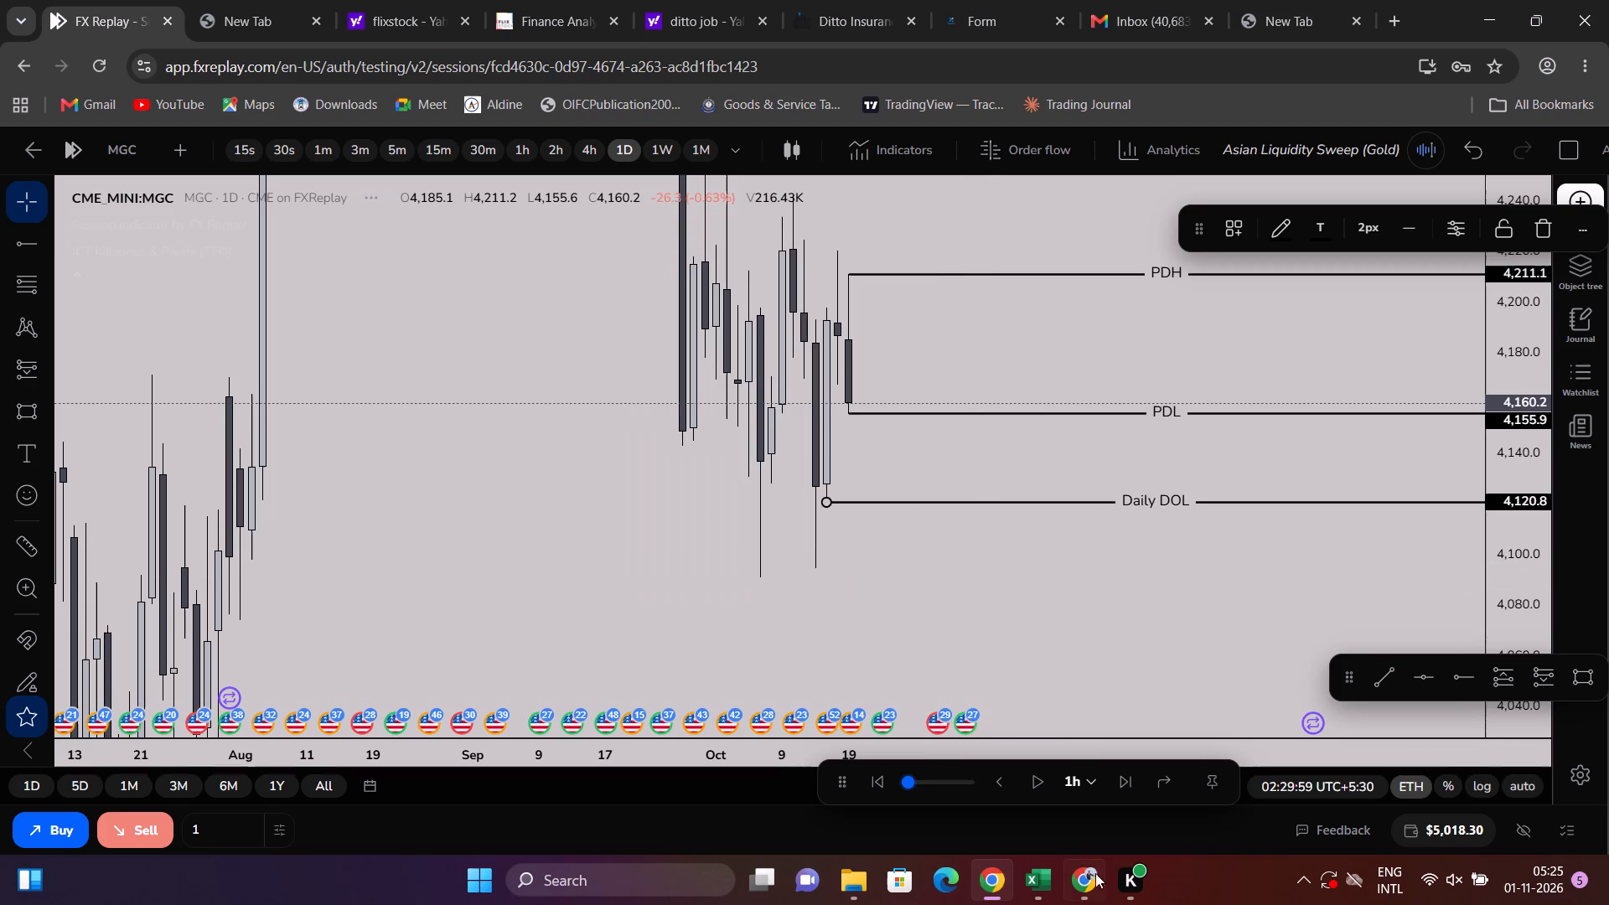
# Switch to the Notion journal, give the October 19 No Trade page a blue circle icon, and close the page.
pyautogui.click(1045, 881)
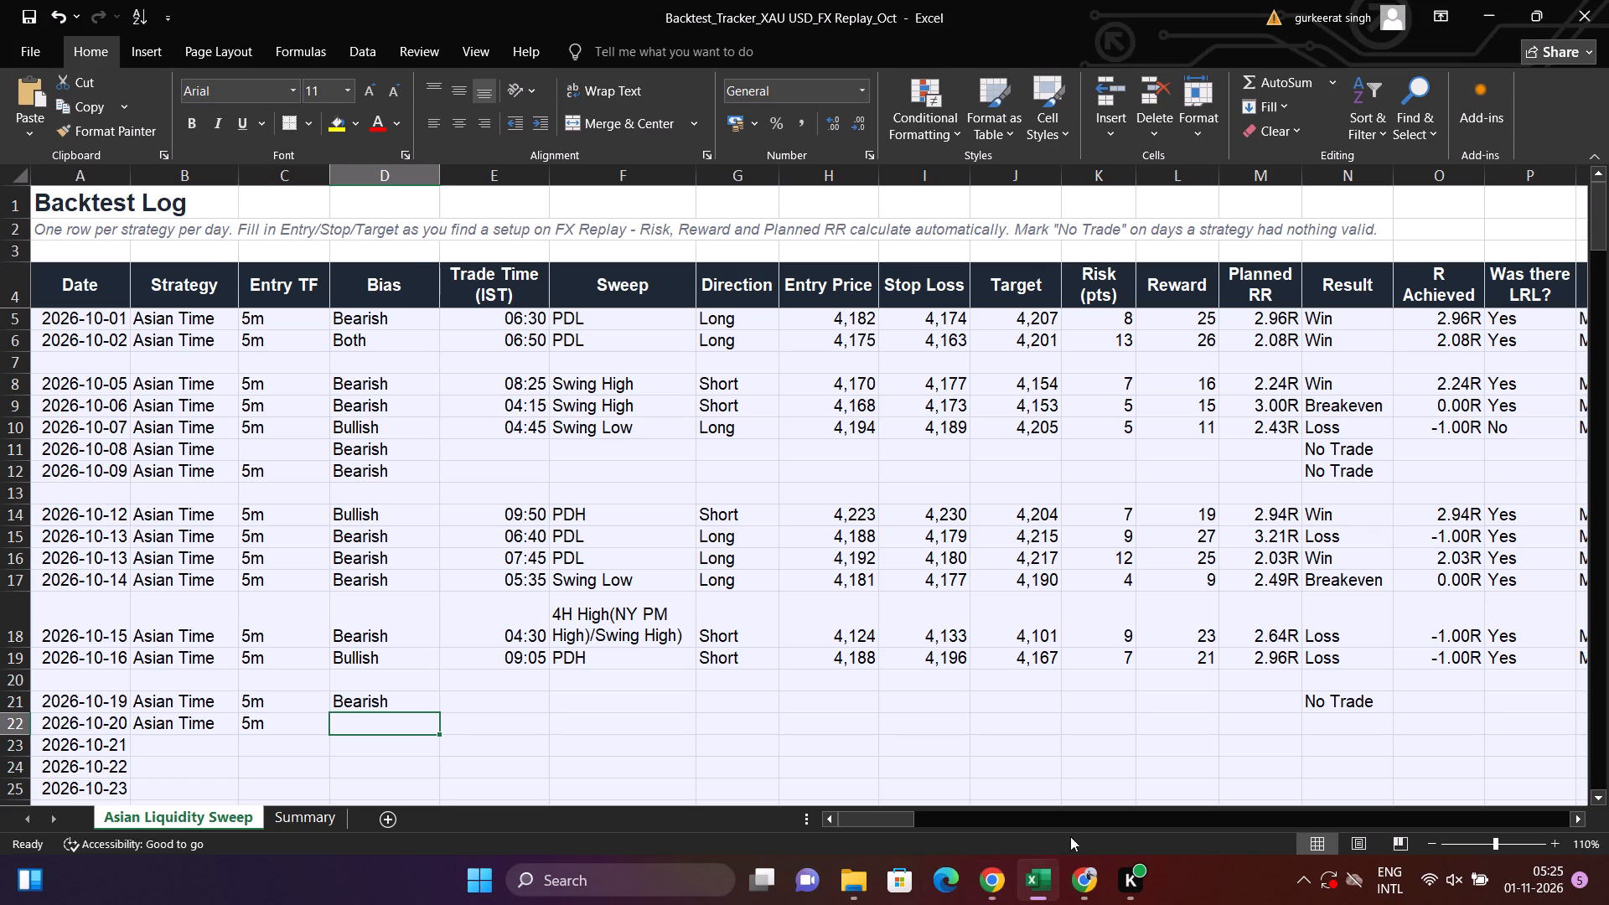
pyautogui.click(1068, 897)
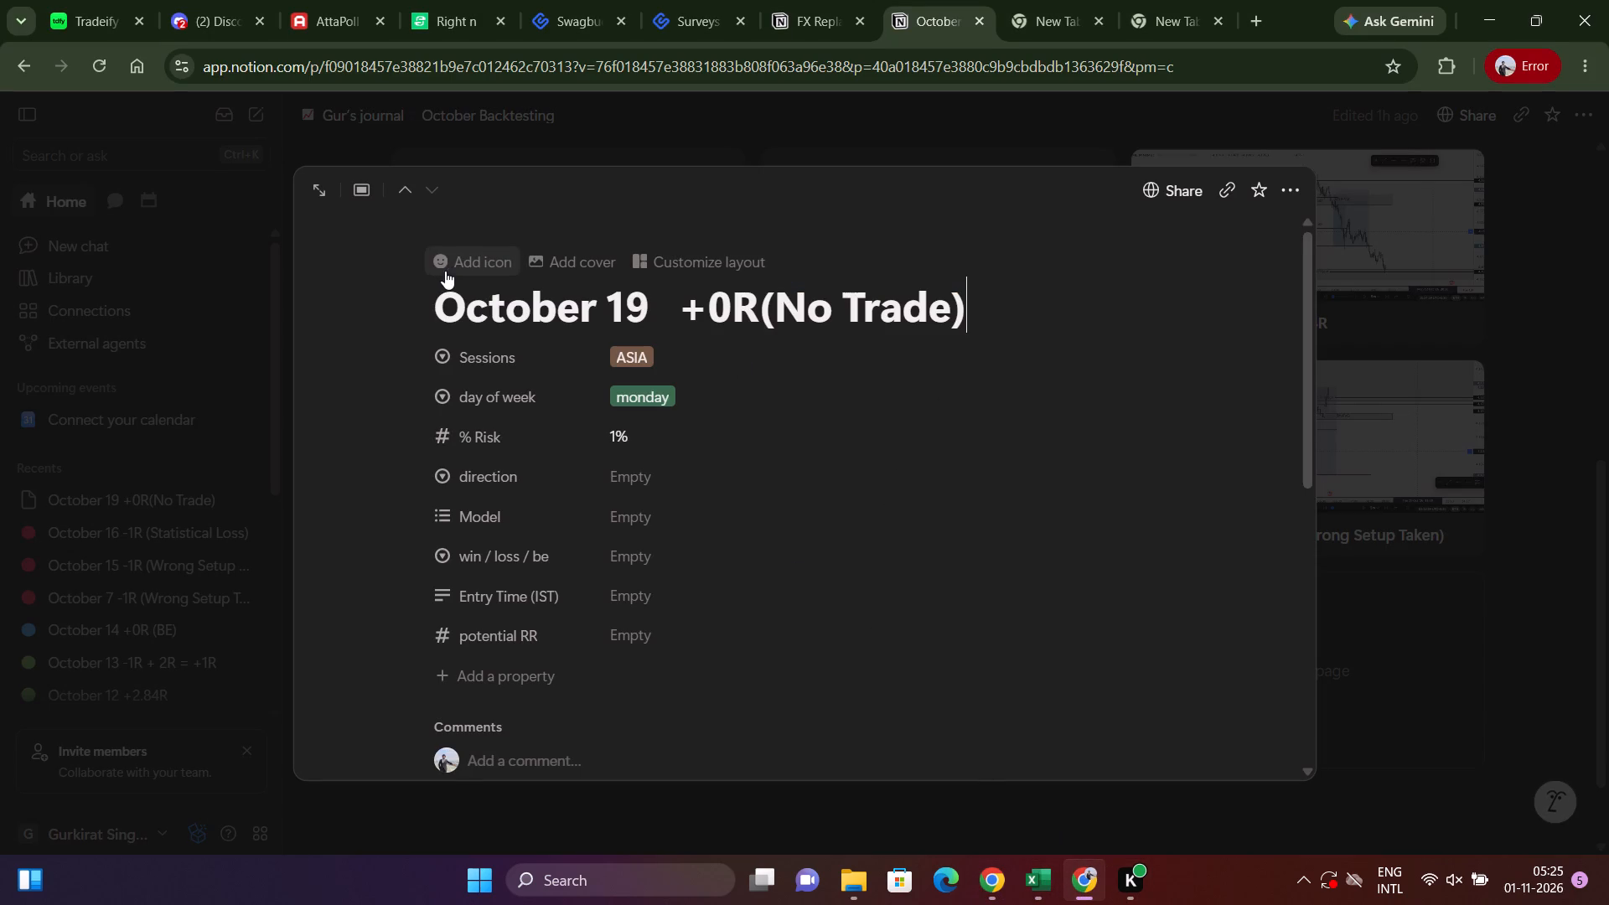
pyautogui.click(445, 266)
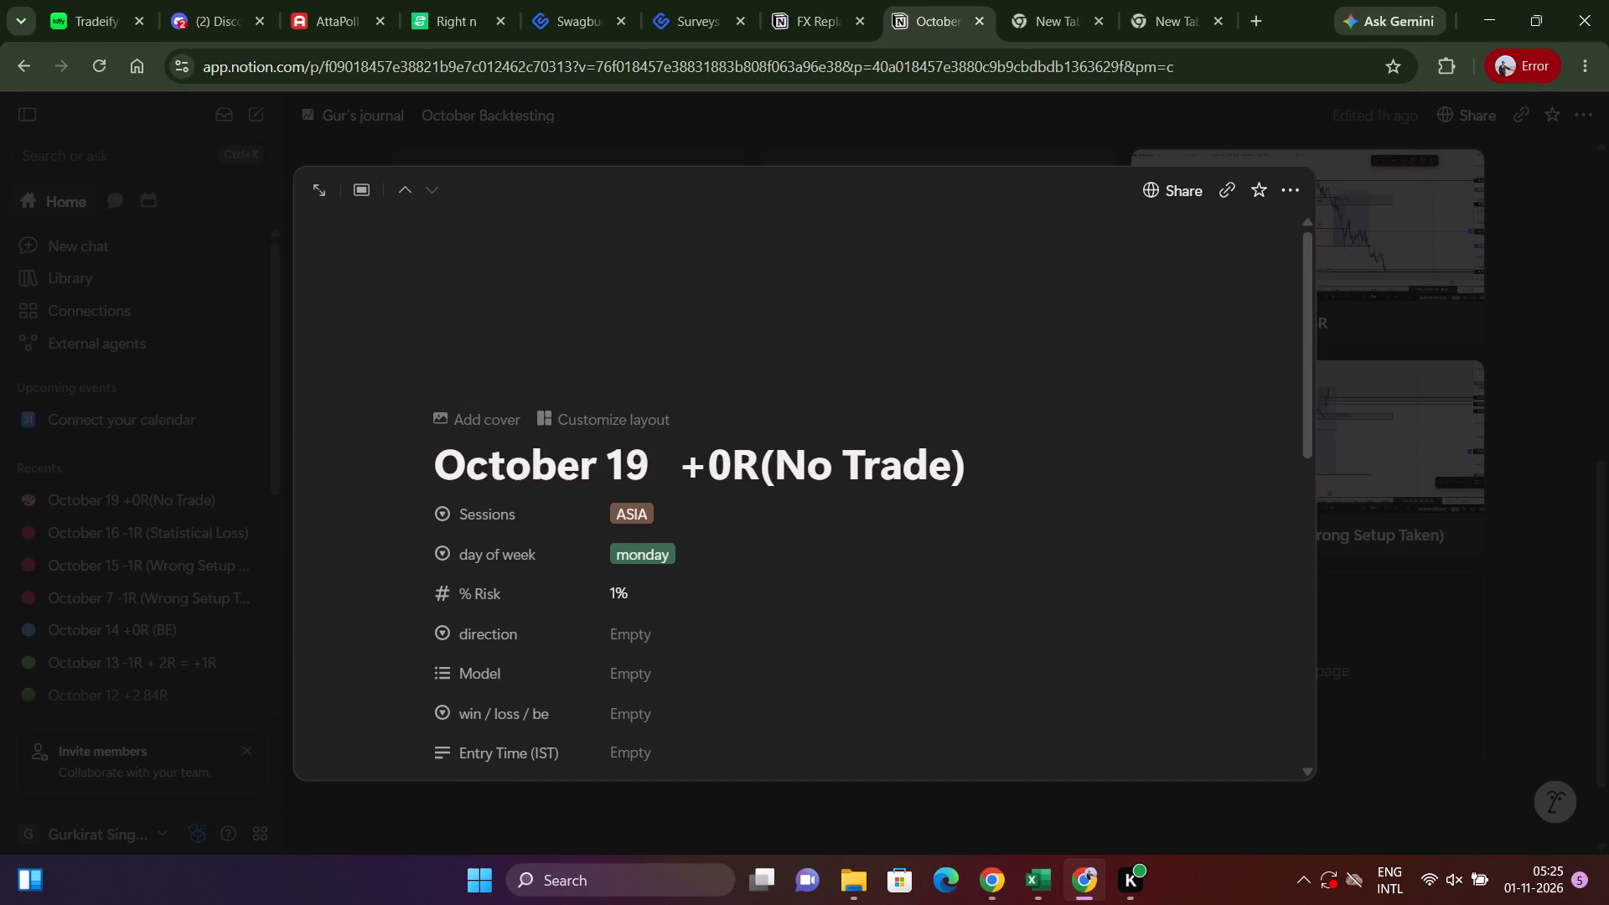
pyautogui.click(291, 540)
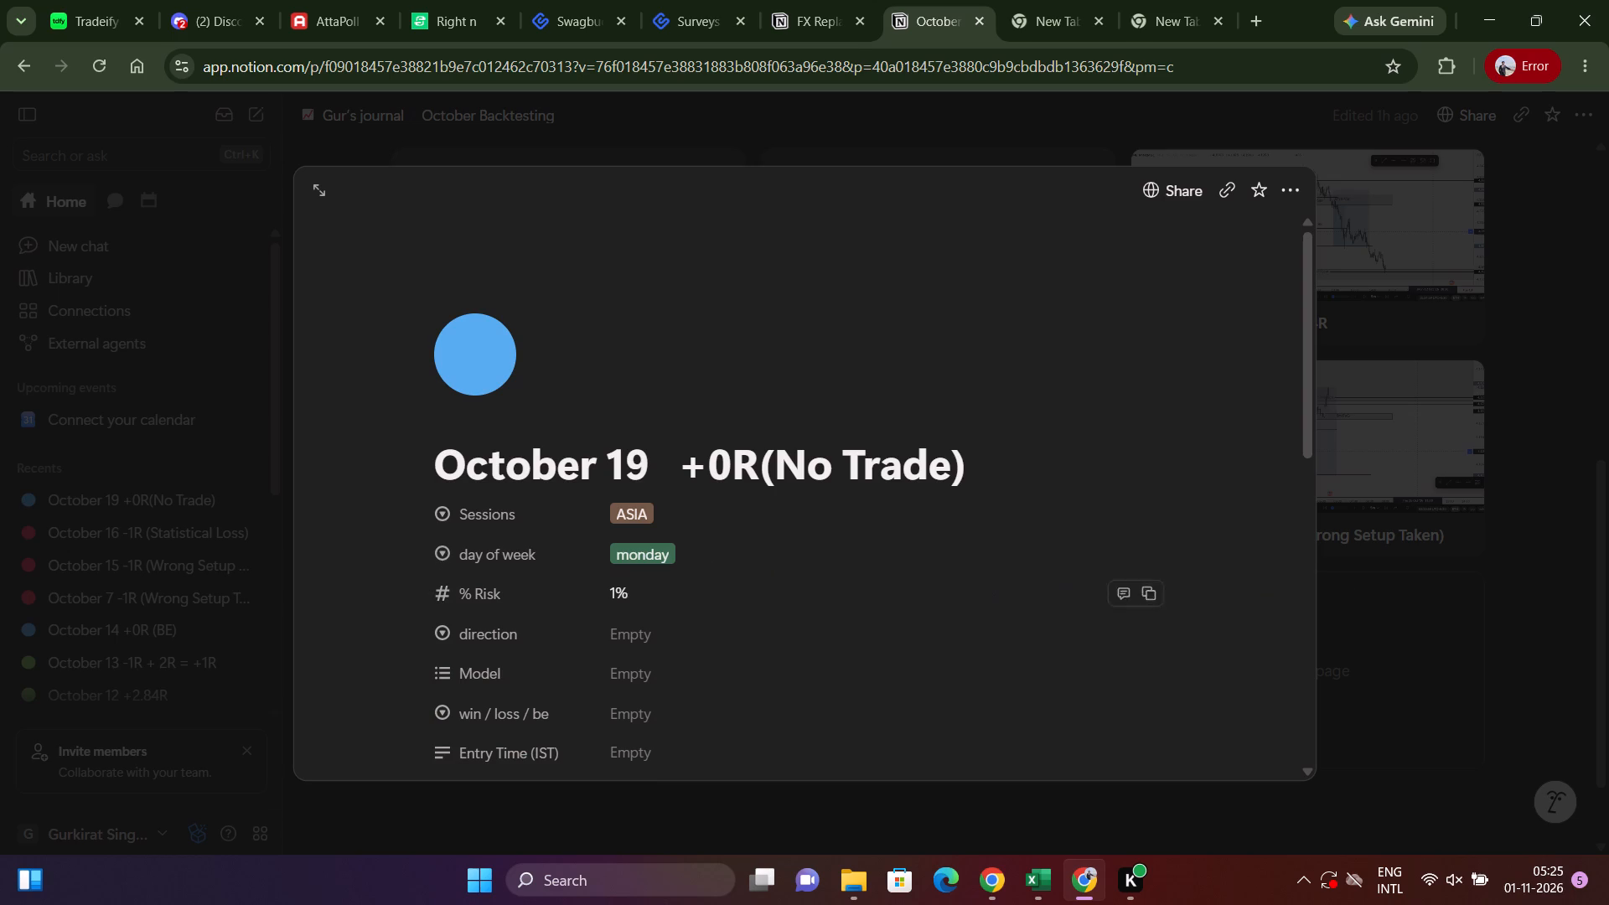
pyautogui.click(1406, 587)
# Open the October 6 entry in the October Backtesting gallery and change the result in its title to +0R.
pyautogui.scroll(4, 1227, 626)
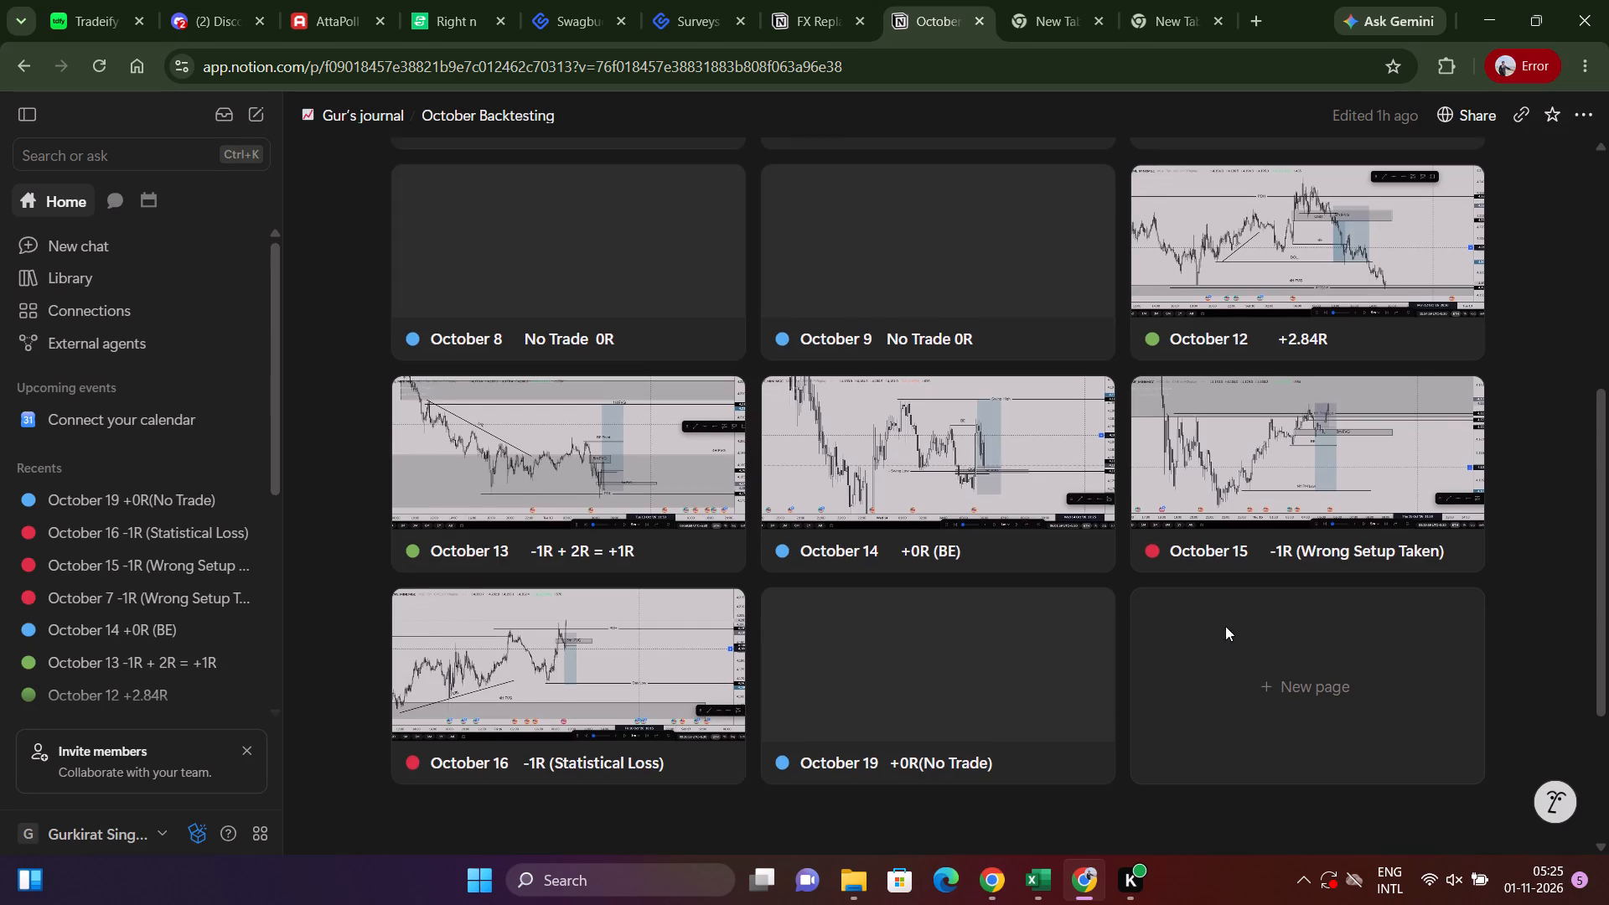
pyautogui.scroll(1, 1225, 626)
pyautogui.scroll(-2, 1225, 626)
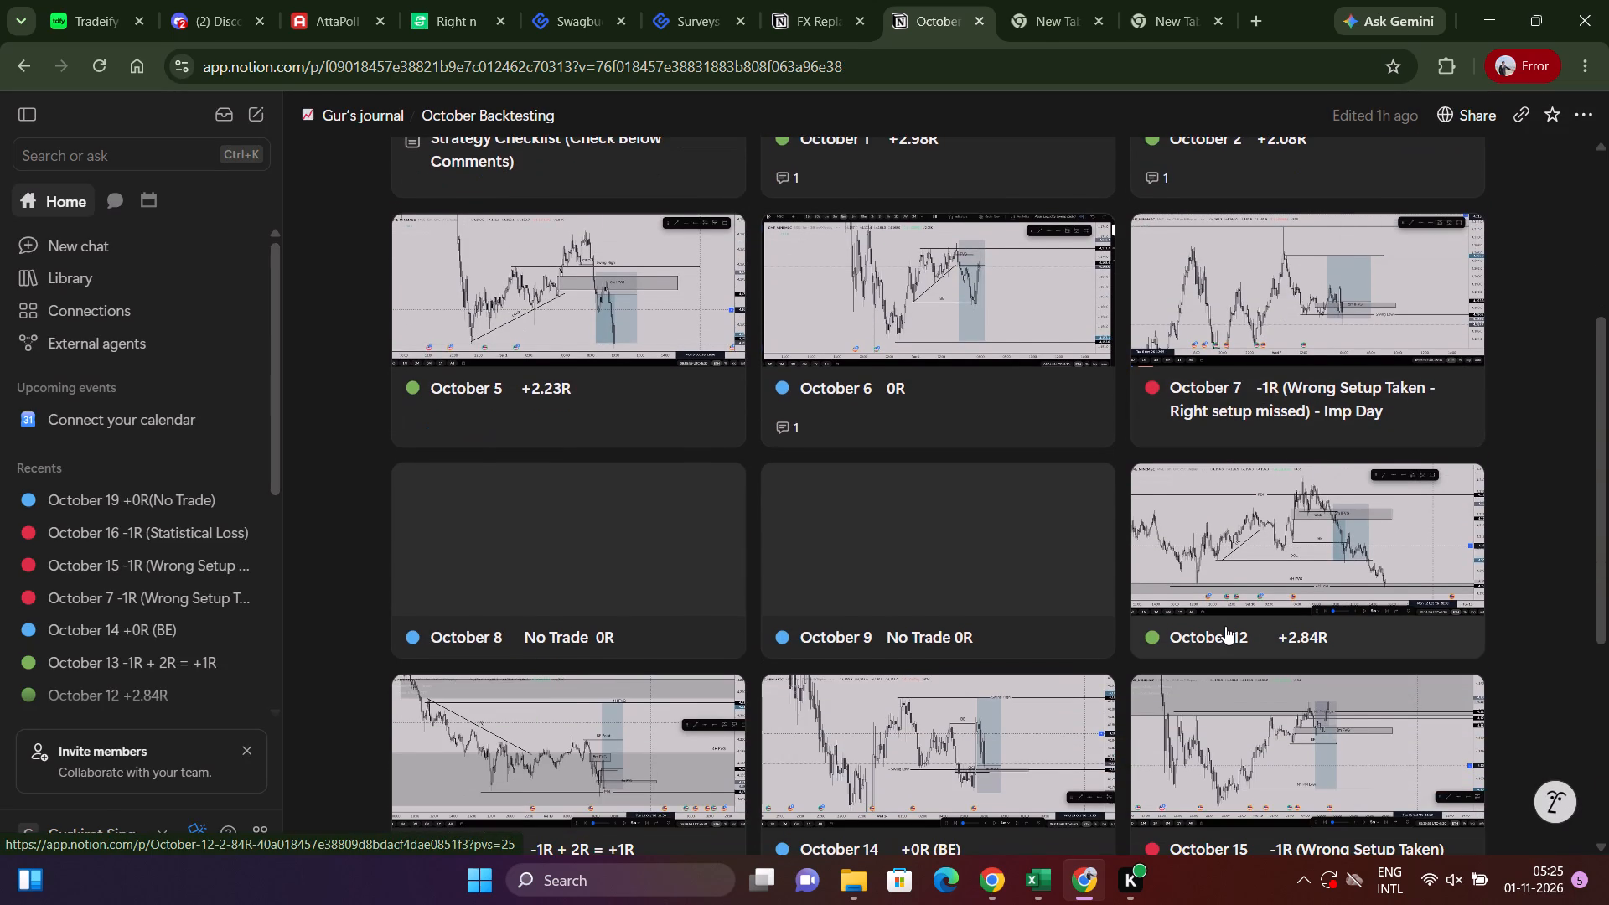
pyautogui.scroll(-1, 1225, 626)
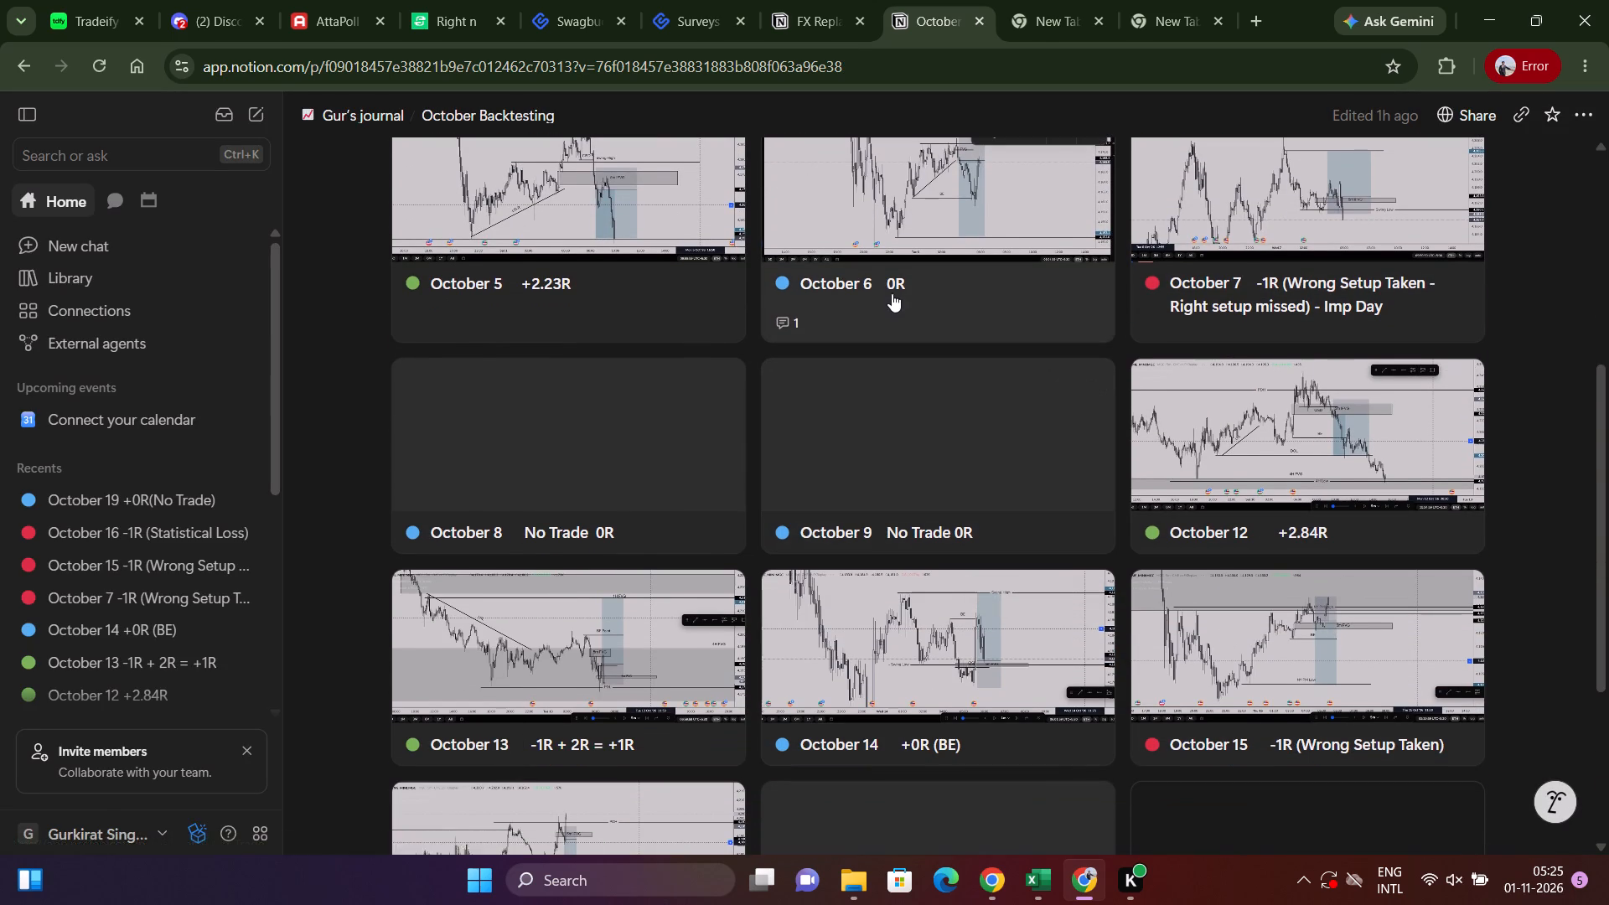
pyautogui.click(893, 288)
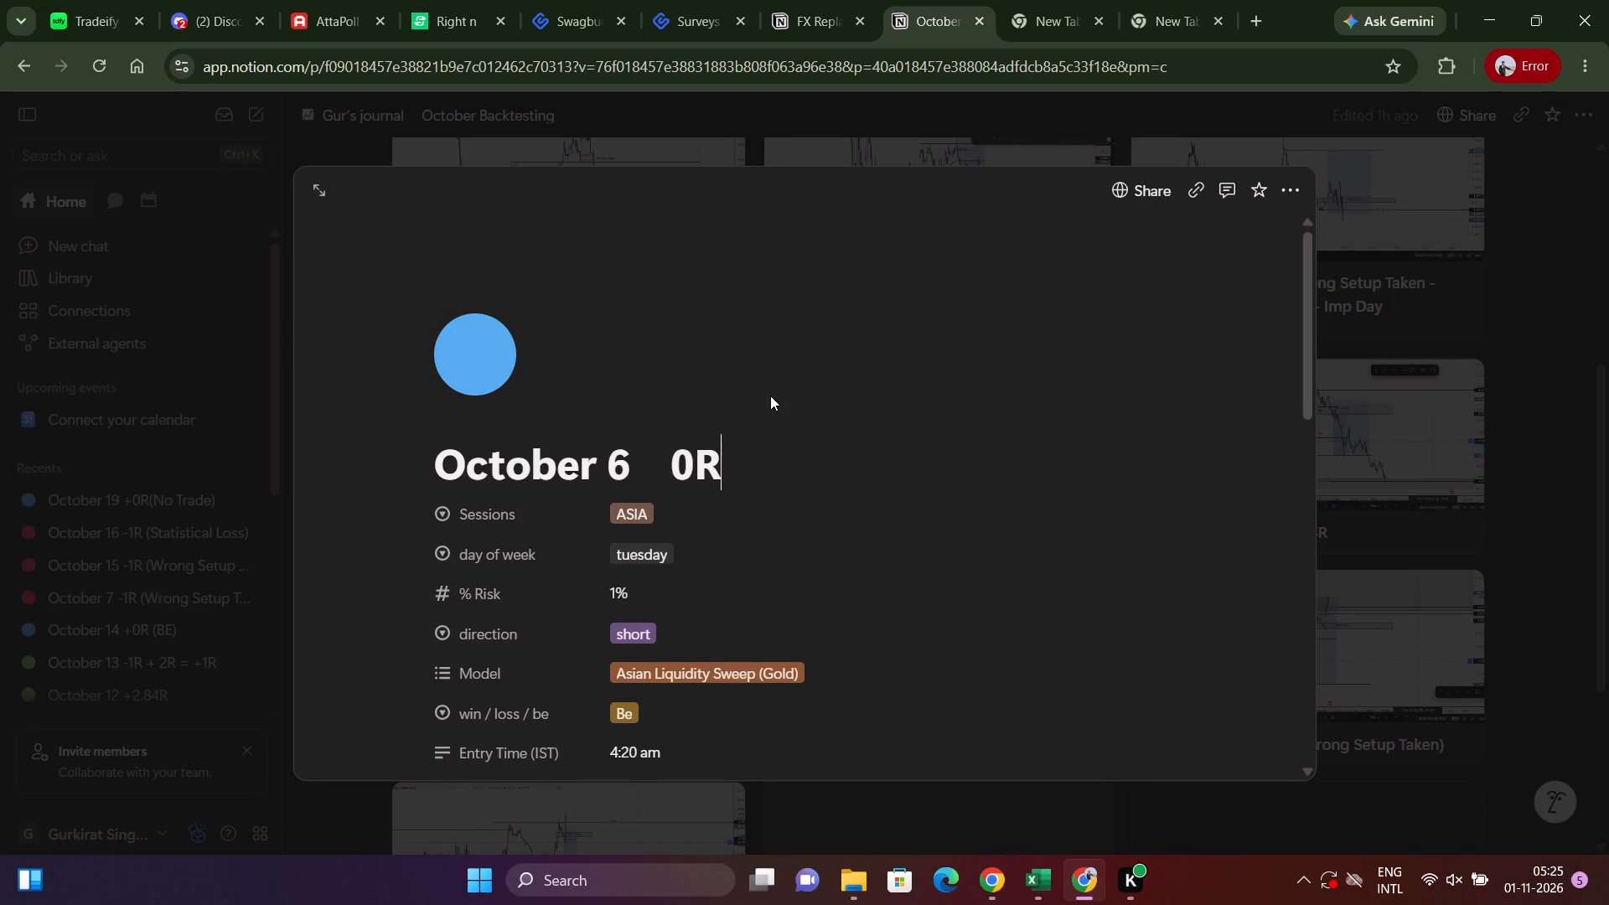
pyautogui.click(680, 457)
pyautogui.hotkey('shift', '+')
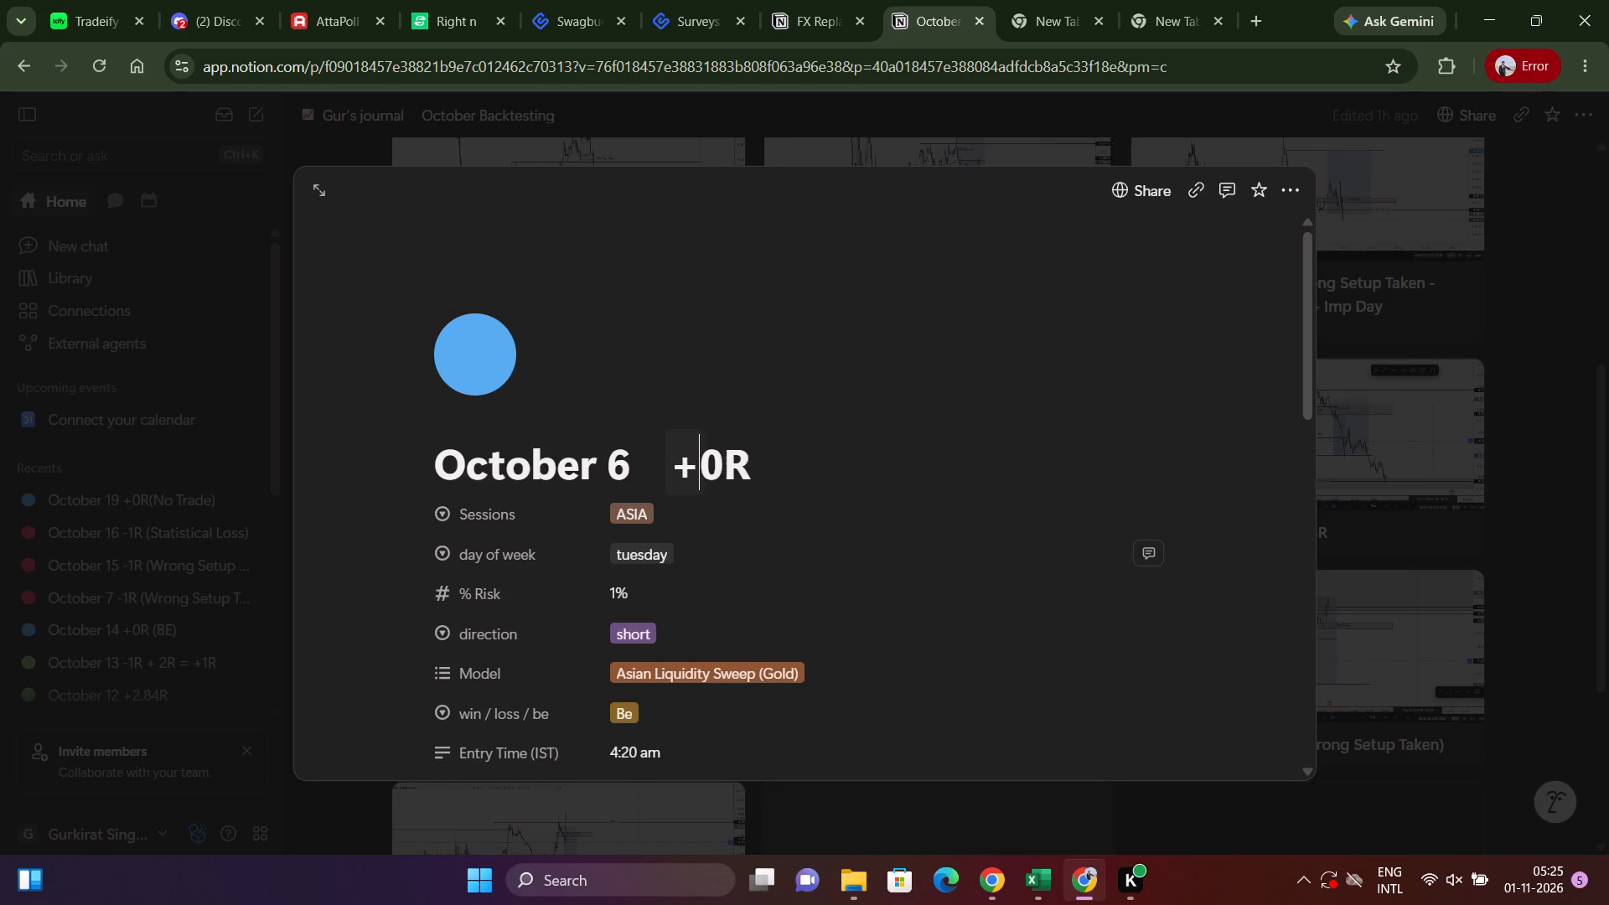
# Close the October 6 entry, change the result in the October 8 entry's title to +0R, and close it.
pyautogui.click(1386, 551)
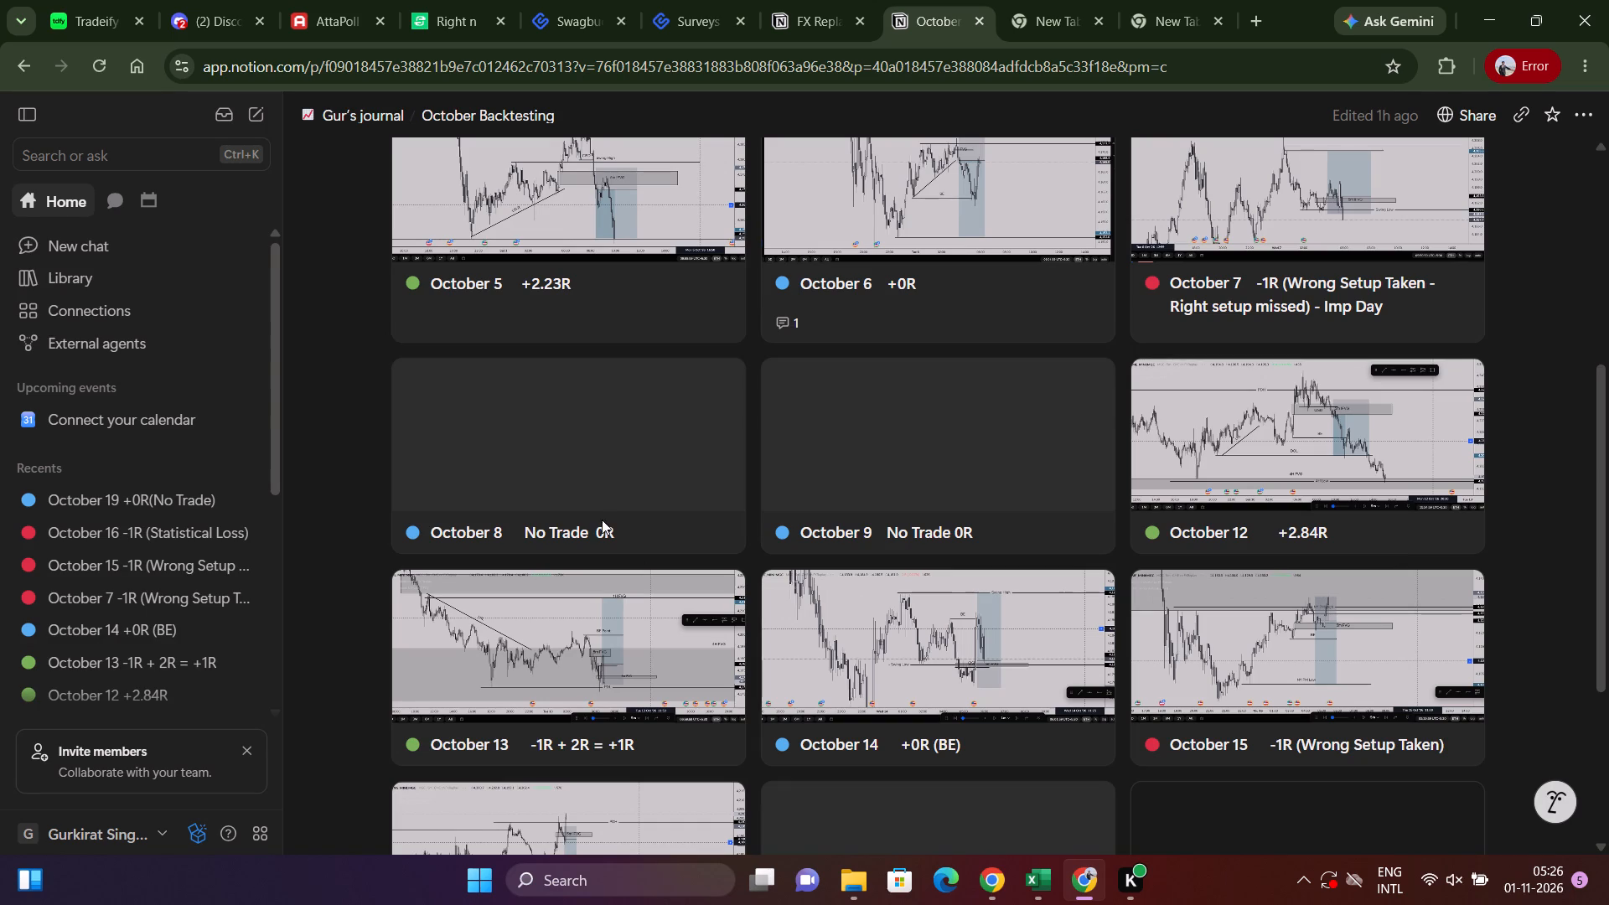
pyautogui.click(580, 484)
pyautogui.scroll(-3, 762, 561)
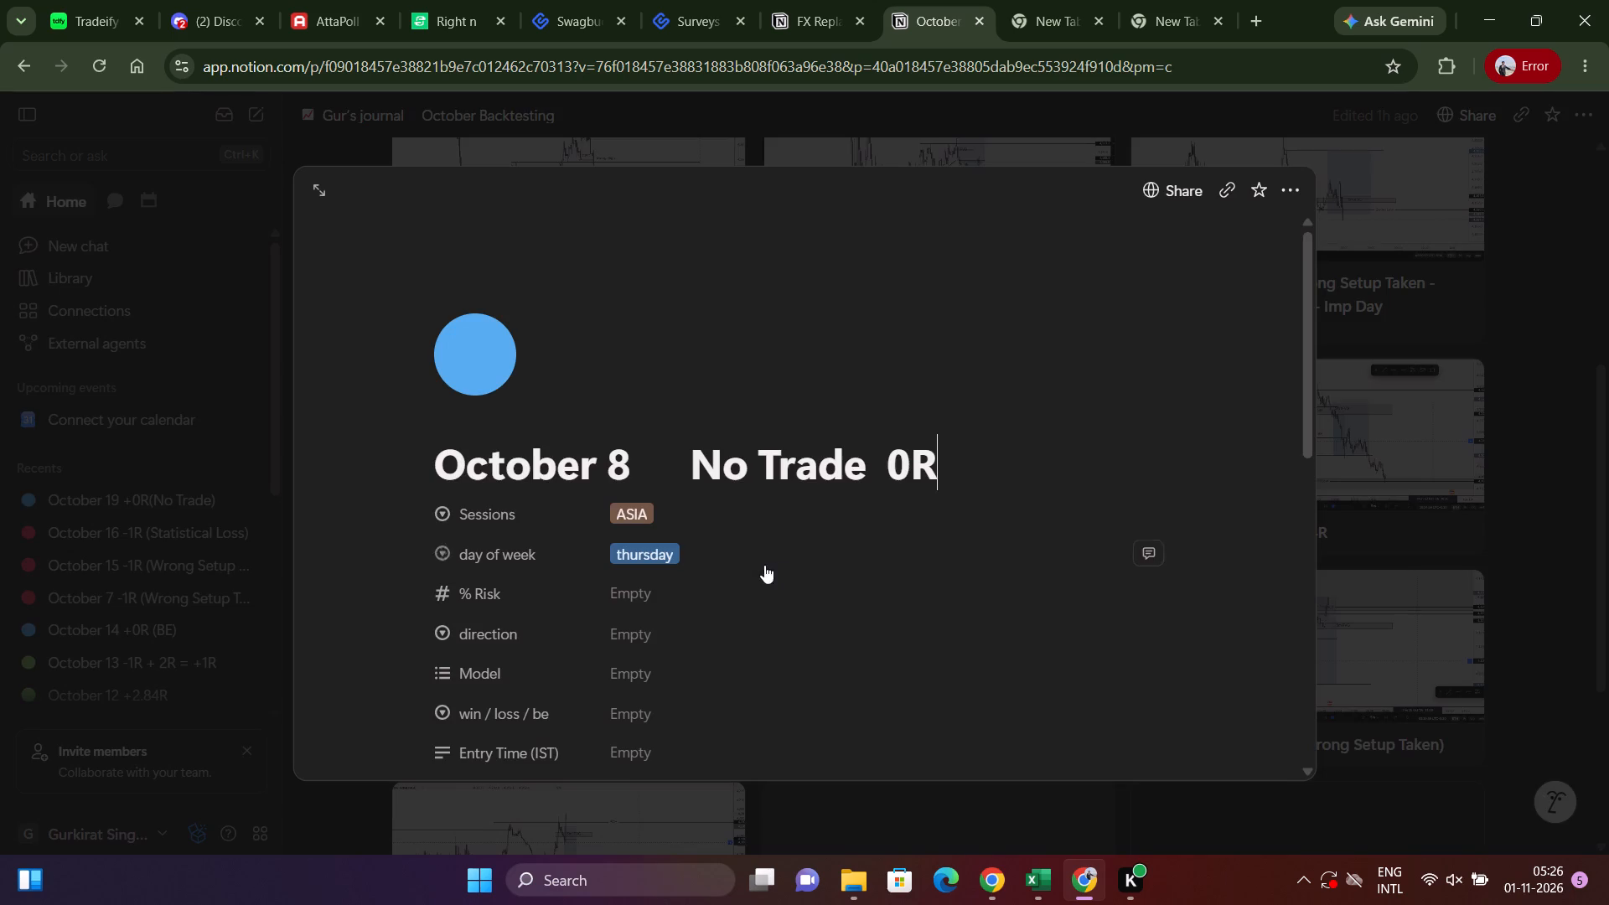
pyautogui.click(883, 463)
pyautogui.hotkey('shift', '+')
pyautogui.click(1427, 568)
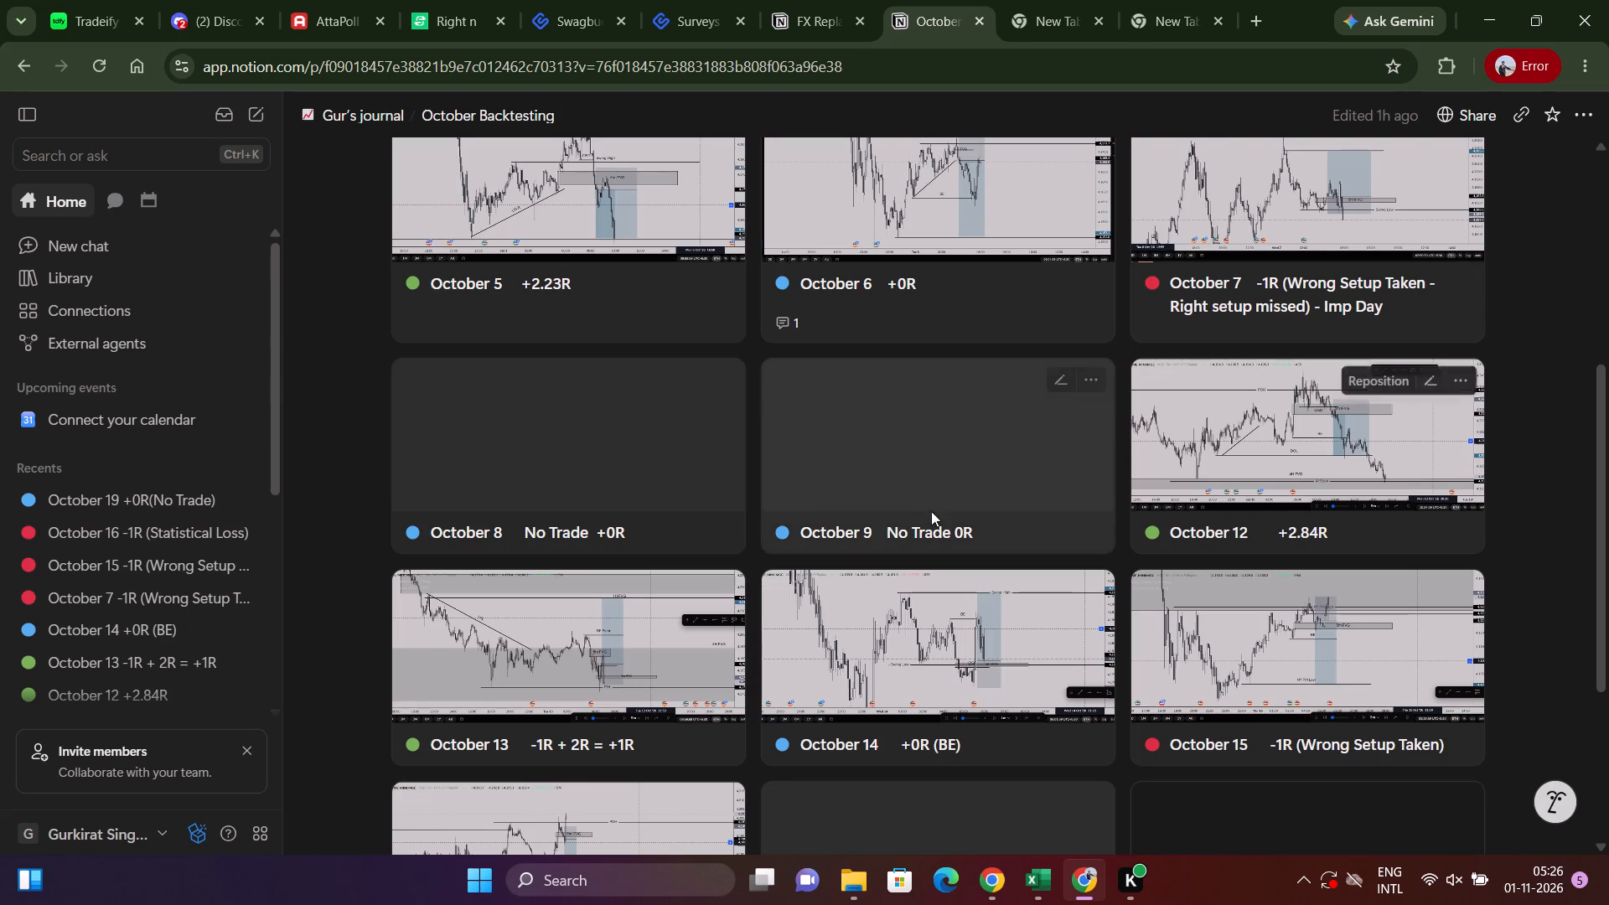
# Open the October 9 No Trade entry, change the result in its title to +0R, and close it.
pyautogui.click(931, 518)
pyautogui.click(861, 463)
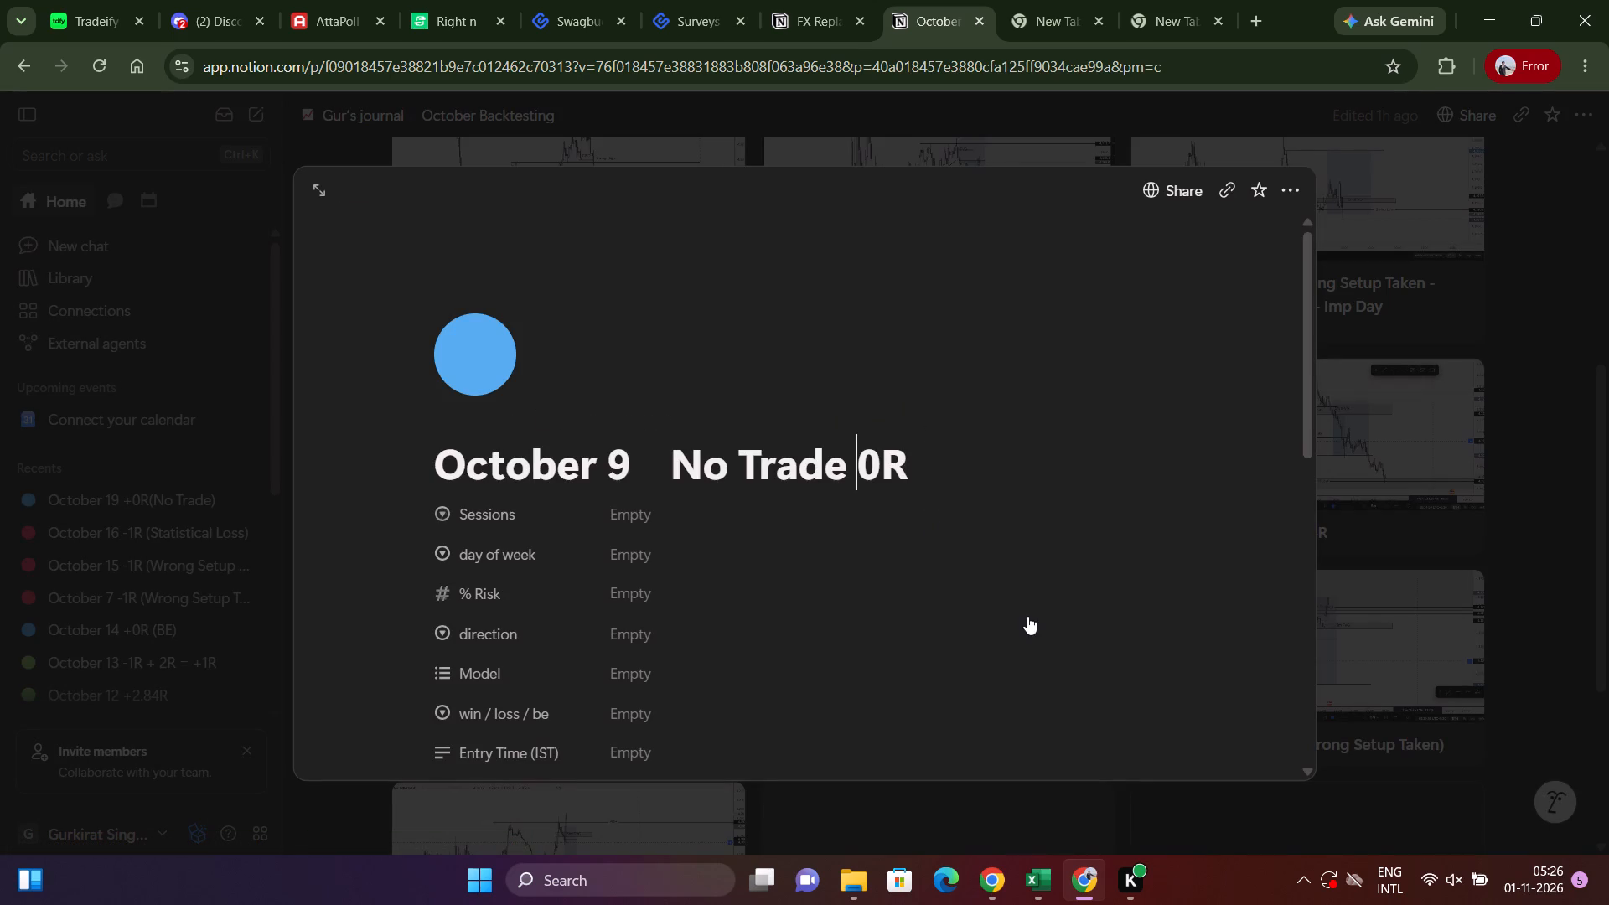
pyautogui.press('space')
pyautogui.hotkey('shift', '+')
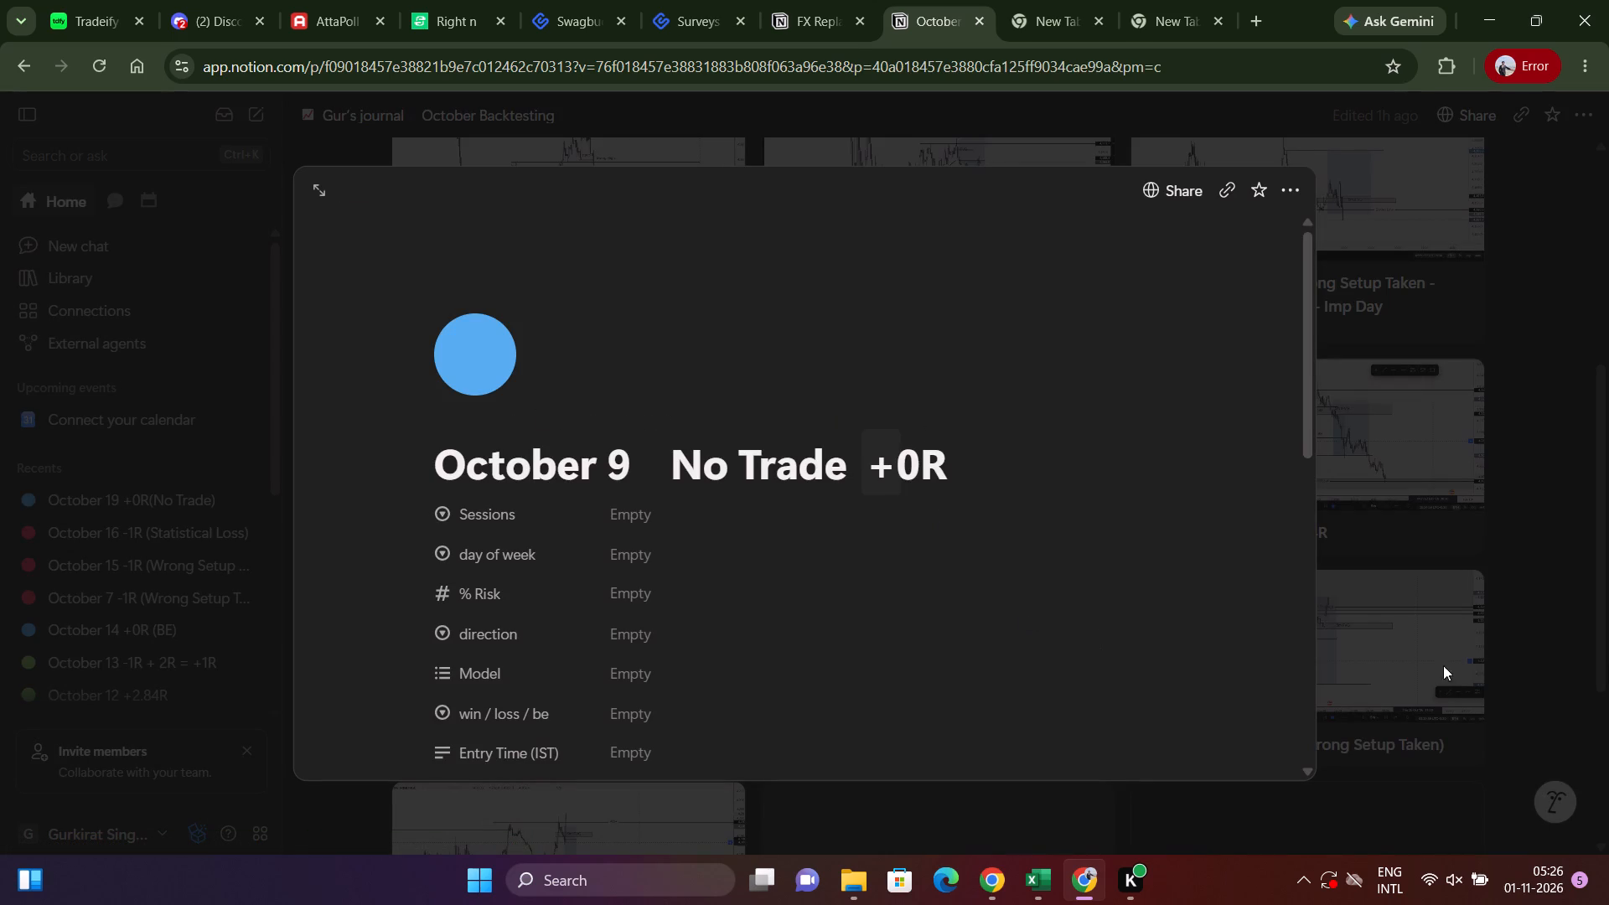
pyautogui.click(1510, 646)
# Open the October 19 entry, reword its title to end in No Trade +0R without brackets, and close it.
pyautogui.scroll(-4, 1162, 672)
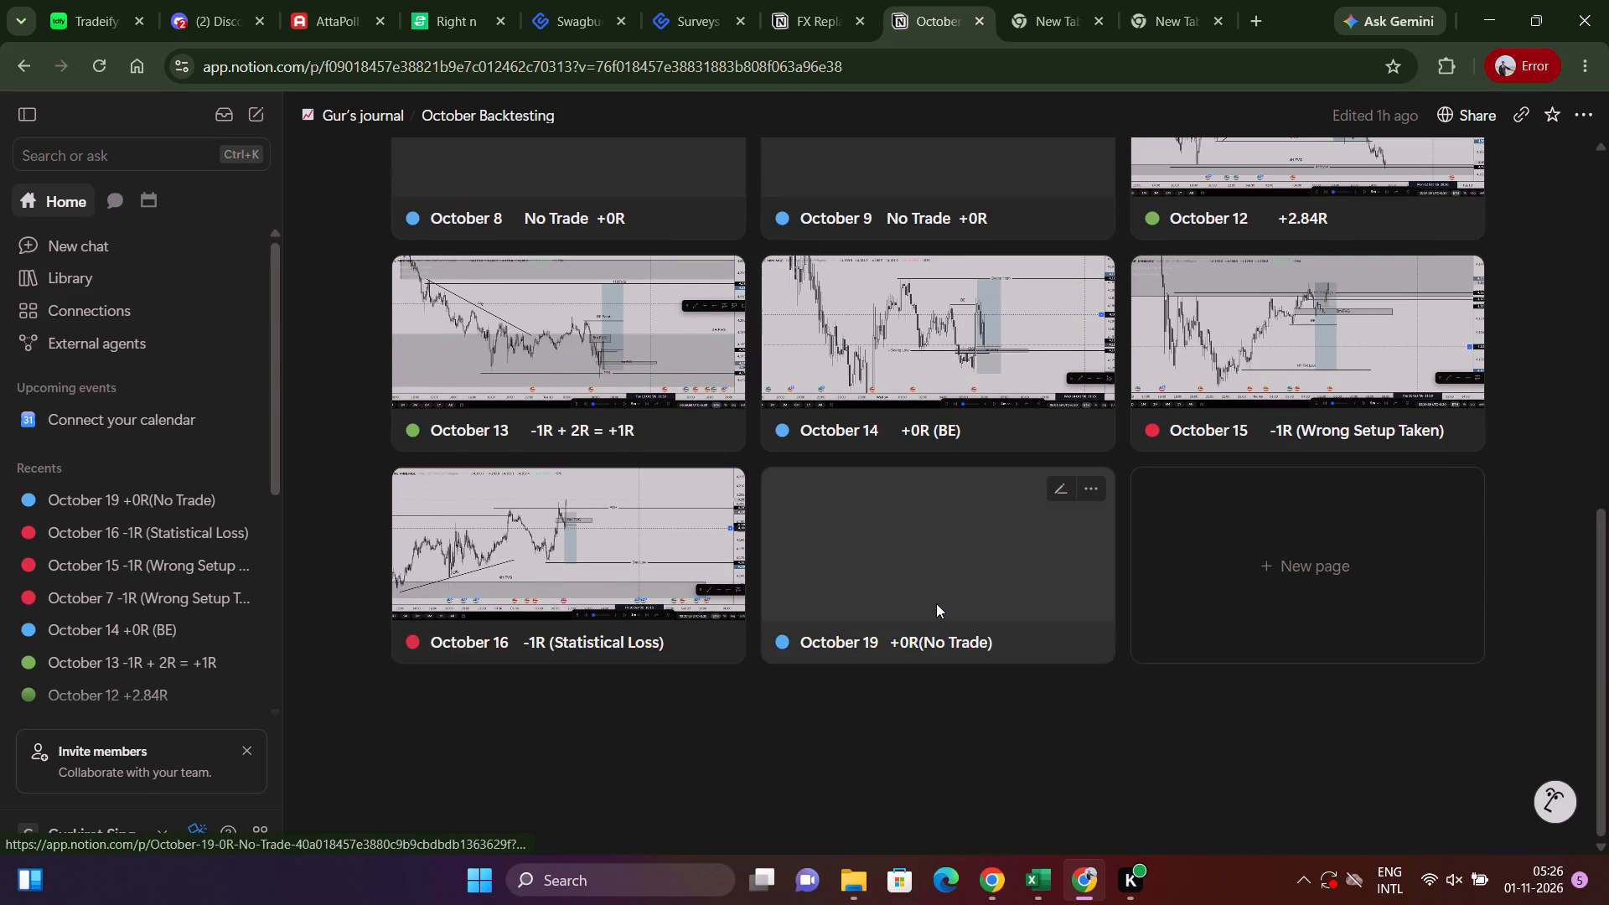
pyautogui.click(931, 639)
pyautogui.click(780, 469)
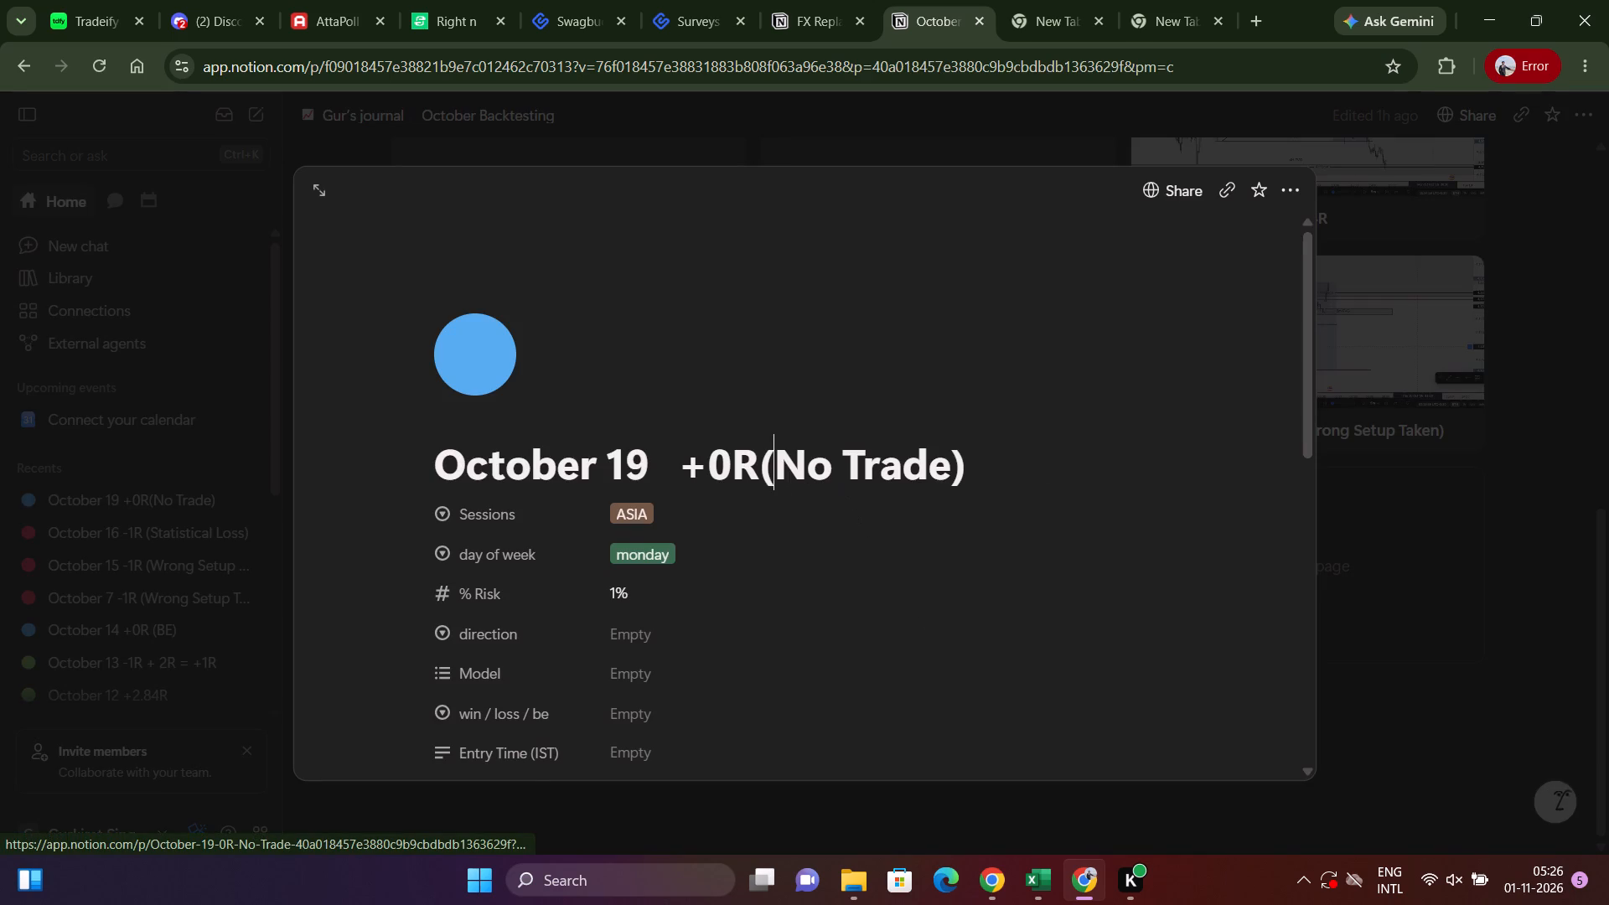
pyautogui.press('BackSpace')
pyautogui.press('space')
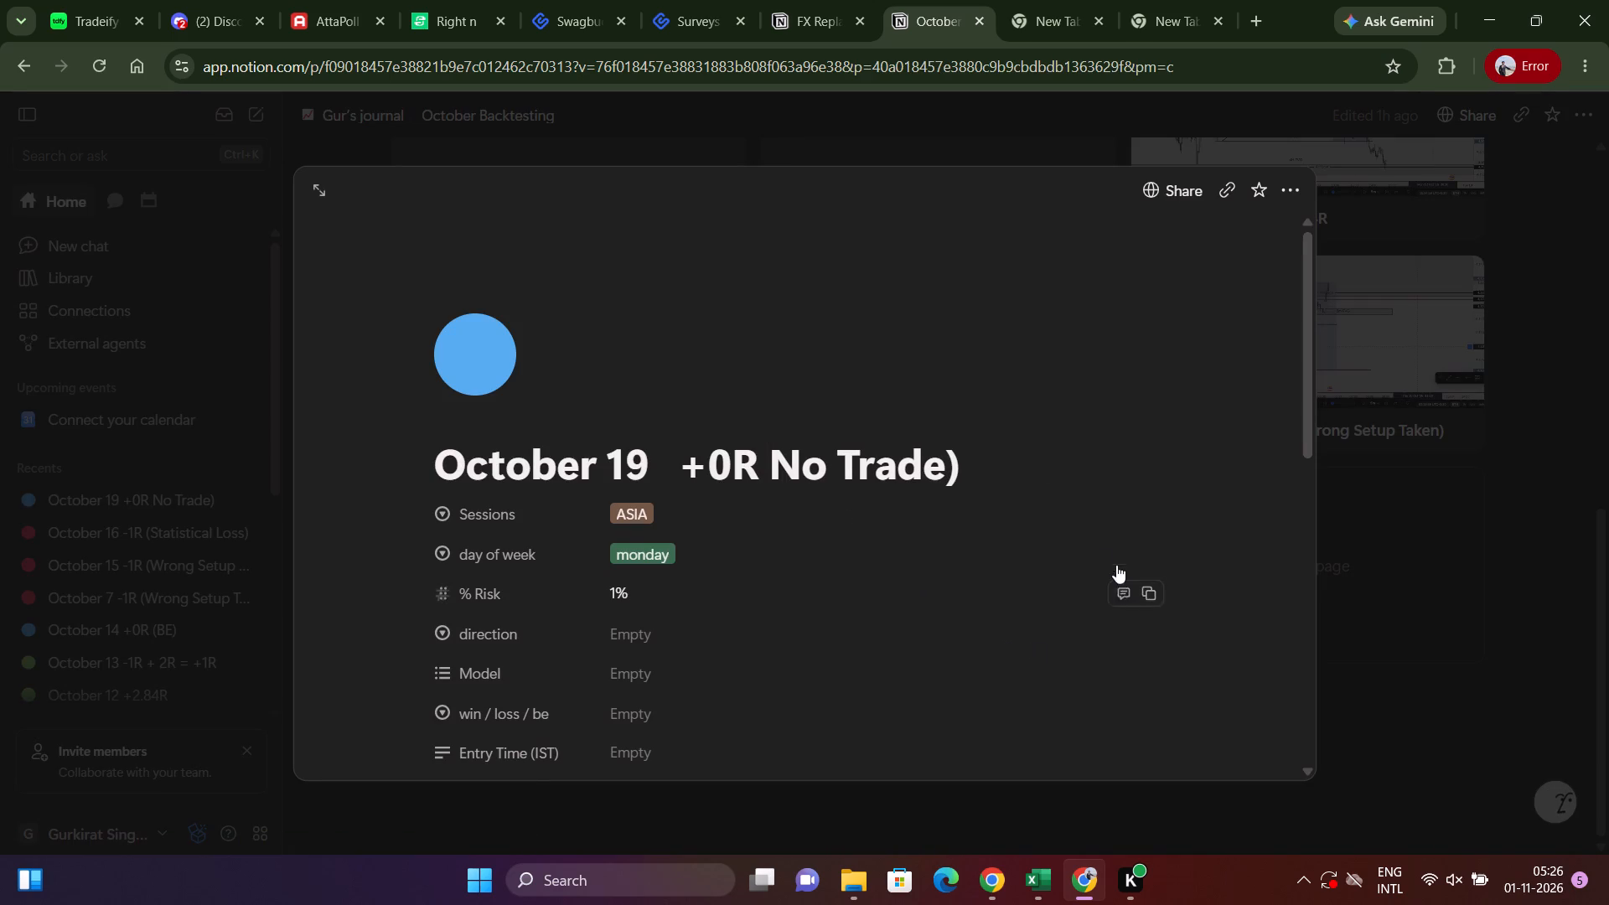
pyautogui.moveTo(991, 475); pyautogui.dragTo(693, 467)
pyautogui.press('BackSpace')
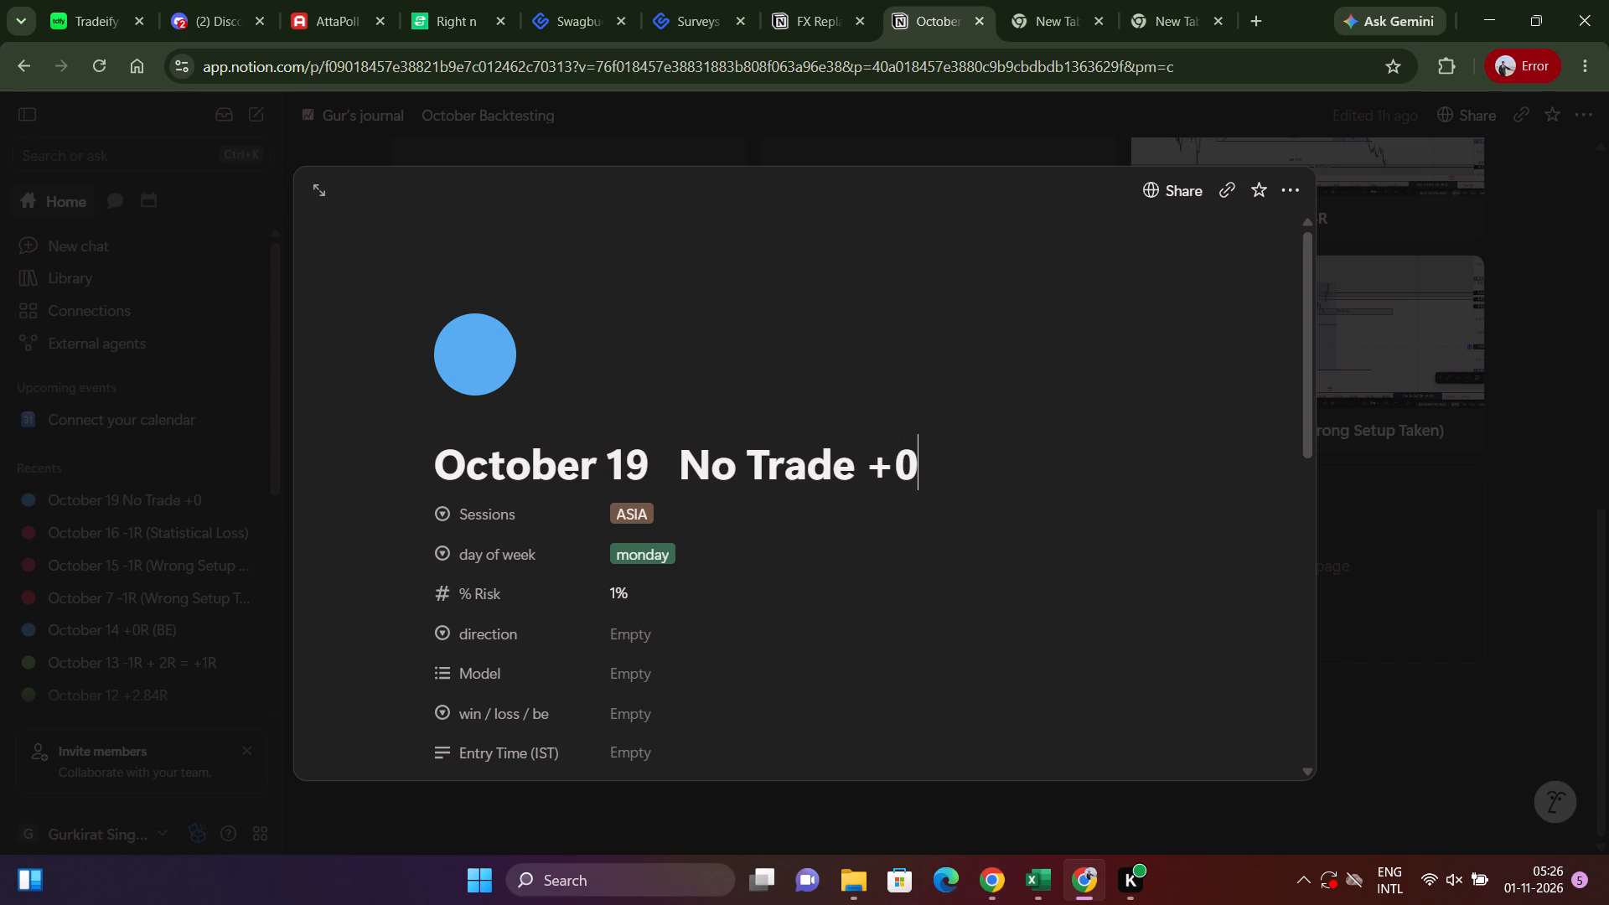
pyautogui.press('r')
pyautogui.click(1394, 592)
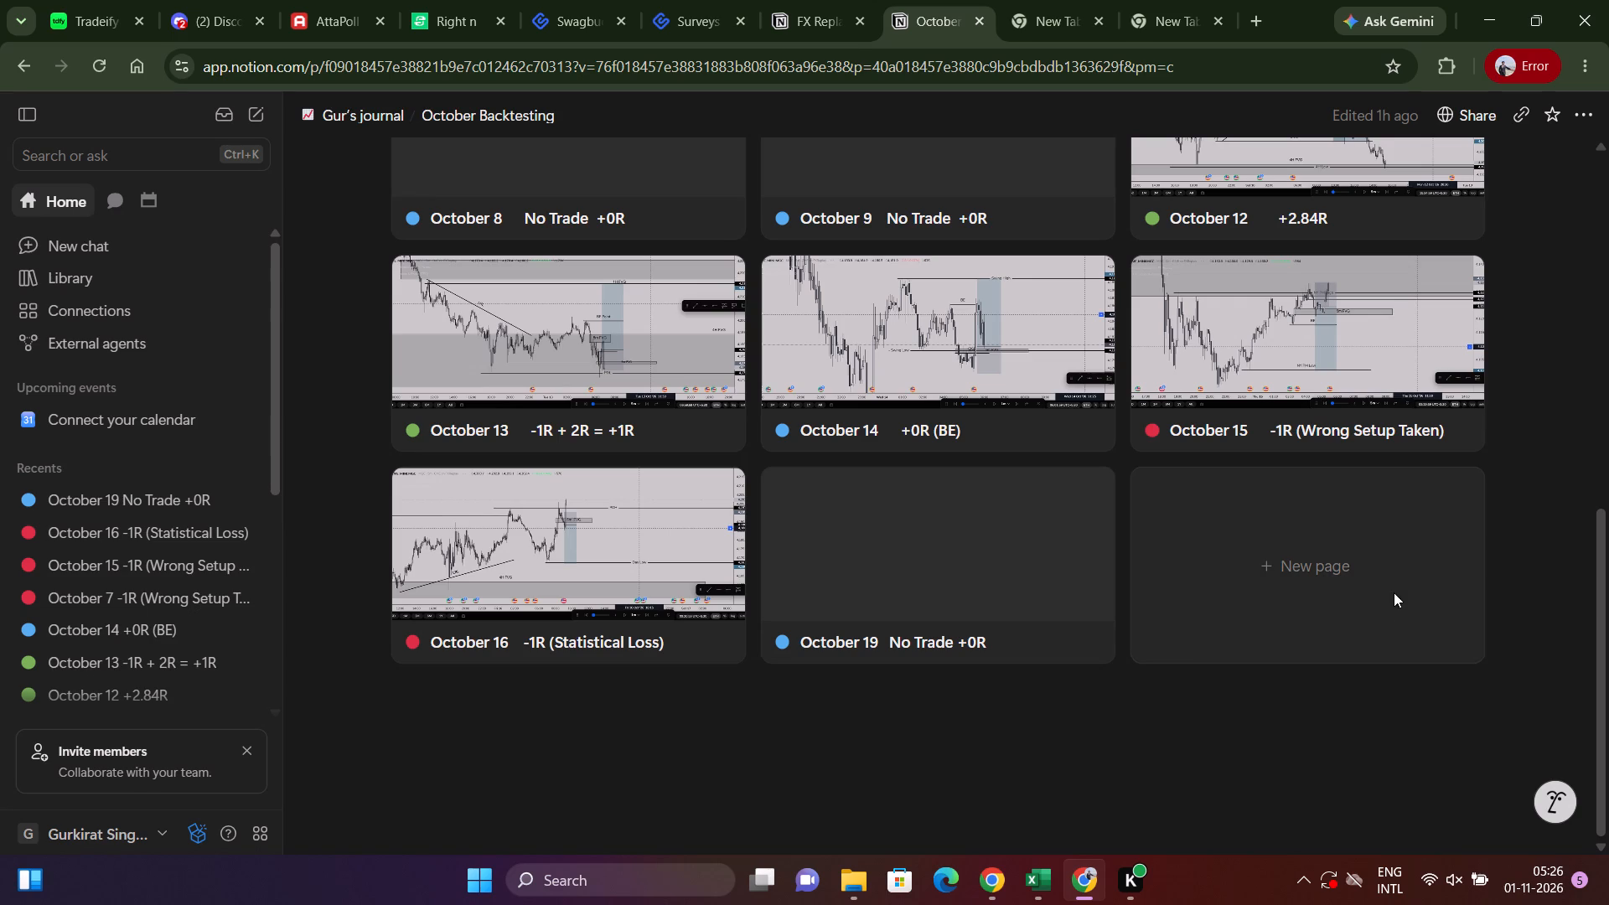
# Add a new page titled October 20 to the October Backtesting gallery and set its Sessions property to ASIA.
pyautogui.scroll(1, 1123, 655)
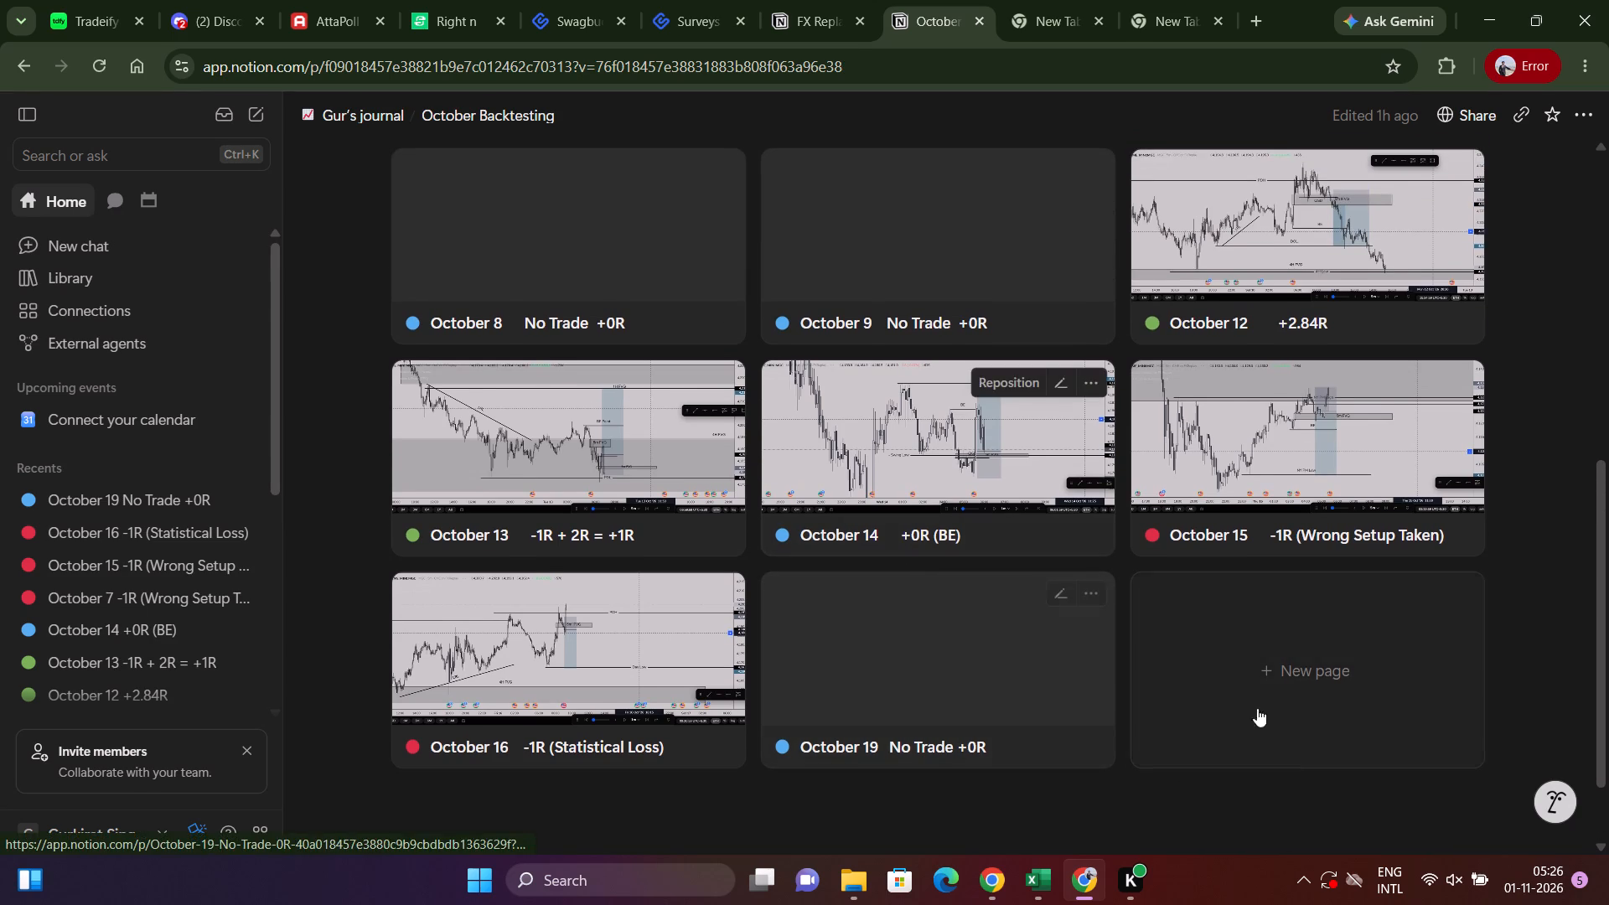
pyautogui.scroll(-2, 1279, 771)
pyautogui.click(1303, 626)
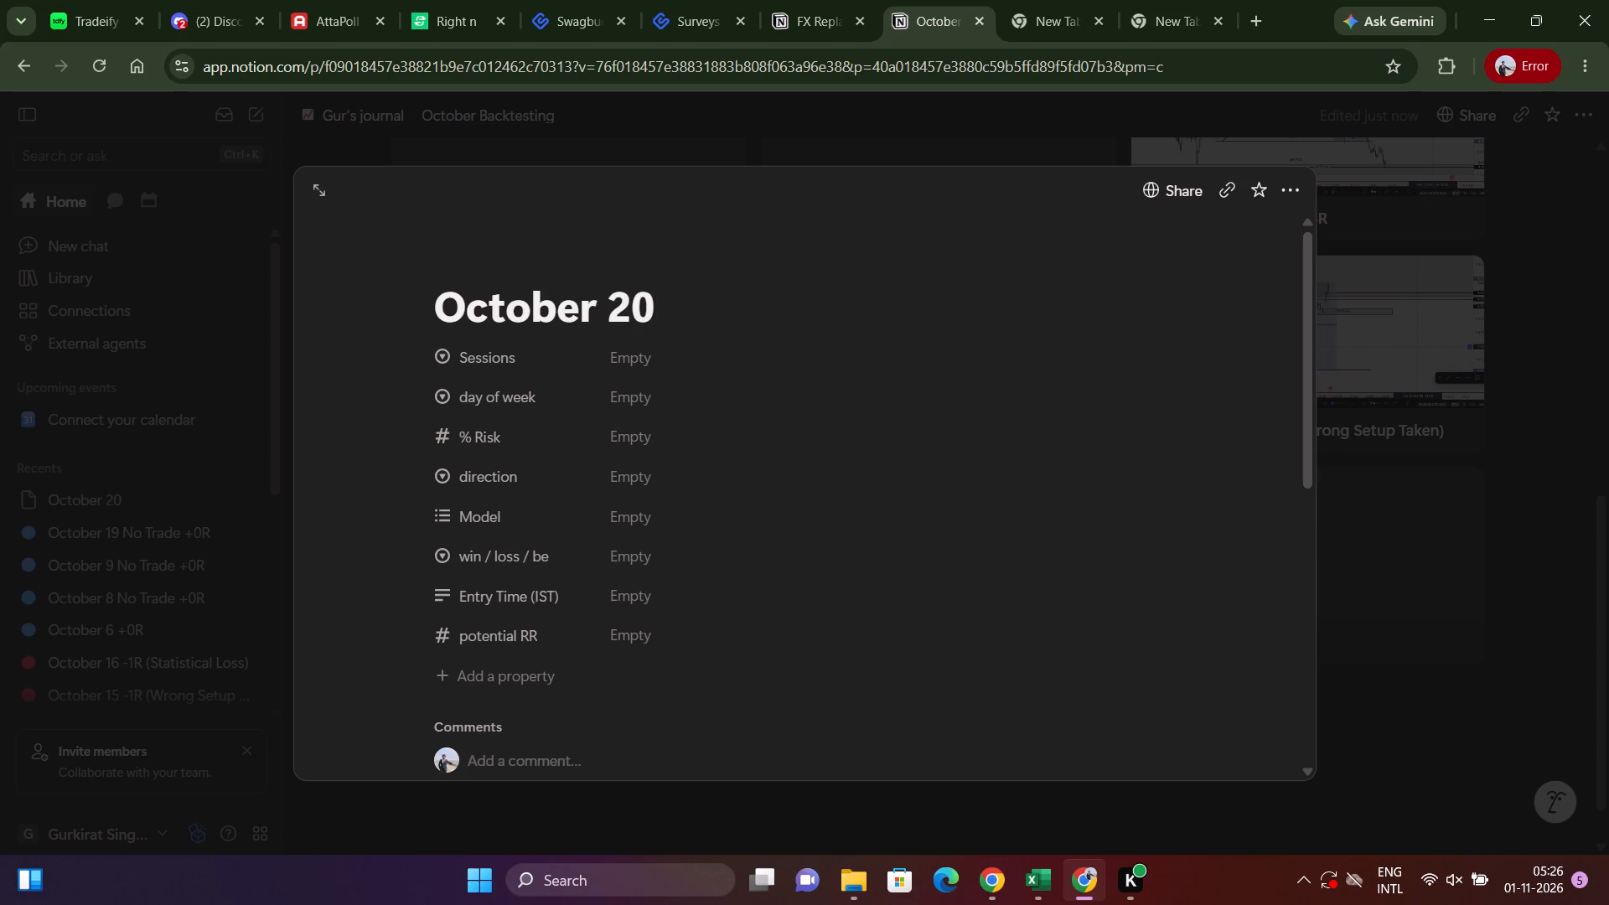
pyautogui.click(622, 346)
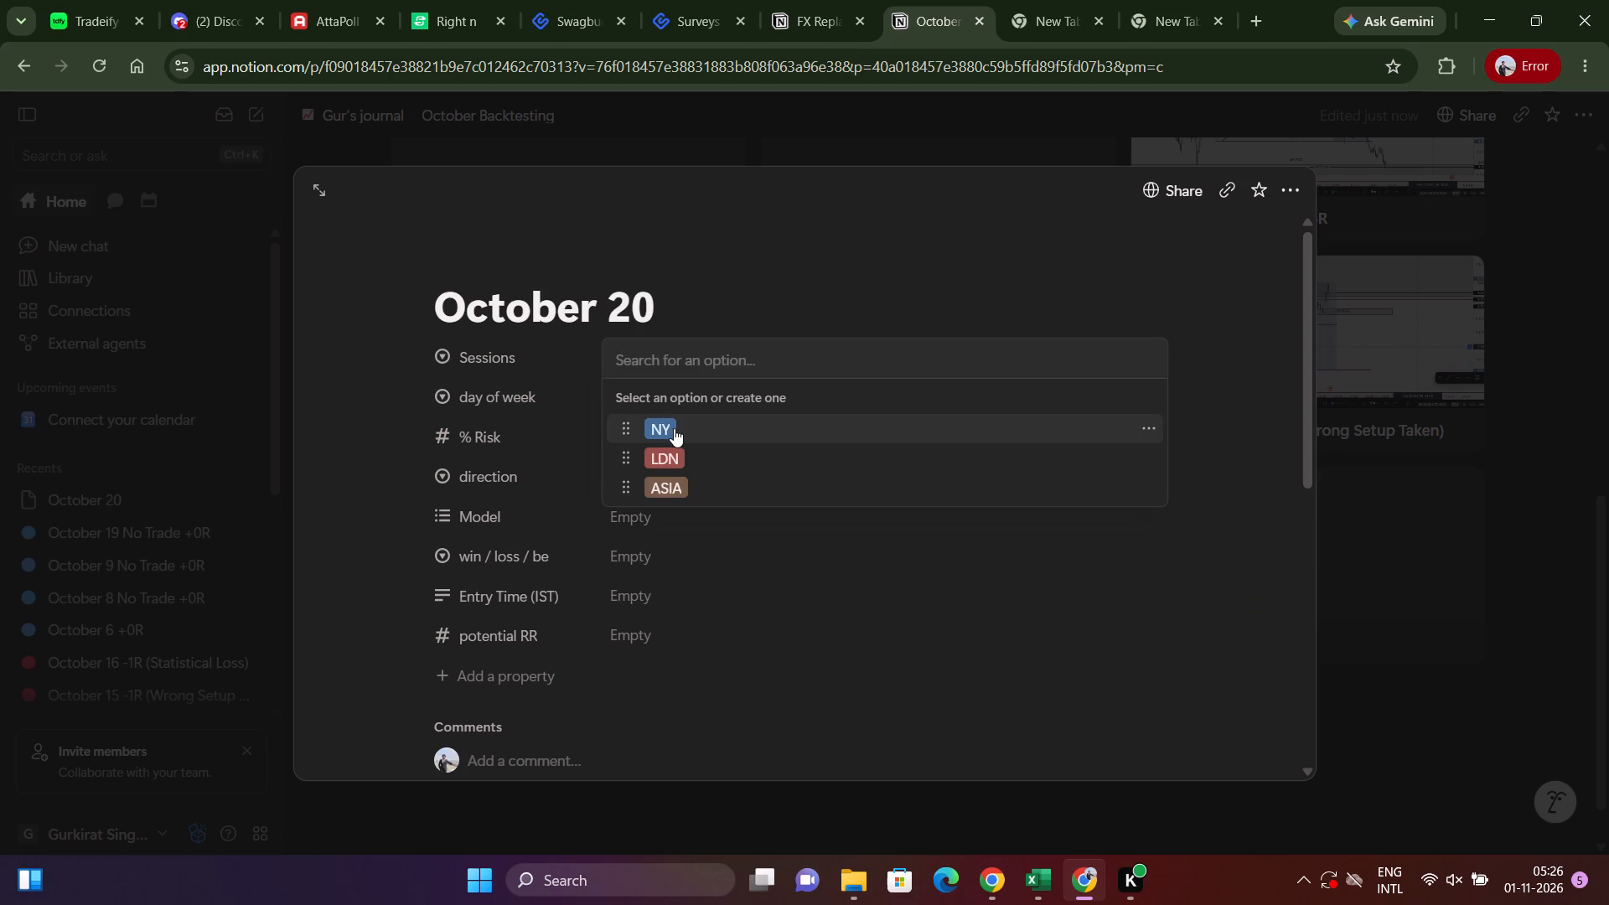
pyautogui.click(671, 484)
# Set the October 20 entry's day of week to tuesday and close the page.
pyautogui.click(658, 408)
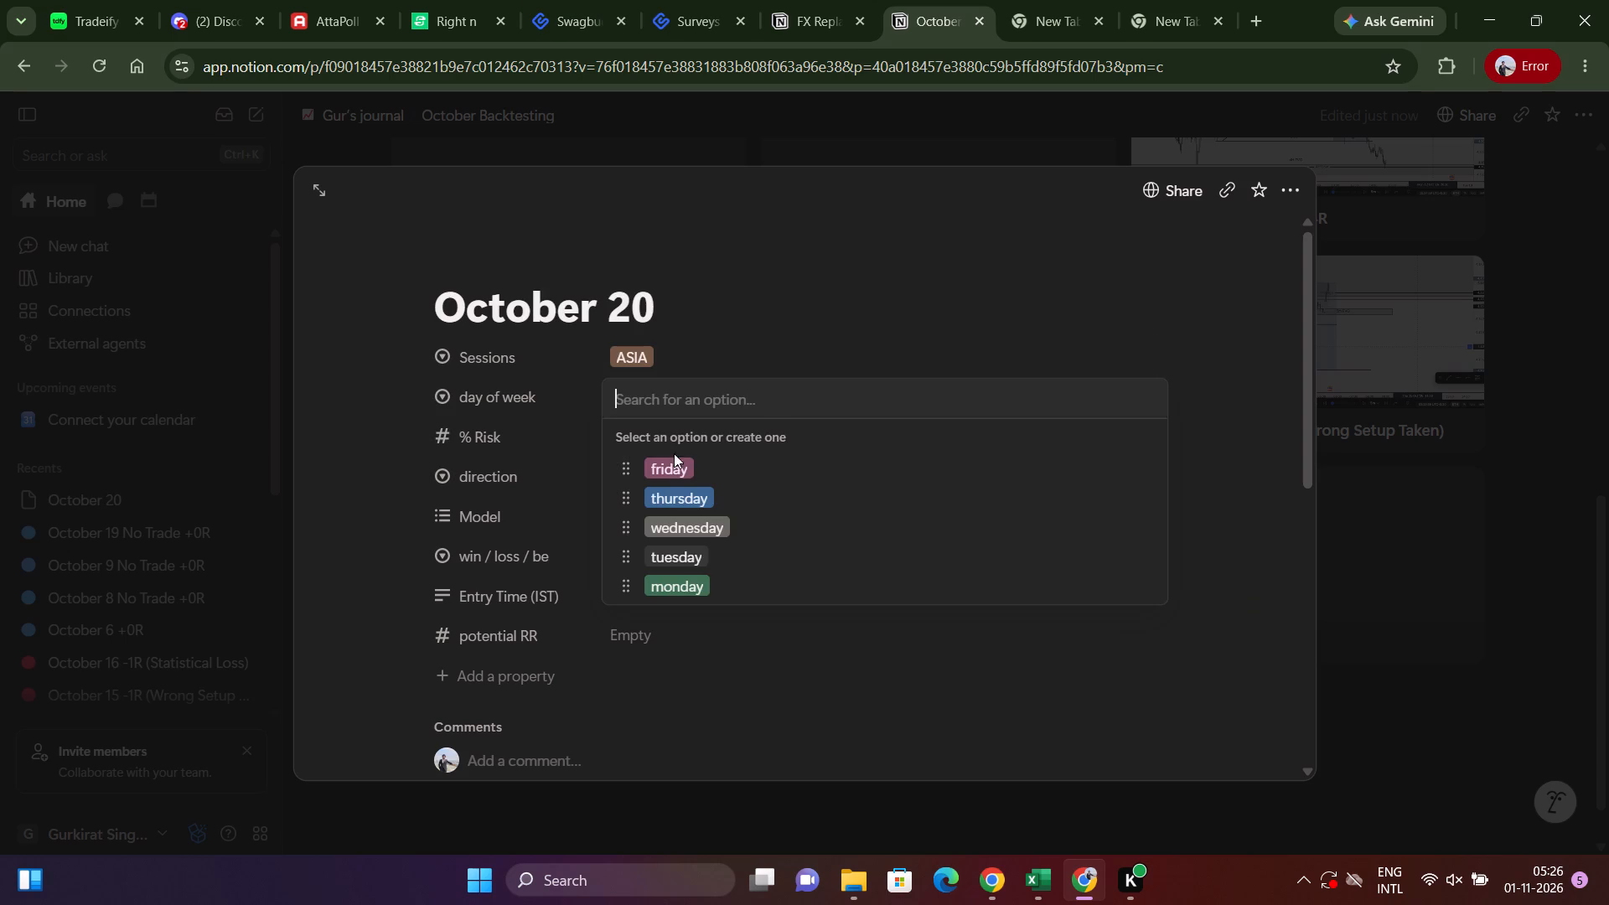
pyautogui.click(684, 578)
pyautogui.hotkey('alt', 'Tab')
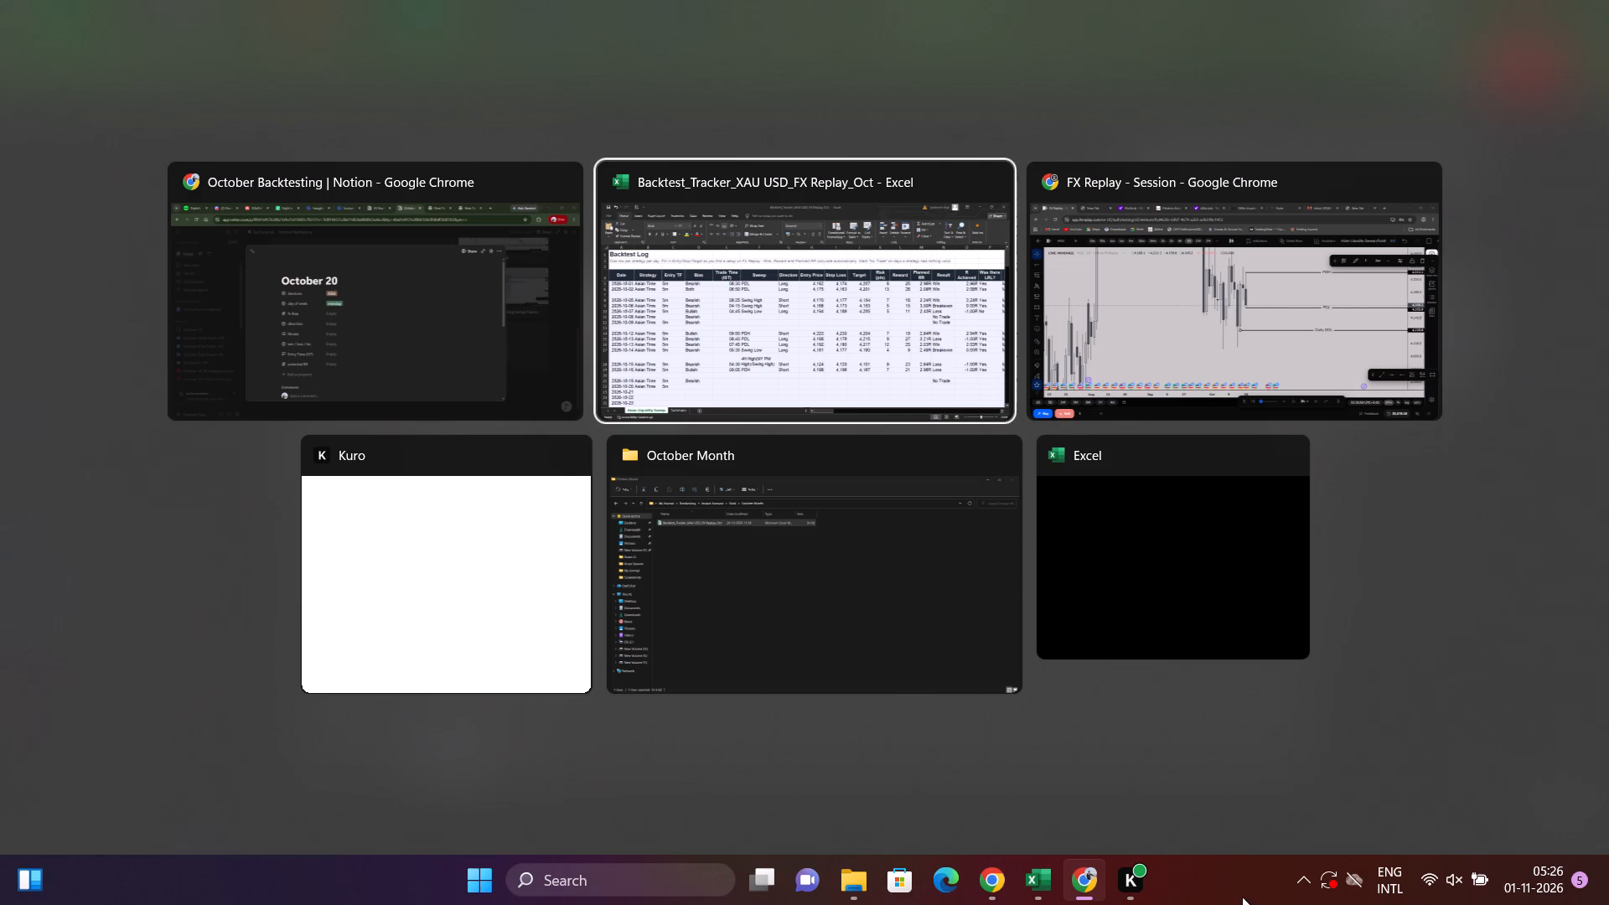
pyautogui.hotkey('alt', 'Tab')
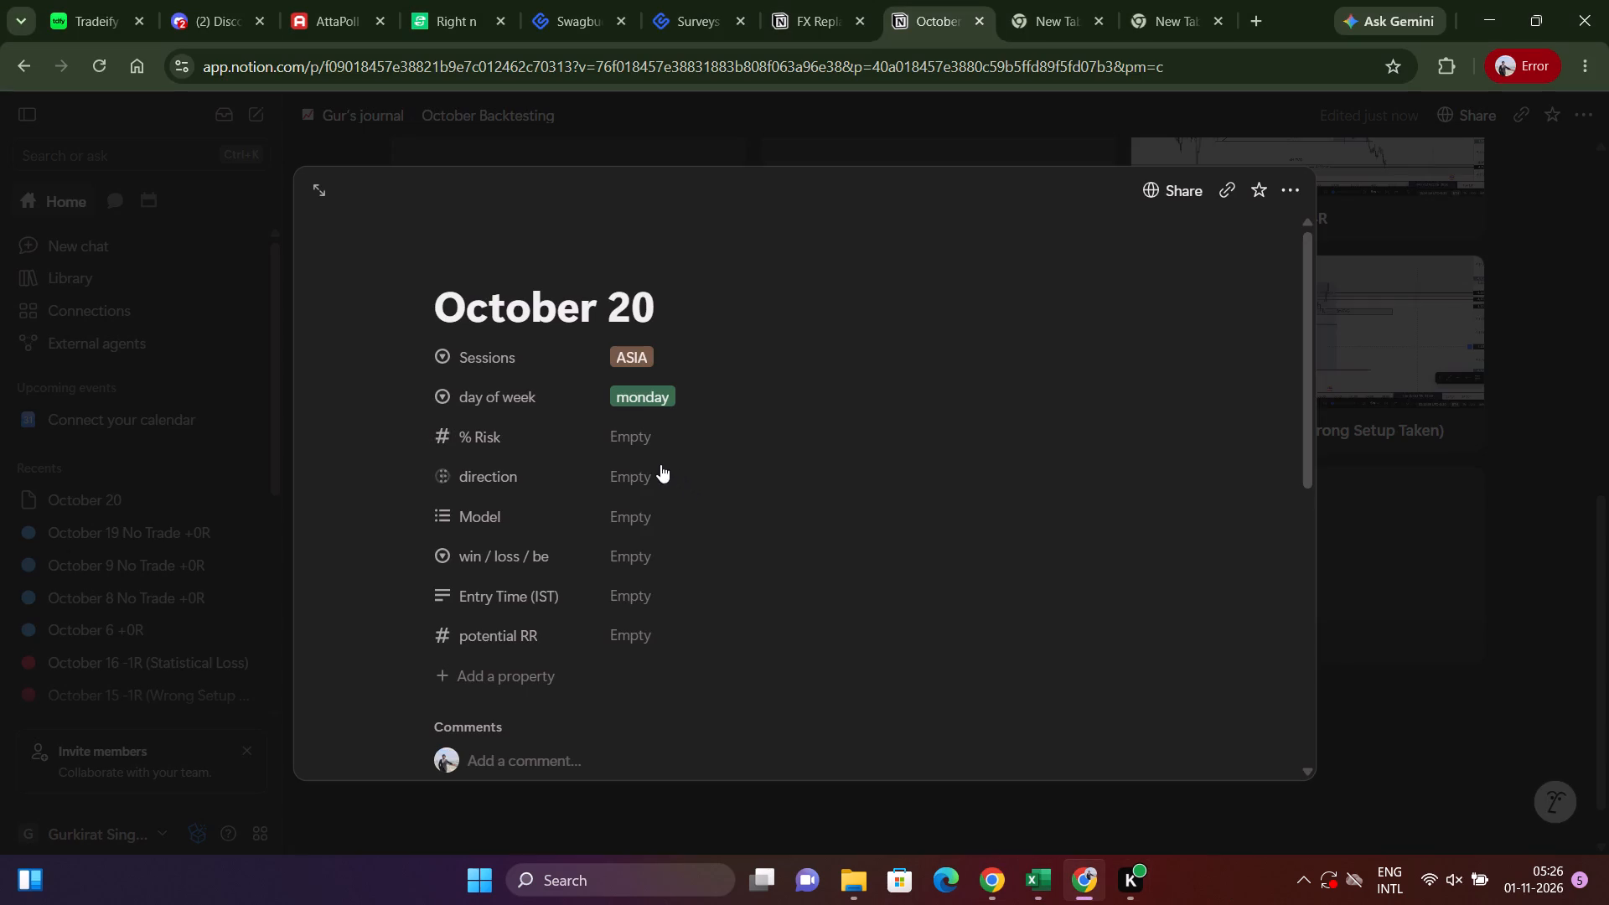
pyautogui.click(641, 405)
pyautogui.click(680, 557)
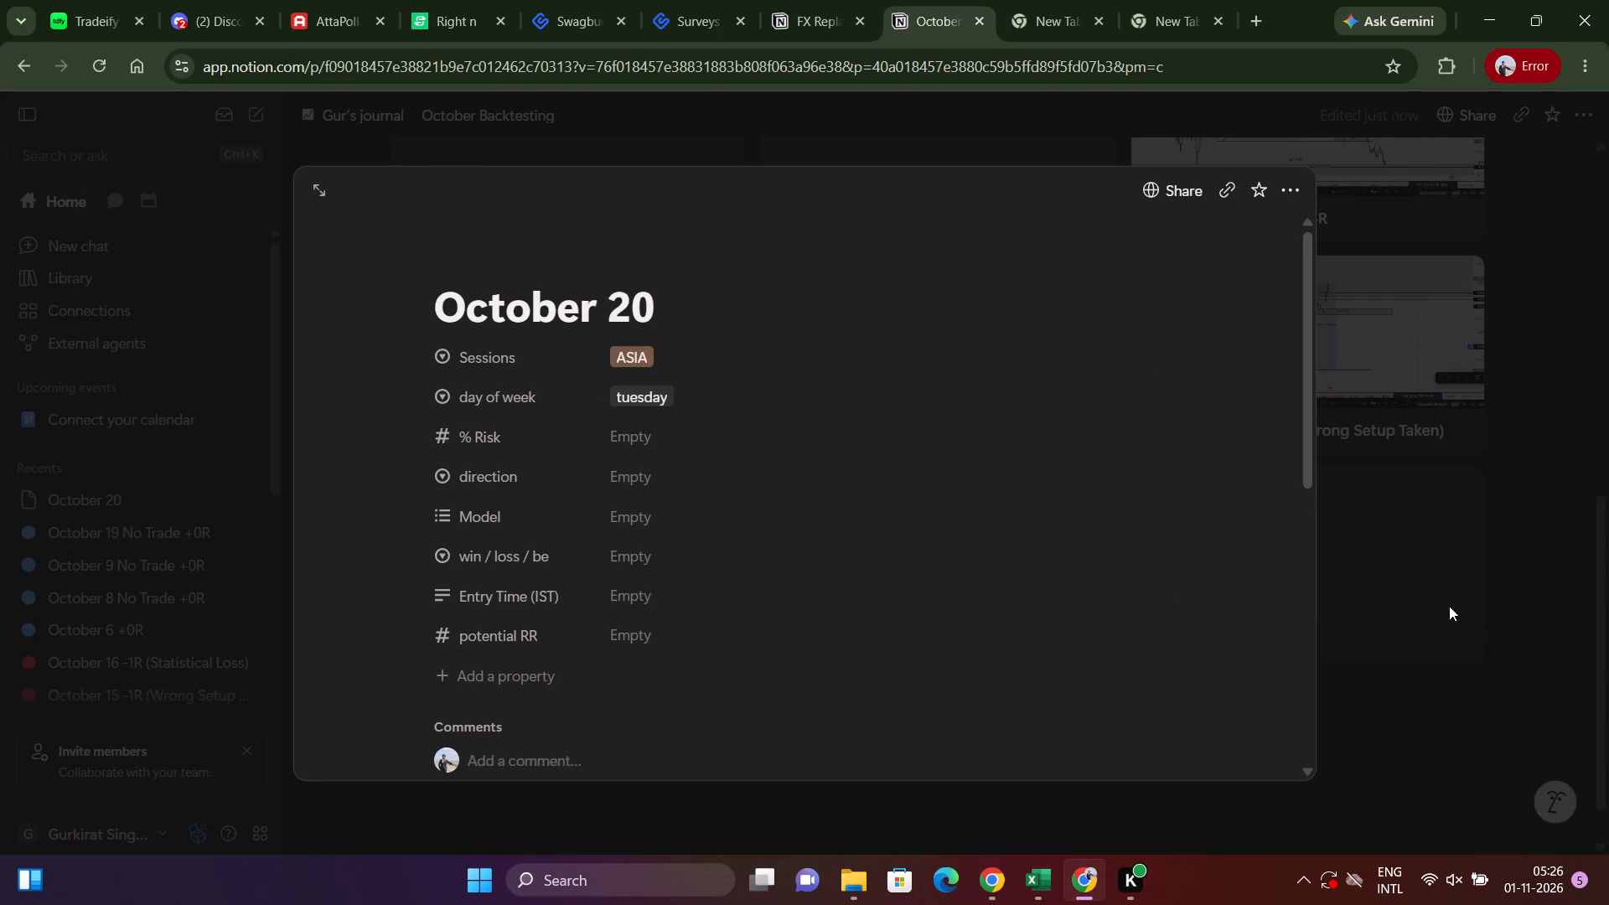
pyautogui.click(1470, 602)
# Set the % Risk property of the October 20 entry to 1% and return to the gallery.
pyautogui.click(856, 562)
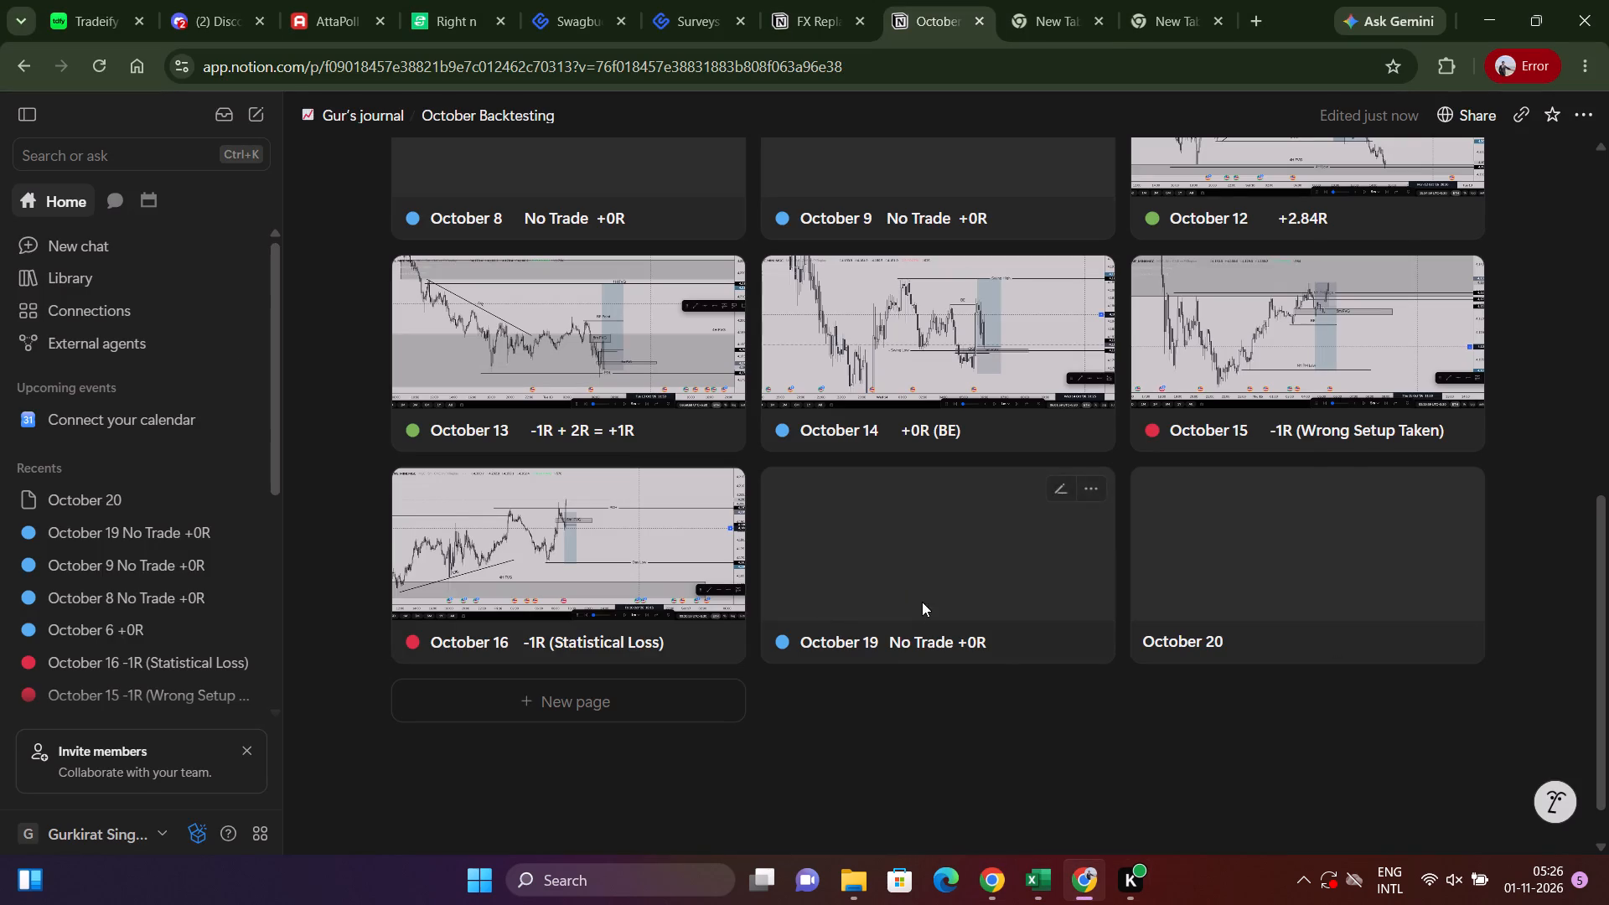
pyautogui.click(1481, 687)
pyautogui.click(1369, 628)
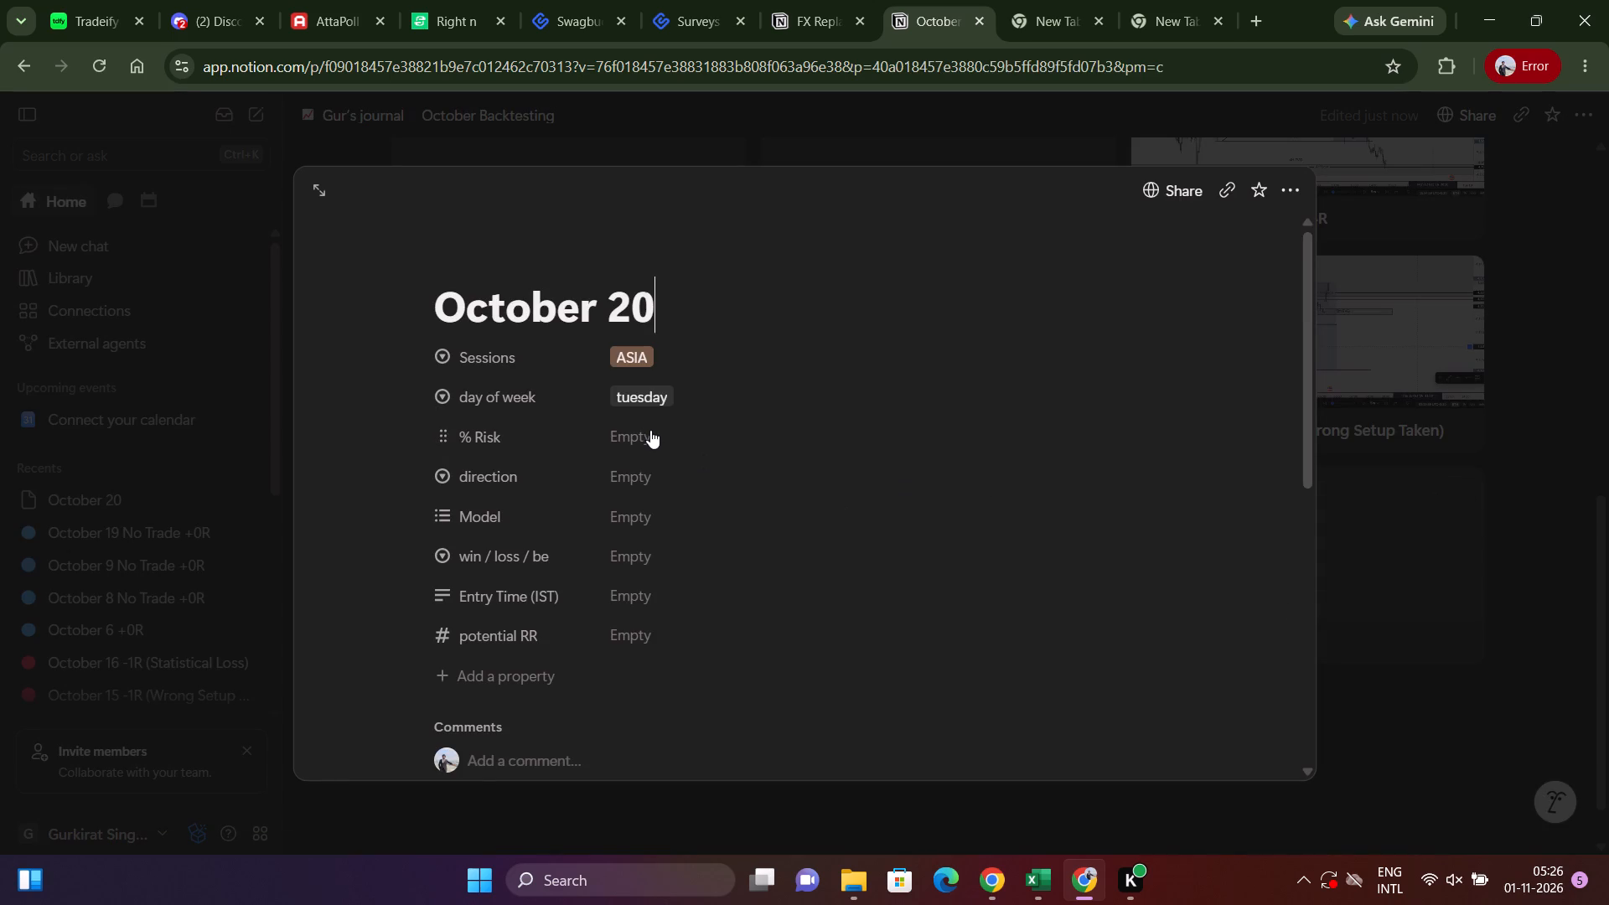
pyautogui.click(650, 430)
pyautogui.press('1')
pyautogui.hotkey('shift', '%')
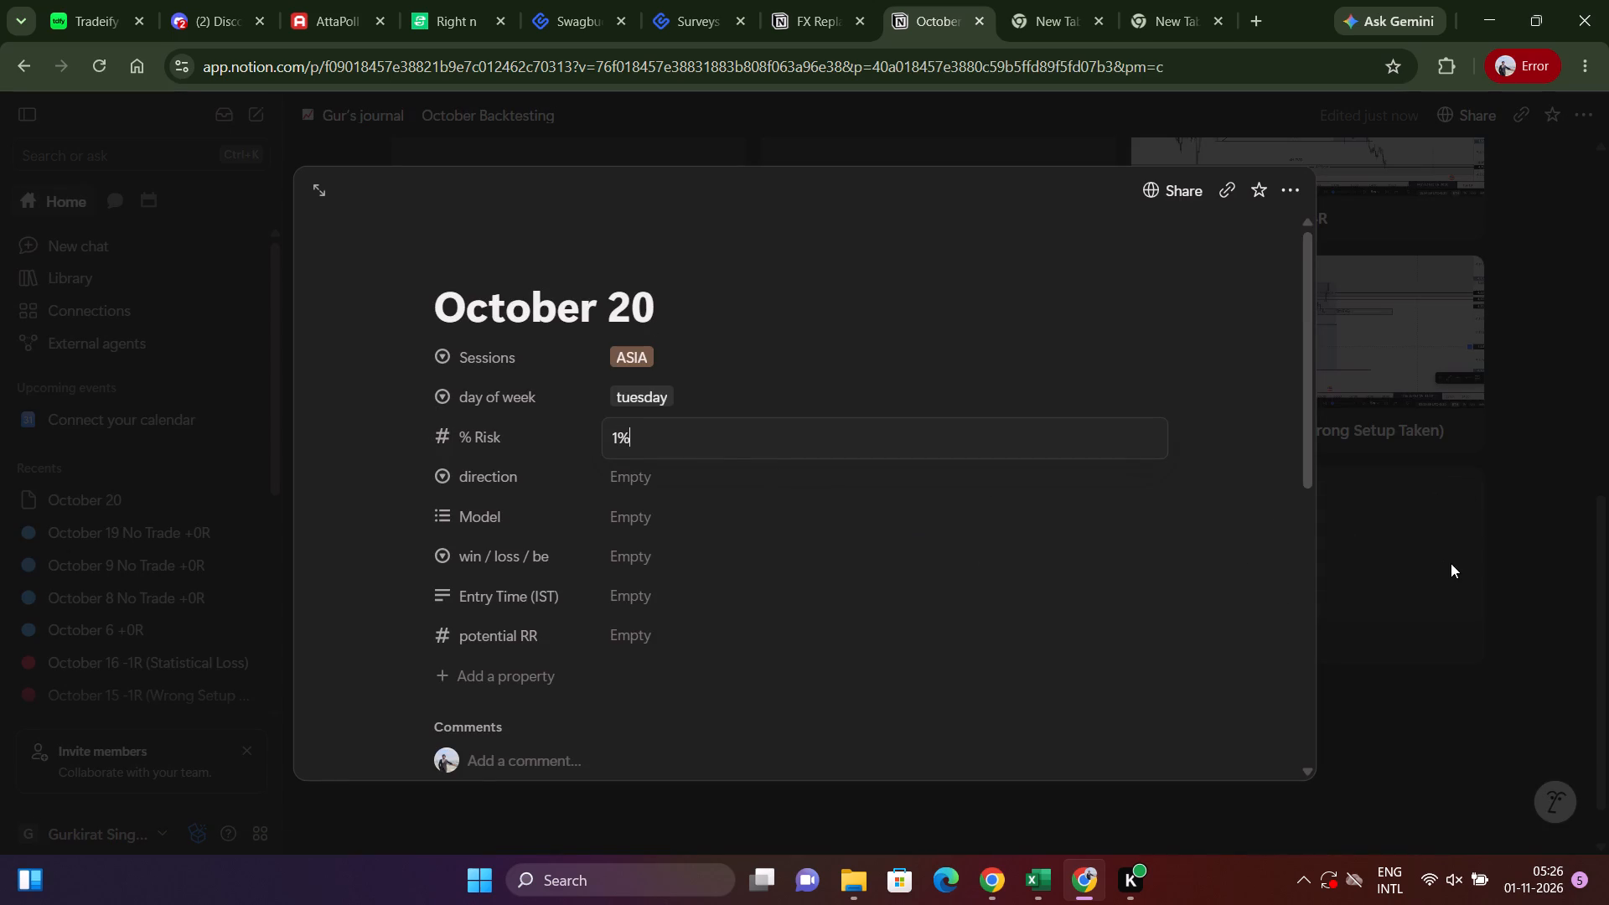
pyautogui.click(1451, 563)
pyautogui.click(1541, 755)
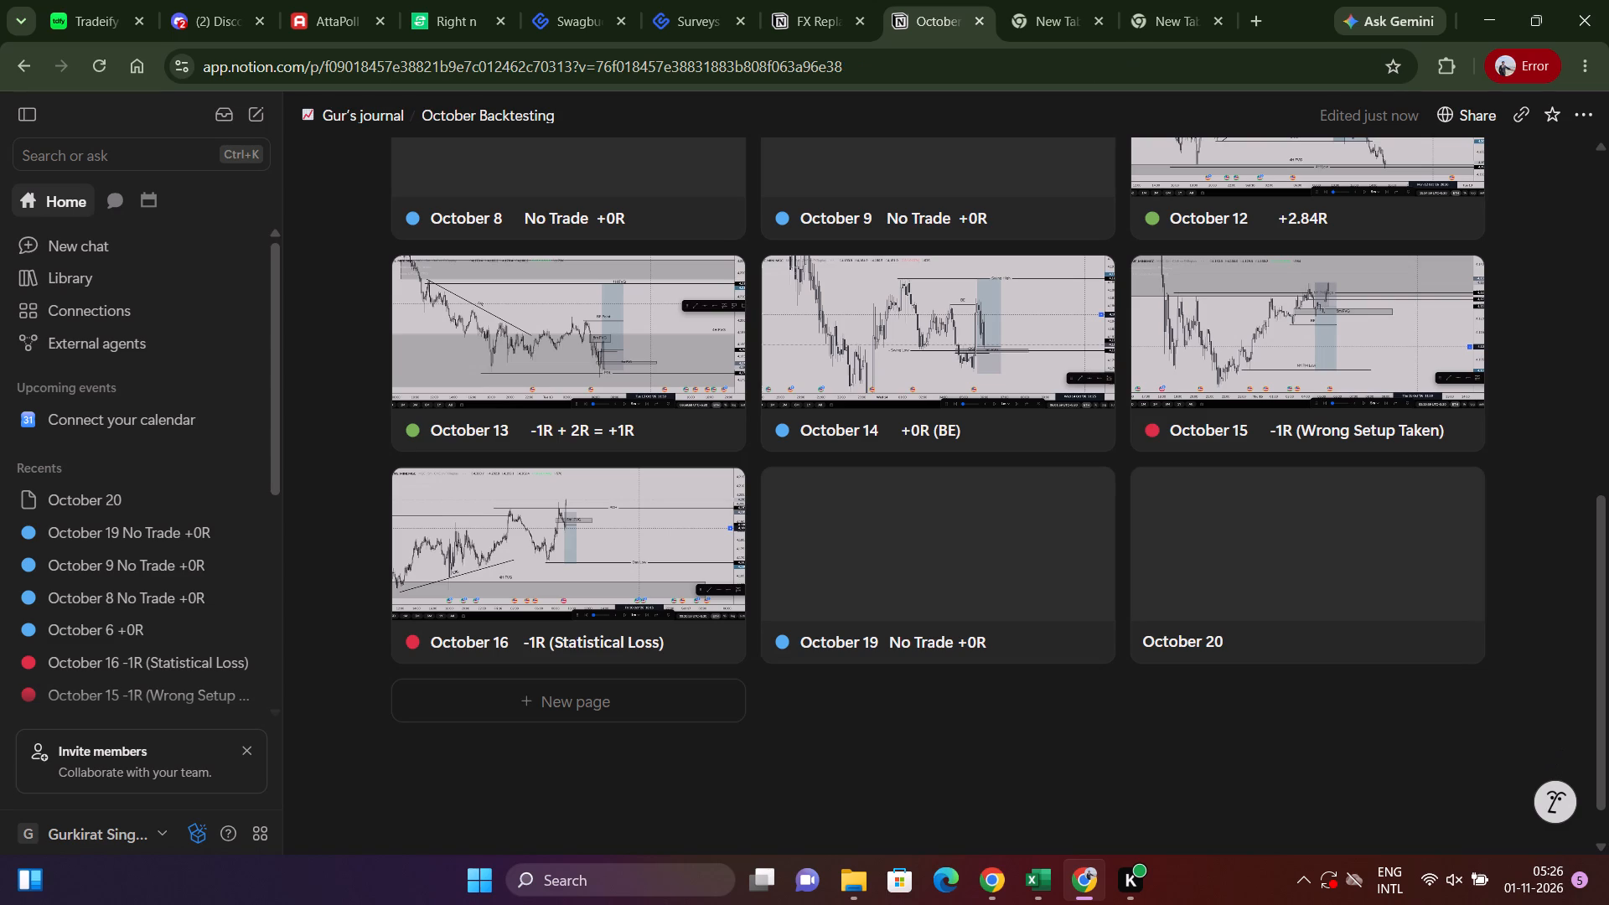
# Switch to FX Replay and examine the daily MGC candles around the PDH, PDL and Daily DOL levels.
pyautogui.hotkey('alt', 'Tab')
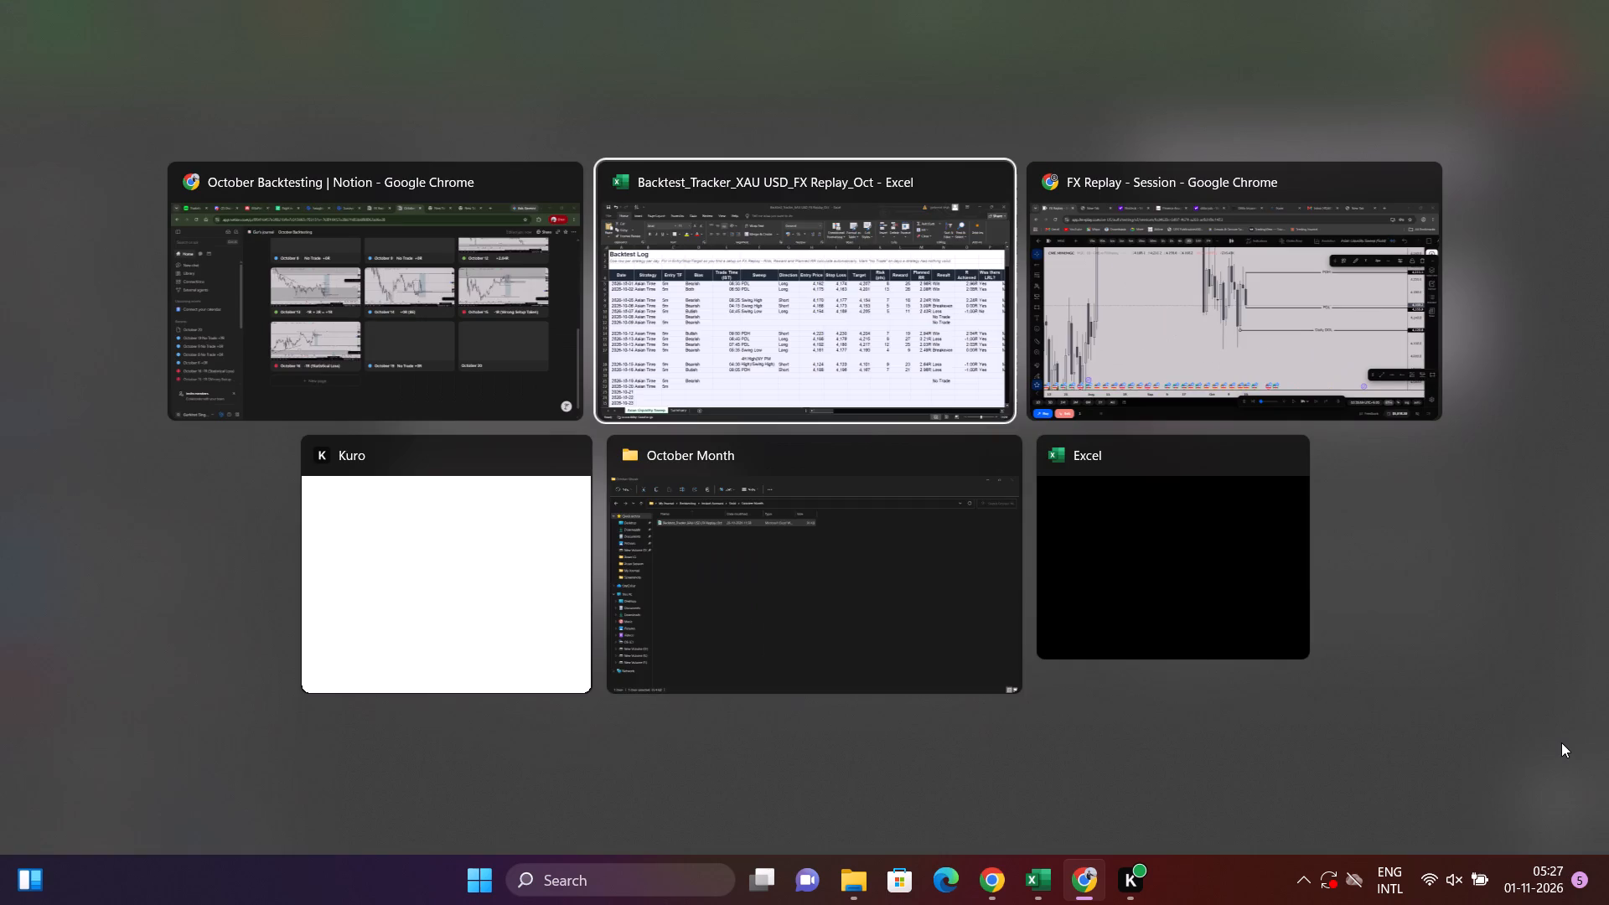
pyautogui.hotkey('alt', 'Right')
pyautogui.hotkey('alt', 'Left')
pyautogui.hotkey('alt', 'Right')
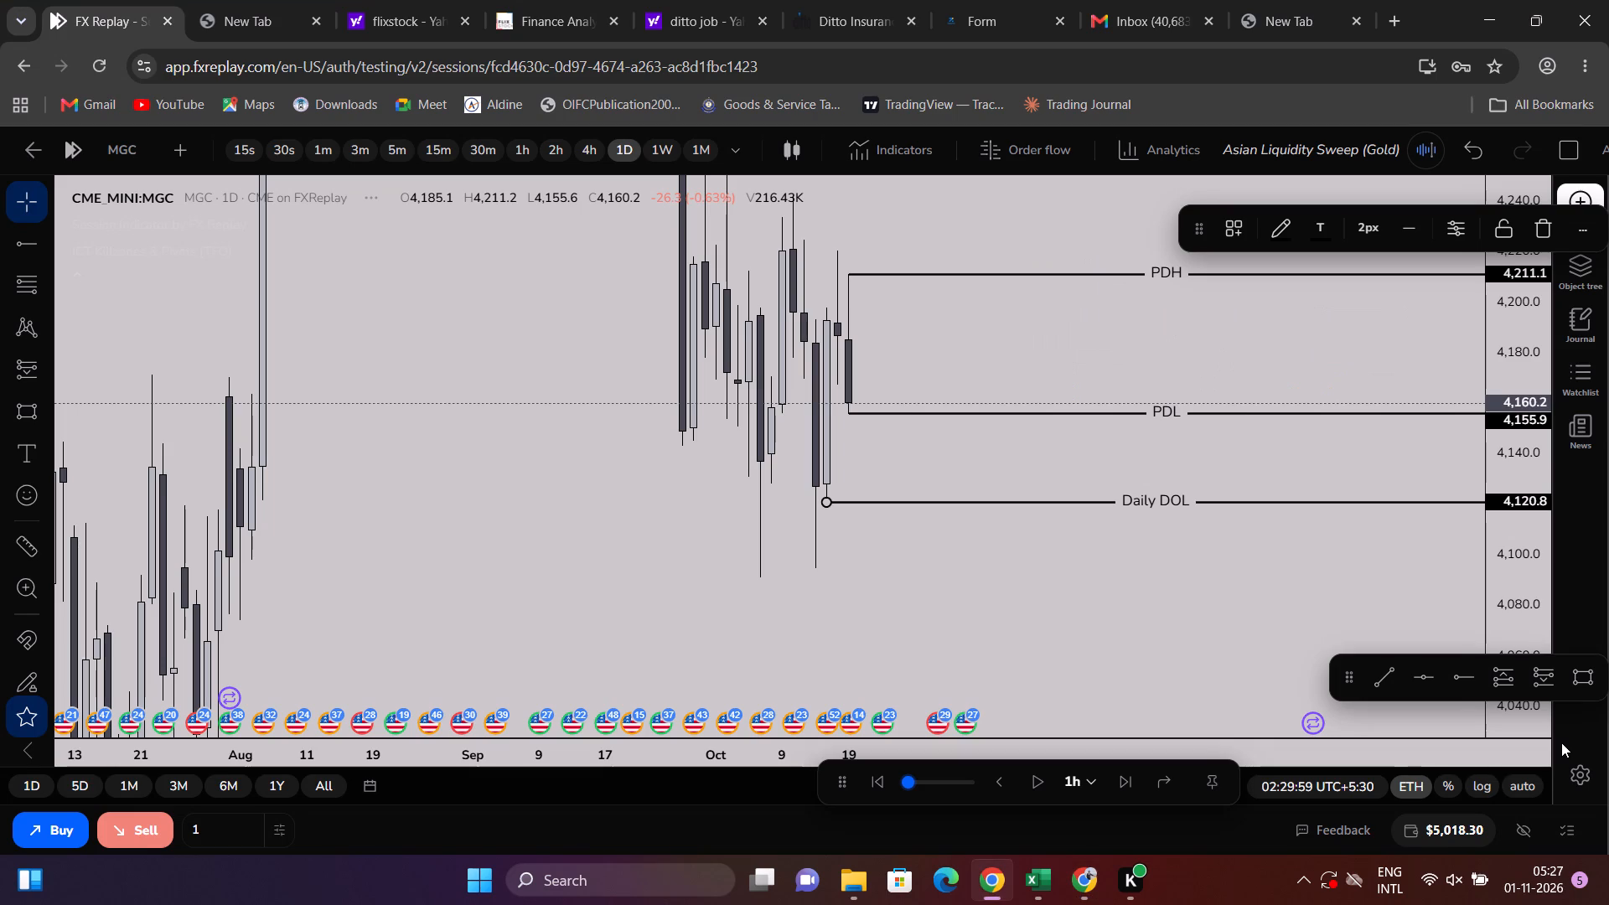
pyautogui.scroll(4, 1316, 773)
pyautogui.scroll(3, 939, 539)
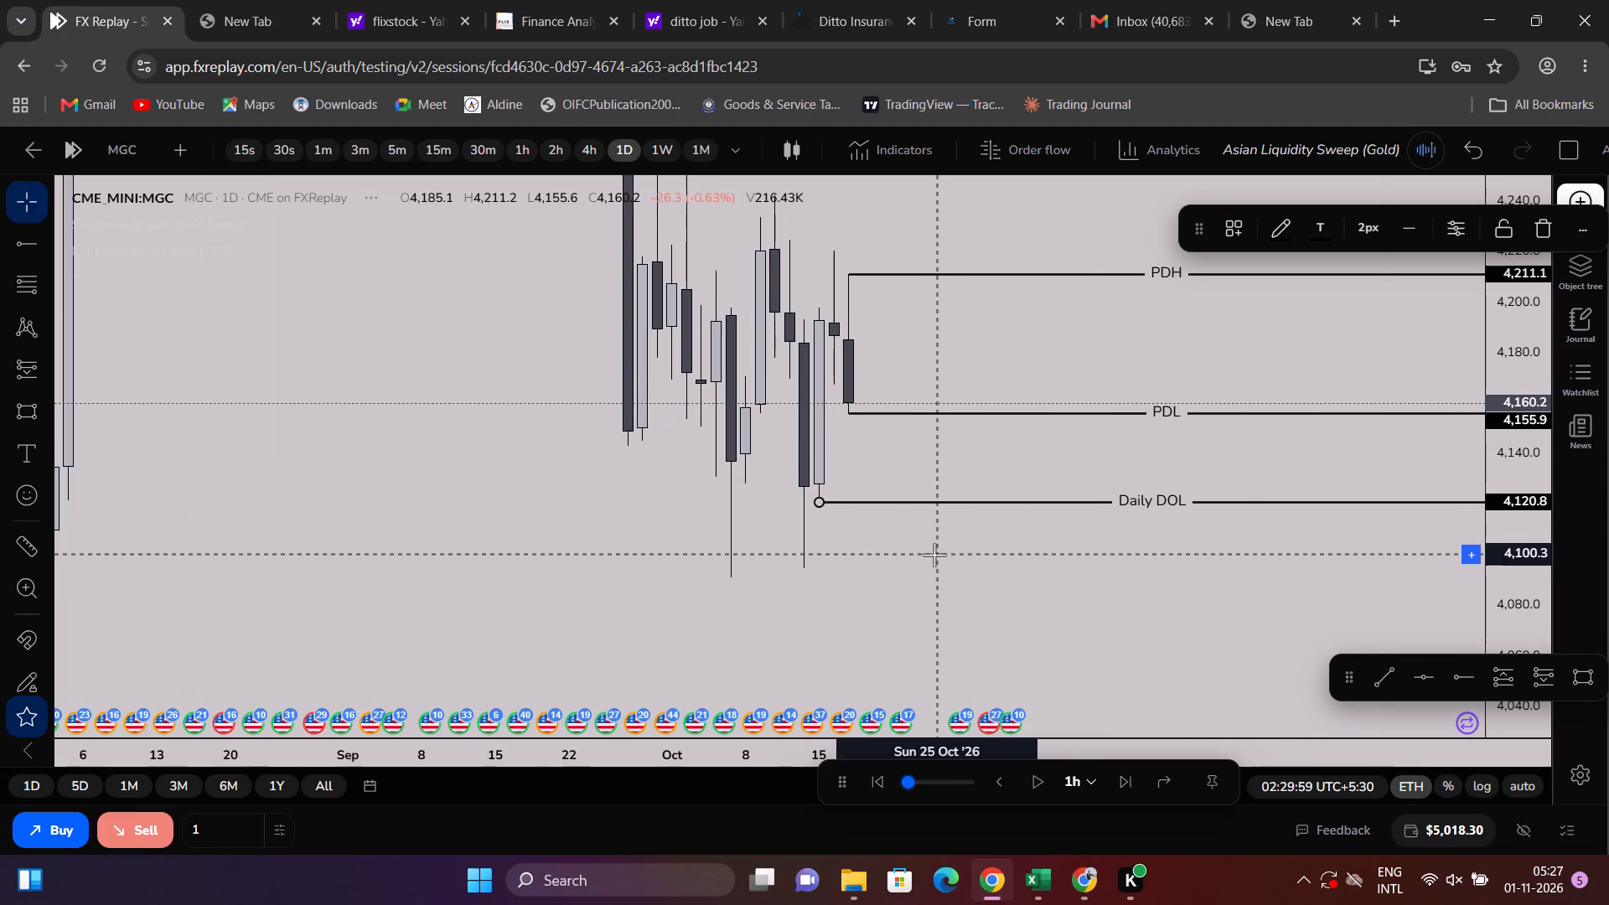
pyautogui.click(934, 555)
pyautogui.scroll(-4, 955, 571)
pyautogui.scroll(-2, 1121, 597)
pyautogui.scroll(6, 1121, 597)
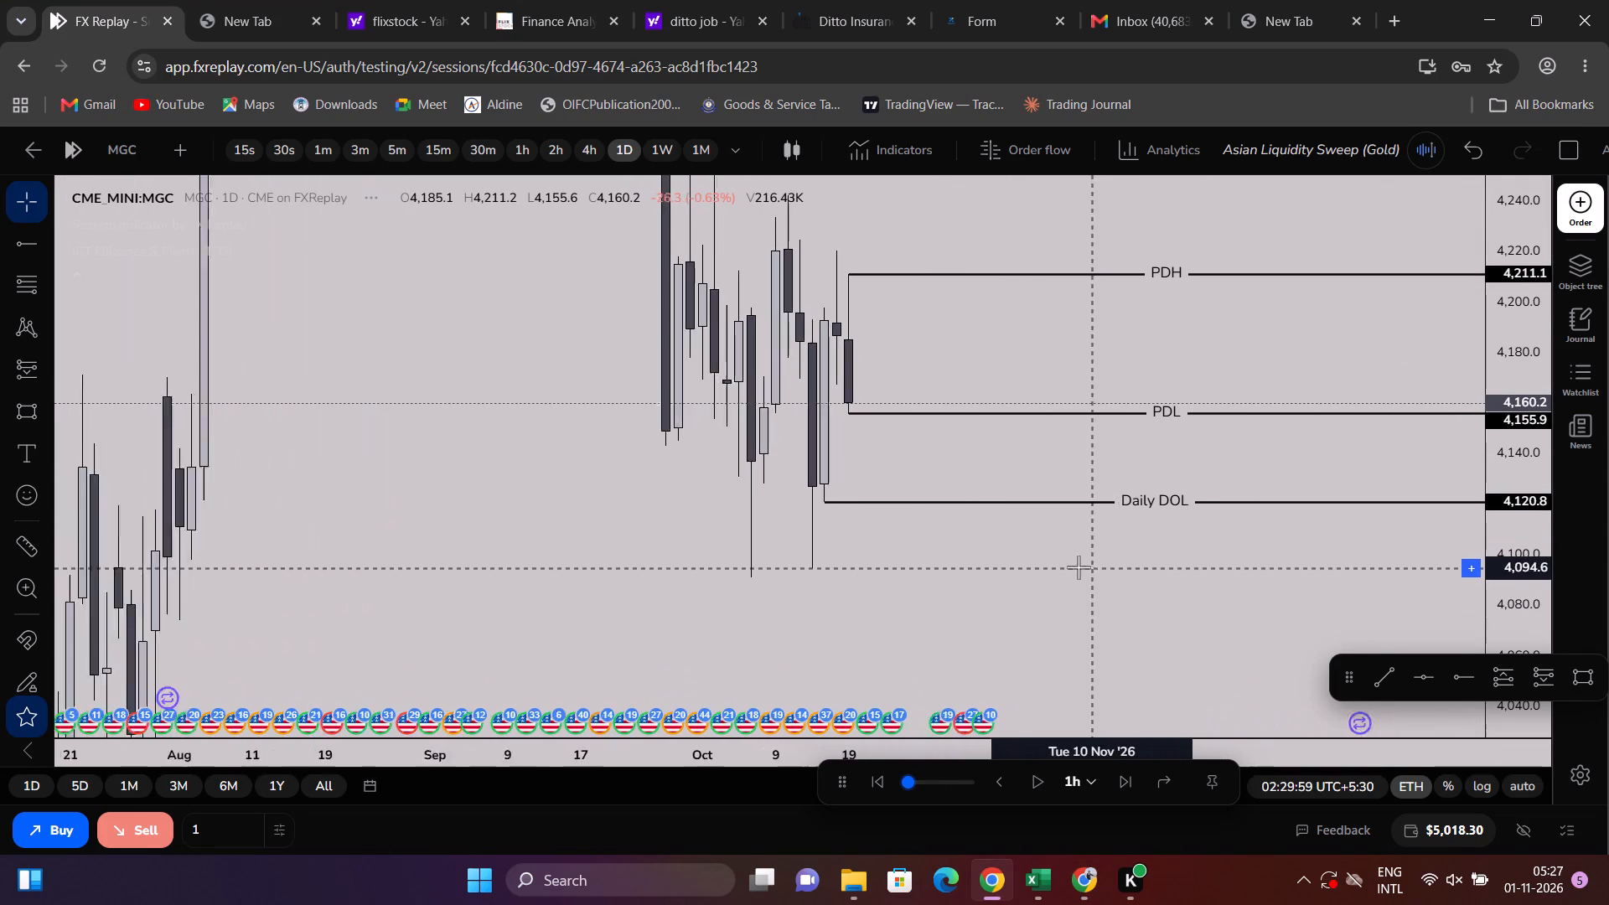
pyautogui.scroll(1, 1079, 567)
pyautogui.moveTo(1079, 569); pyautogui.dragTo(1084, 633)
pyautogui.moveTo(1450, 649); pyautogui.dragTo(1506, 606)
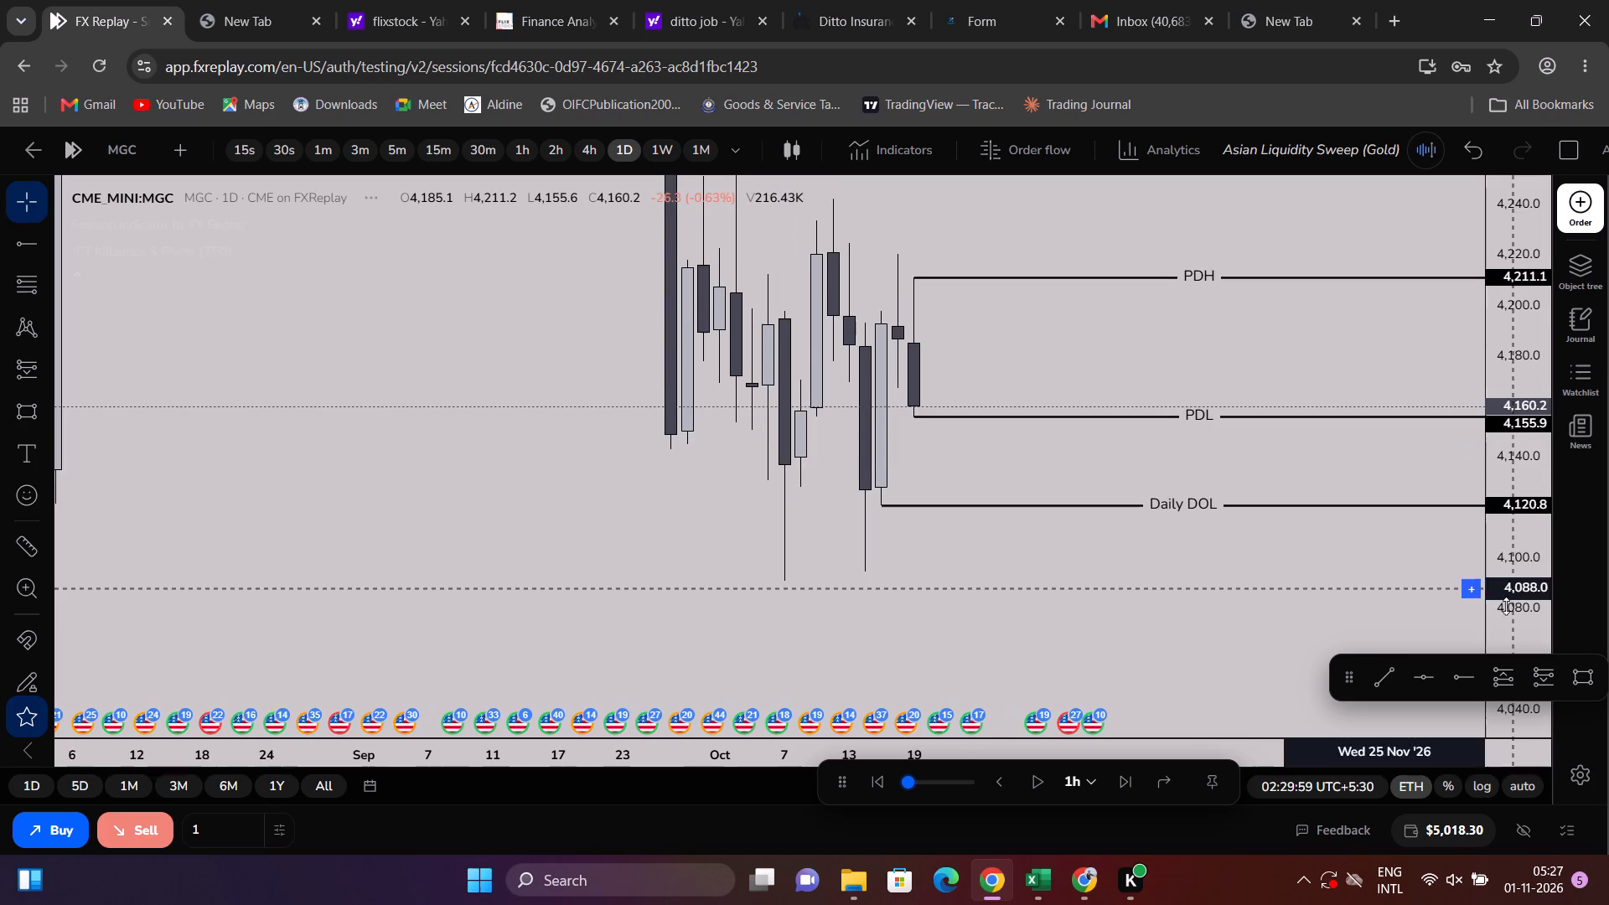
pyautogui.moveTo(1522, 631); pyautogui.dragTo(1524, 359)
pyautogui.scroll(5, 1281, 385)
pyautogui.moveTo(1200, 347); pyautogui.dragTo(1125, 484)
pyautogui.scroll(-2, 1125, 484)
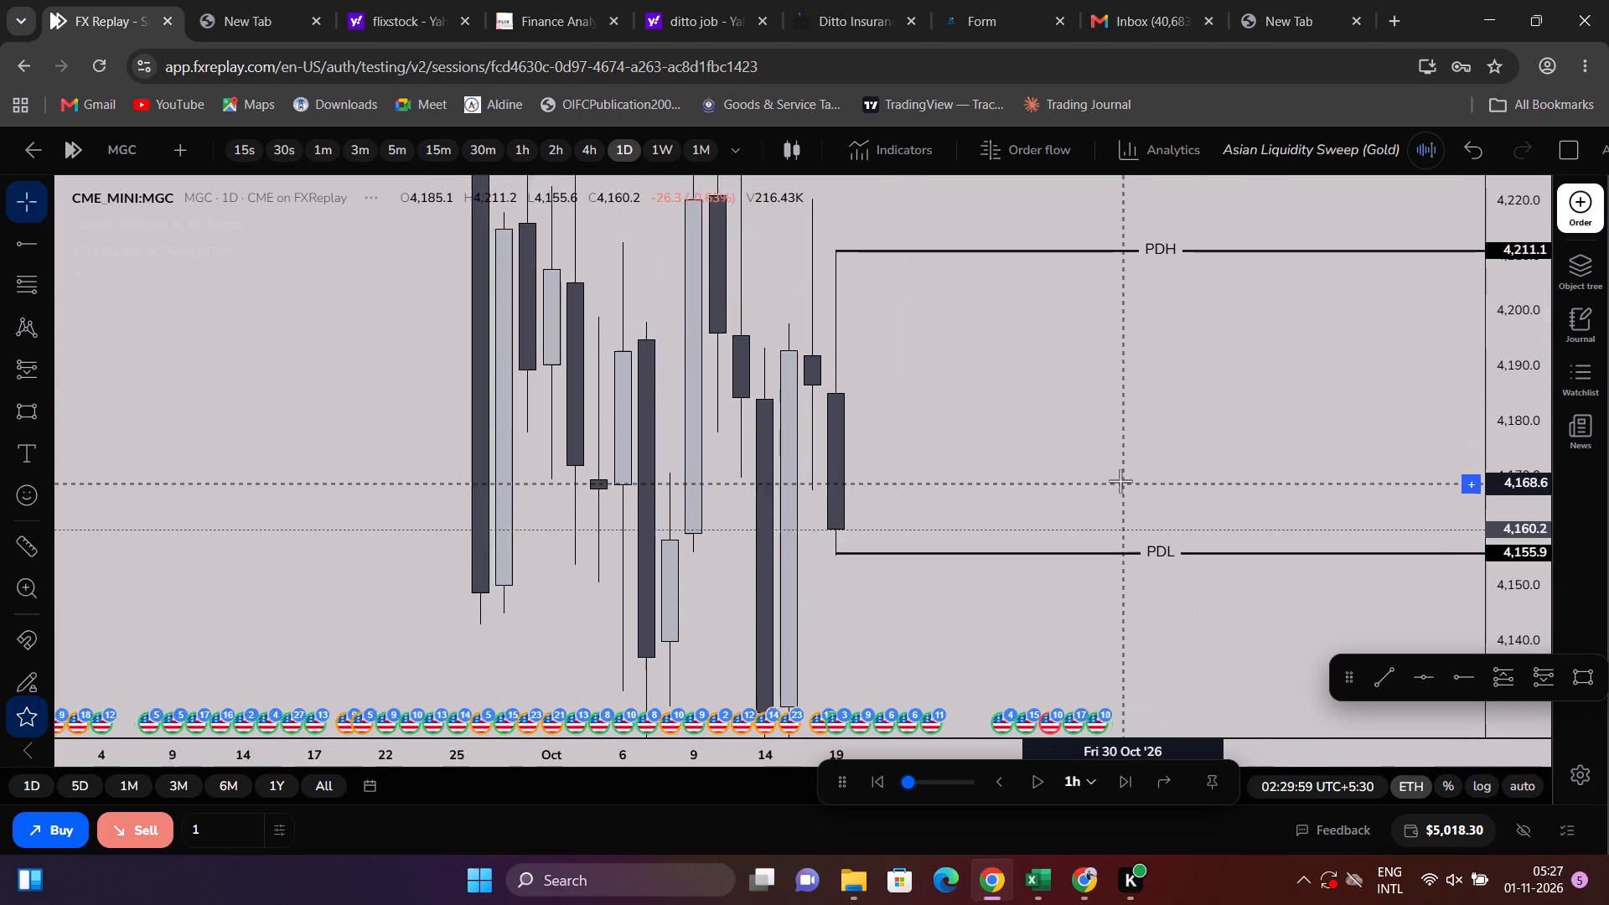
pyautogui.scroll(-2, 1120, 481)
# Compare MGC price action around PDH and PDL on the 4h, 2h, 30m and 1D timeframes, finishing on 4h.
pyautogui.click(583, 147)
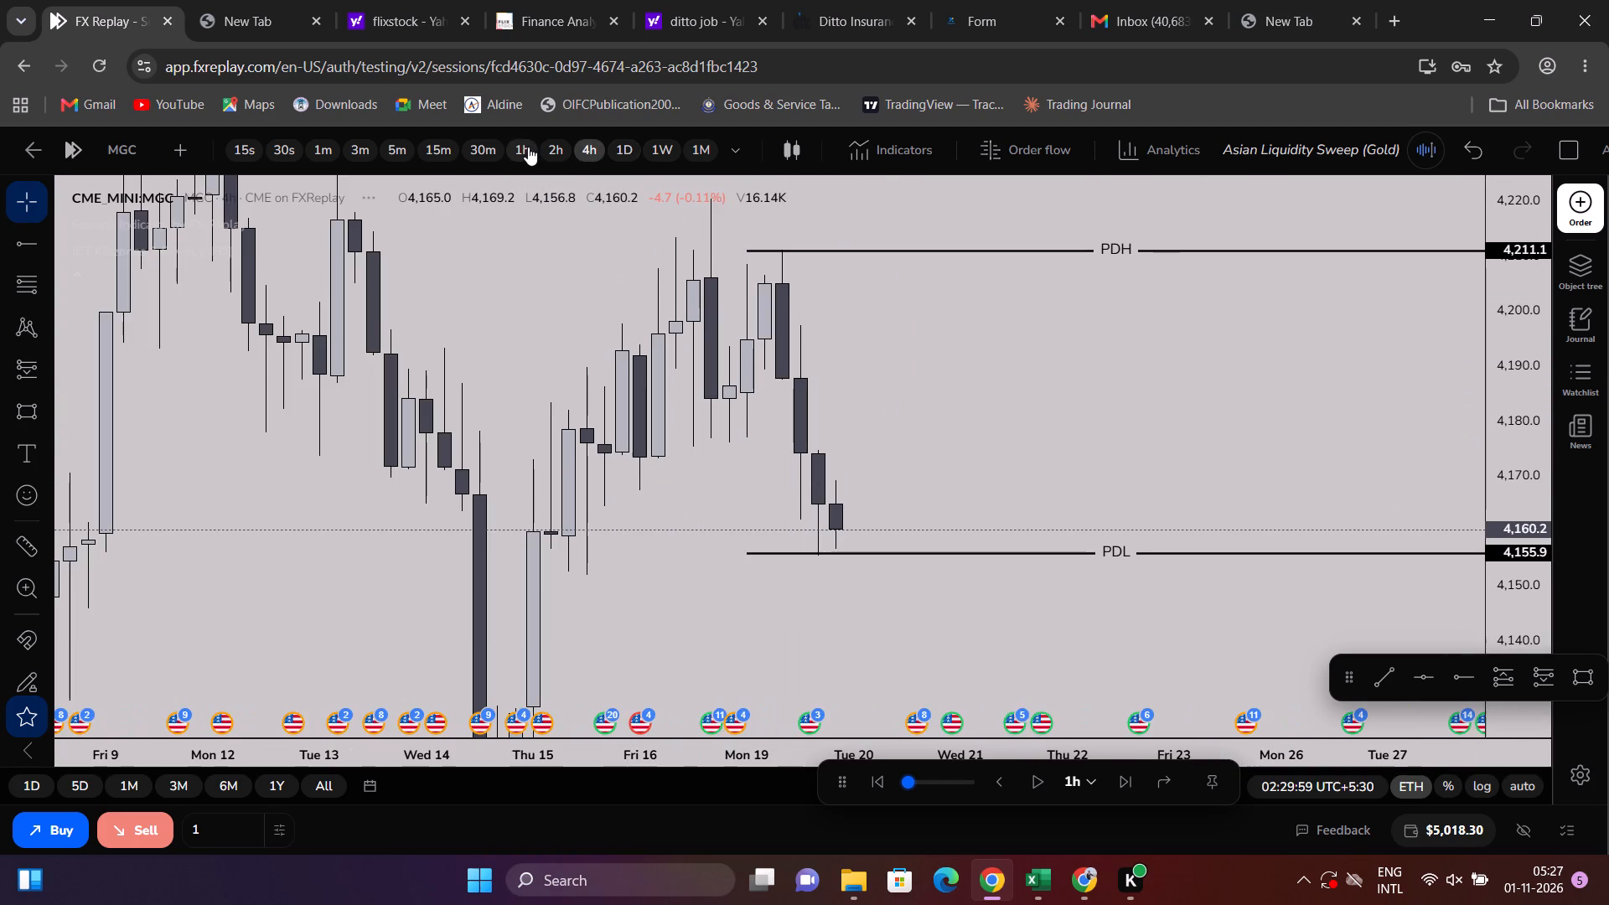
pyautogui.click(551, 152)
pyautogui.click(500, 153)
pyautogui.scroll(-14, 932, 477)
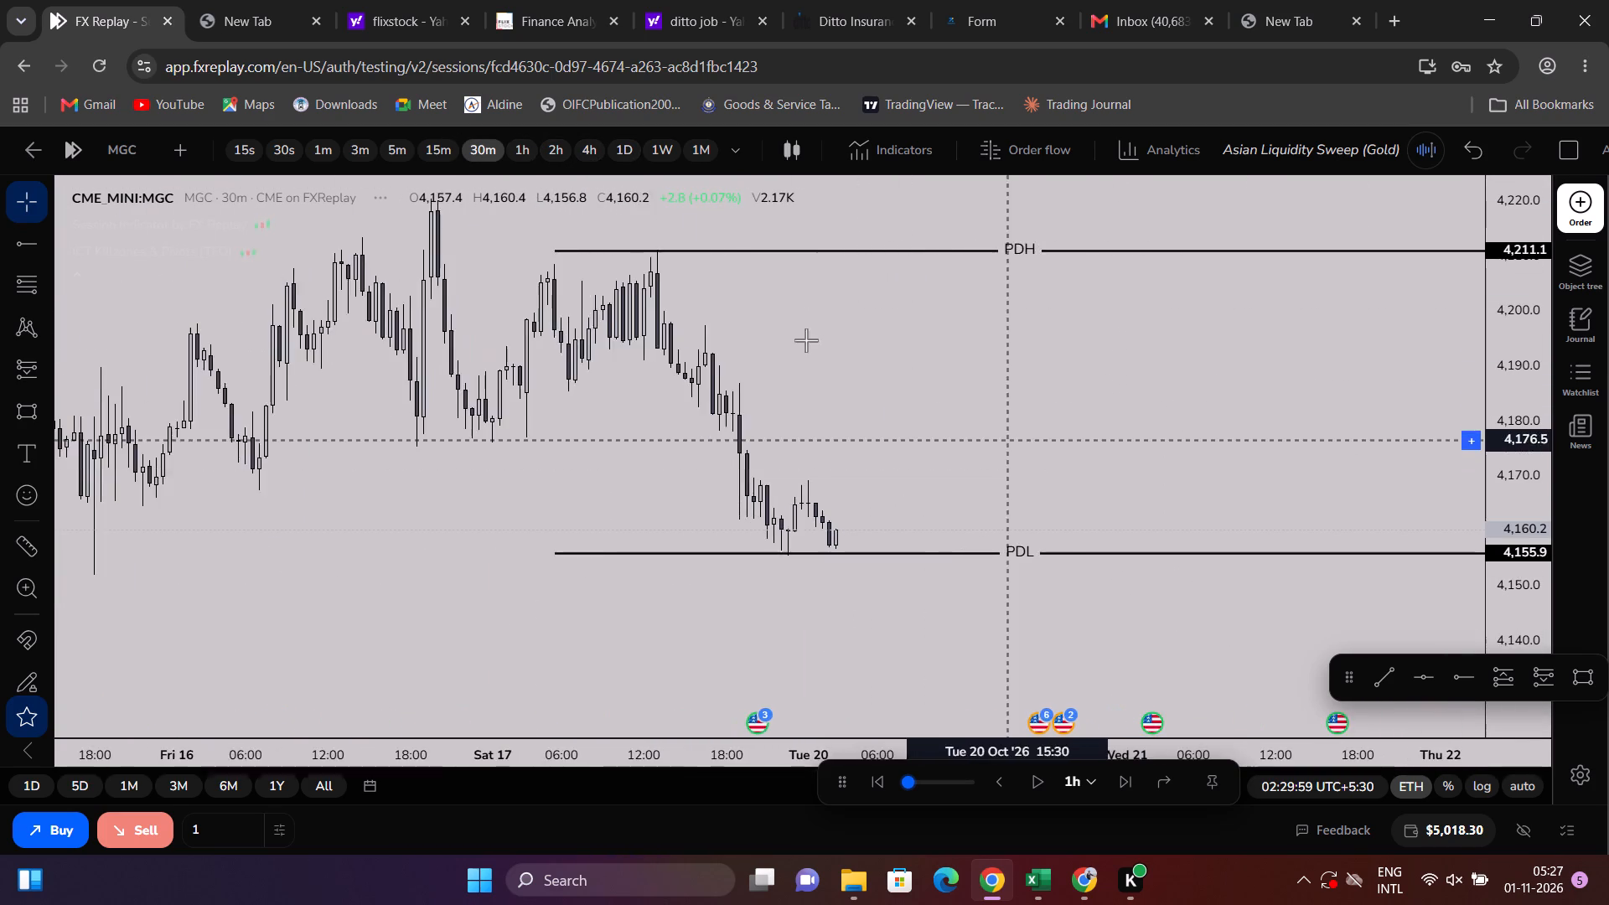
pyautogui.scroll(-4, 806, 340)
pyautogui.click(591, 150)
pyautogui.scroll(4, 705, 241)
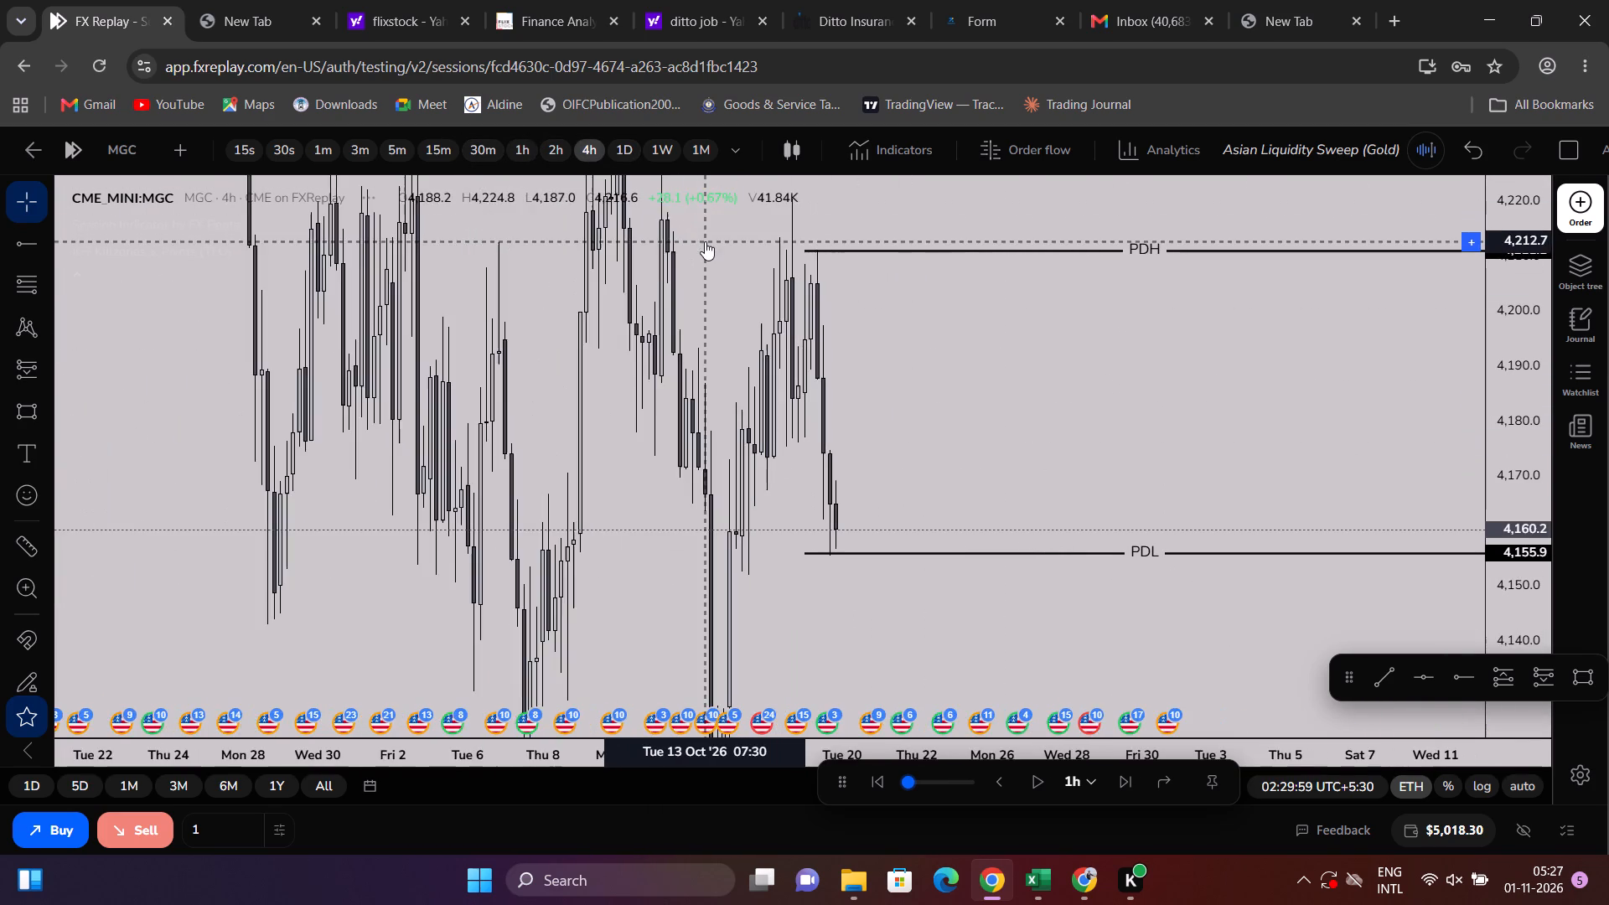
pyautogui.scroll(5, 705, 241)
pyautogui.click(621, 147)
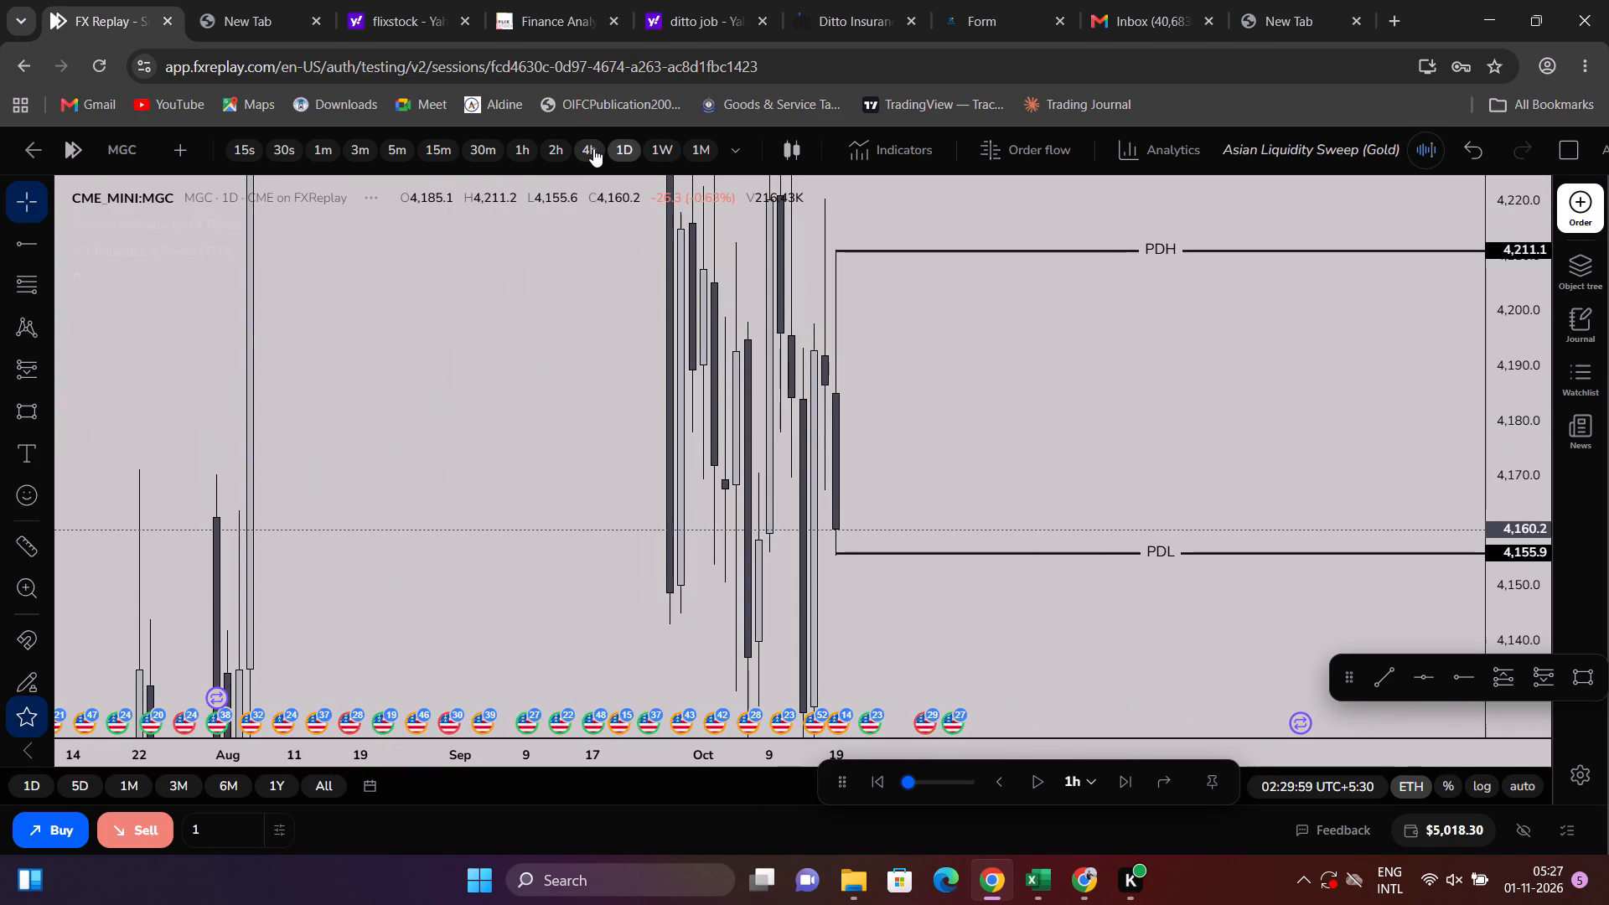
pyautogui.click(593, 148)
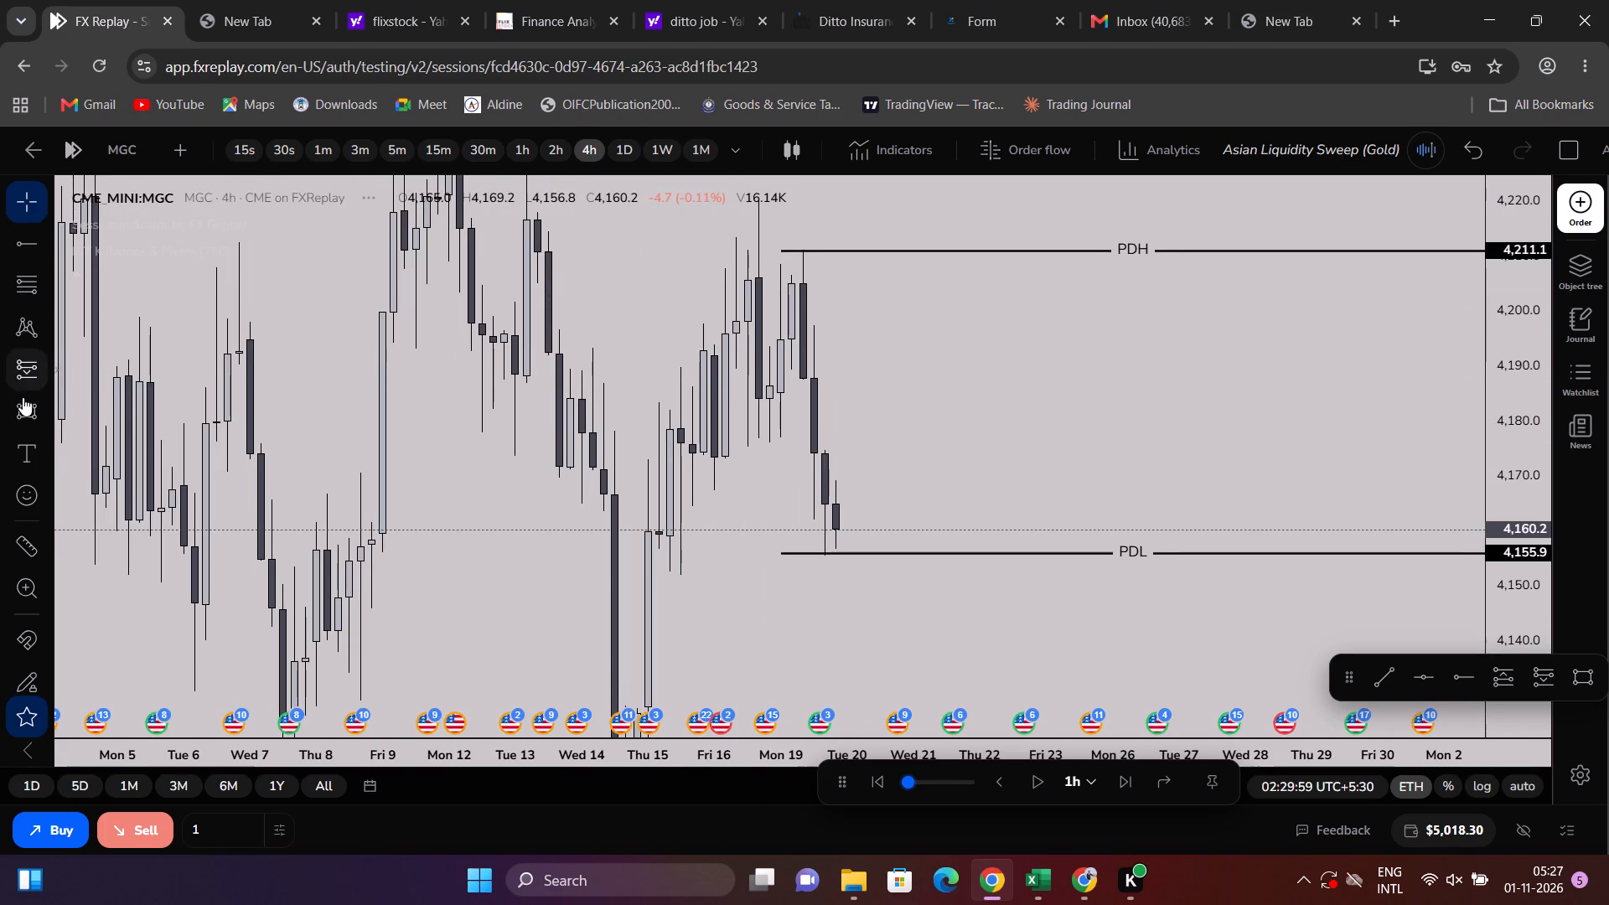
# Draw a rectangle over the October 19 bearish price gap on the 4h chart, from about 4,187 down to 4,175.
pyautogui.click(22, 399)
pyautogui.scroll(4, 830, 384)
pyautogui.click(780, 380)
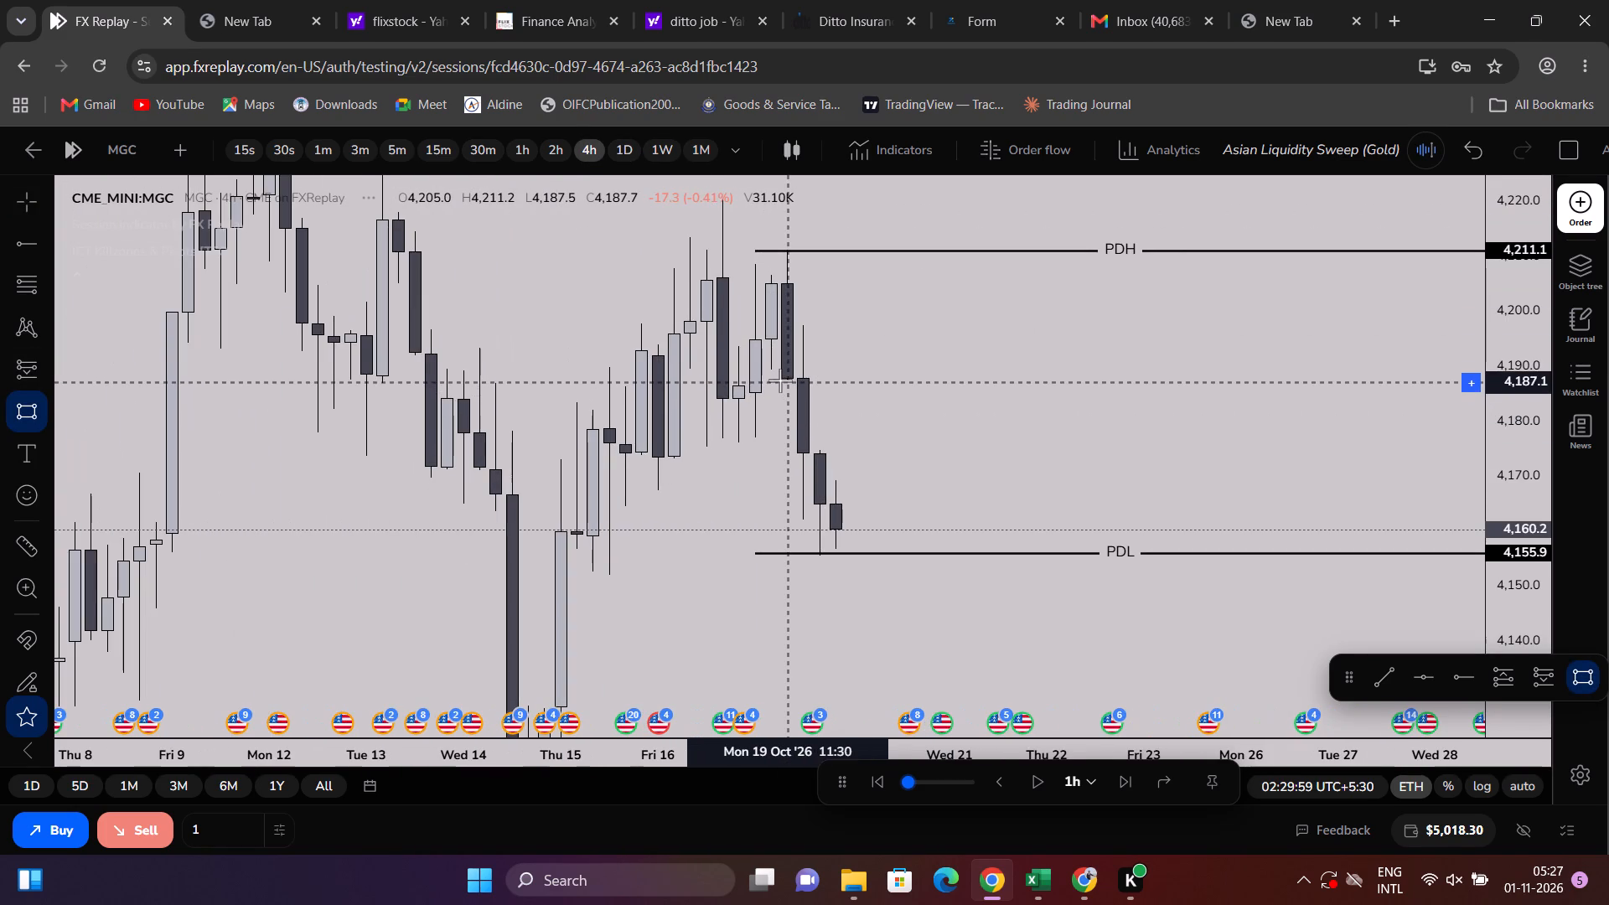
pyautogui.click(1041, 450)
pyautogui.click(1099, 484)
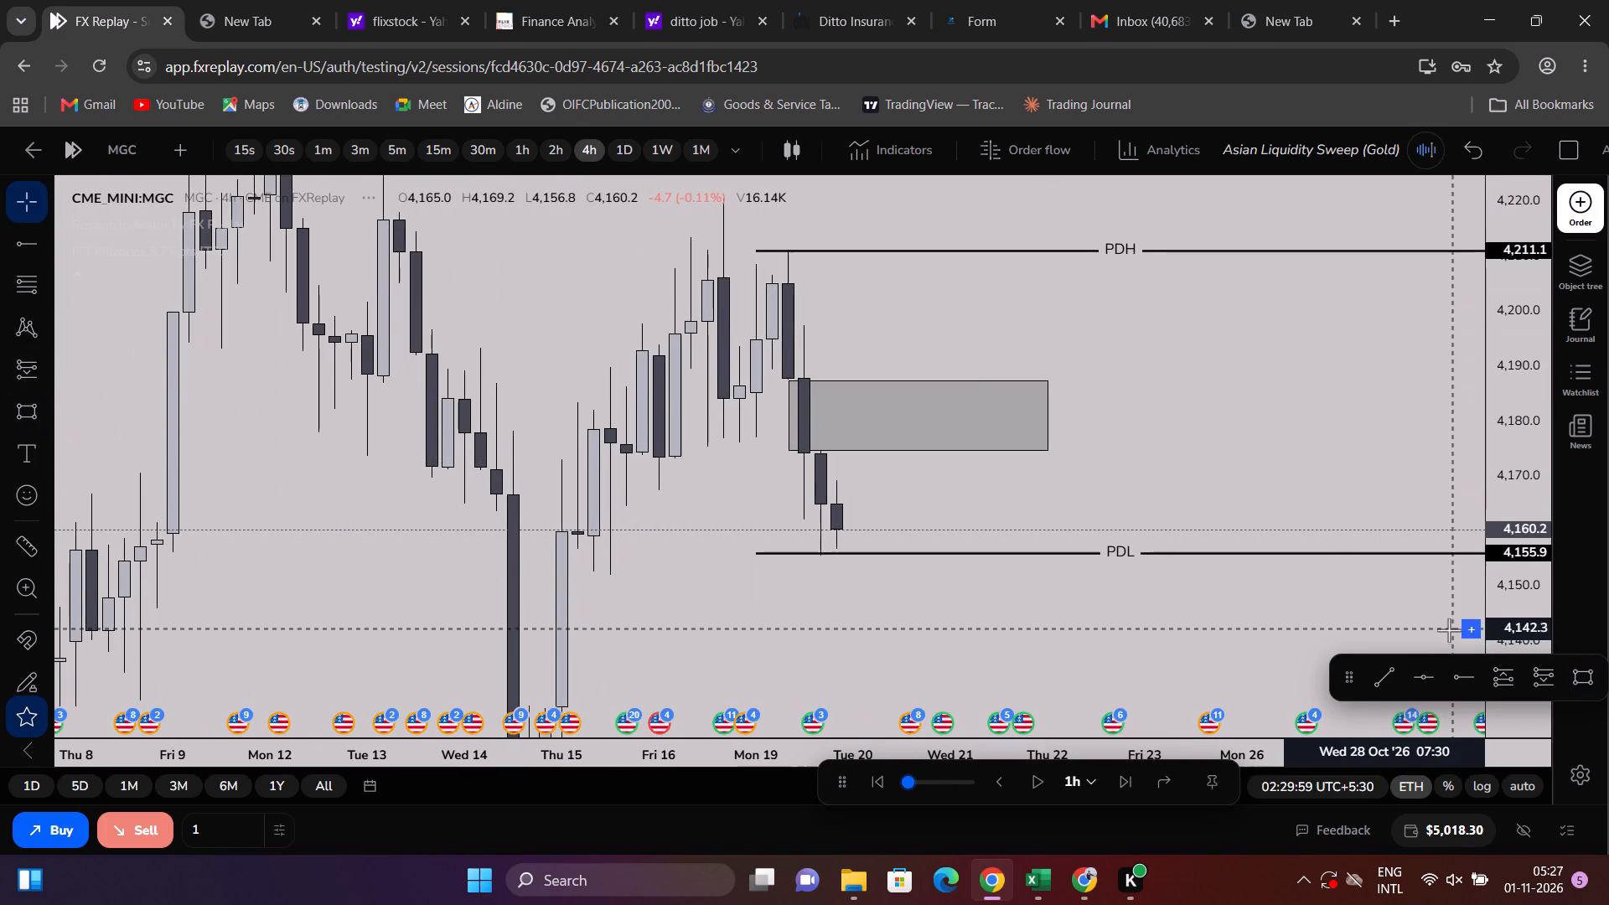
# Refine the gap rectangle's corners to span 4,187.5 to 4,174.8, from October 19 07:30 to October 22 11:30.
pyautogui.moveTo(1503, 623); pyautogui.dragTo(1550, 54)
pyautogui.scroll(4, 1023, 447)
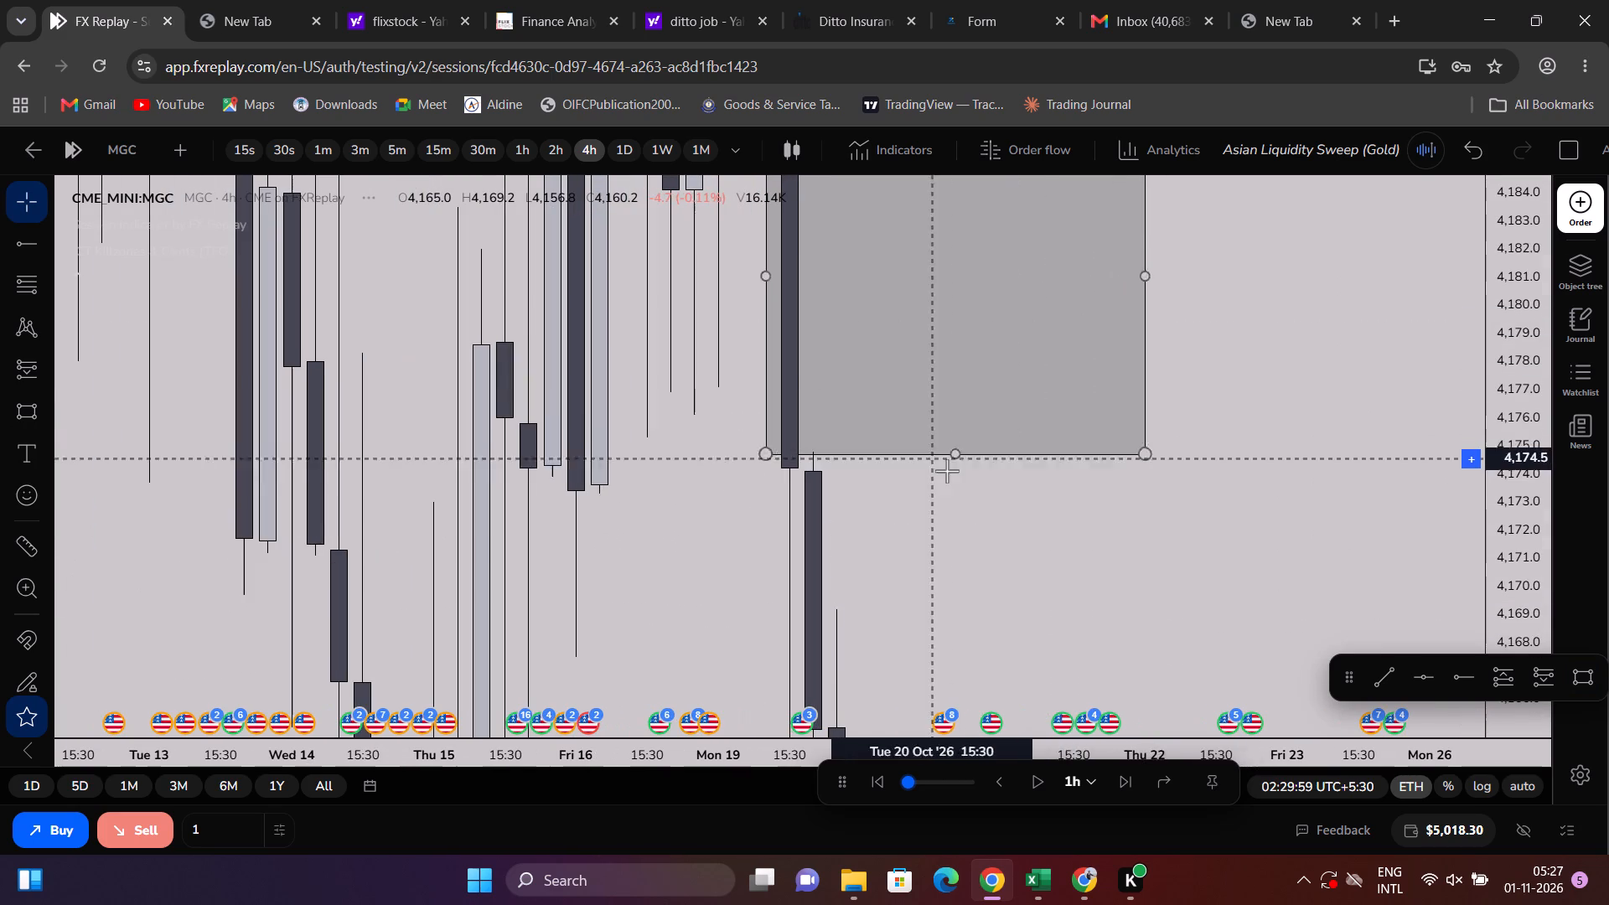
pyautogui.moveTo(1145, 451); pyautogui.dragTo(1157, 452)
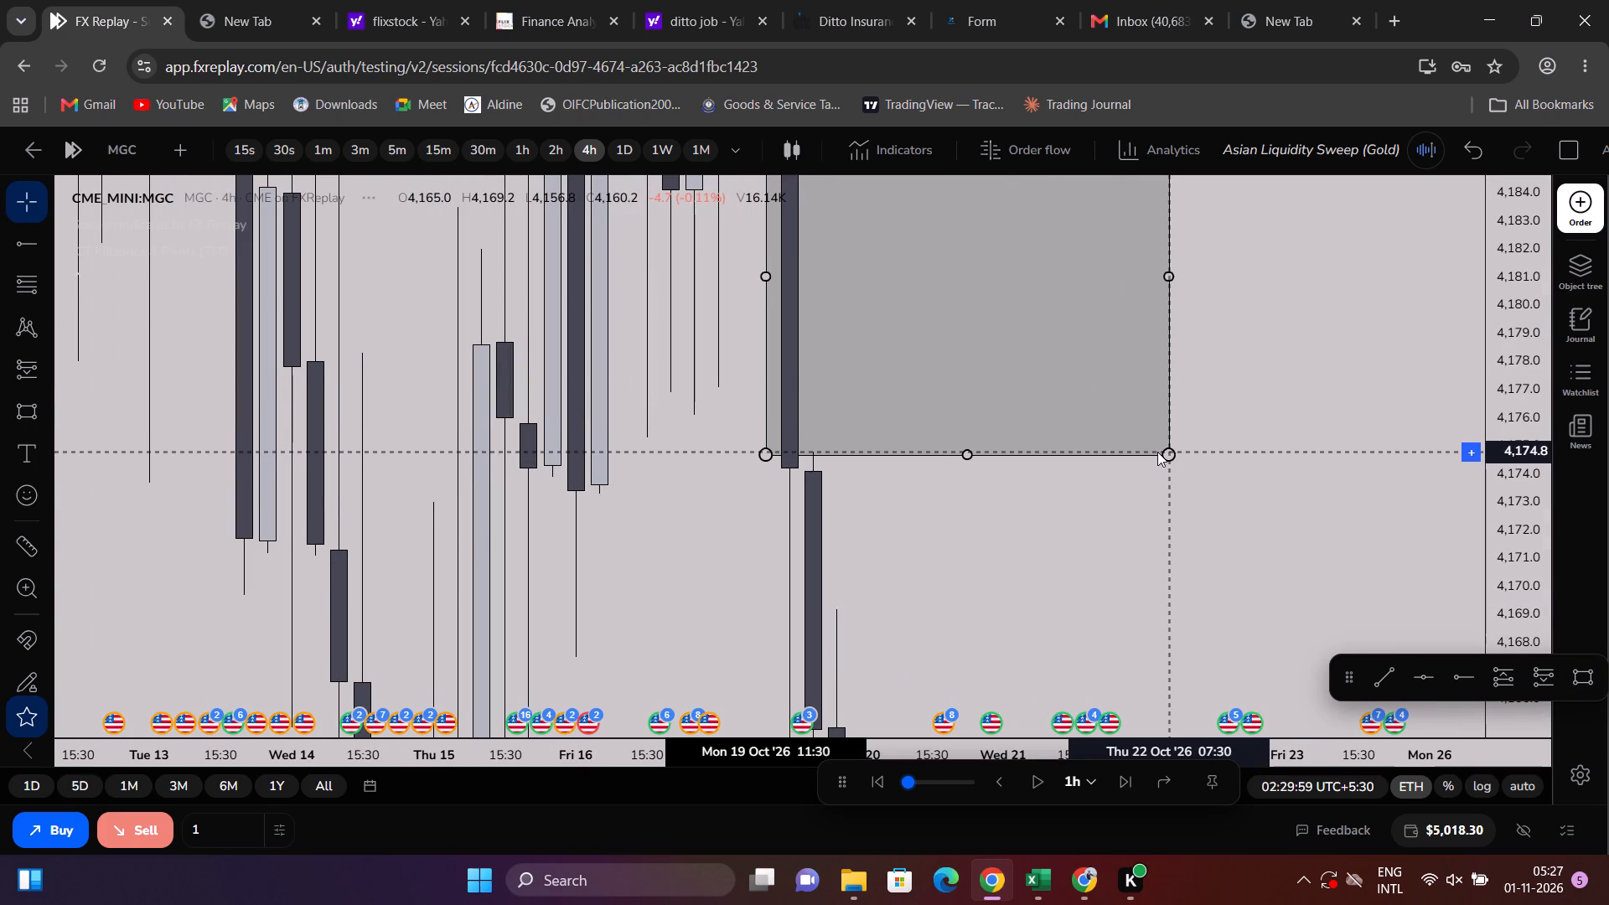
pyautogui.moveTo(1157, 452); pyautogui.dragTo(1160, 452)
pyautogui.click(1244, 397)
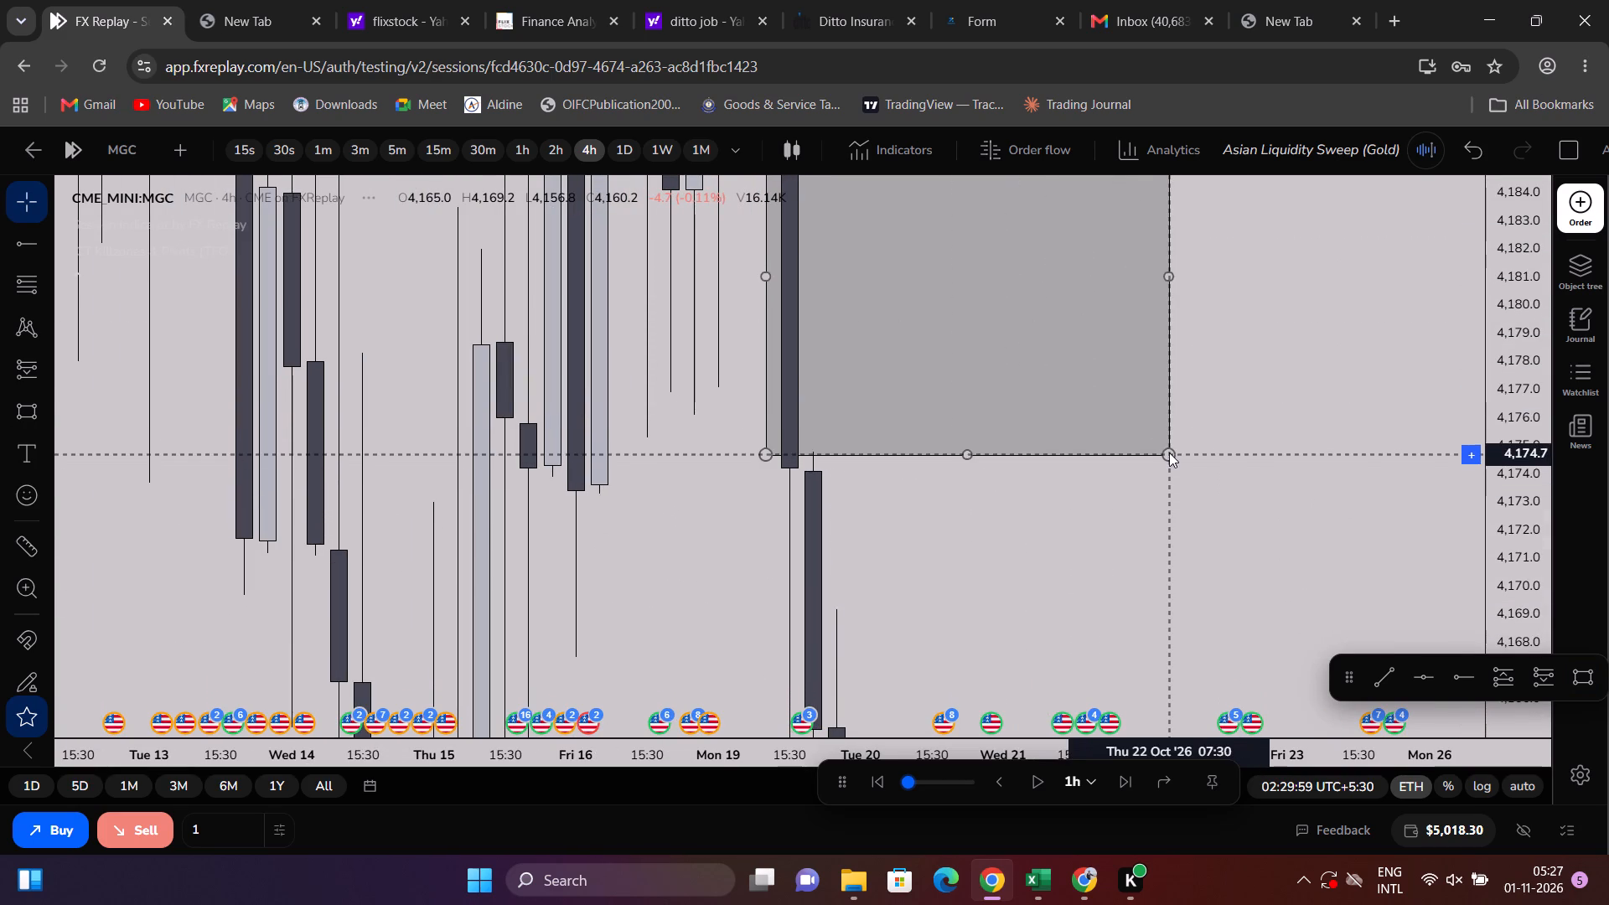
pyautogui.moveTo(1169, 452); pyautogui.dragTo(1187, 450)
pyautogui.click(1265, 425)
pyautogui.moveTo(1265, 385); pyautogui.dragTo(1274, 448)
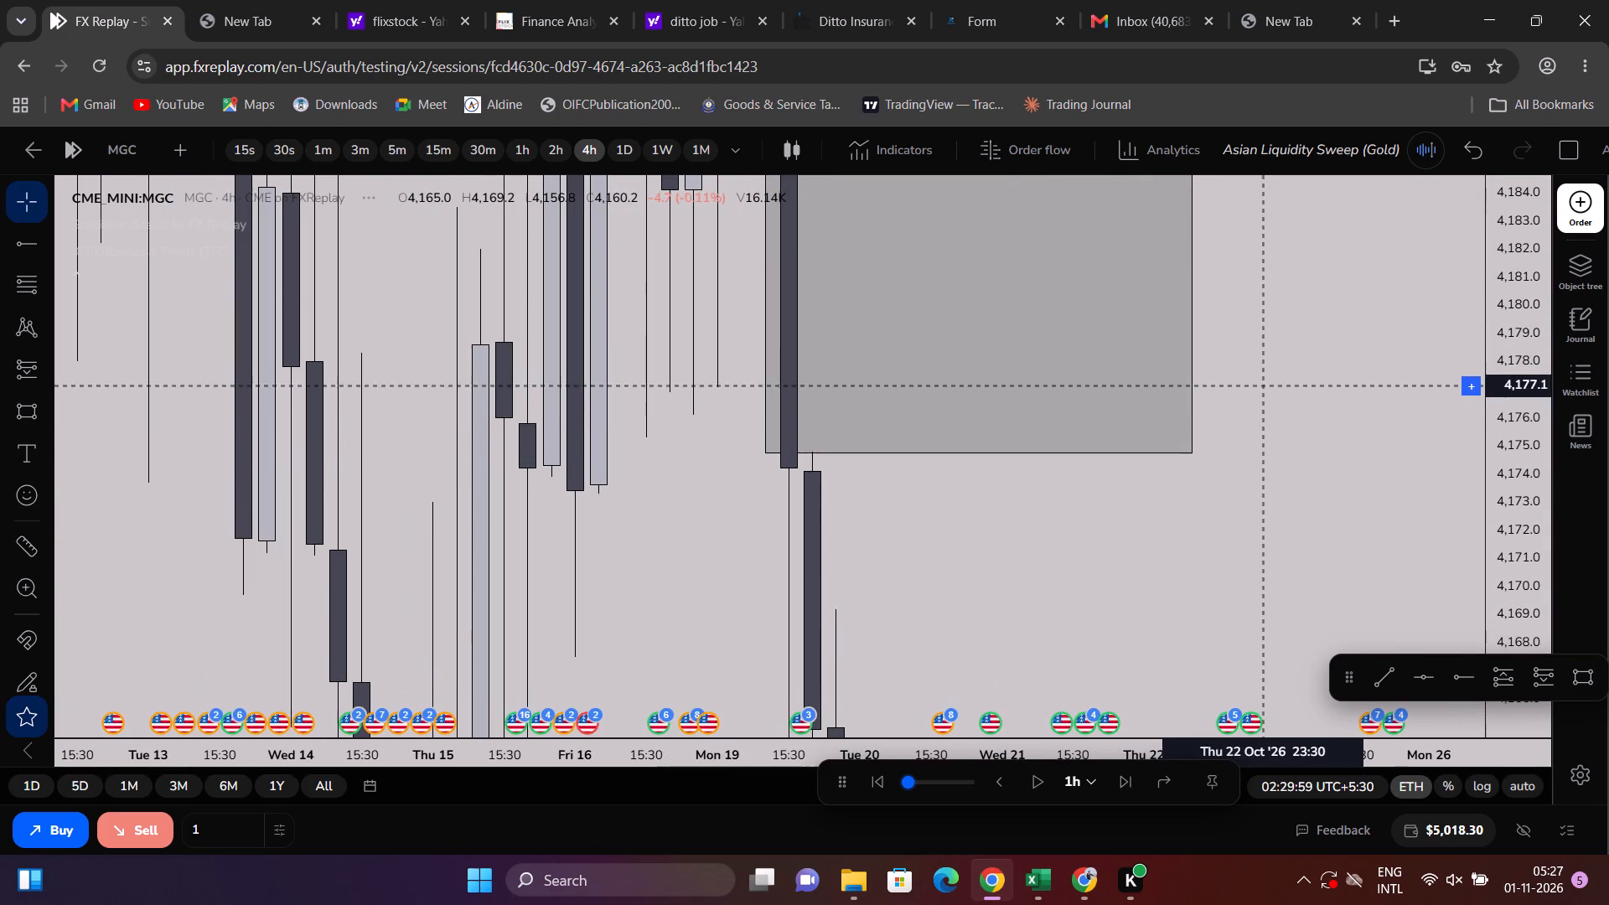
pyautogui.moveTo(1274, 448); pyautogui.dragTo(1291, 789)
pyautogui.moveTo(793, 502); pyautogui.dragTo(777, 509)
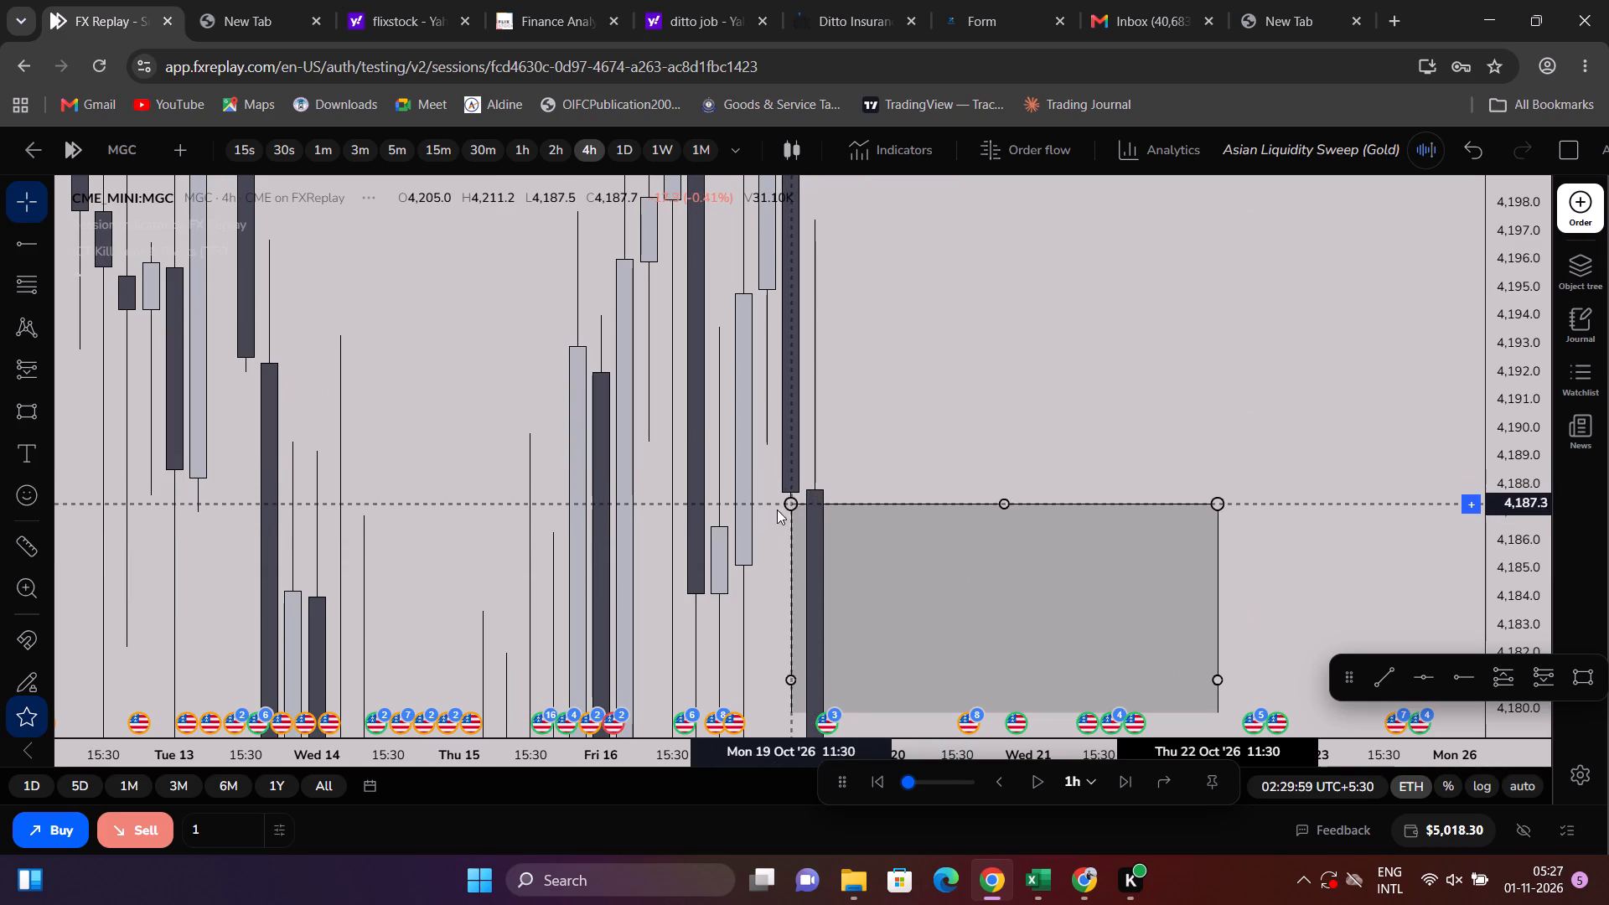
pyautogui.moveTo(777, 509); pyautogui.dragTo(779, 499)
pyautogui.moveTo(1053, 426); pyautogui.dragTo(1122, 195)
# Label the gap rectangle "4H FVG" and set its vertical text alignment to Middle.
pyautogui.click(1288, 455)
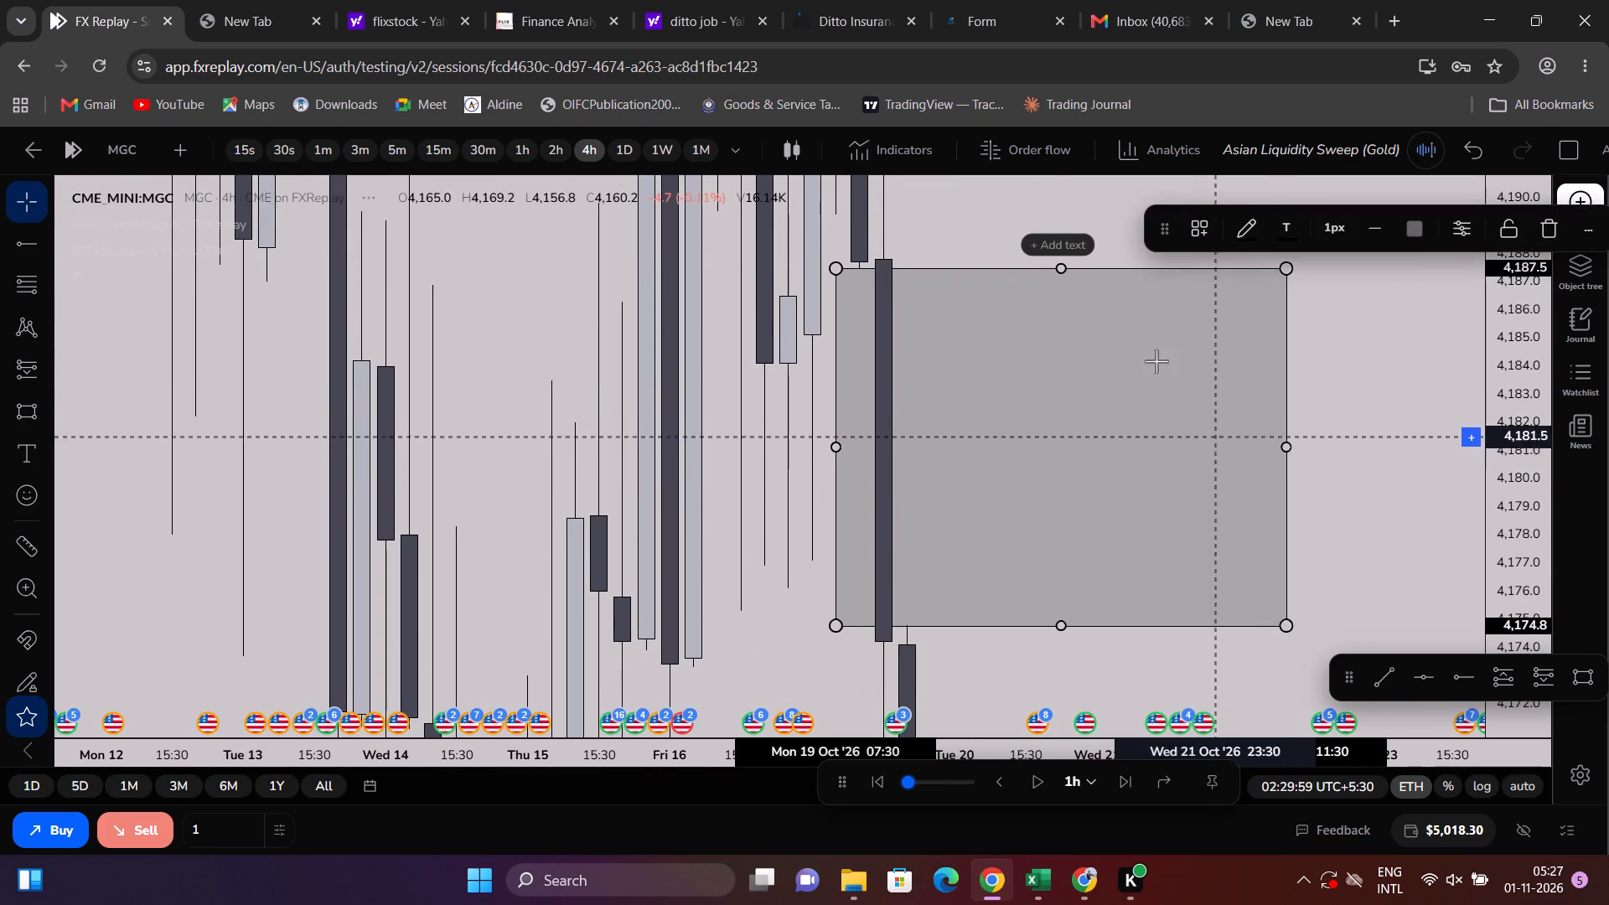
pyautogui.click(1080, 242)
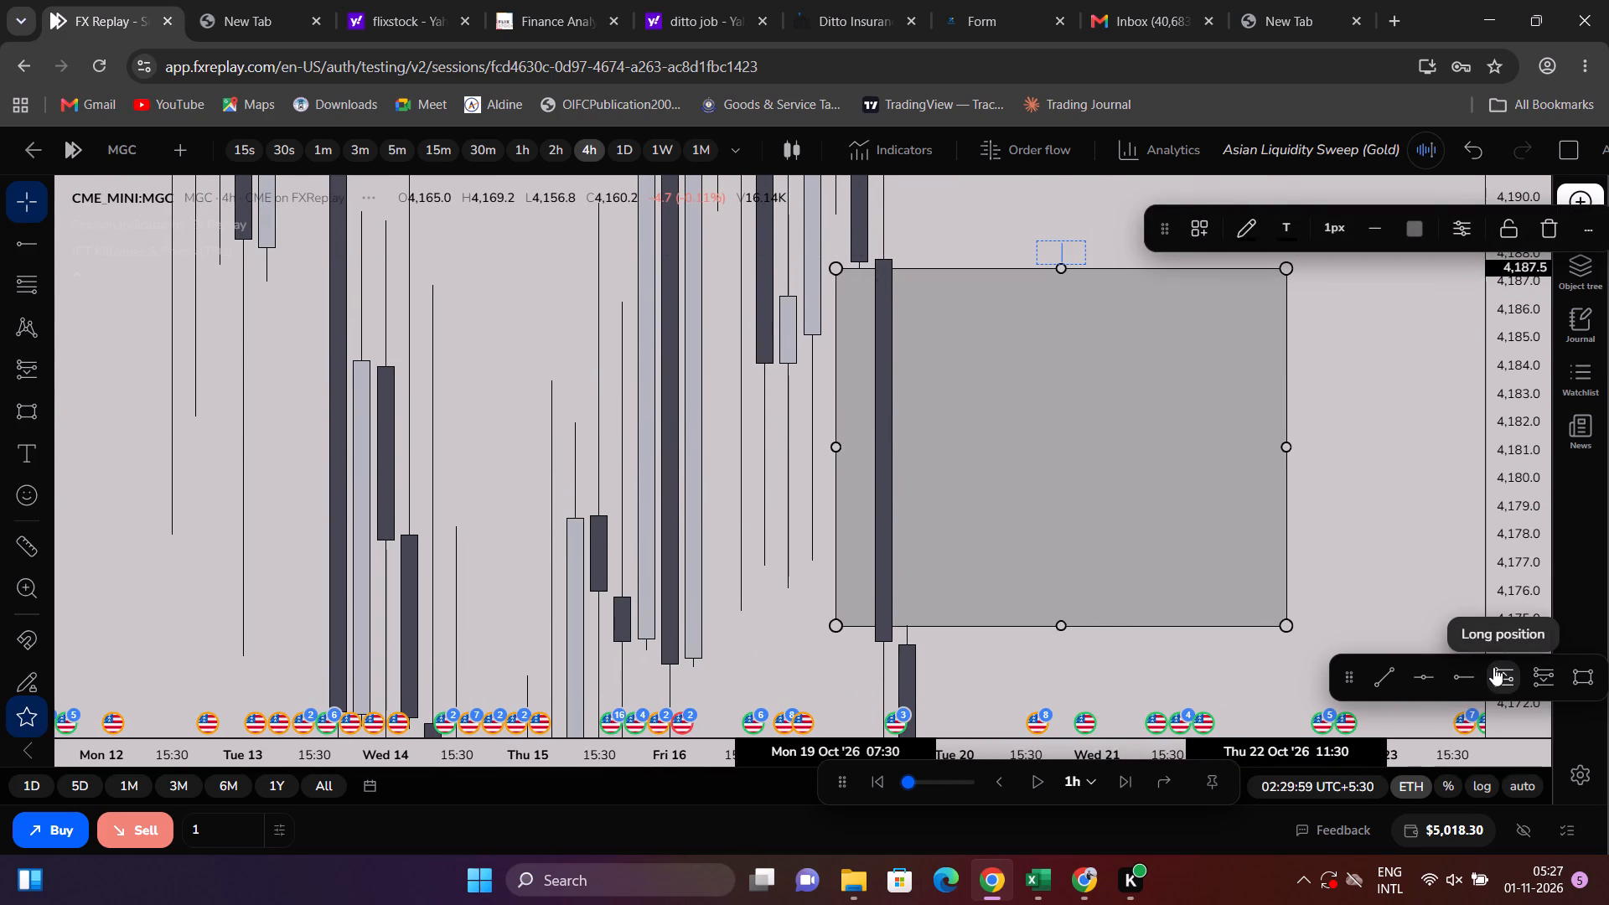
pyautogui.press('r')
pyautogui.press('BackSpace')
pyautogui.write('4H FVG')
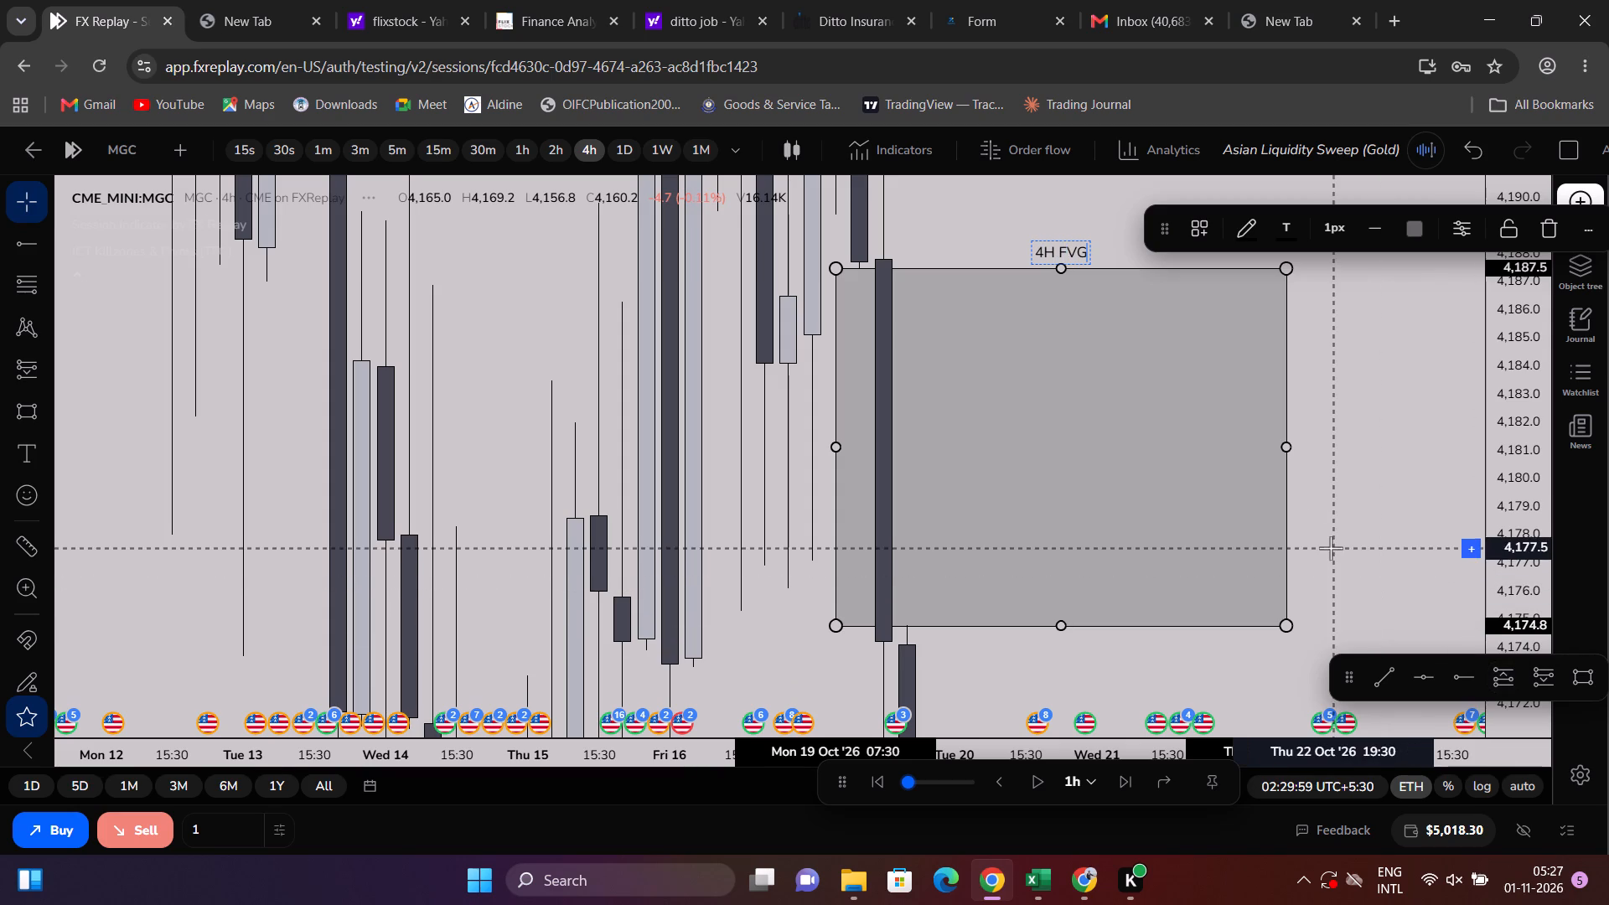
pyautogui.click(1461, 230)
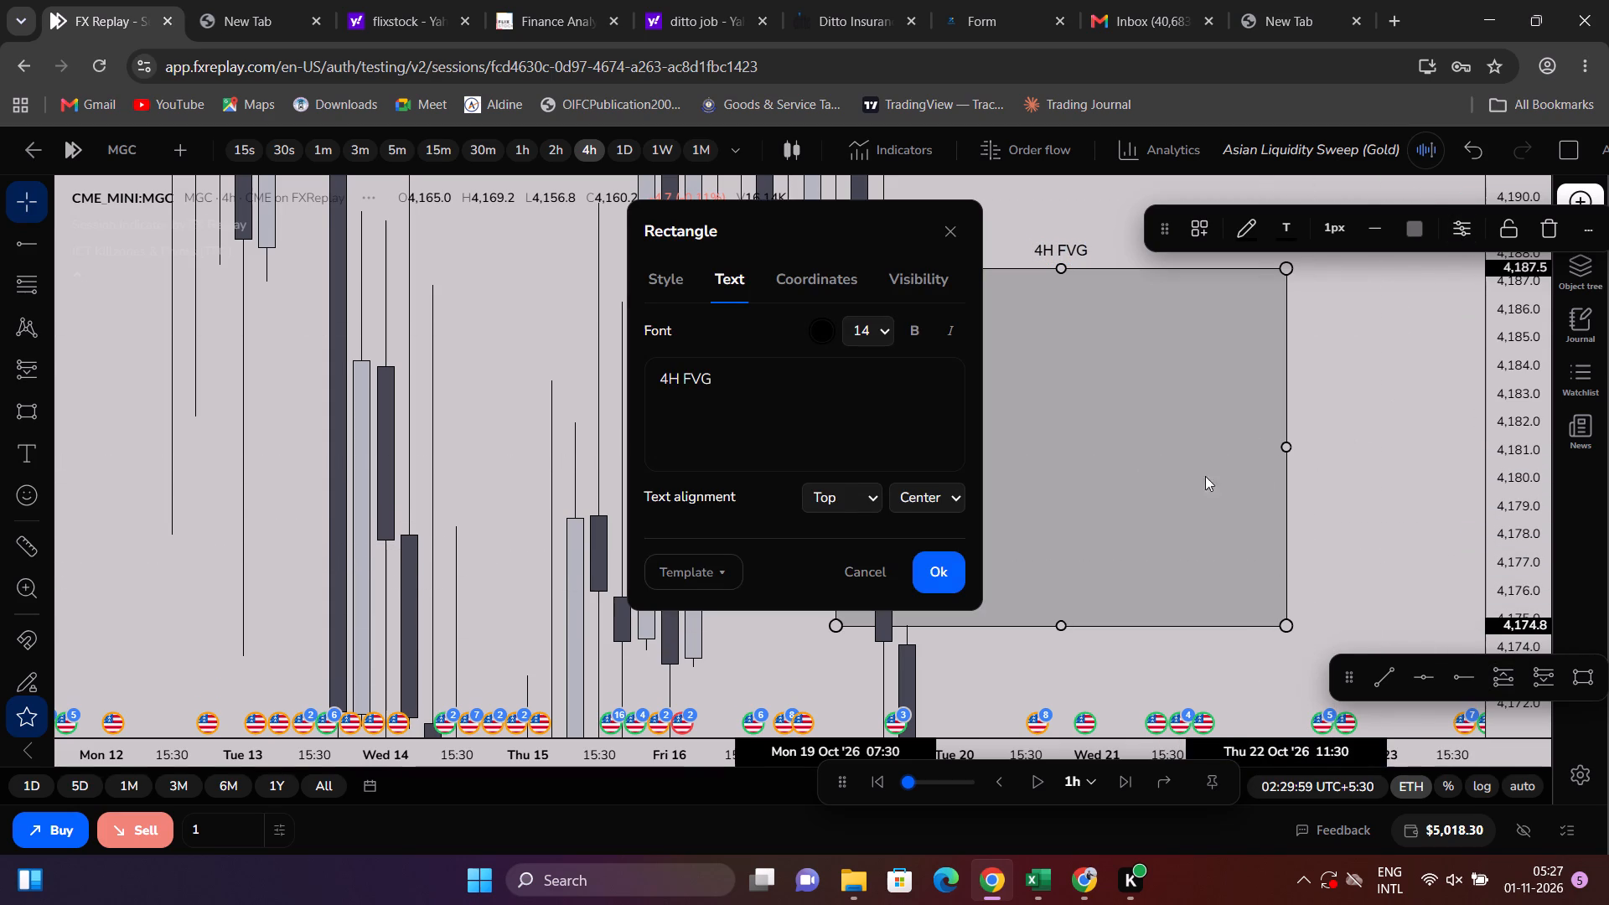
pyautogui.click(857, 490)
pyautogui.click(844, 553)
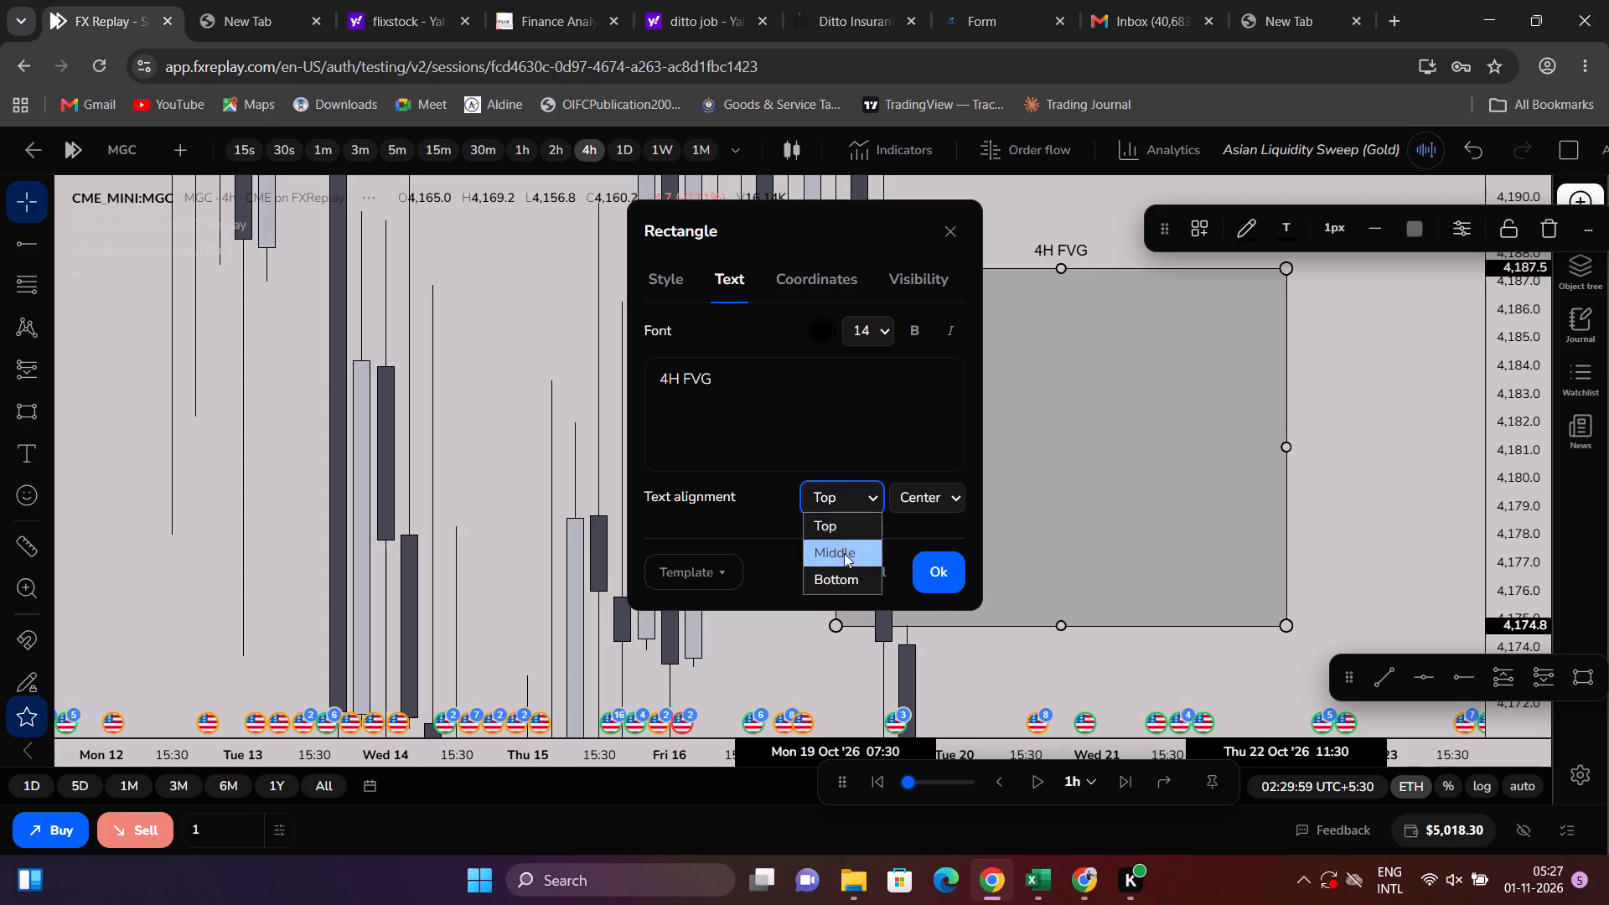
pyautogui.click(930, 588)
# Fine-tune the PDL ray to 4,155.5 so it sits on the wick low of the October 19 sell-off.
pyautogui.click(1546, 499)
pyautogui.moveTo(1527, 499); pyautogui.dragTo(1518, 187)
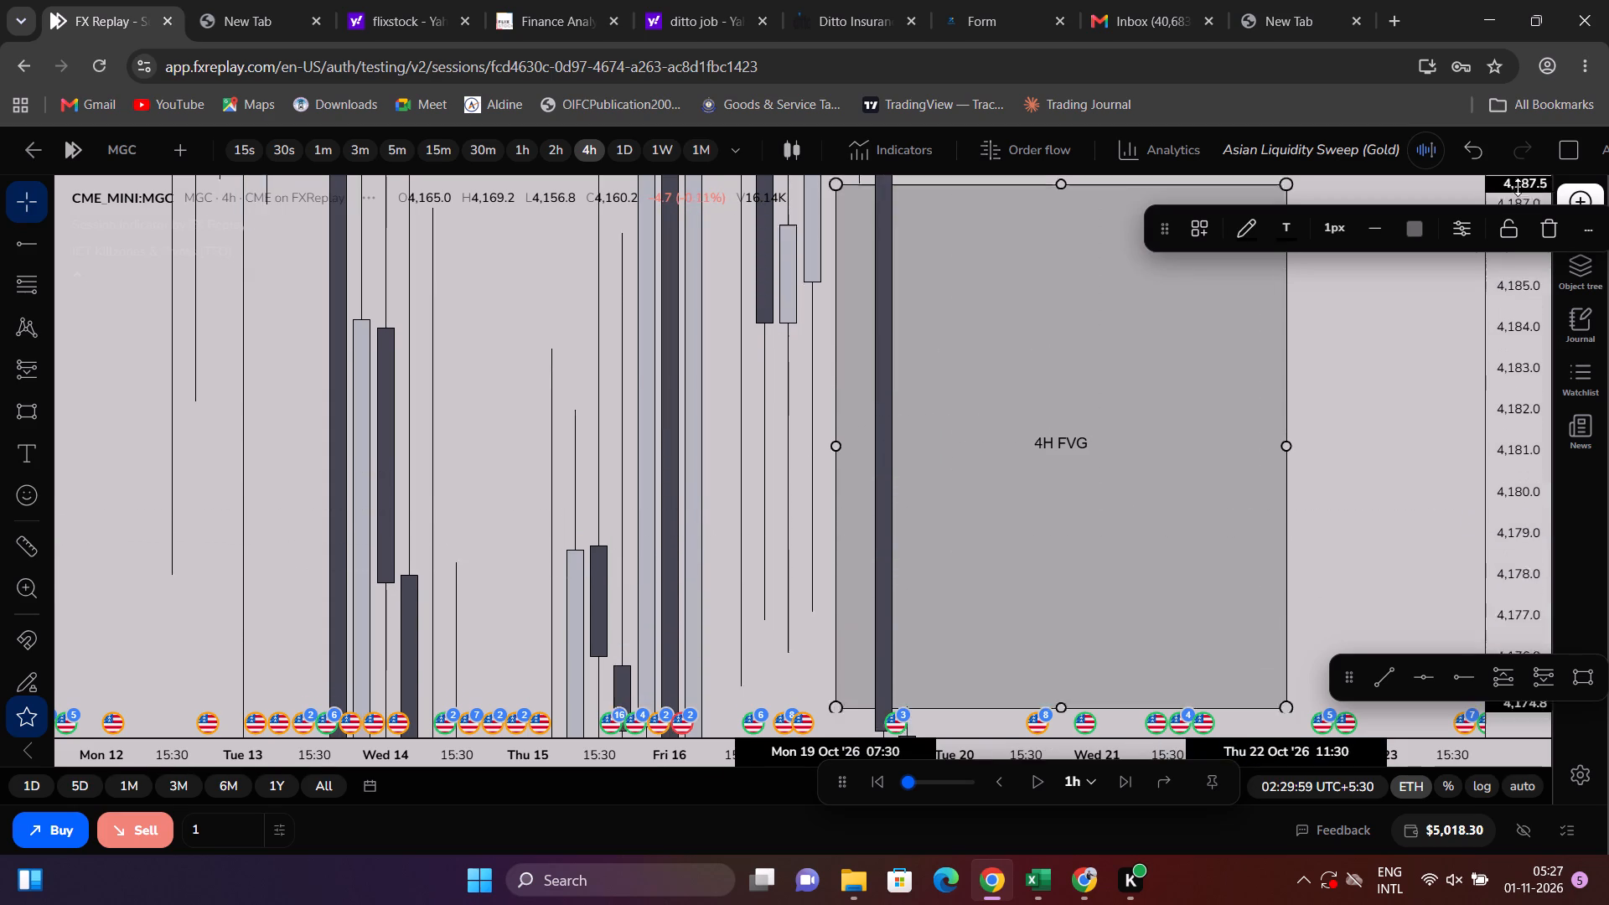
pyautogui.moveTo(1518, 187); pyautogui.dragTo(1519, 159)
pyautogui.moveTo(1558, 331); pyautogui.dragTo(1414, 787)
pyautogui.moveTo(1513, 369); pyautogui.dragTo(1513, 457)
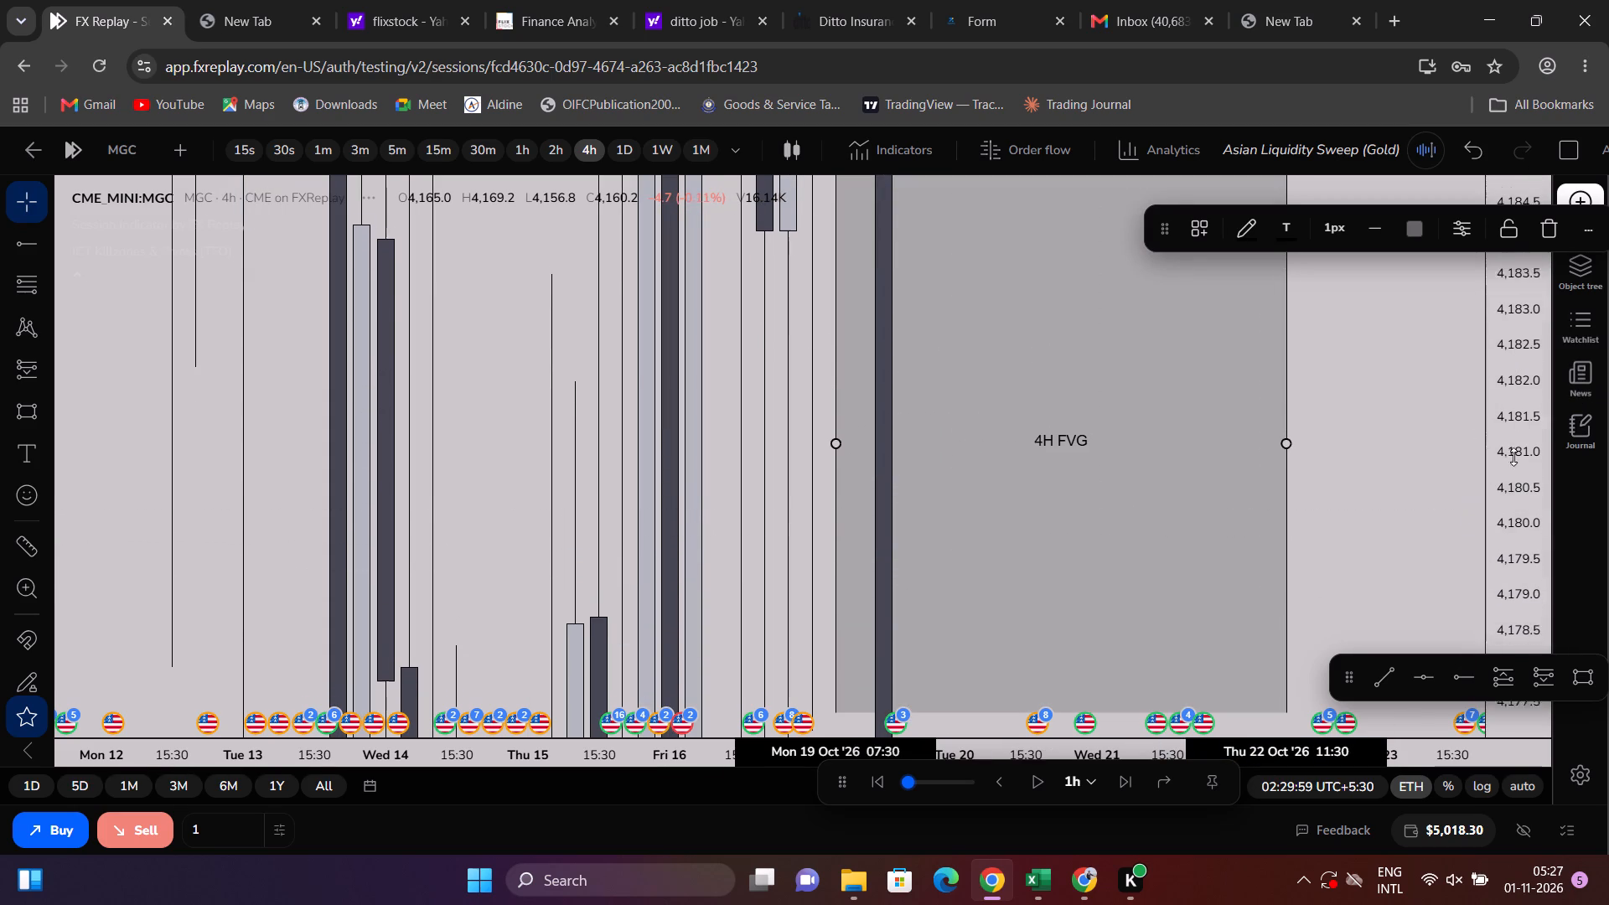
pyautogui.moveTo(1513, 457); pyautogui.dragTo(1502, 755)
pyautogui.moveTo(1515, 443); pyautogui.dragTo(1442, 678)
pyautogui.scroll(-4, 1208, 624)
pyautogui.moveTo(1125, 558); pyautogui.dragTo(1105, 401)
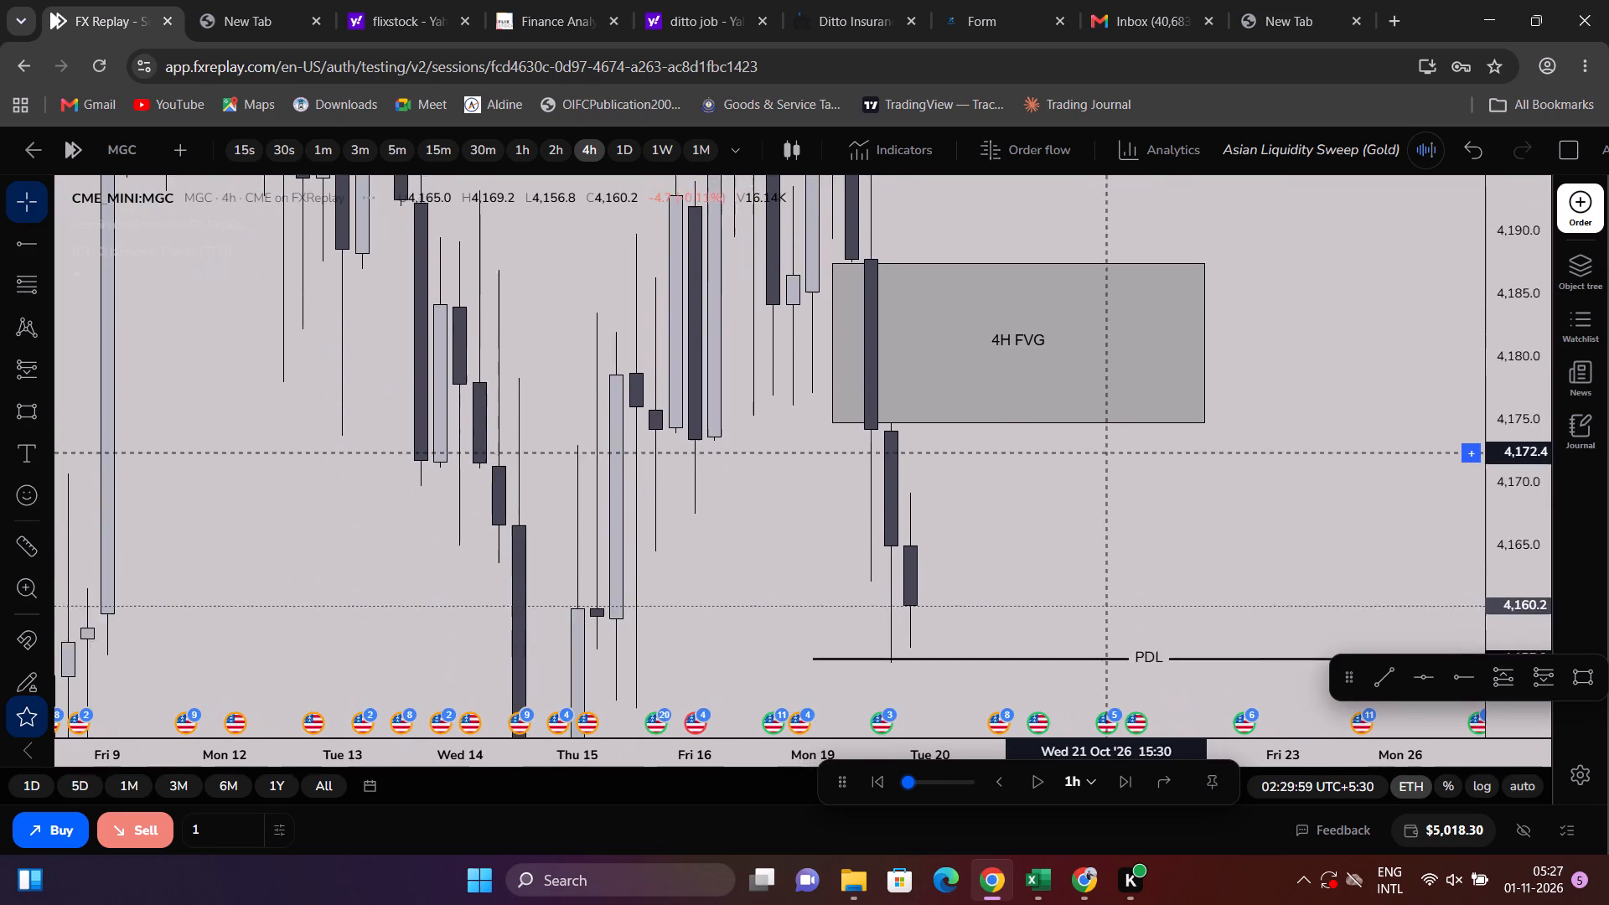
pyautogui.moveTo(1105, 401); pyautogui.dragTo(1110, 313)
pyautogui.moveTo(913, 520); pyautogui.dragTo(939, 532)
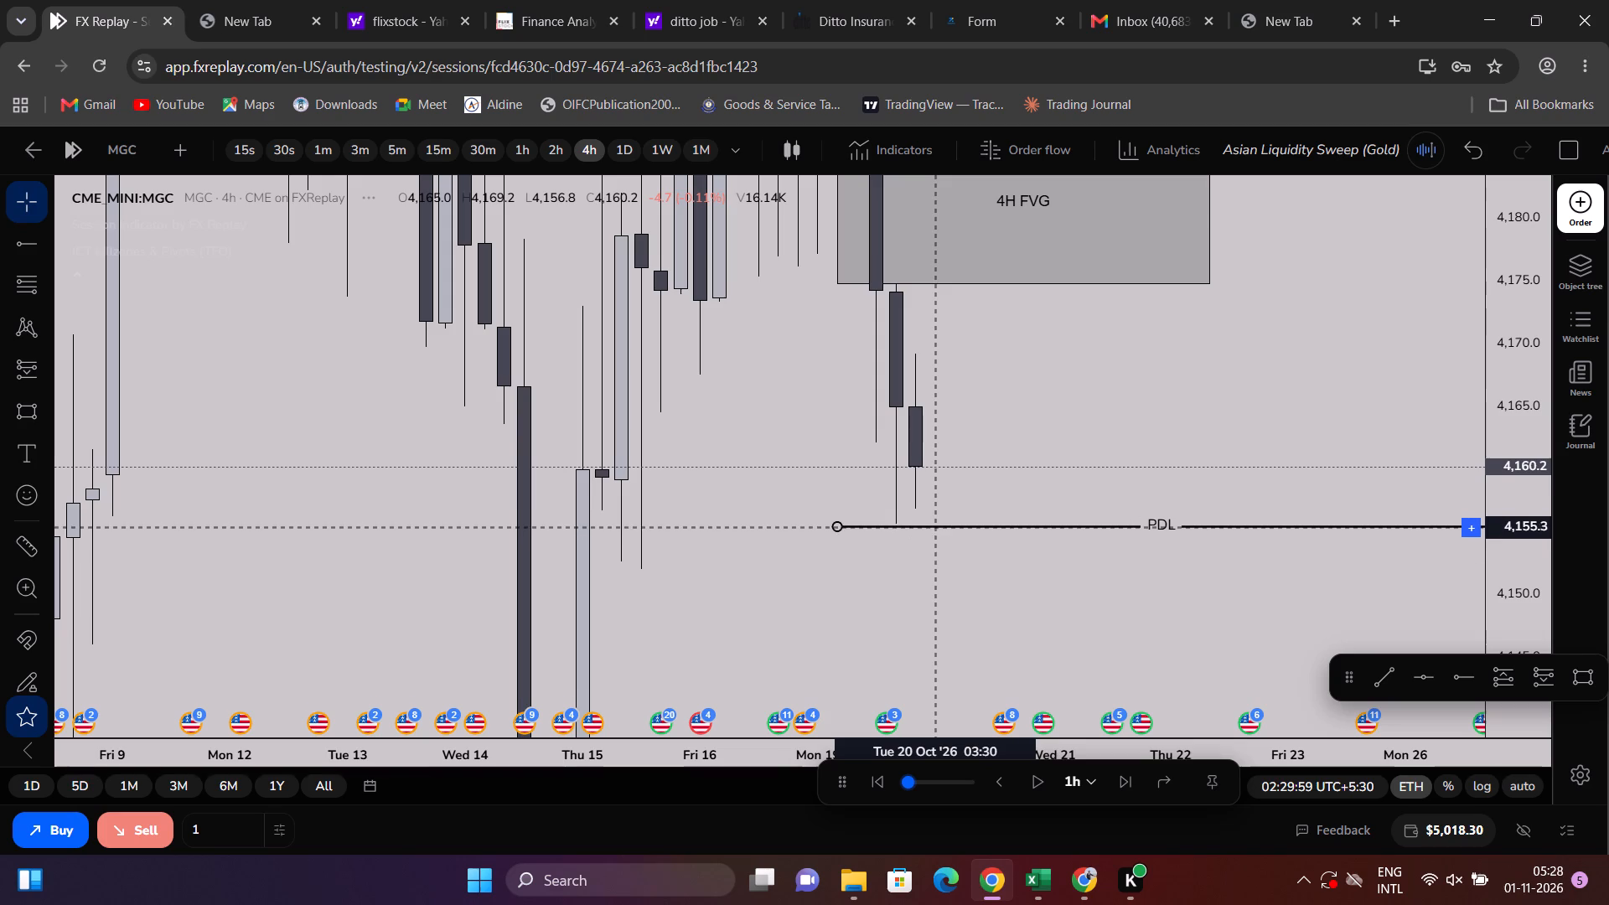
pyautogui.moveTo(939, 532); pyautogui.dragTo(948, 525)
pyautogui.click(983, 482)
# Fine-tune the Daily DOL ray's start point on the October 15 candle low, at about 4,121.
pyautogui.moveTo(1529, 436); pyautogui.dragTo(1395, 709)
pyautogui.scroll(-5, 1203, 597)
pyautogui.moveTo(1168, 577); pyautogui.dragTo(1172, 447)
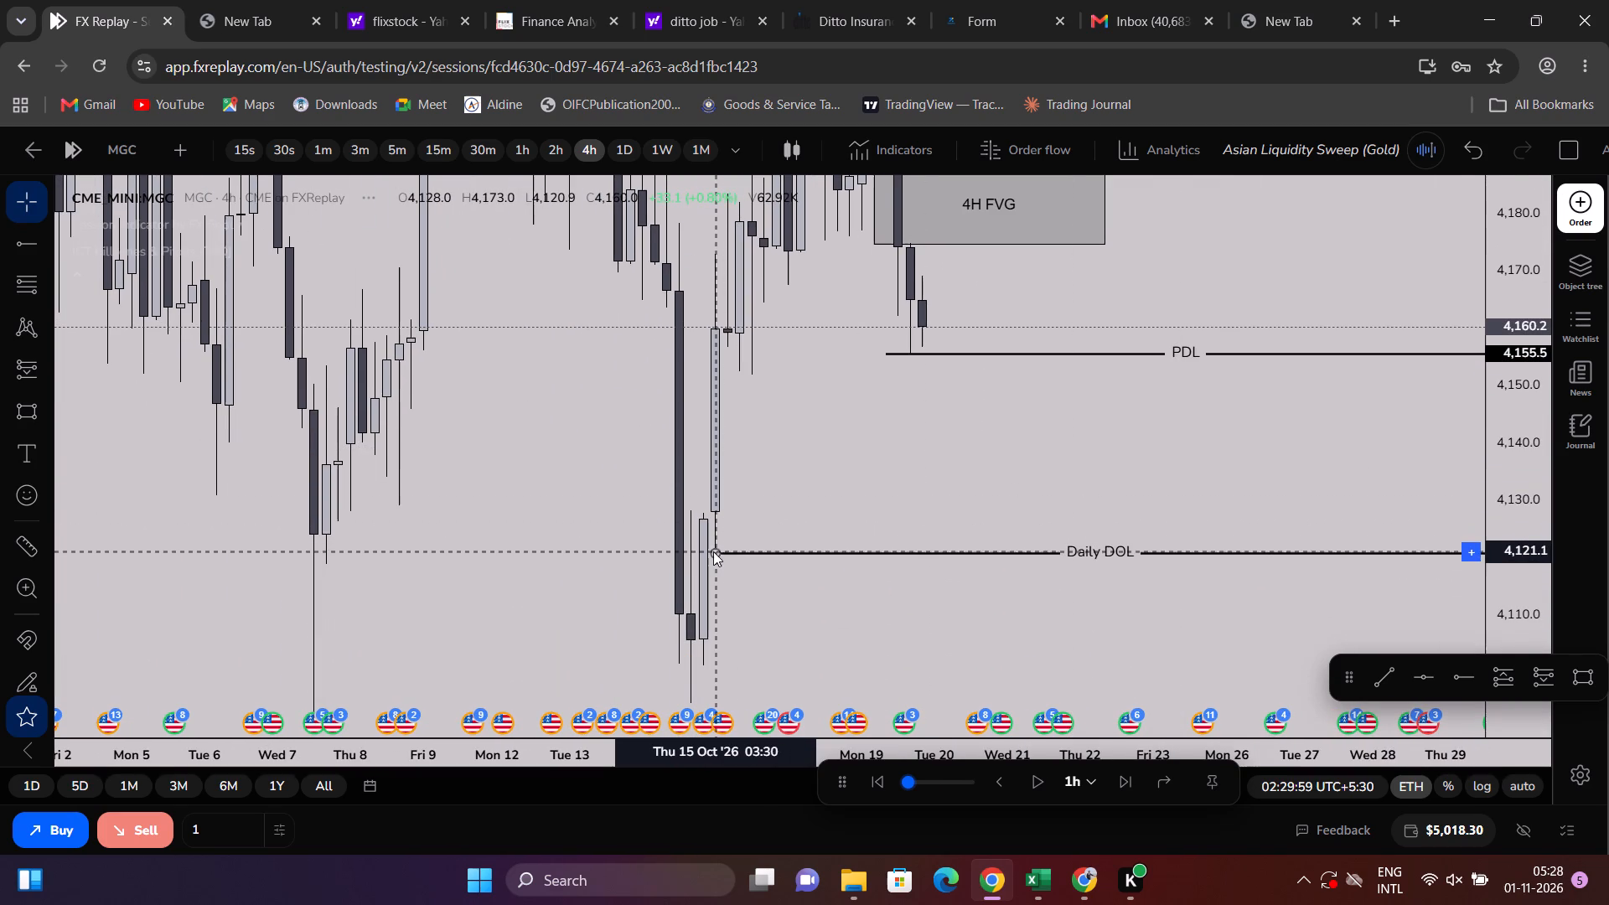
pyautogui.click(713, 551)
pyautogui.click(810, 473)
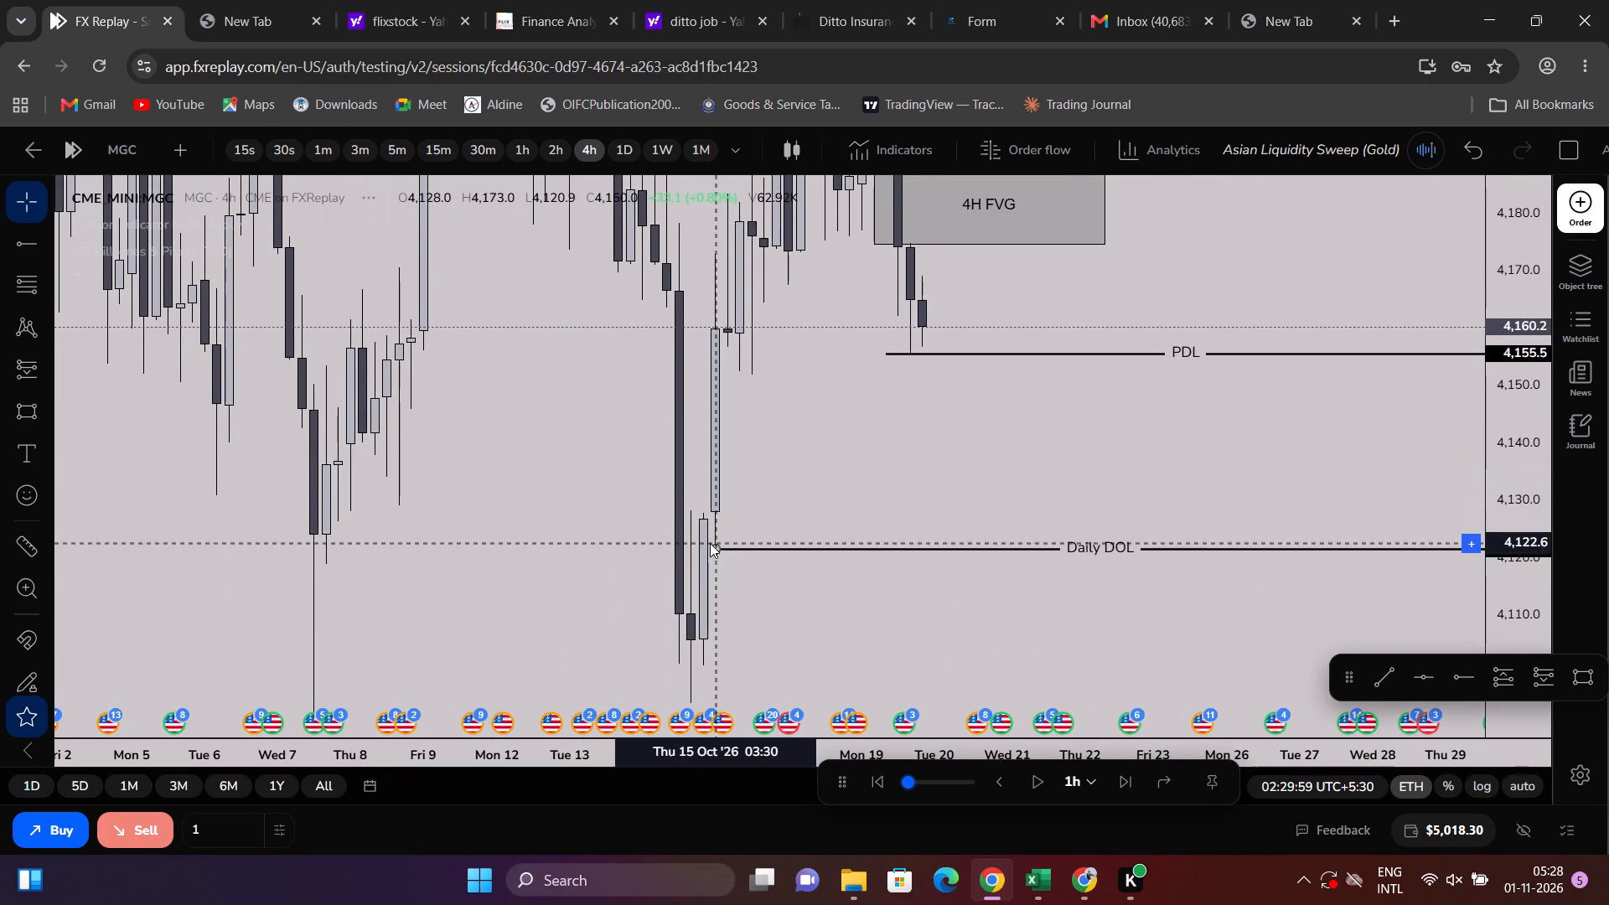
pyautogui.click(710, 544)
pyautogui.click(827, 483)
# Examine MGC price action around the 4H FVG and PDL on the 4h and 5m timeframes.
pyautogui.moveTo(889, 433); pyautogui.dragTo(906, 598)
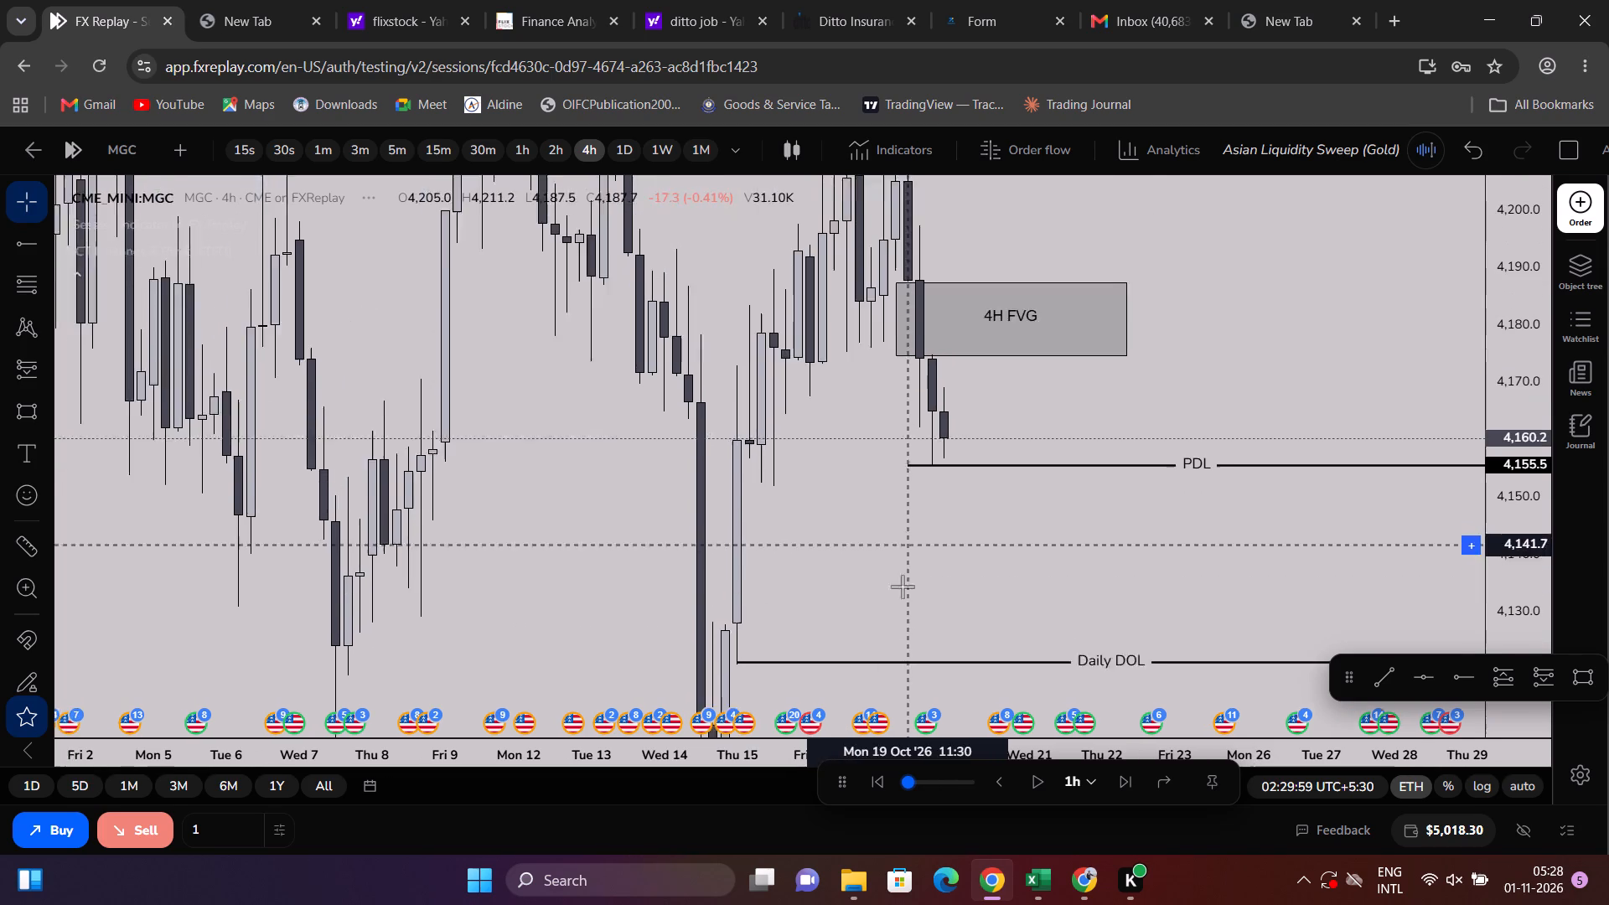
pyautogui.scroll(-4, 895, 555)
pyautogui.scroll(4, 894, 569)
pyautogui.scroll(3, 835, 531)
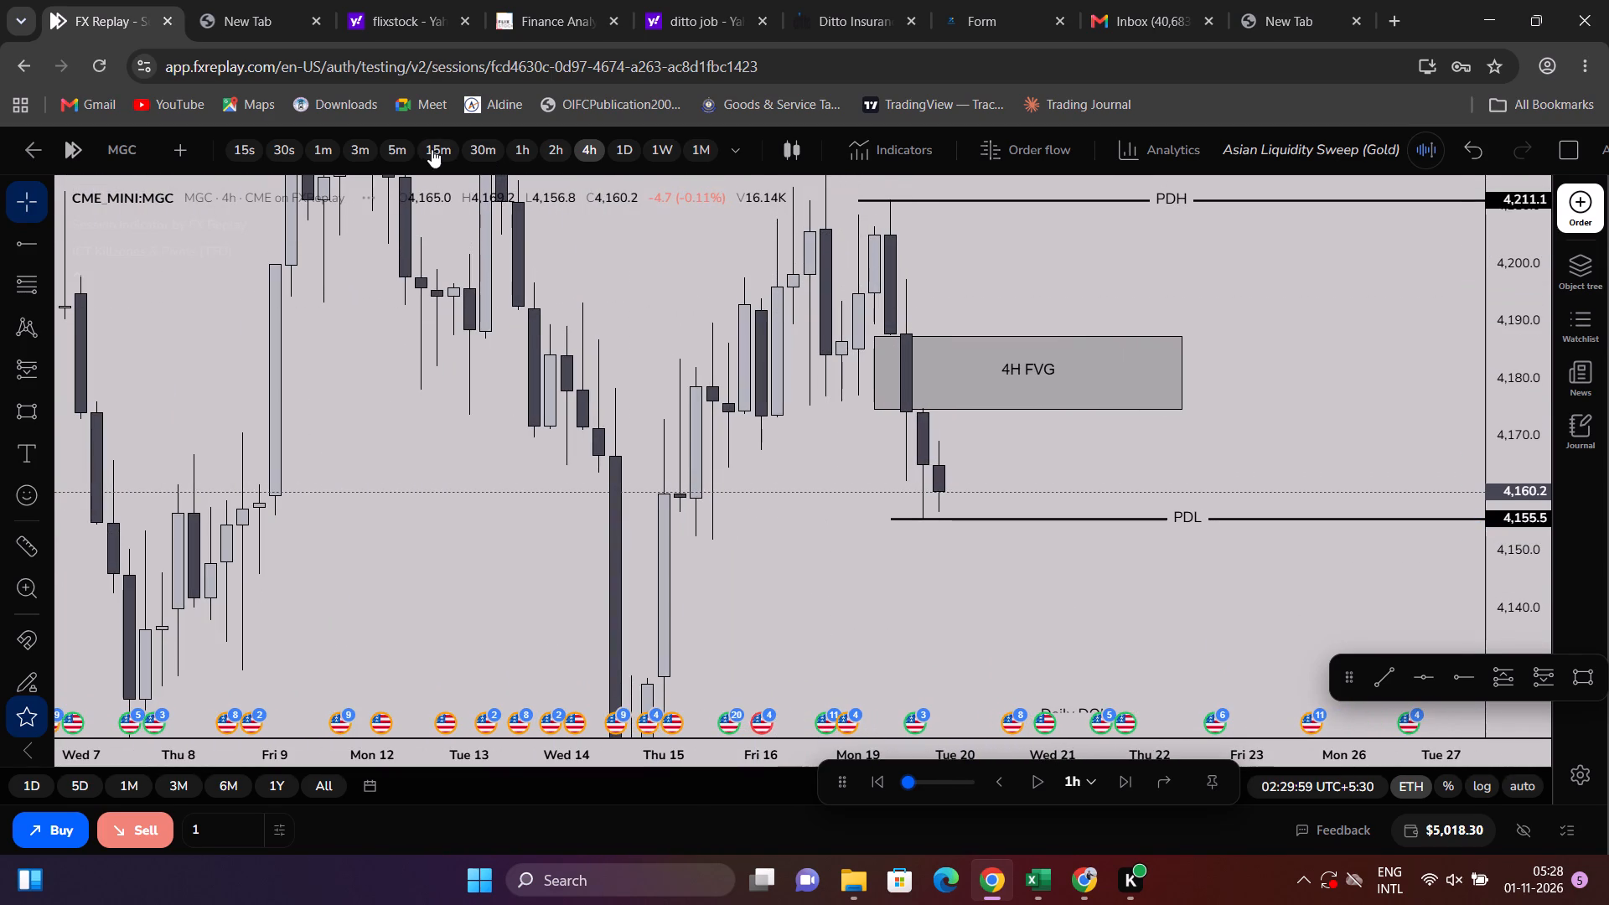
pyautogui.click(402, 149)
pyautogui.scroll(-17, 689, 351)
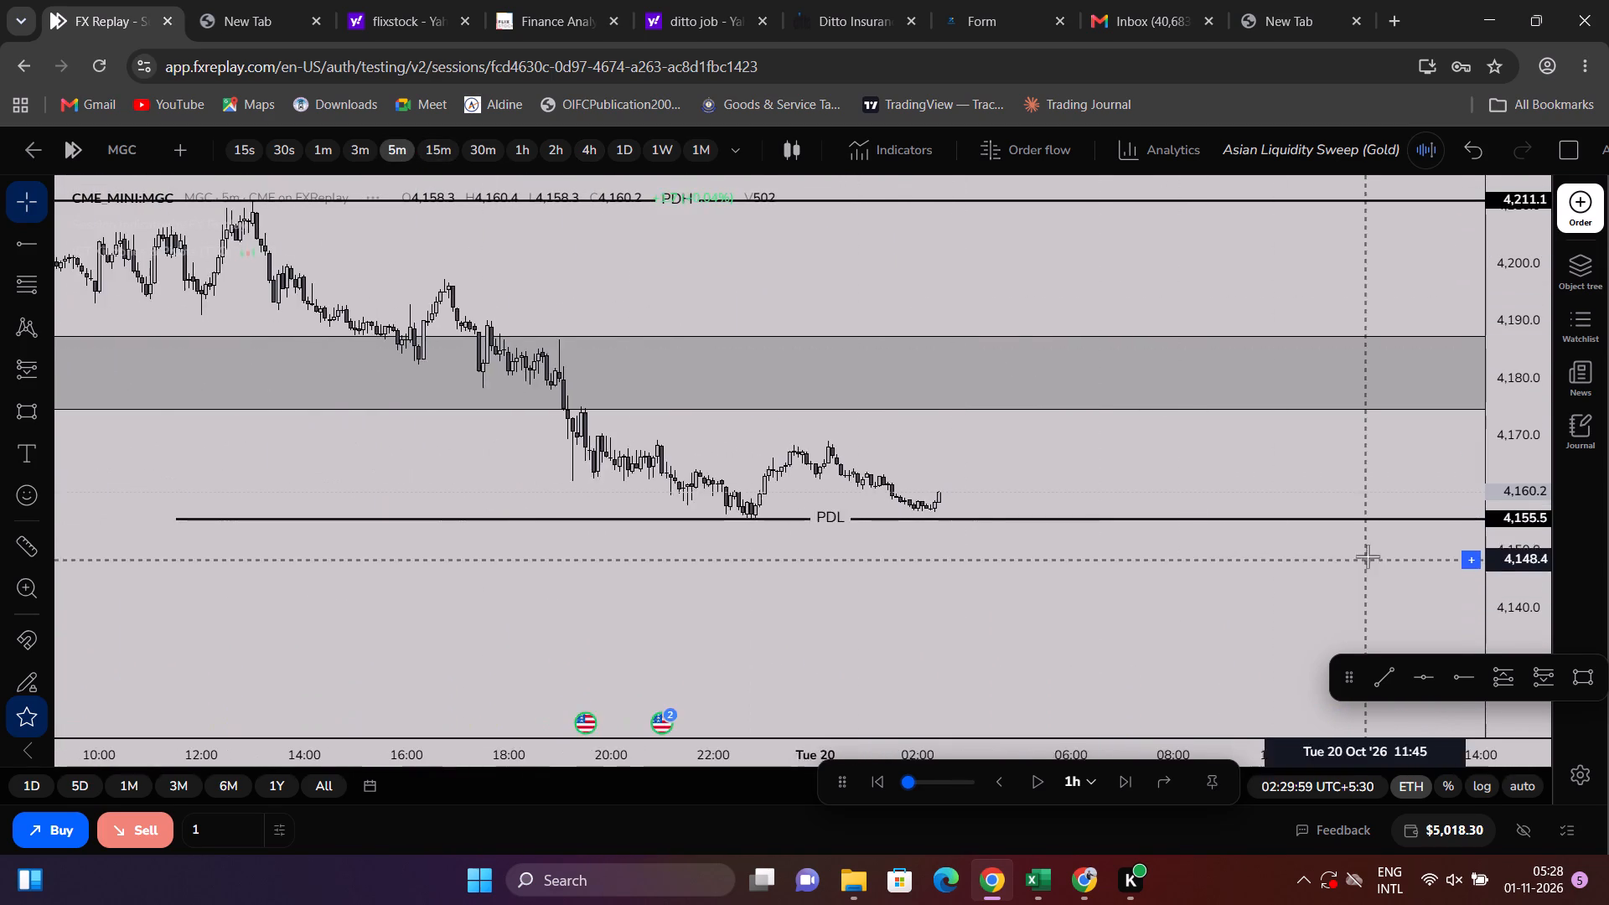
pyautogui.scroll(-3, 1368, 556)
pyautogui.moveTo(1513, 601); pyautogui.dragTo(1544, 298)
pyautogui.scroll(10, 1340, 339)
# Set the chart to the 15m timeframe and show the ICT Killzones & Pivots indicator.
pyautogui.click(445, 146)
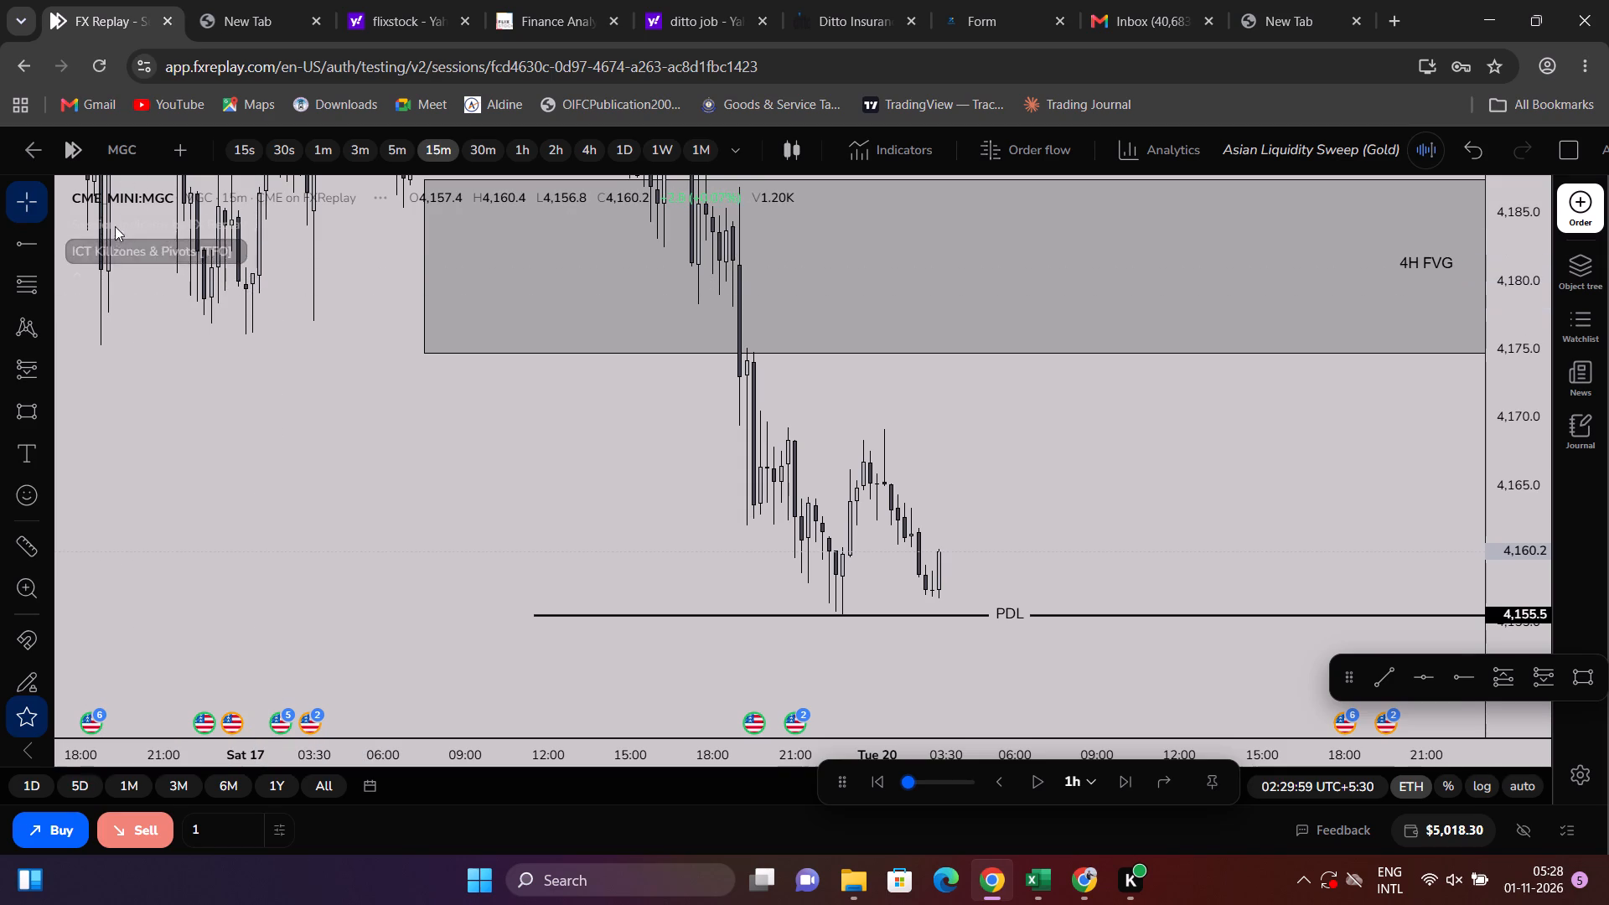
pyautogui.click(246, 245)
pyautogui.scroll(4, 991, 451)
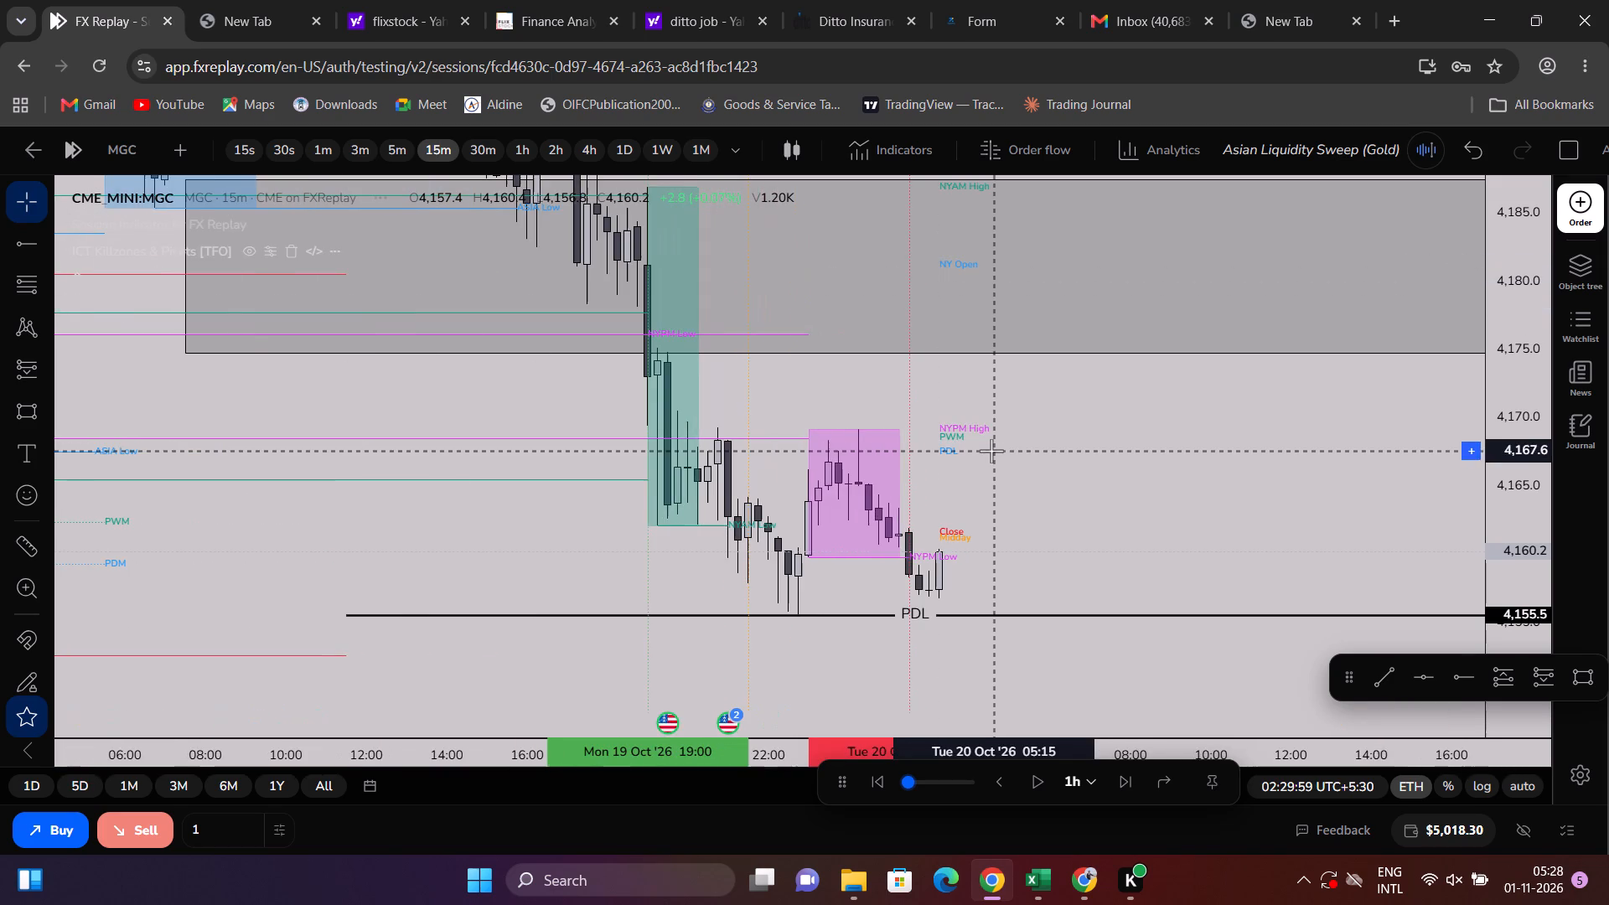
pyautogui.scroll(-1, 1047, 461)
pyautogui.moveTo(1022, 468); pyautogui.dragTo(1009, 597)
pyautogui.moveTo(1007, 596); pyautogui.dragTo(1006, 562)
pyautogui.scroll(-2, 488, 393)
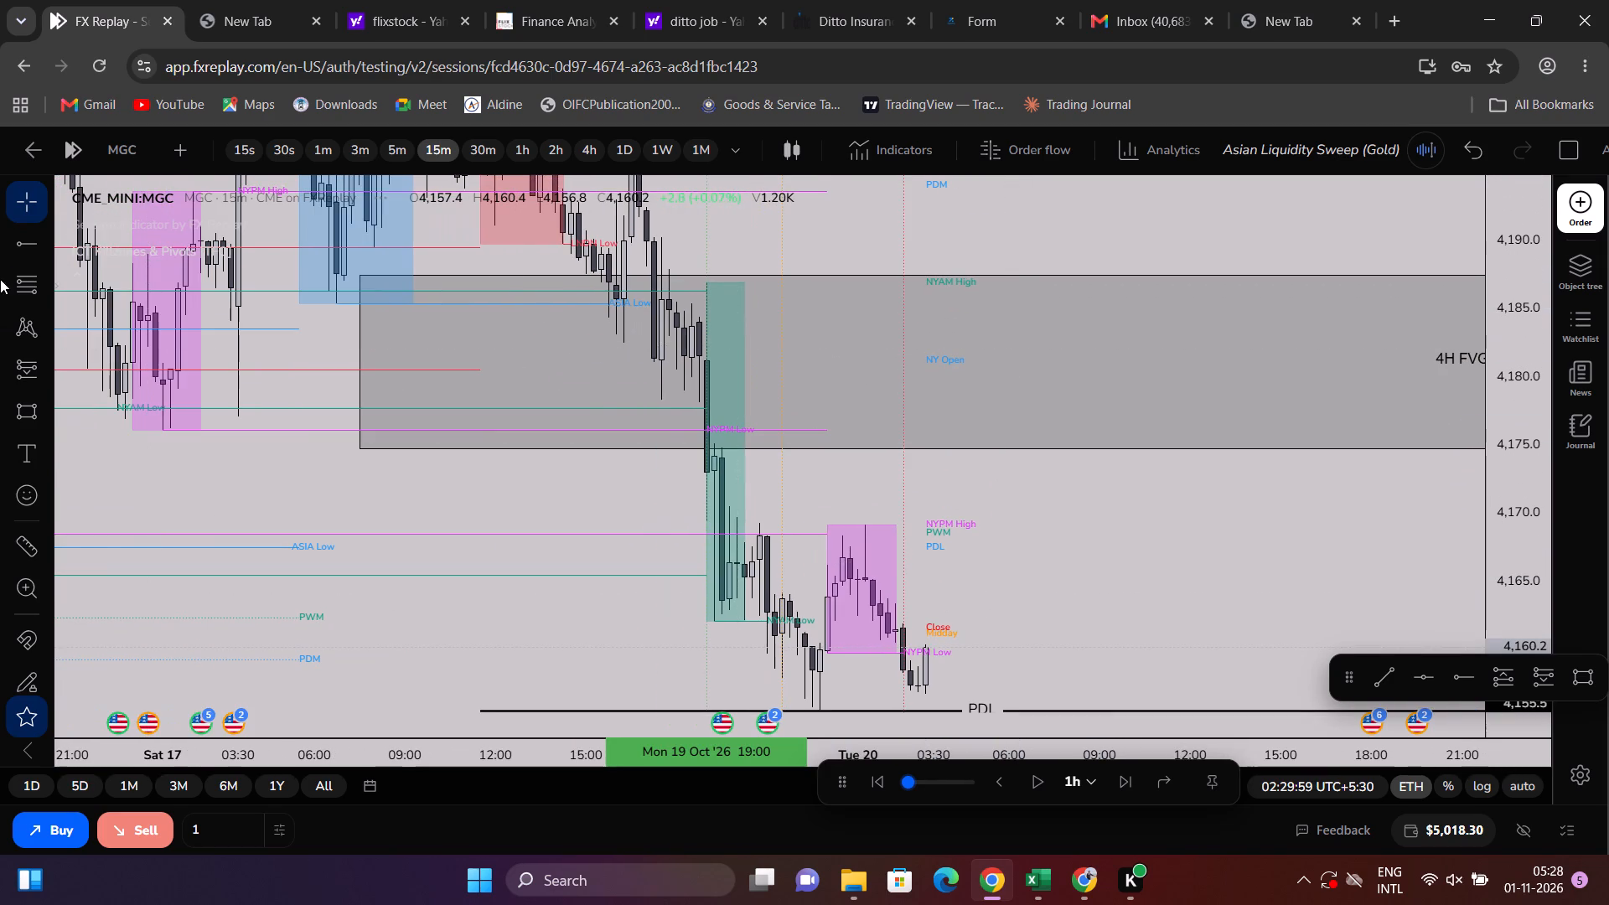
# Draw a horizontal ray at the high of the latest NY PM killzone, at about 4,169.2.
pyautogui.click(13, 244)
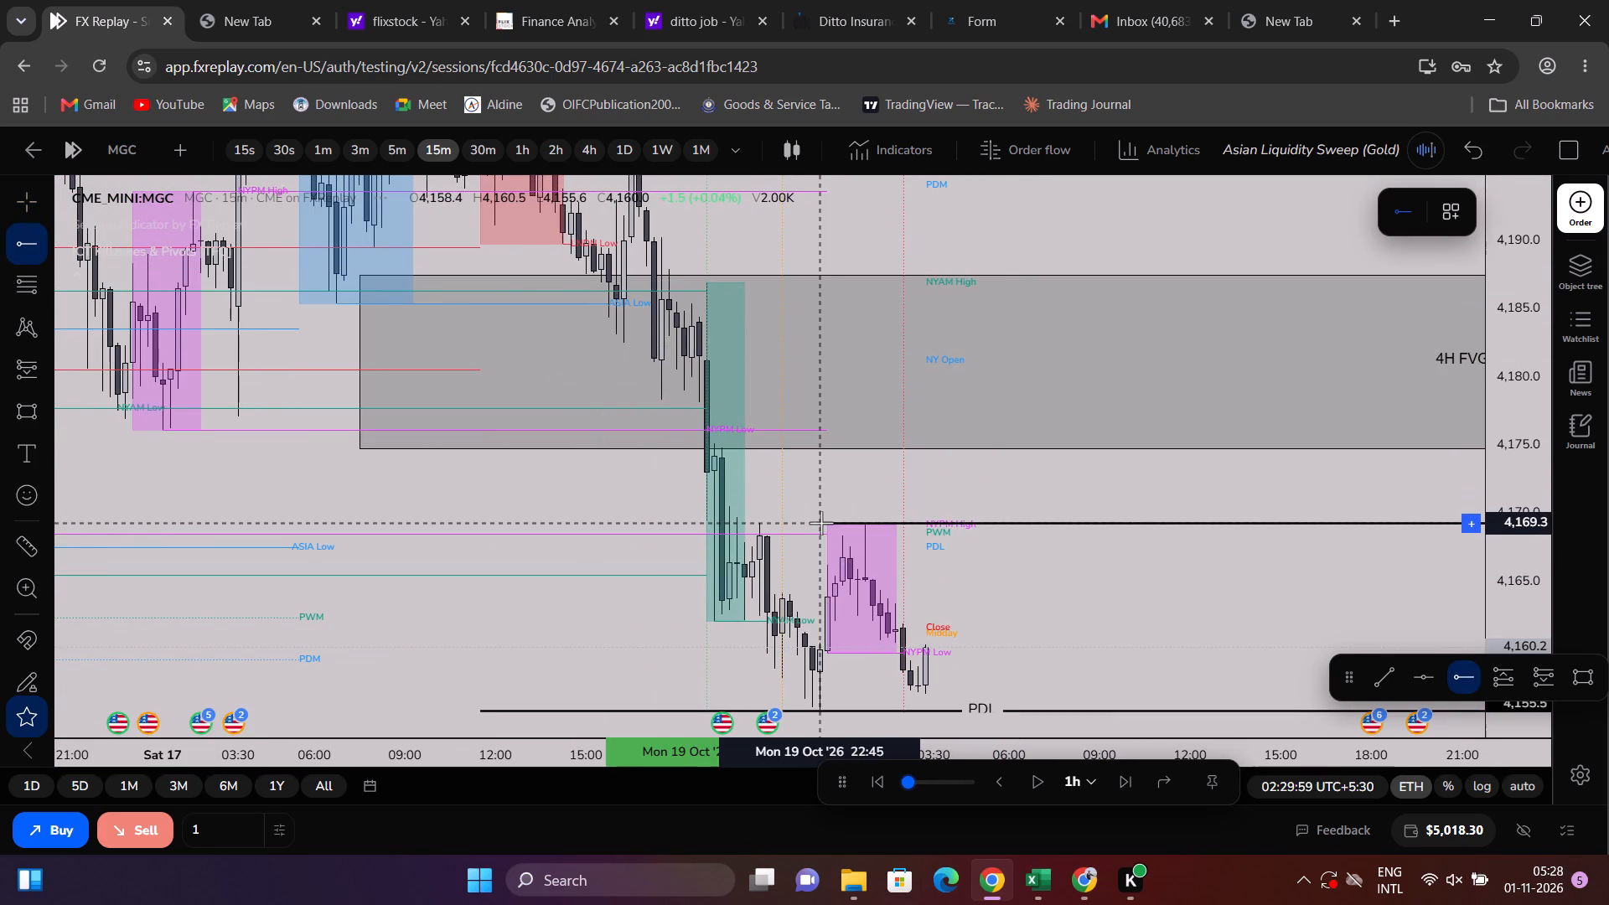
pyautogui.click(811, 521)
pyautogui.click(887, 546)
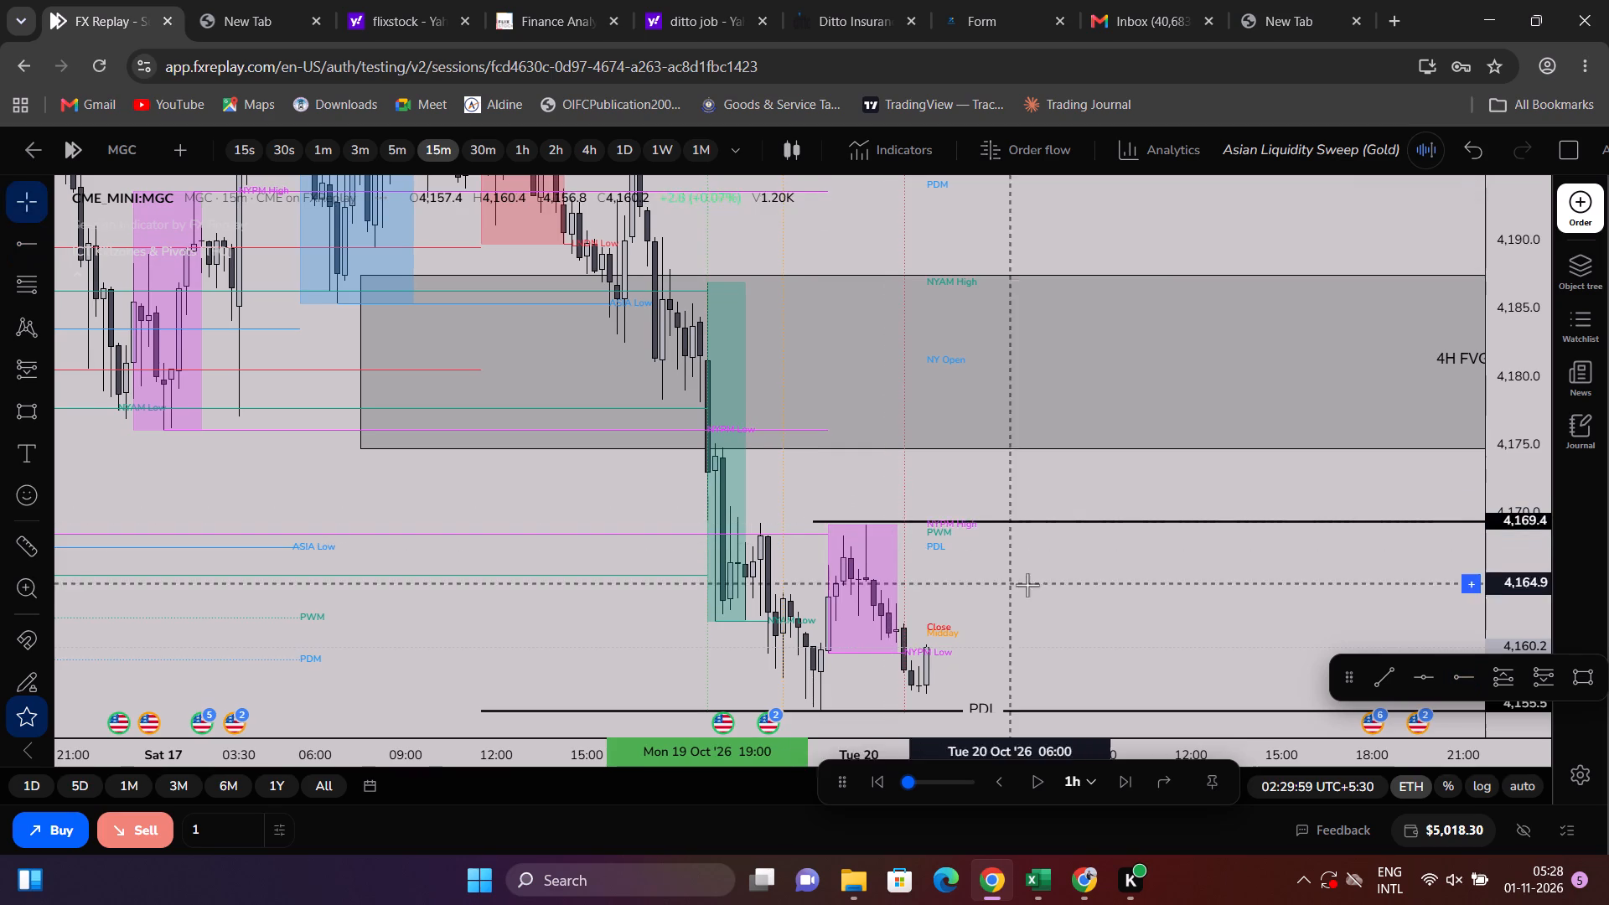
pyautogui.moveTo(1037, 581); pyautogui.dragTo(1080, 494)
pyautogui.moveTo(1488, 584); pyautogui.dragTo(1477, 364)
pyautogui.scroll(3, 1207, 399)
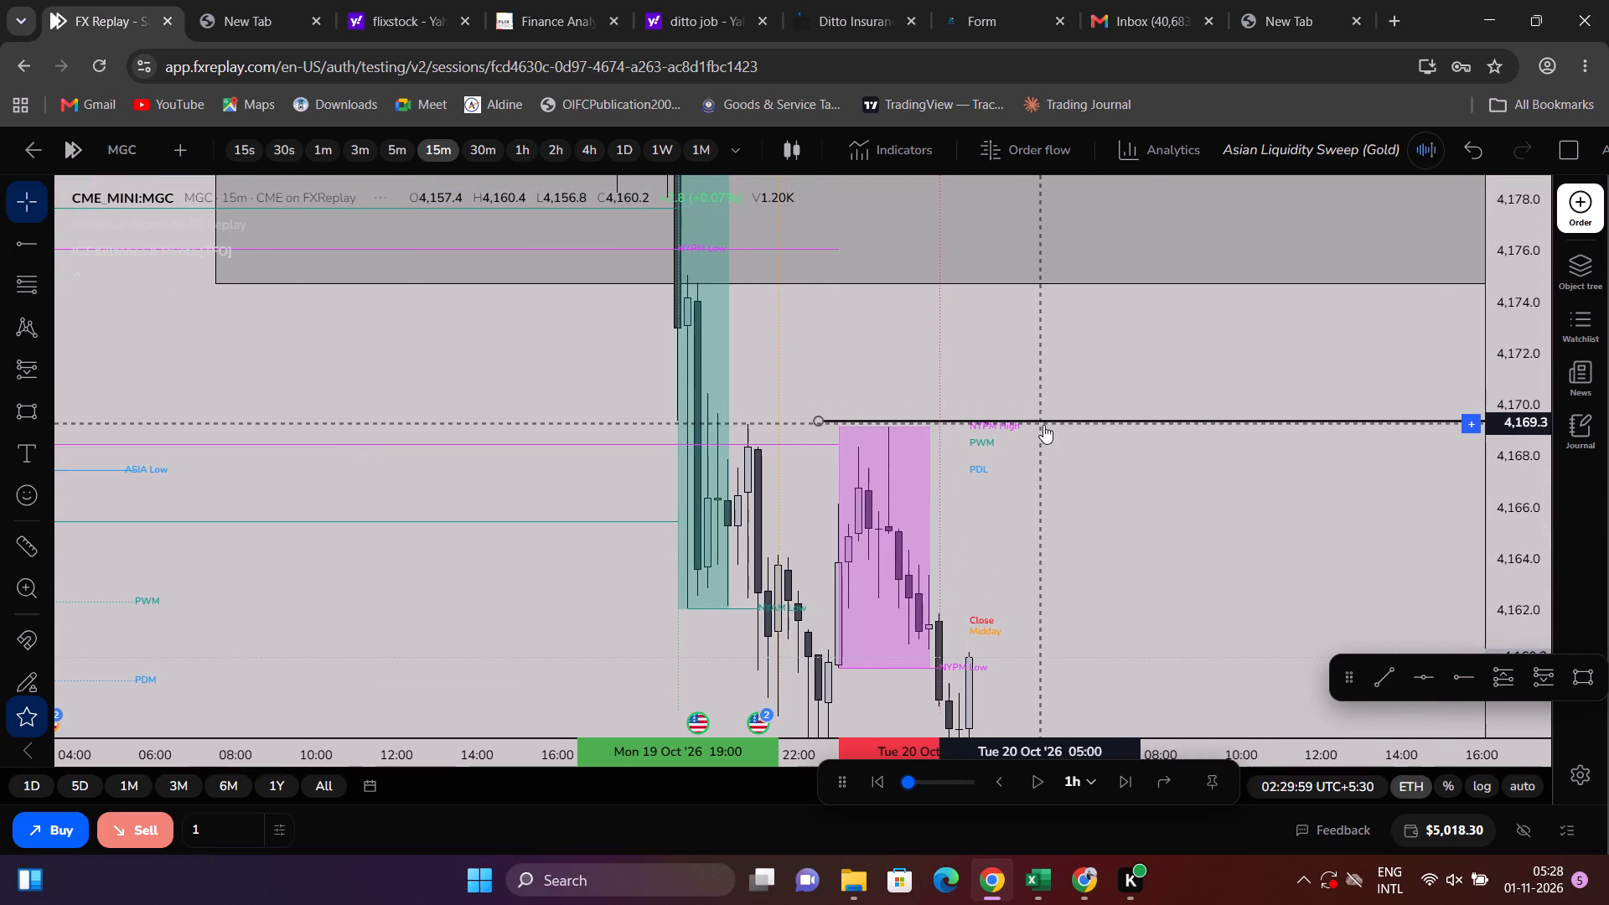
pyautogui.moveTo(1048, 423); pyautogui.dragTo(1060, 427)
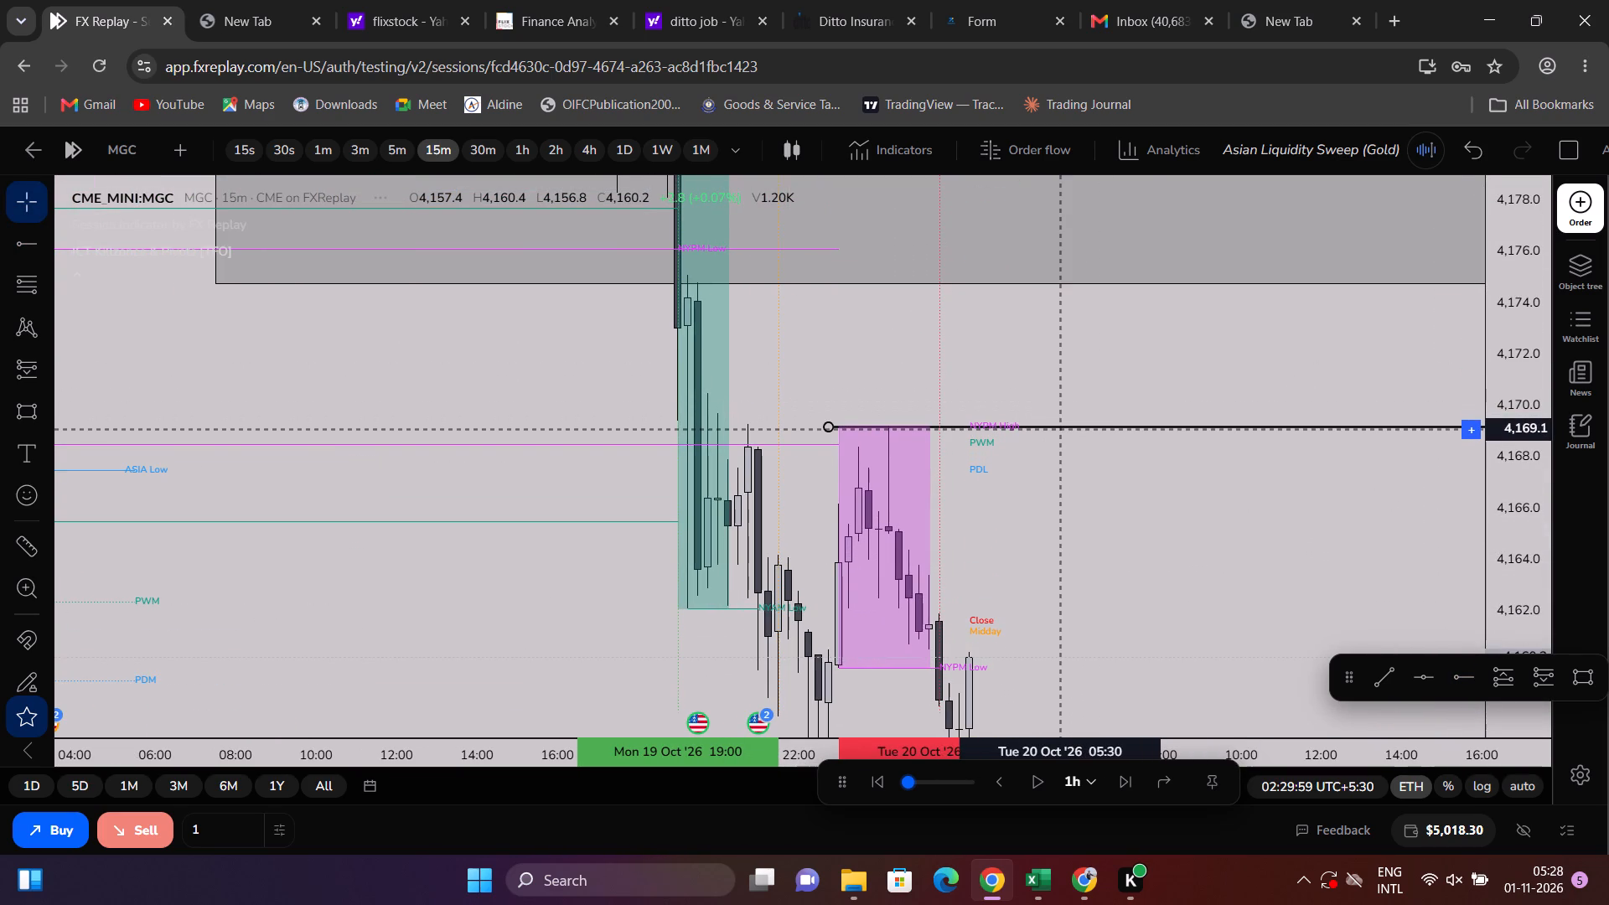
pyautogui.moveTo(1060, 427); pyautogui.dragTo(1060, 429)
# Label the new horizontal ray "NY PM High".
pyautogui.doubleClick(1060, 429)
pyautogui.click(832, 415)
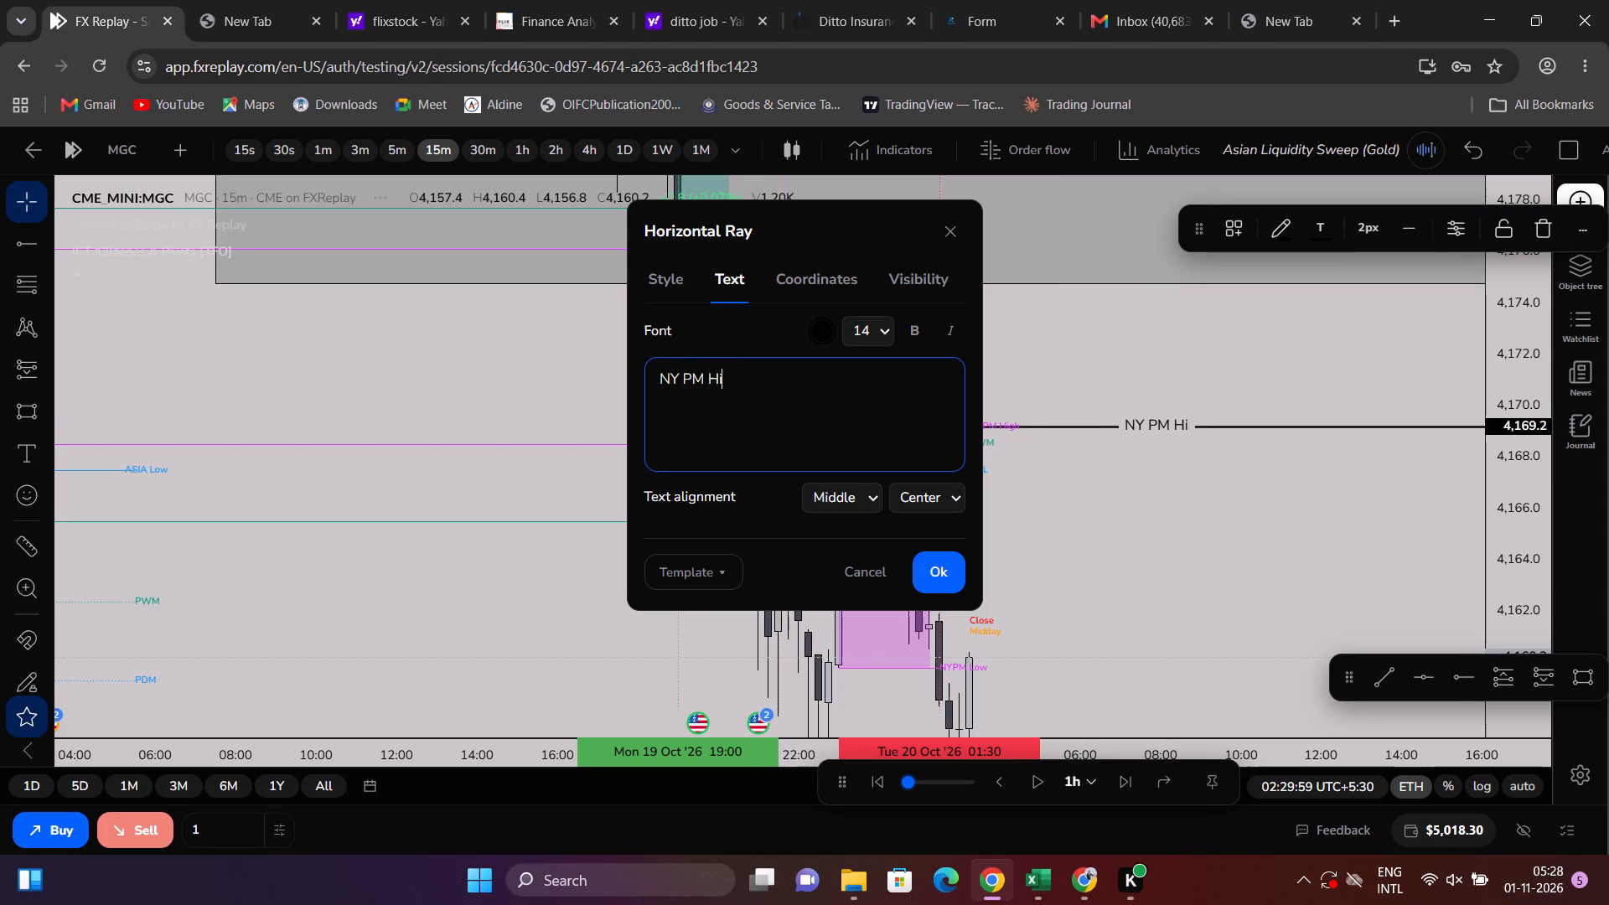
pyautogui.click(944, 584)
# Align the NY PM High ray exactly with the killzone box's top edge and starting edge, at 4,169.2.
pyautogui.moveTo(1058, 542); pyautogui.dragTo(1059, 400)
pyautogui.scroll(-2, 1037, 374)
pyautogui.moveTo(1530, 567); pyautogui.dragTo(1478, 304)
pyautogui.moveTo(1178, 345); pyautogui.dragTo(1218, 723)
pyautogui.scroll(7, 1111, 663)
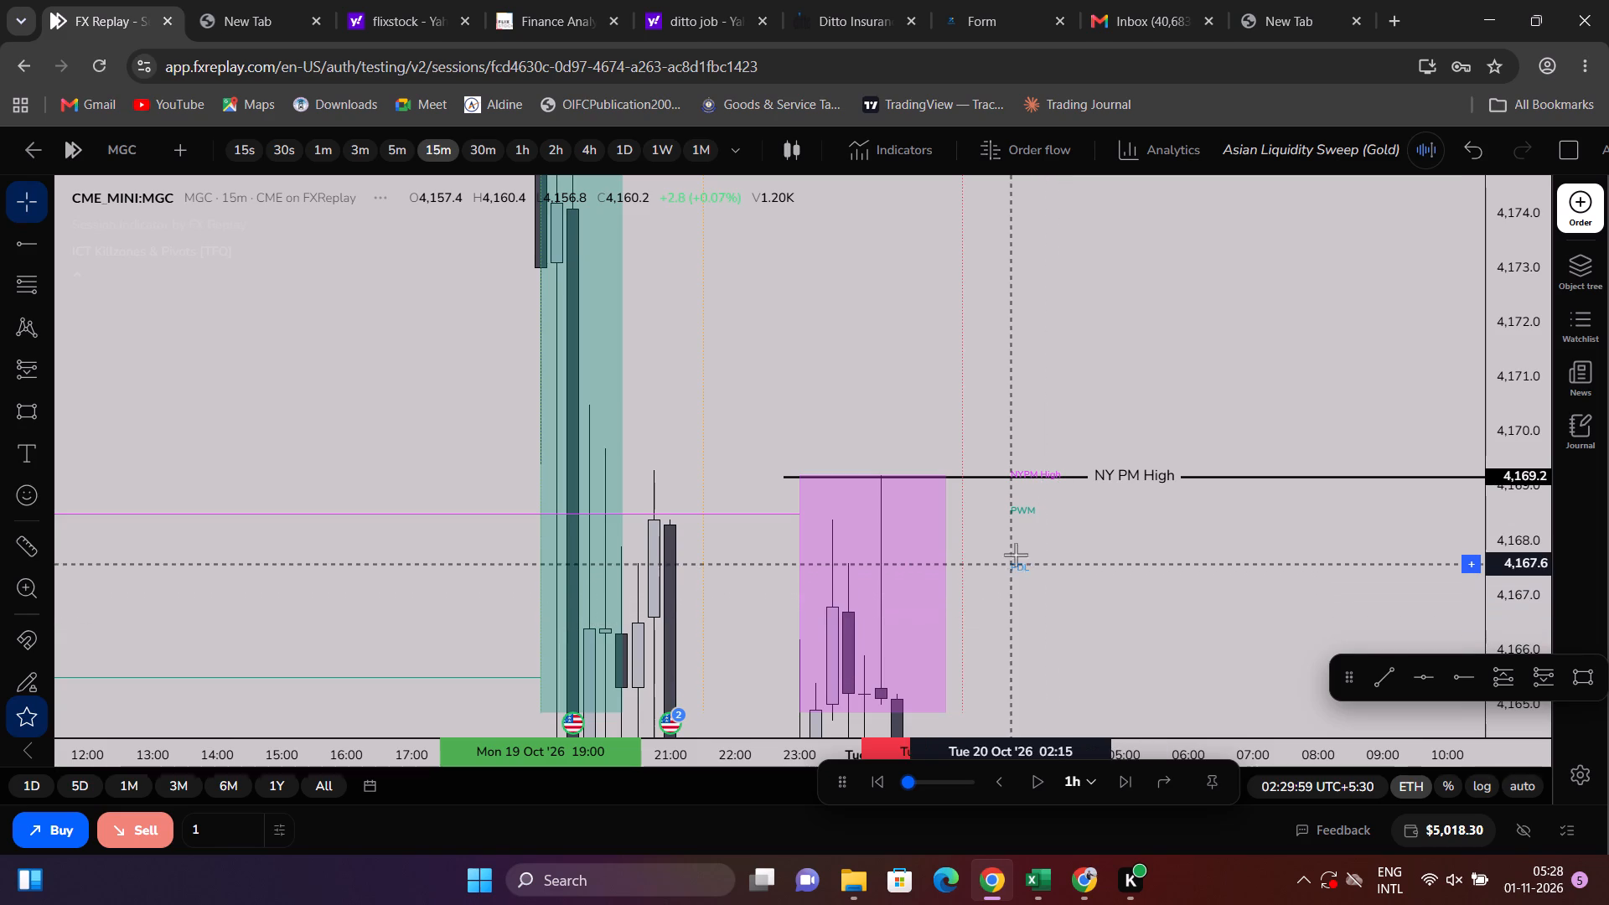
pyautogui.moveTo(1282, 566); pyautogui.dragTo(1285, 546)
pyautogui.moveTo(1517, 594); pyautogui.dragTo(1508, 203)
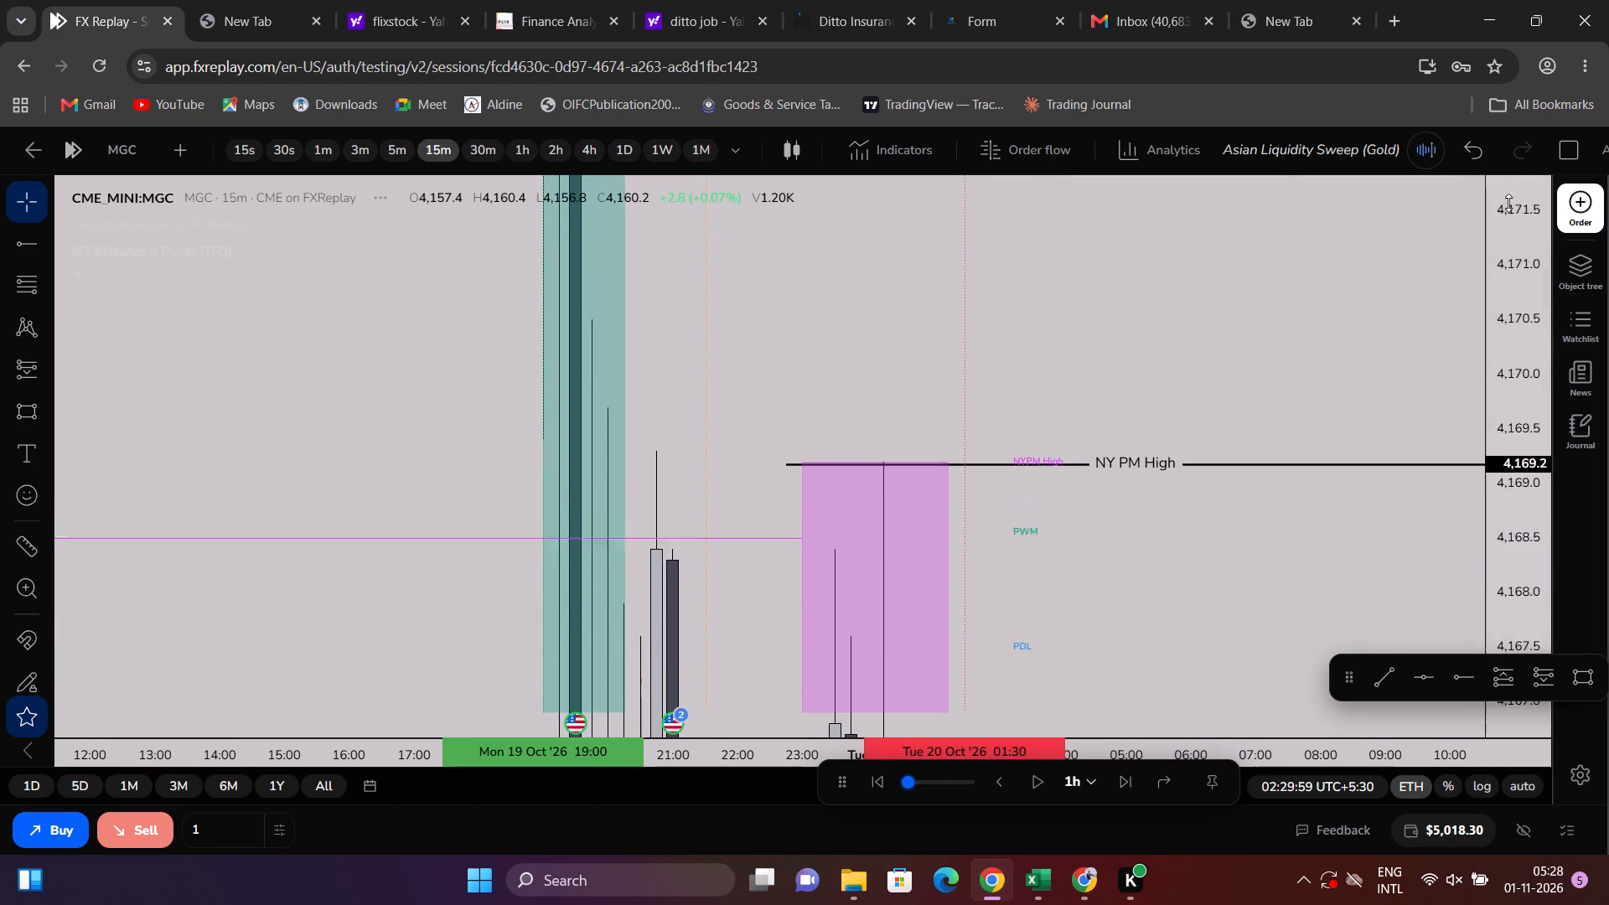
pyautogui.moveTo(1508, 203); pyautogui.dragTo(1498, 99)
pyautogui.moveTo(1275, 479); pyautogui.dragTo(1280, 471)
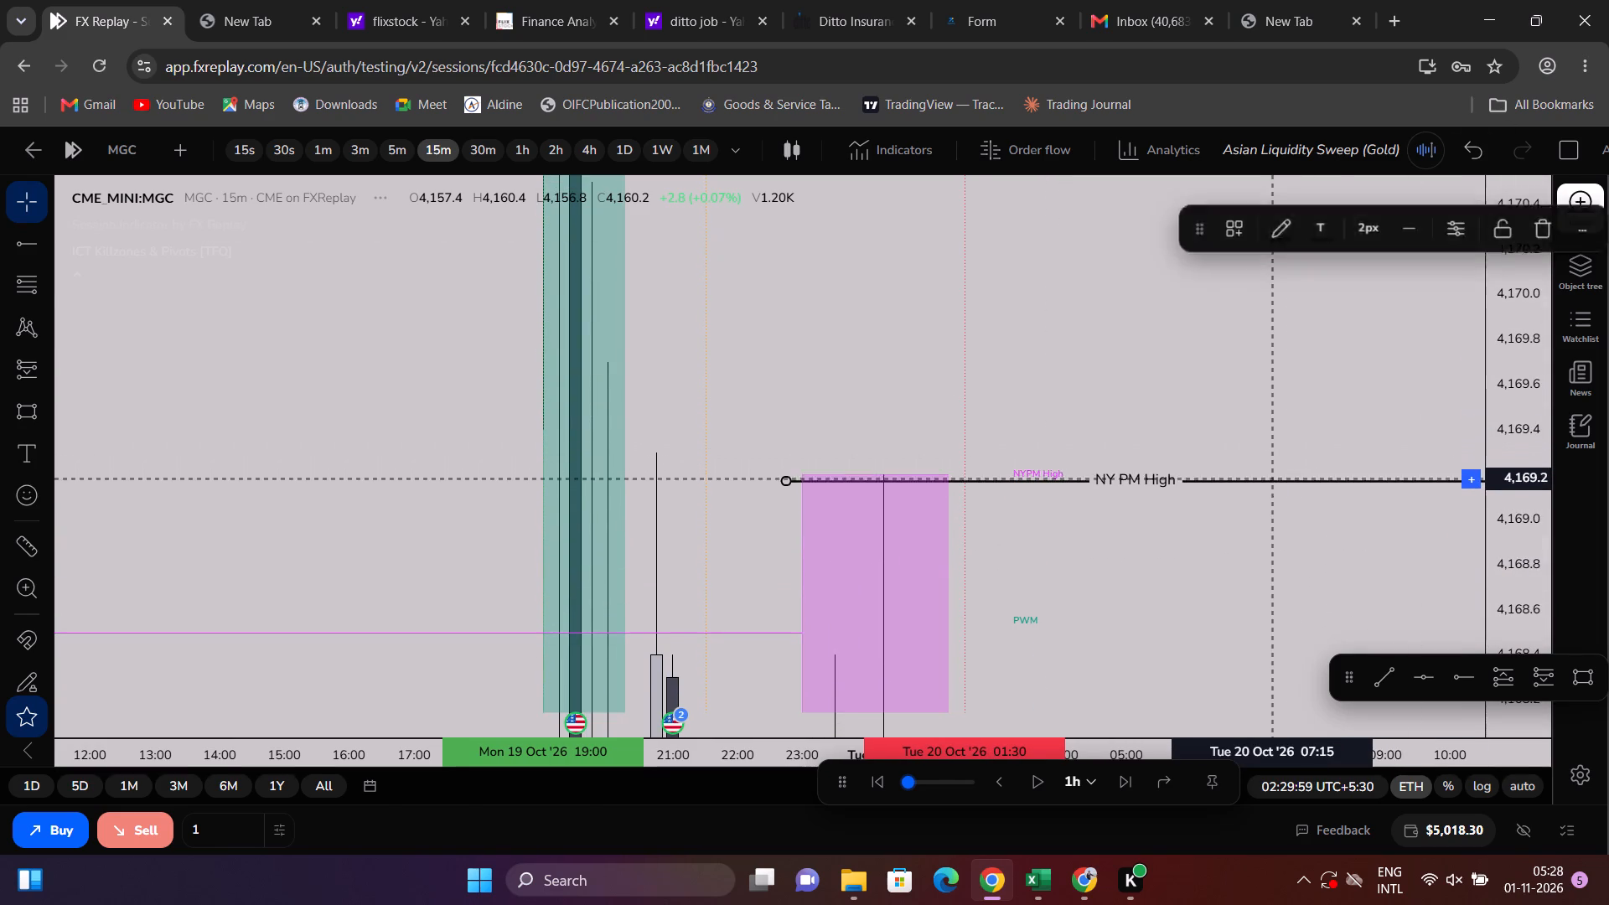
pyautogui.moveTo(1280, 471); pyautogui.dragTo(1285, 471)
pyautogui.click(1297, 505)
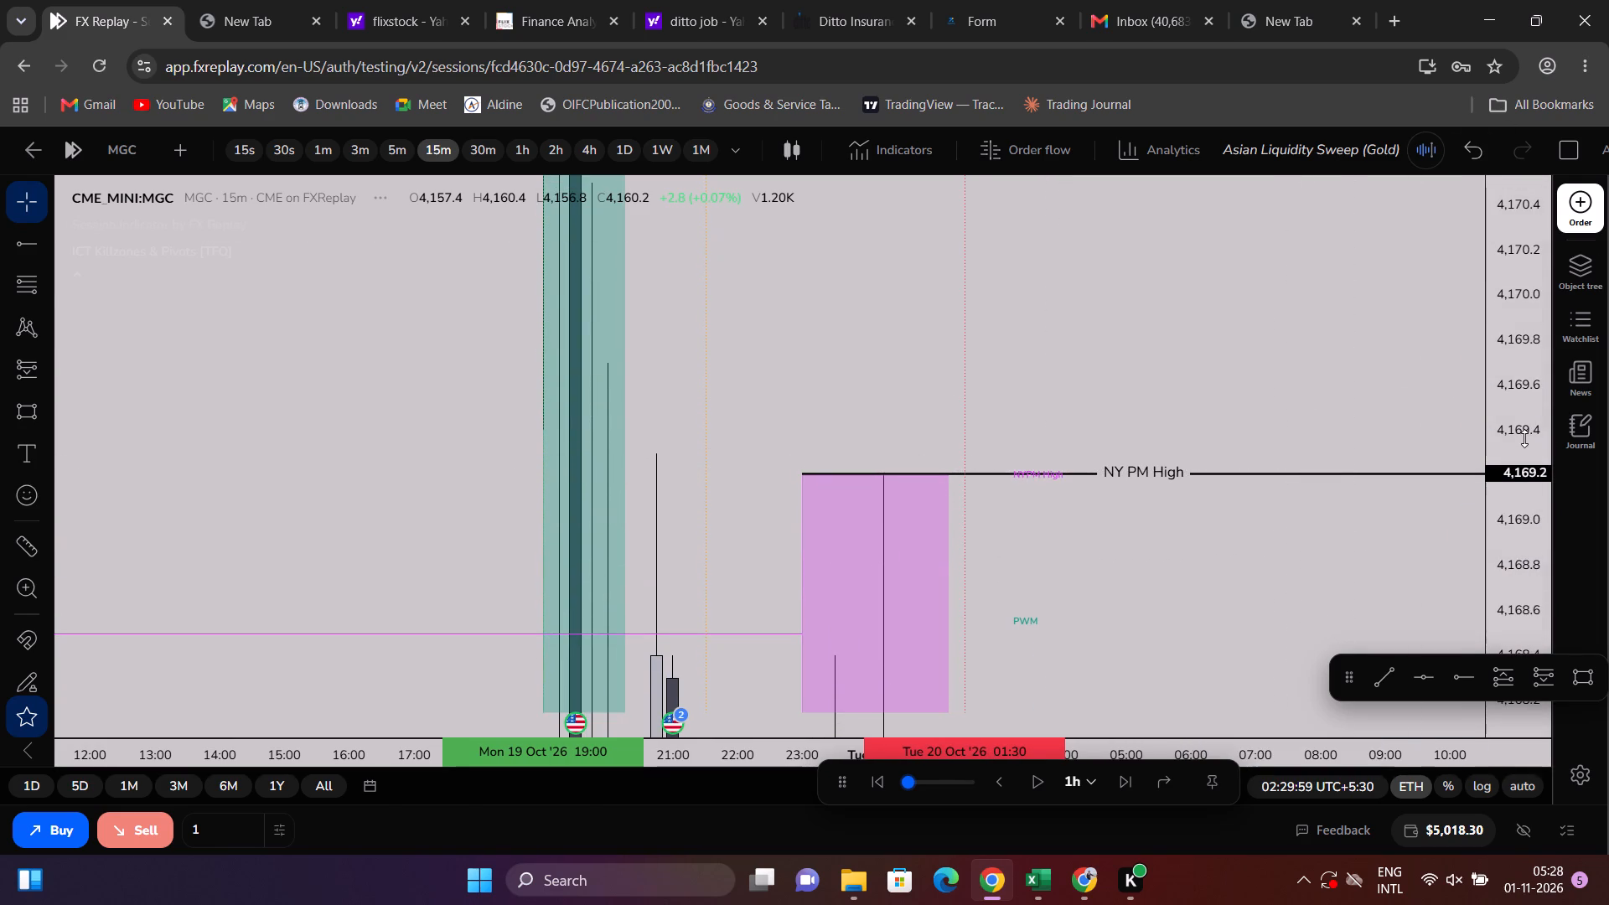
# Move the PDL ray's start forward in time to the October 19 NY AM killzone, keeping it at 4,155.5.
pyautogui.moveTo(1524, 438); pyautogui.dragTo(1302, 904)
pyautogui.scroll(-4, 1147, 584)
pyautogui.moveTo(1147, 584); pyautogui.dragTo(1170, 115)
pyautogui.moveTo(1530, 307); pyautogui.dragTo(1384, 746)
pyautogui.scroll(-4, 1234, 700)
pyautogui.scroll(-4, 1209, 571)
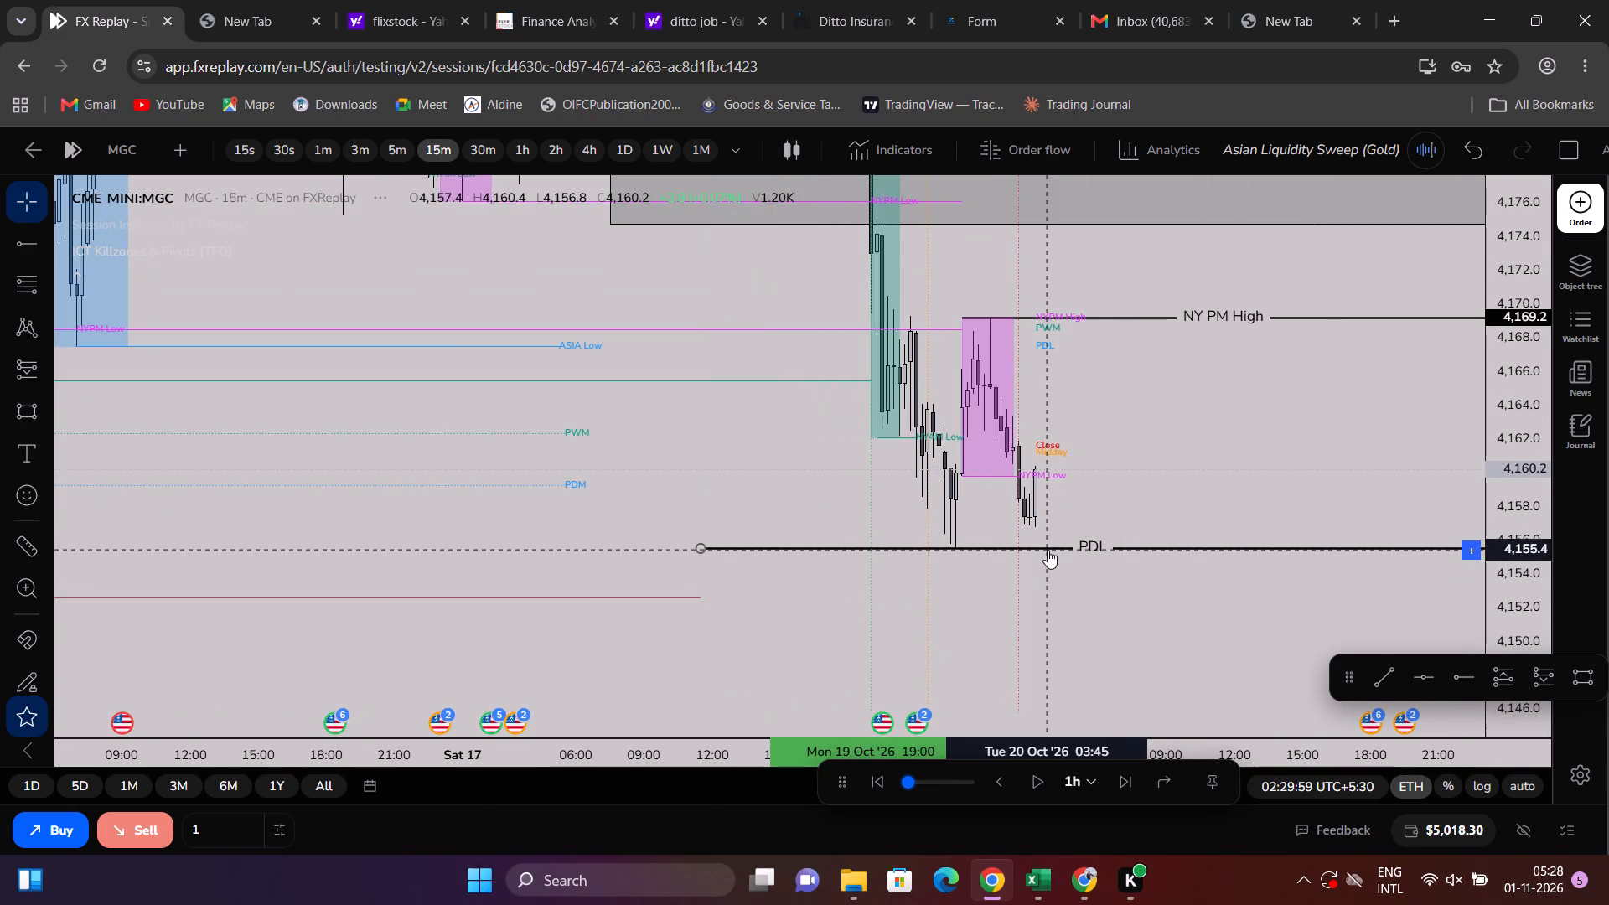
pyautogui.moveTo(1048, 550); pyautogui.dragTo(1229, 550)
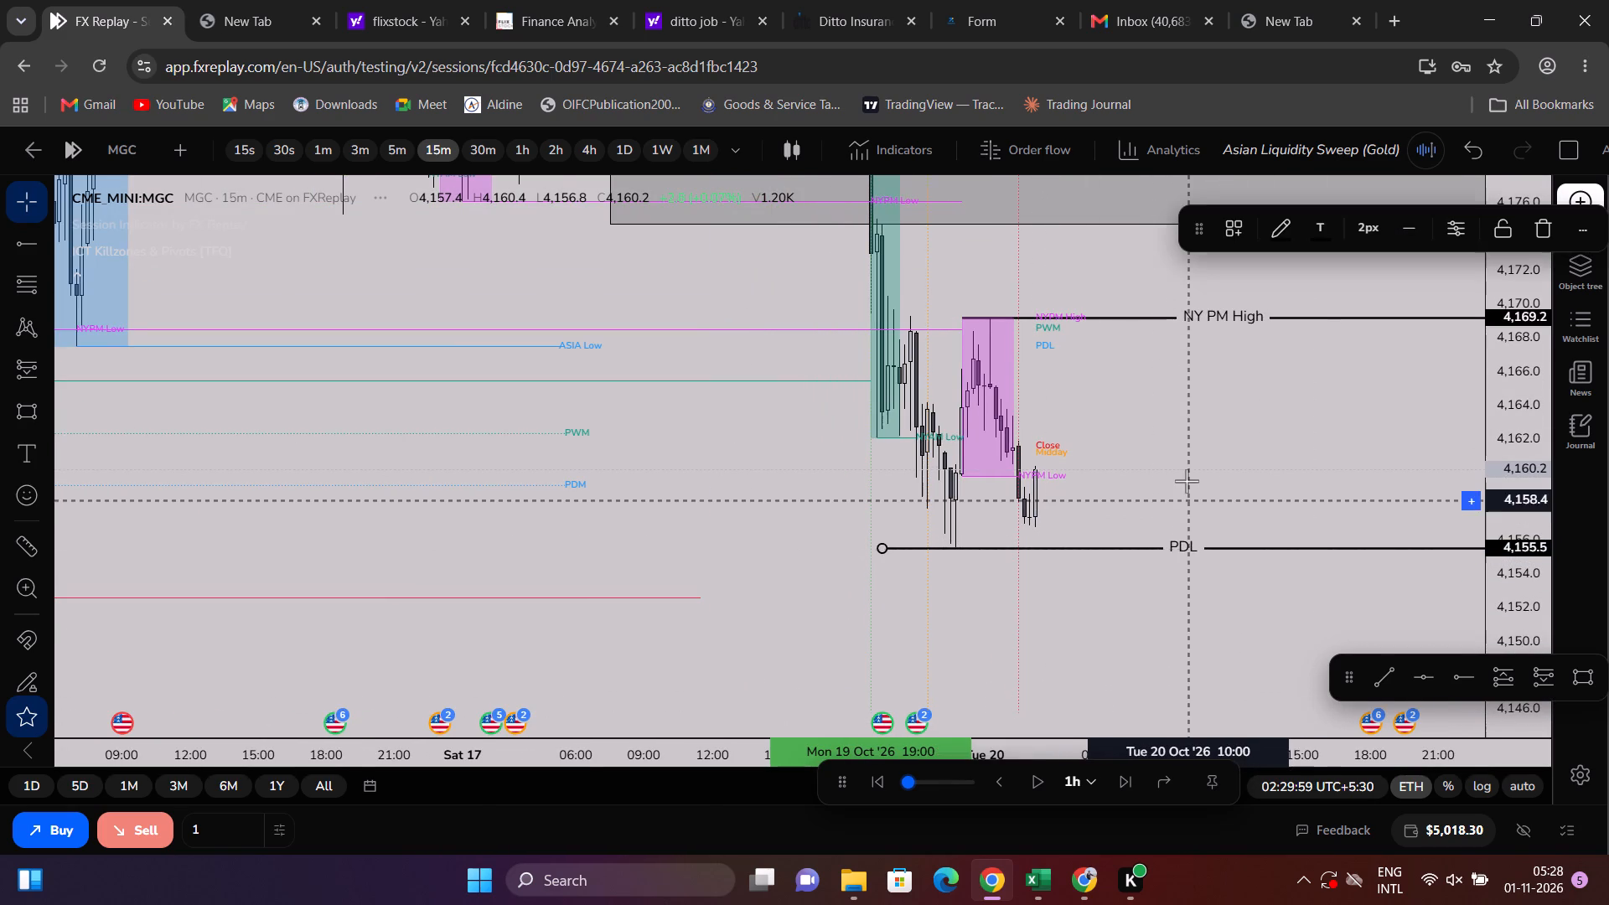
# Hide the ICT Killzones & Pivots indicator on the 15m chart.
pyautogui.scroll(-3, 1185, 481)
pyautogui.moveTo(1201, 454); pyautogui.dragTo(1270, 551)
pyautogui.scroll(-3, 1245, 511)
pyautogui.scroll(3, 1245, 511)
pyautogui.moveTo(1249, 502); pyautogui.dragTo(1338, 291)
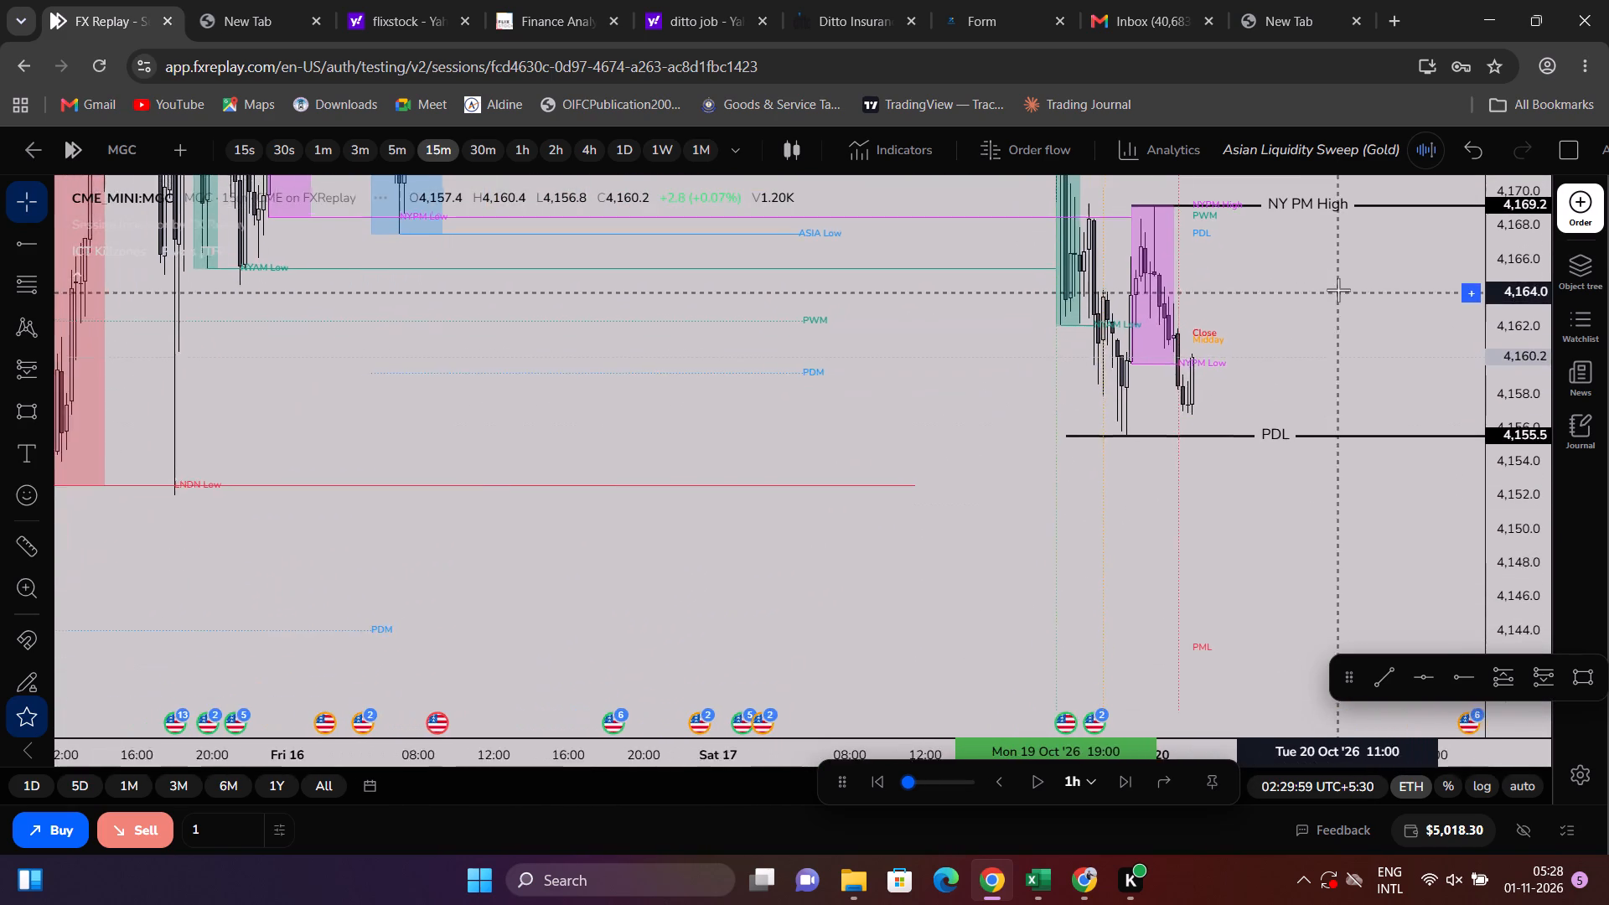
pyautogui.scroll(-4, 1345, 341)
pyautogui.moveTo(1493, 399); pyautogui.dragTo(1466, 692)
pyautogui.scroll(2, 822, 297)
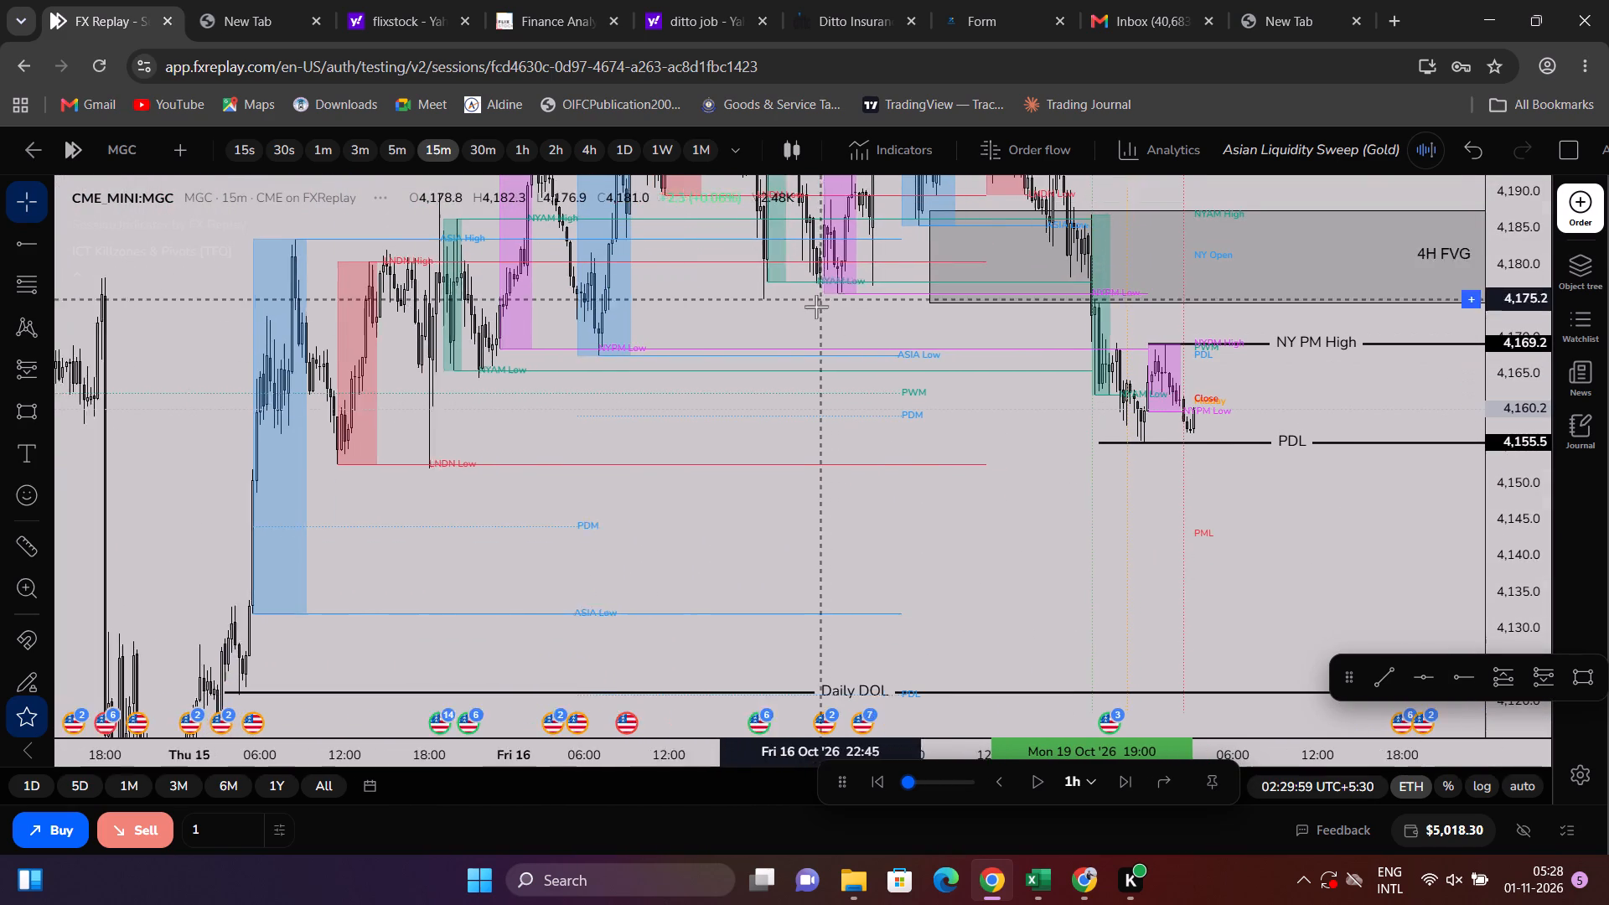
pyautogui.moveTo(779, 350); pyautogui.dragTo(781, 442)
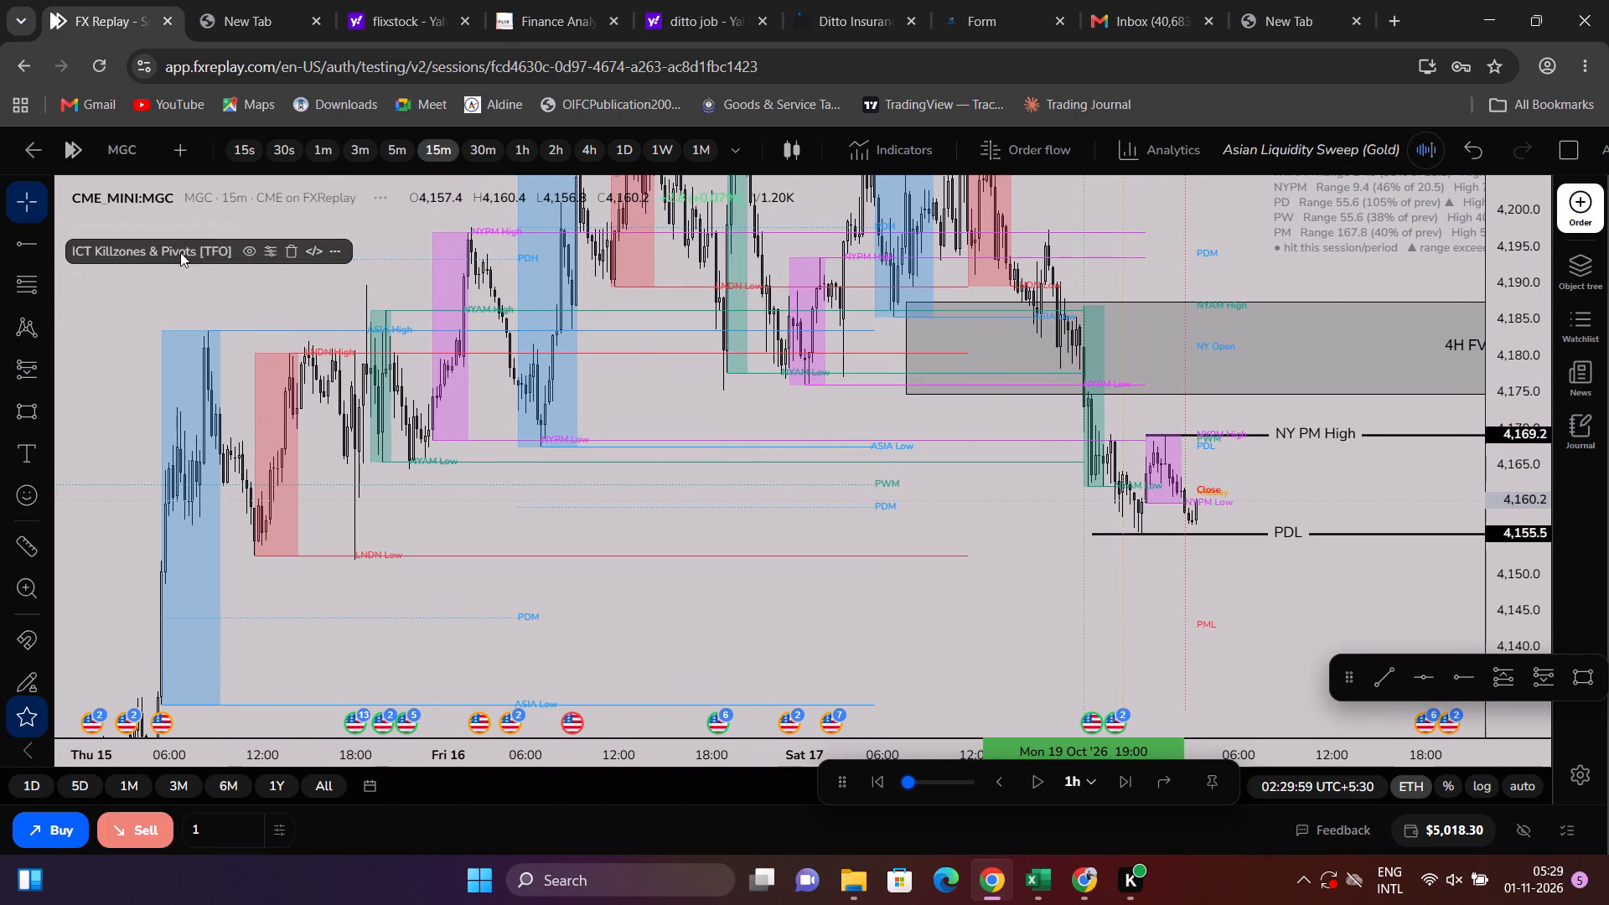
pyautogui.click(262, 250)
pyautogui.click(253, 249)
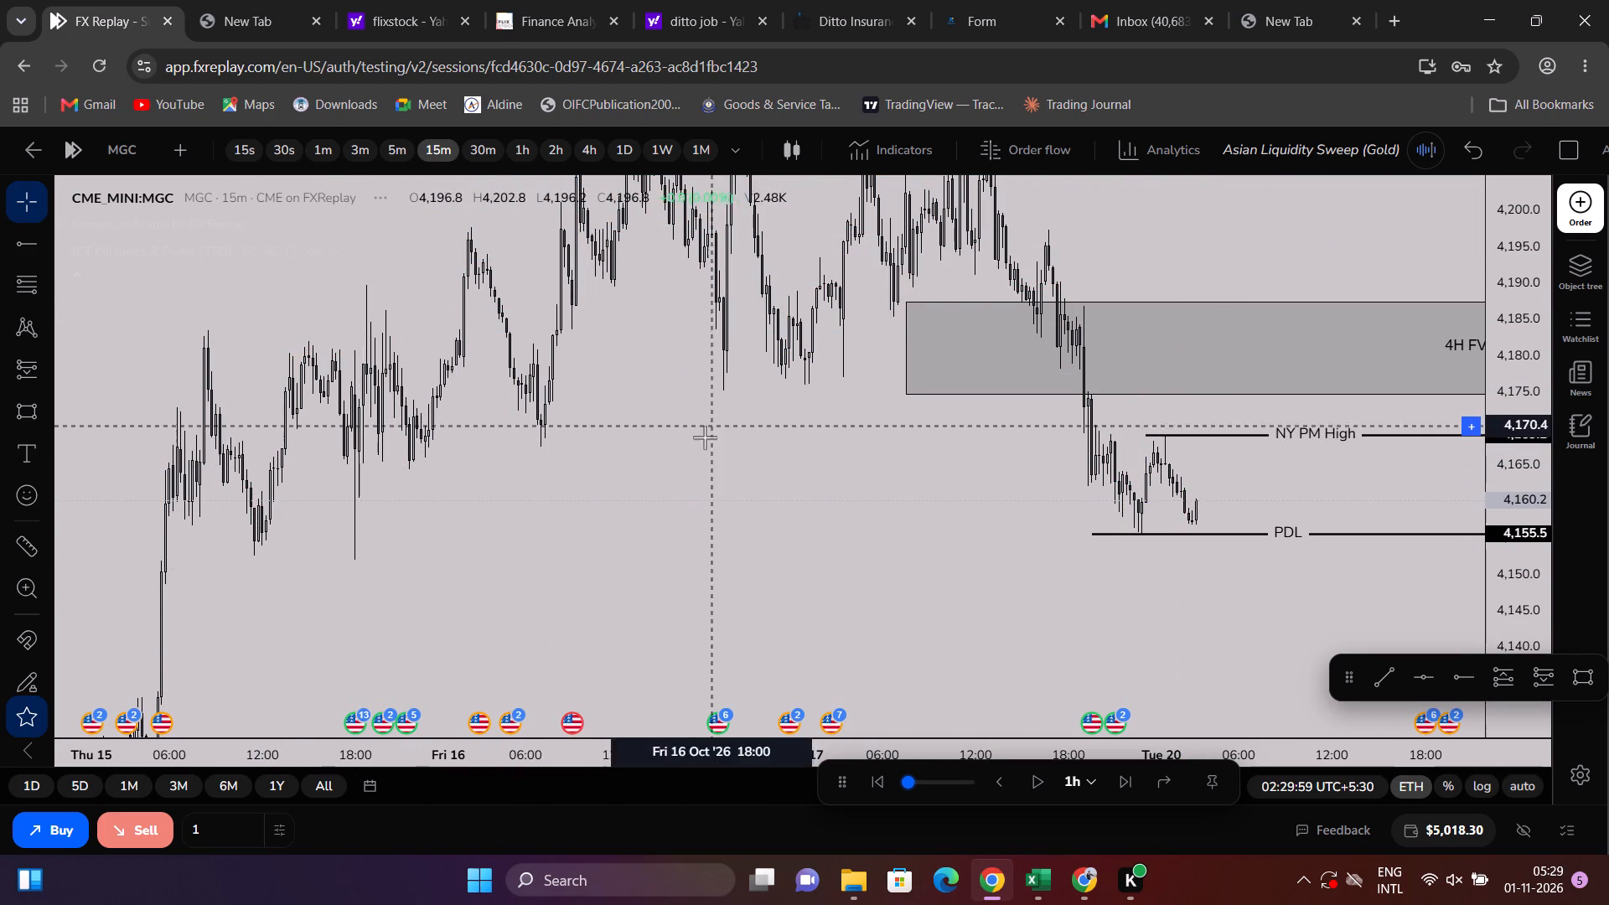
# Switch the MGC chart to the 5m timeframe, with the NY PM High and PDL rays in view.
pyautogui.moveTo(1532, 593); pyautogui.dragTo(1494, 272)
pyautogui.scroll(9, 1288, 300)
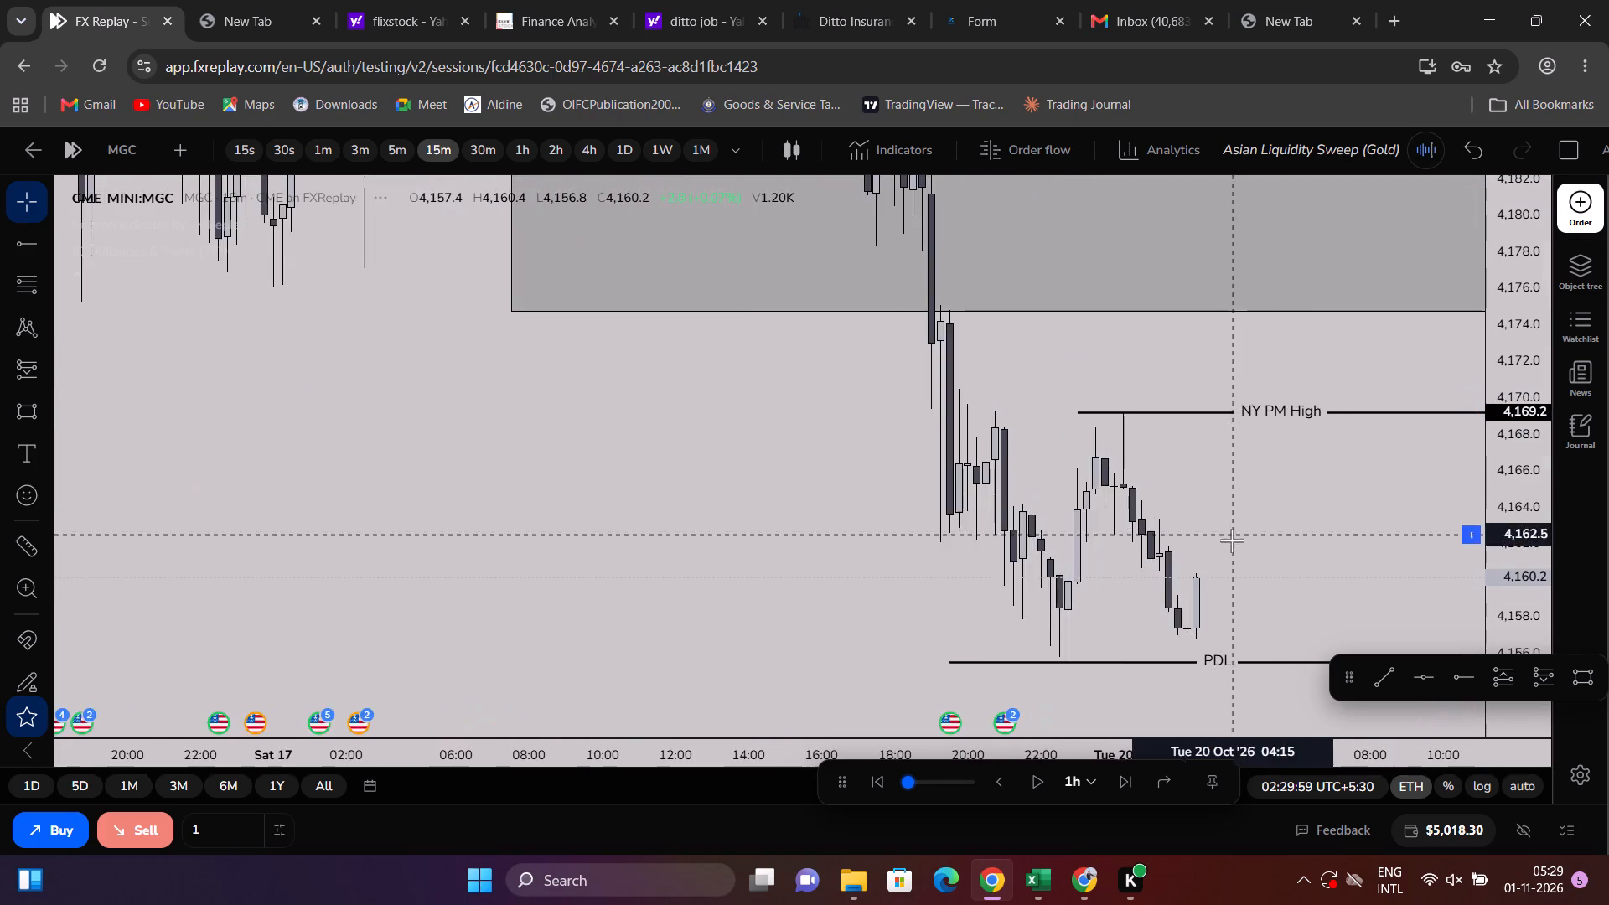
pyautogui.moveTo(1228, 540); pyautogui.dragTo(1019, 393)
pyautogui.scroll(-3, 1034, 432)
pyautogui.click(399, 149)
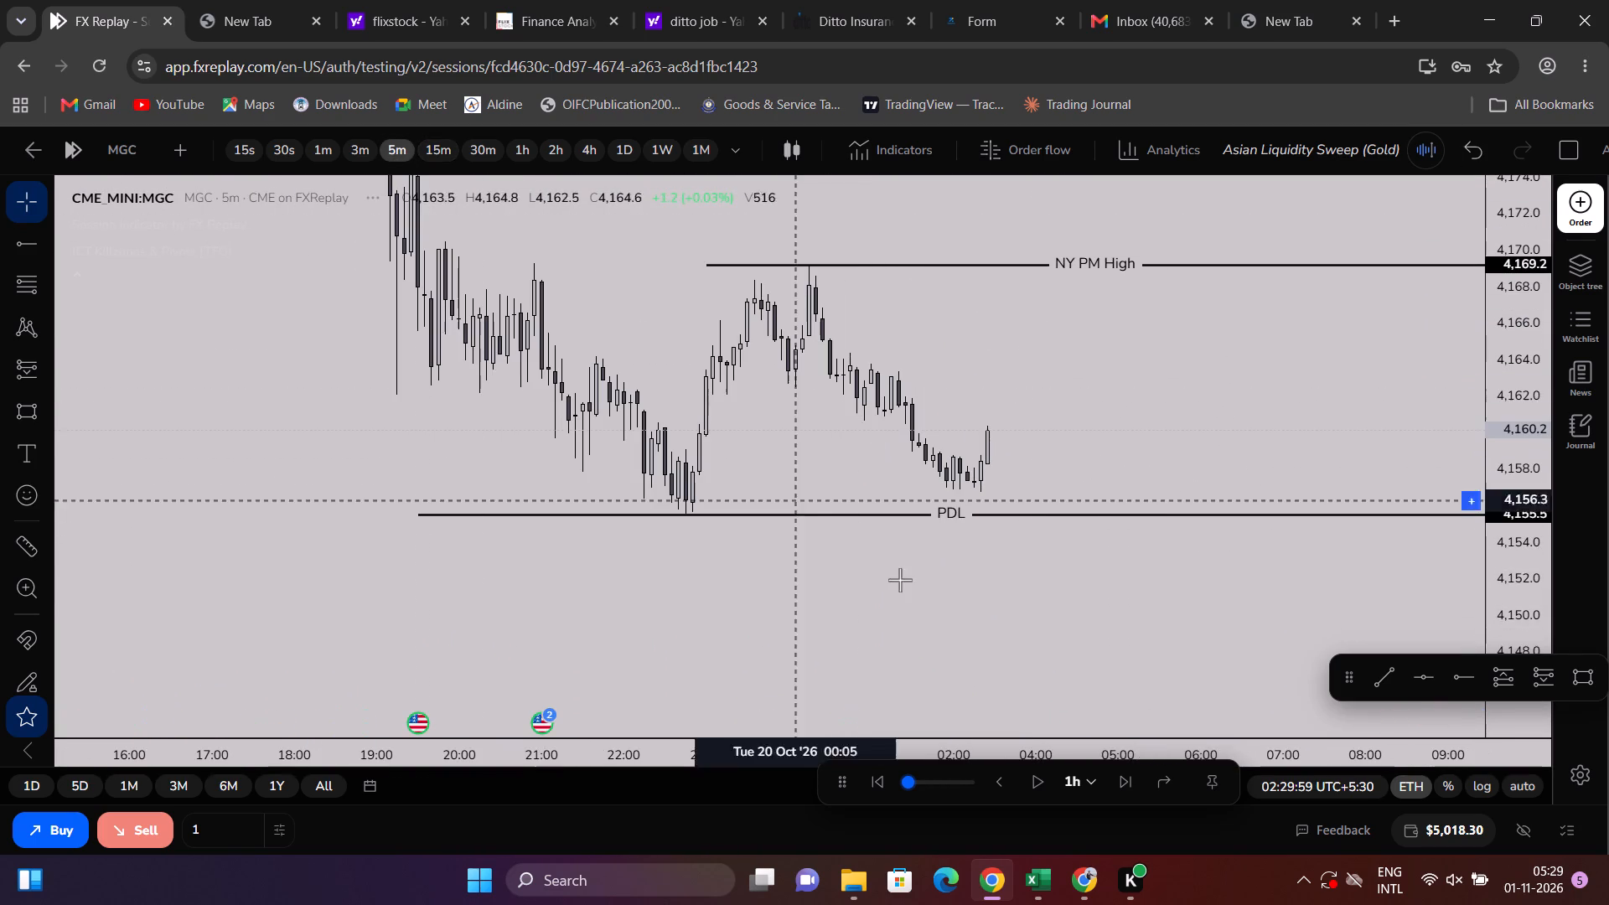
# Set the replay step interval to 5m.
pyautogui.scroll(-4, 1089, 376)
pyautogui.moveTo(1099, 385); pyautogui.dragTo(1079, 478)
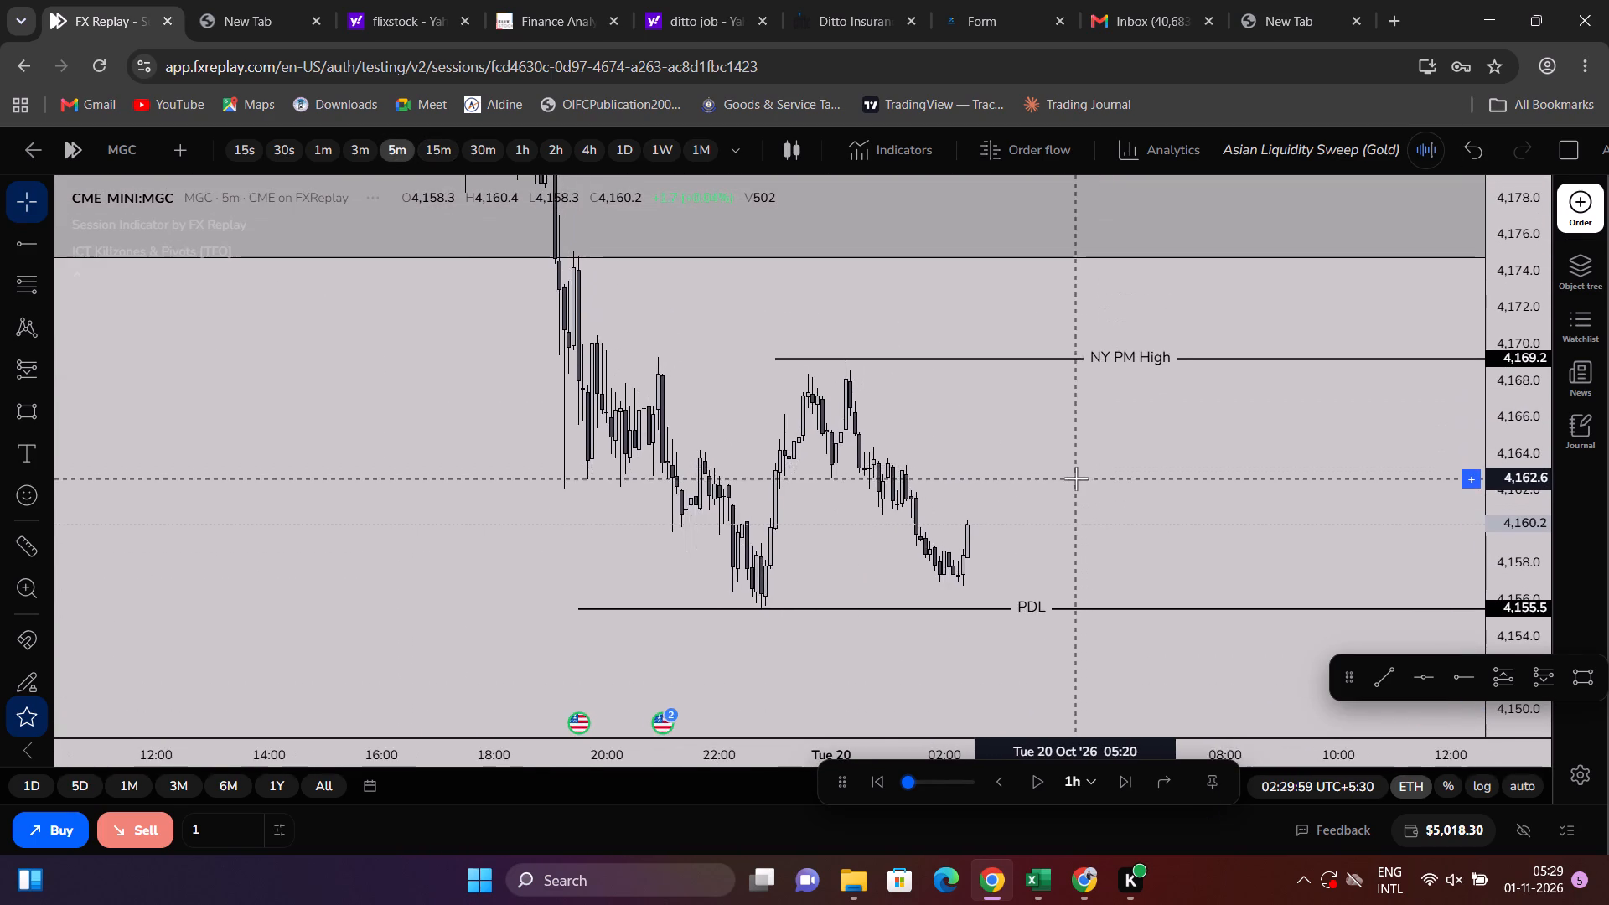
pyautogui.scroll(2, 1076, 478)
pyautogui.moveTo(1076, 478); pyautogui.dragTo(1063, 349)
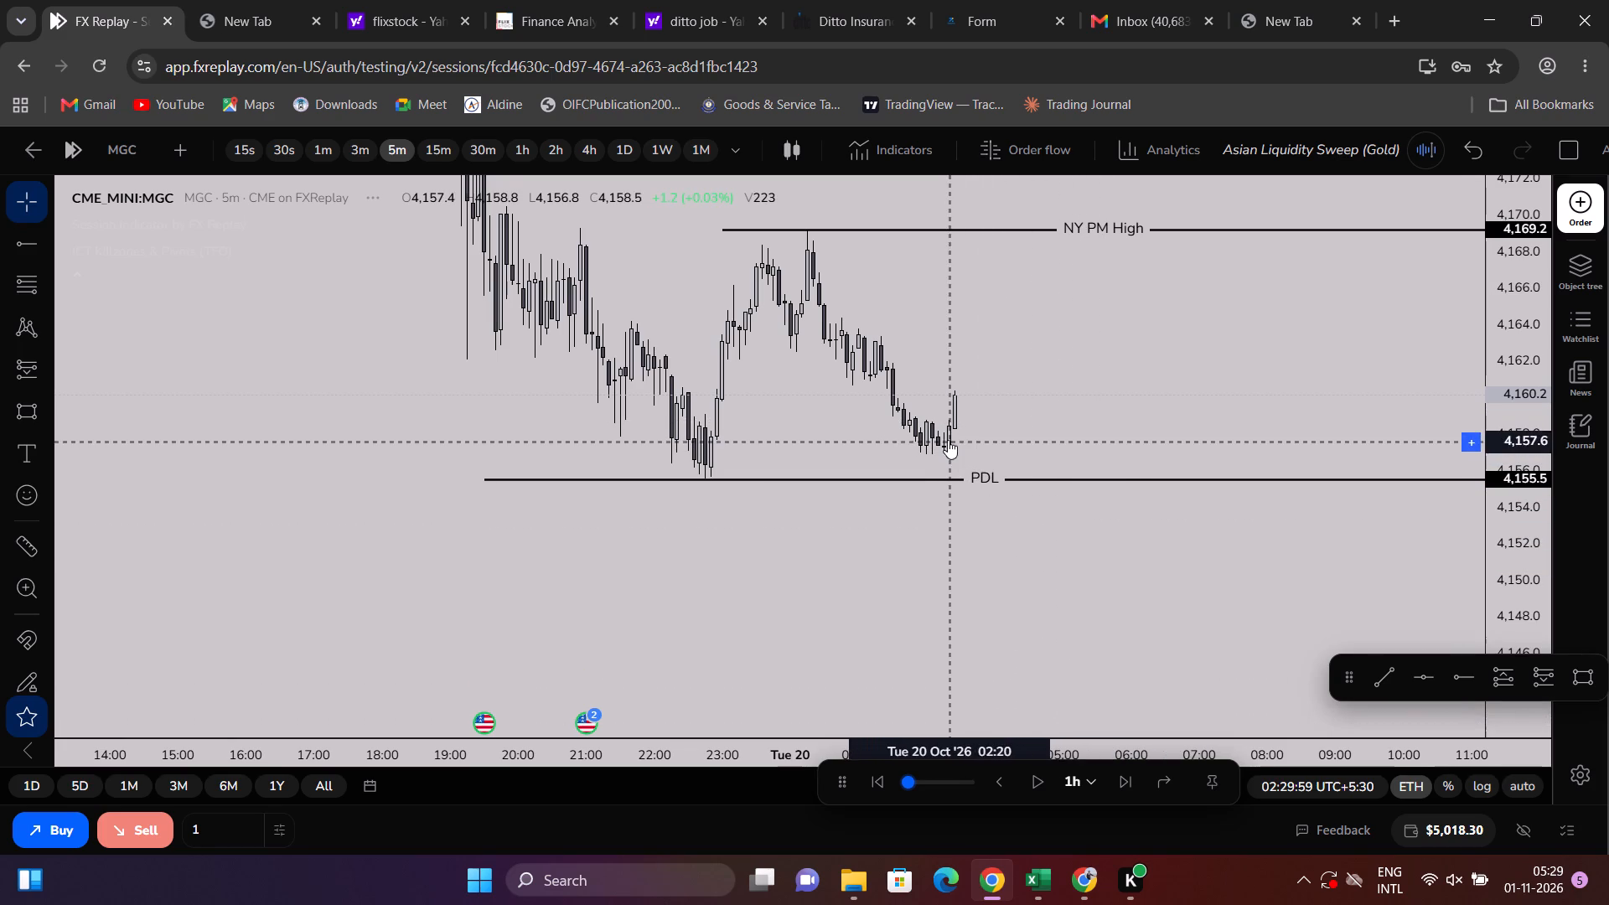
pyautogui.click(1077, 779)
pyautogui.scroll(-2, 1039, 711)
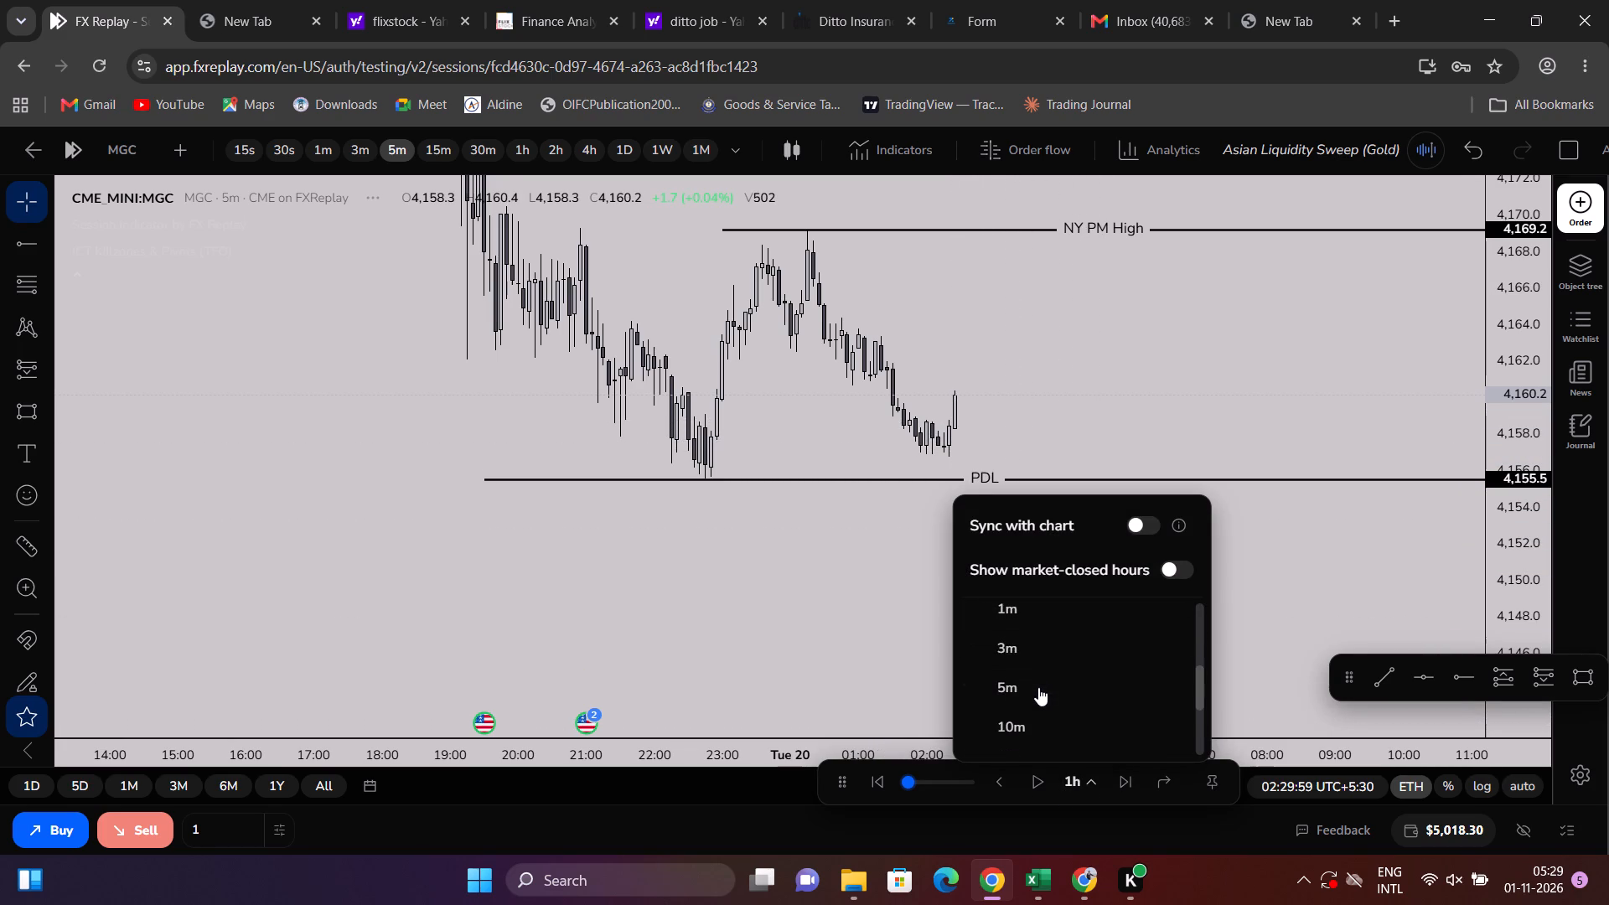
pyautogui.click(1029, 687)
# Advance the replay candle by candle until the clock reads 04:39:59 on October 20.
pyautogui.click(1125, 783)
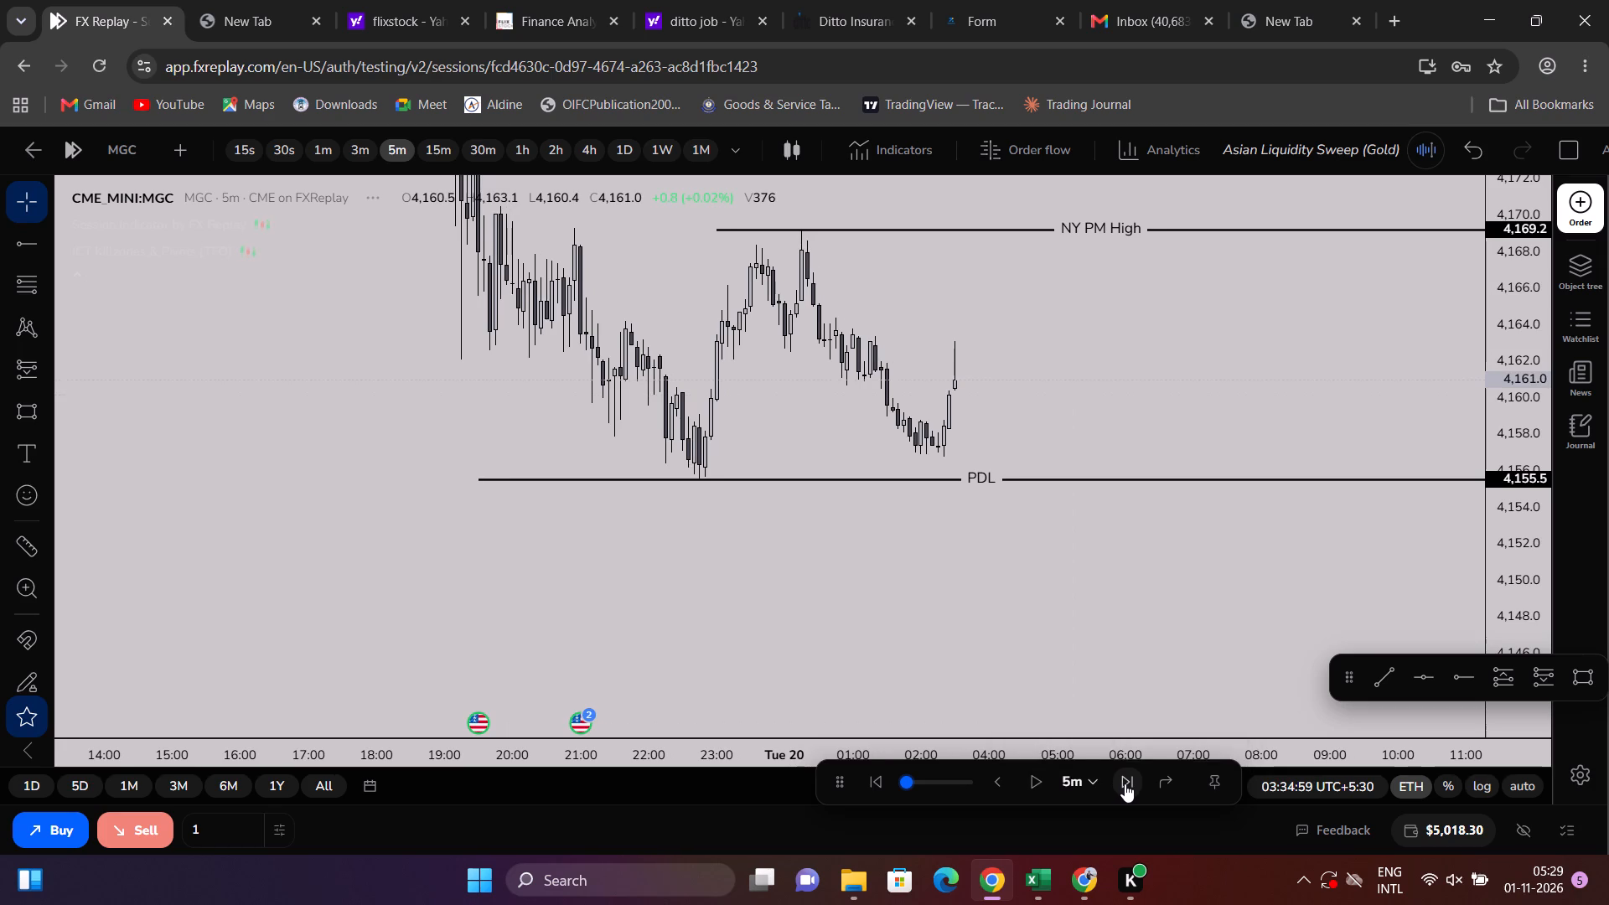
pyautogui.click(1125, 783)
pyautogui.tripleClick(1125, 783)
pyautogui.tripleClick(1125, 783)
pyautogui.click(1125, 783)
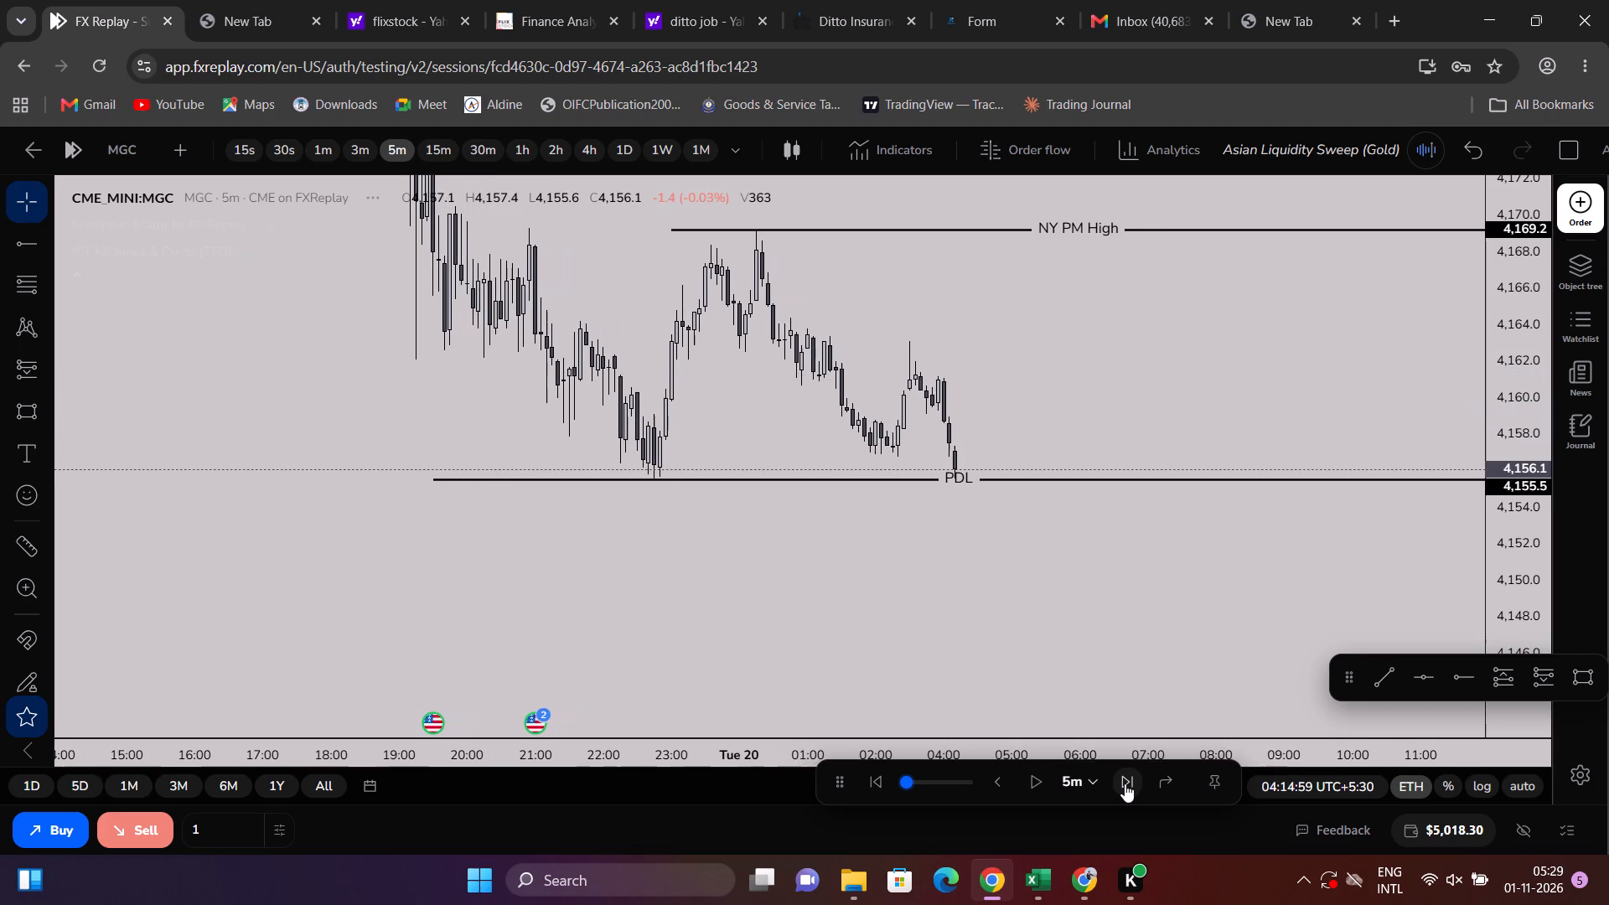
pyautogui.click(1125, 783)
pyautogui.click(1125, 783)
pyautogui.click(1125, 783)
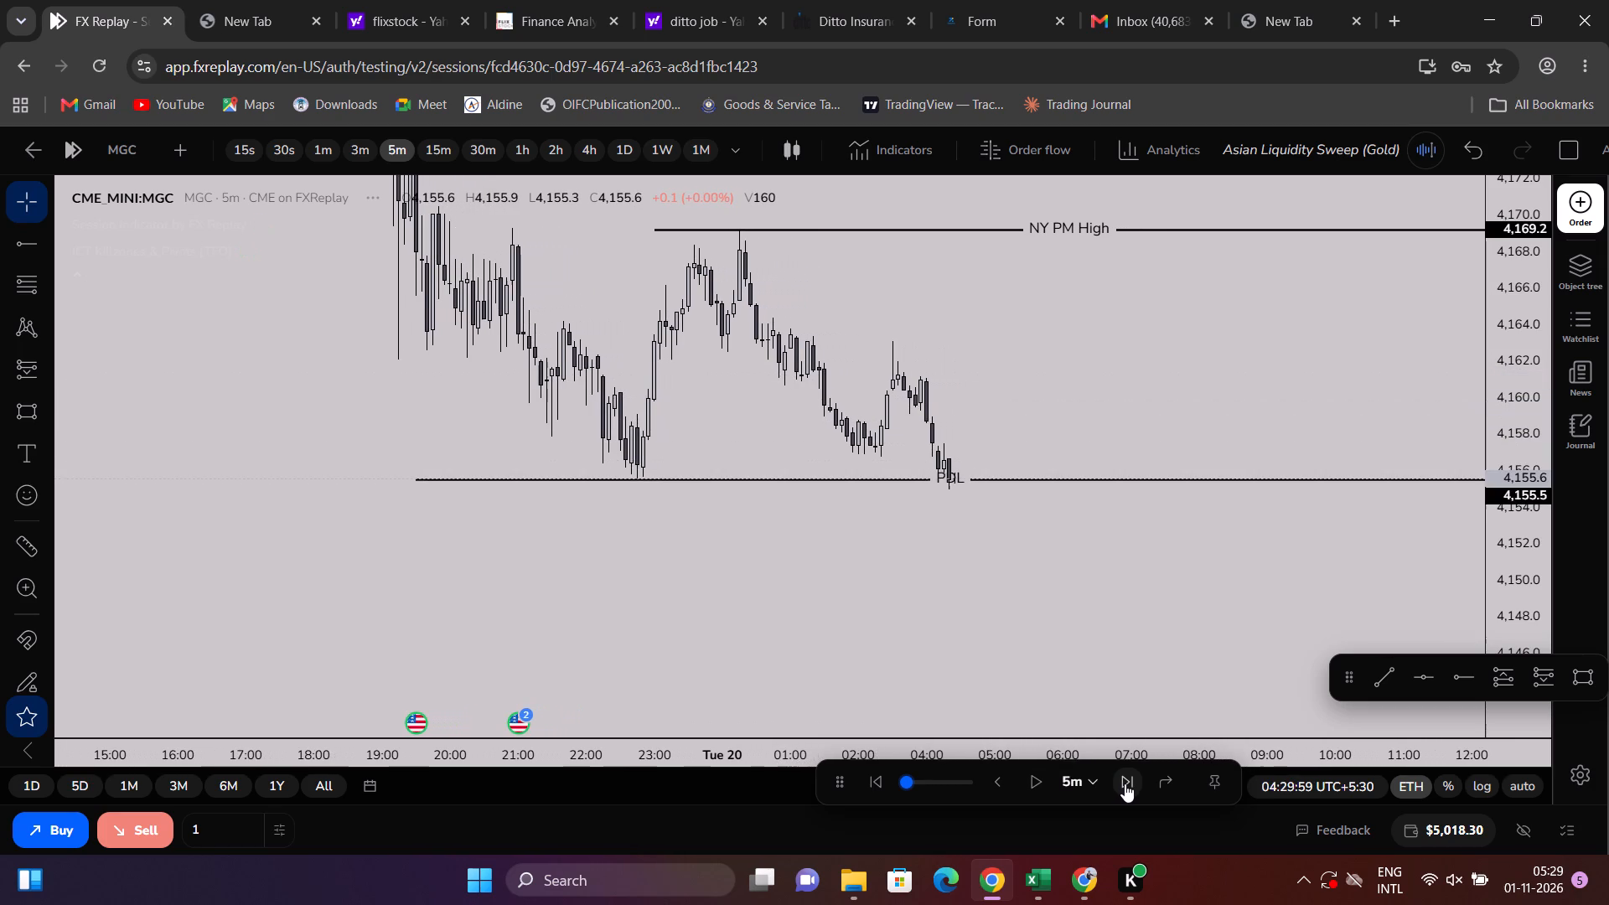
pyautogui.click(1125, 783)
pyautogui.click(1125, 783)
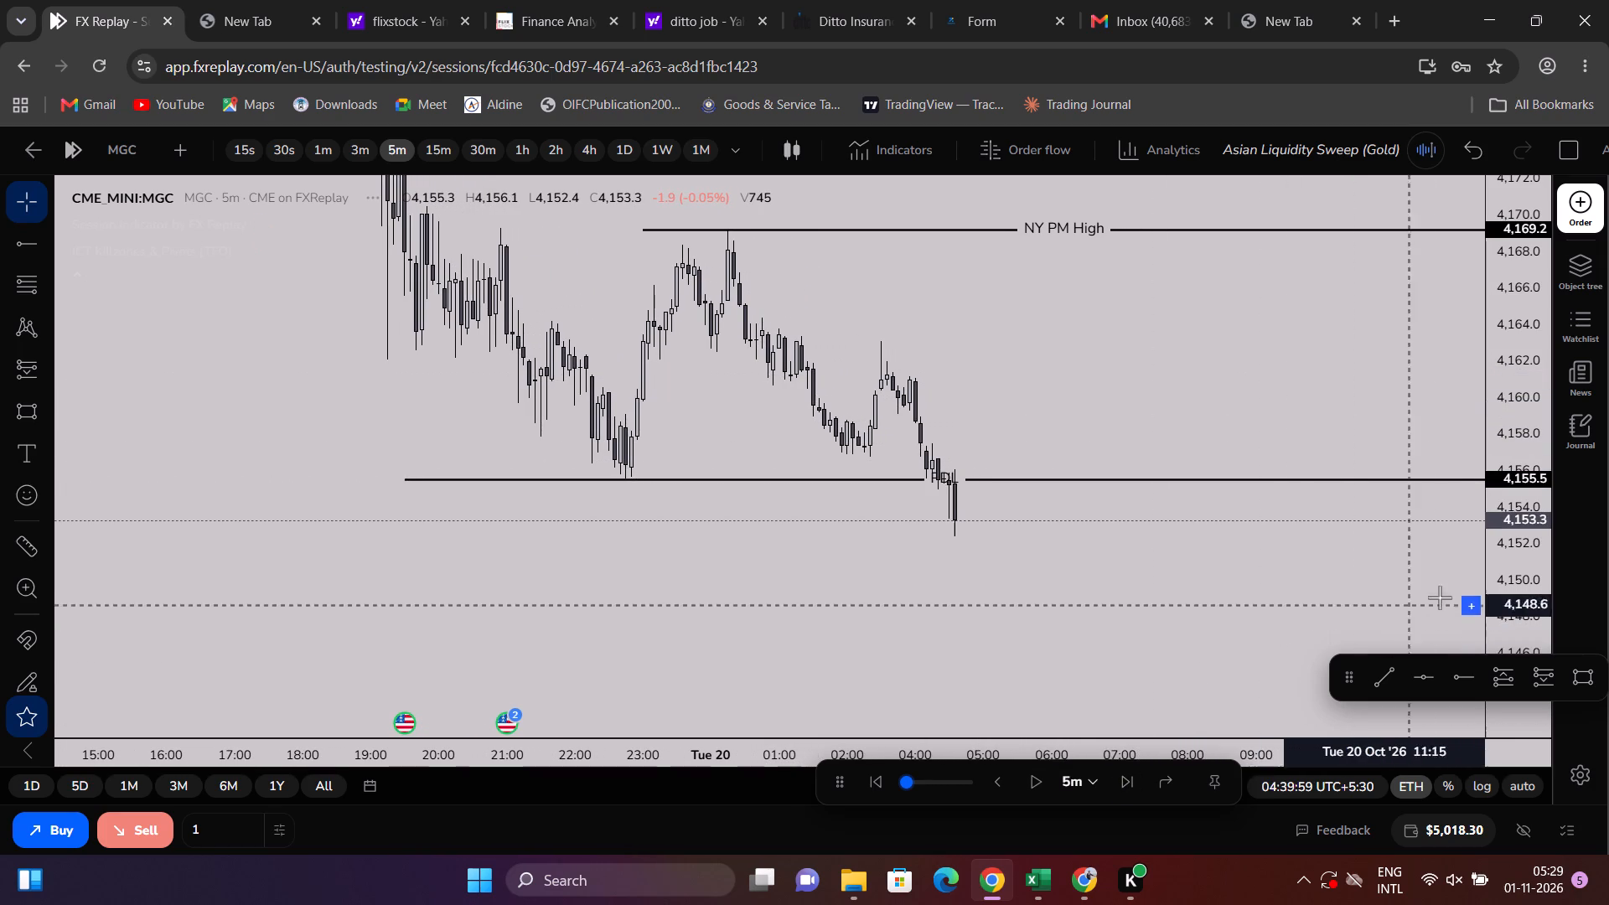
# Advance the replay three more 5m candles to 04:54:59, watching price around the PDL.
pyautogui.moveTo(1518, 608); pyautogui.dragTo(1477, 307)
pyautogui.scroll(4, 1344, 390)
pyautogui.moveTo(1301, 375); pyautogui.dragTo(1244, 293)
pyautogui.scroll(-4, 1108, 580)
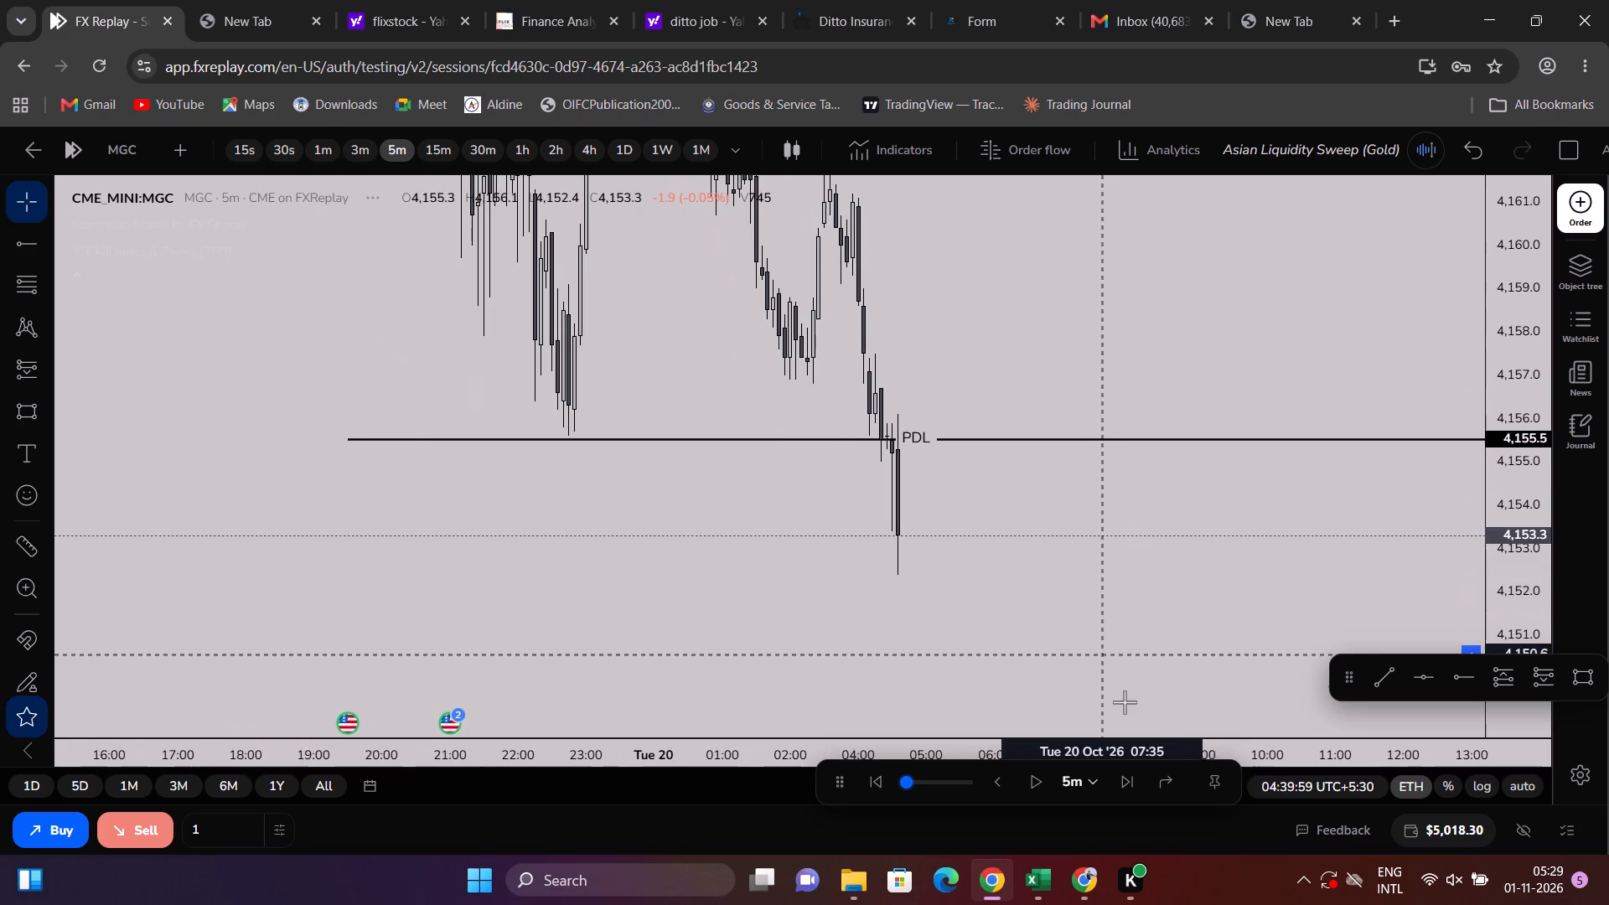
pyautogui.click(1125, 780)
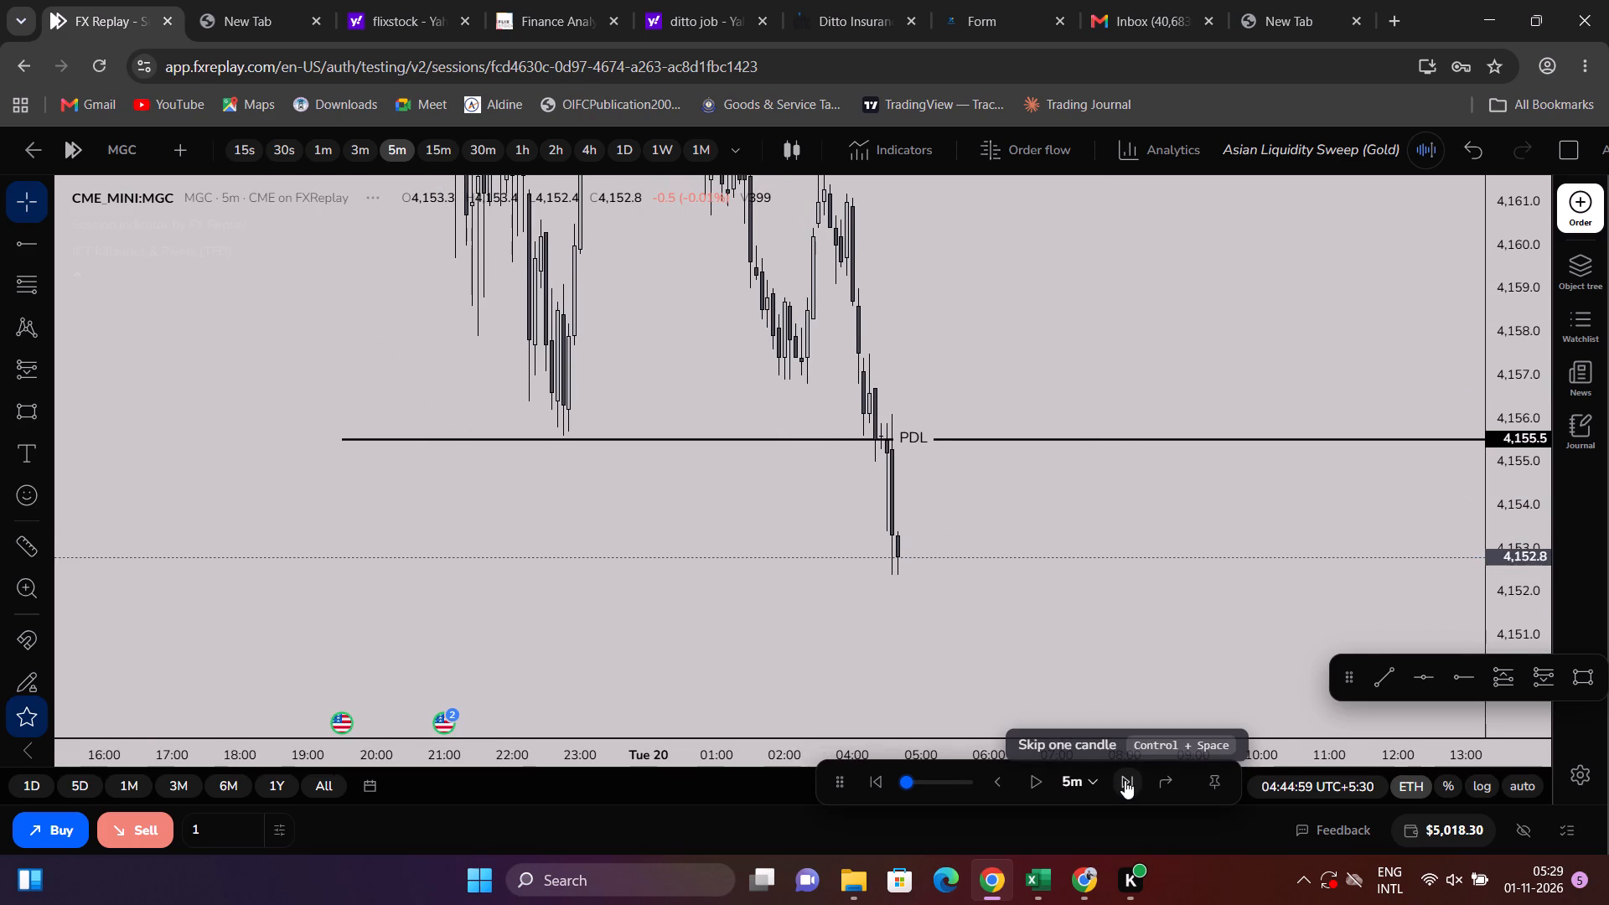
pyautogui.click(1125, 778)
pyautogui.click(1125, 778)
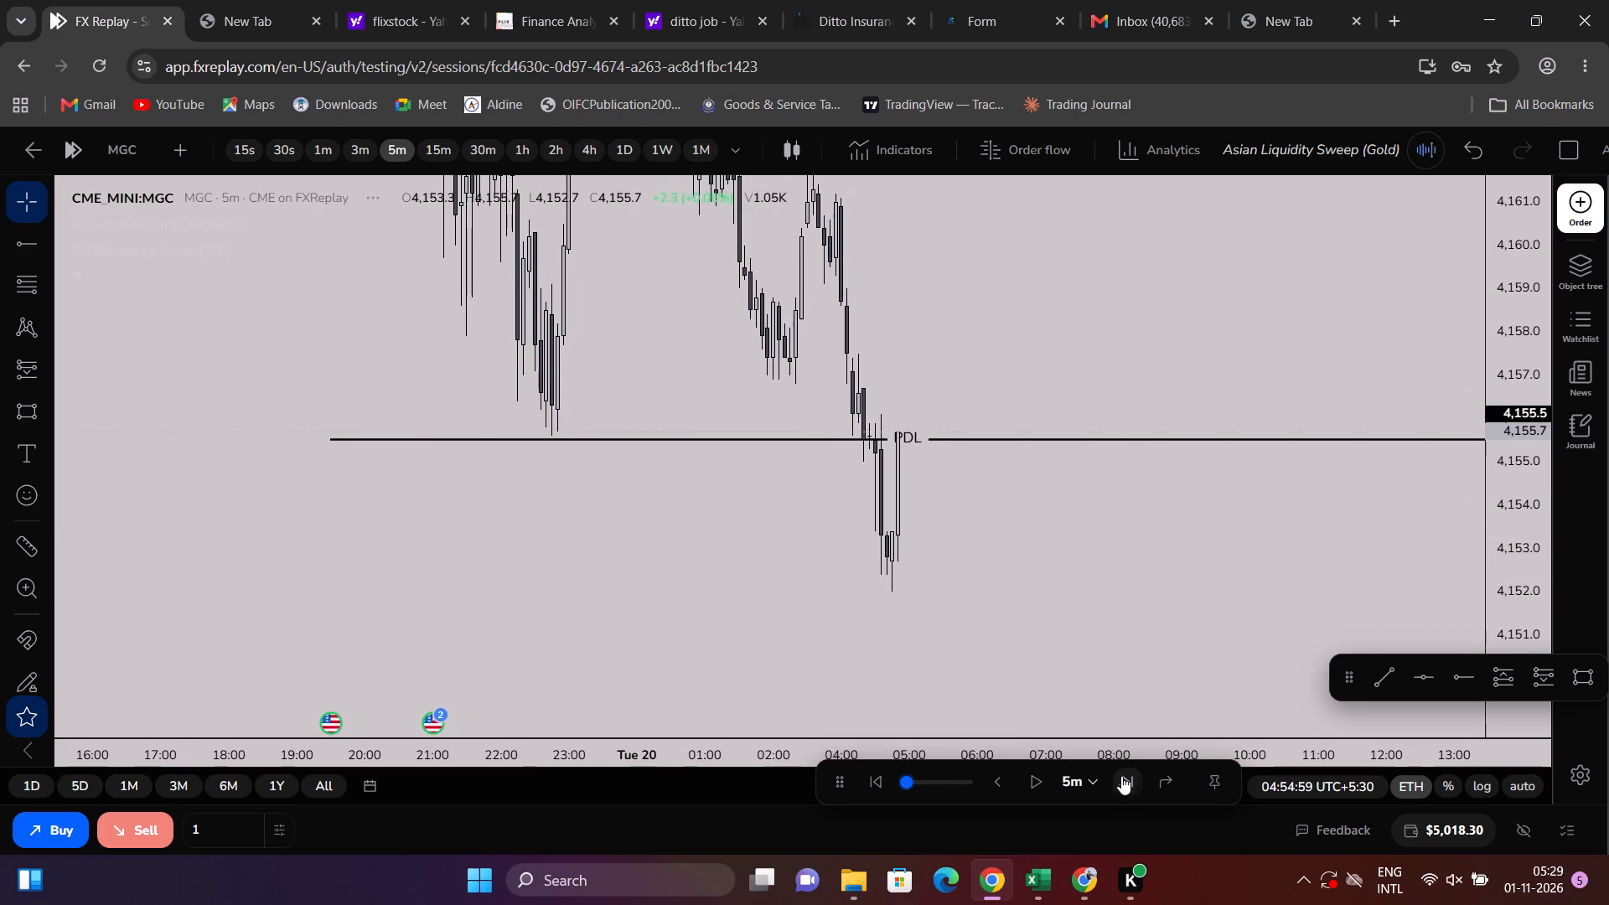
# Shift the PDL ray to 4,155.7, starting at about 21:25 on October 19.
pyautogui.scroll(4, 908, 540)
pyautogui.moveTo(925, 444); pyautogui.dragTo(1093, 443)
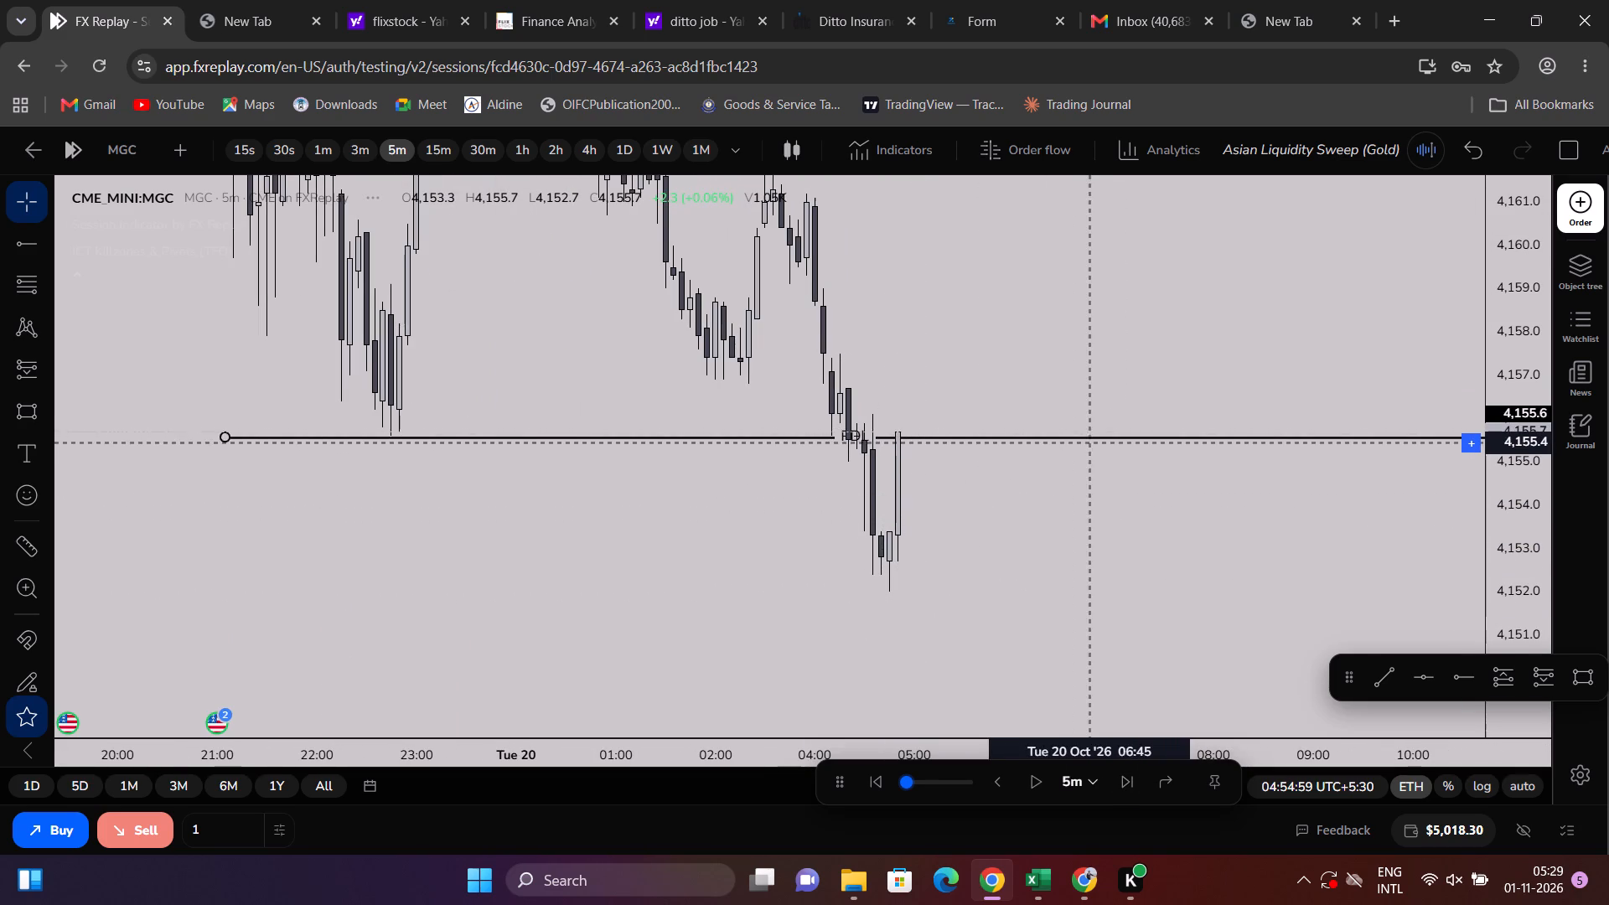
pyautogui.moveTo(1093, 443); pyautogui.dragTo(1115, 437)
pyautogui.click(1085, 493)
# Draw a horizontal trendline at about 4,155.9 from the 04:20 candle to about 05:50, just above the PDL.
pyautogui.scroll(3, 1161, 535)
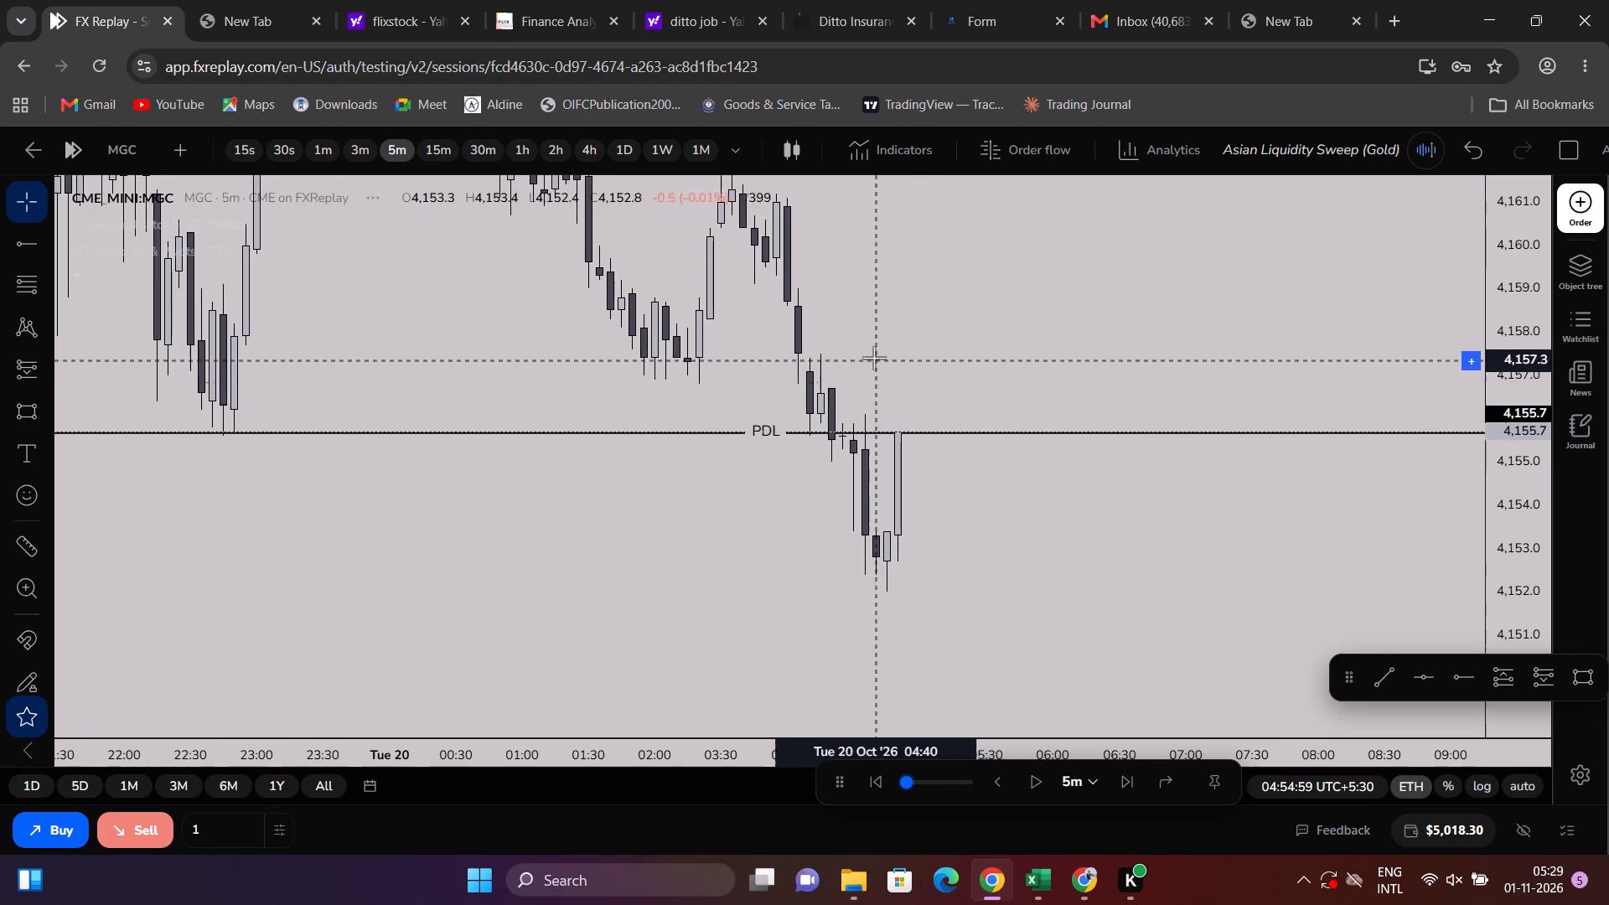
pyautogui.scroll(-3, 1052, 420)
pyautogui.moveTo(1506, 525); pyautogui.dragTo(1478, 152)
pyautogui.scroll(6, 1146, 261)
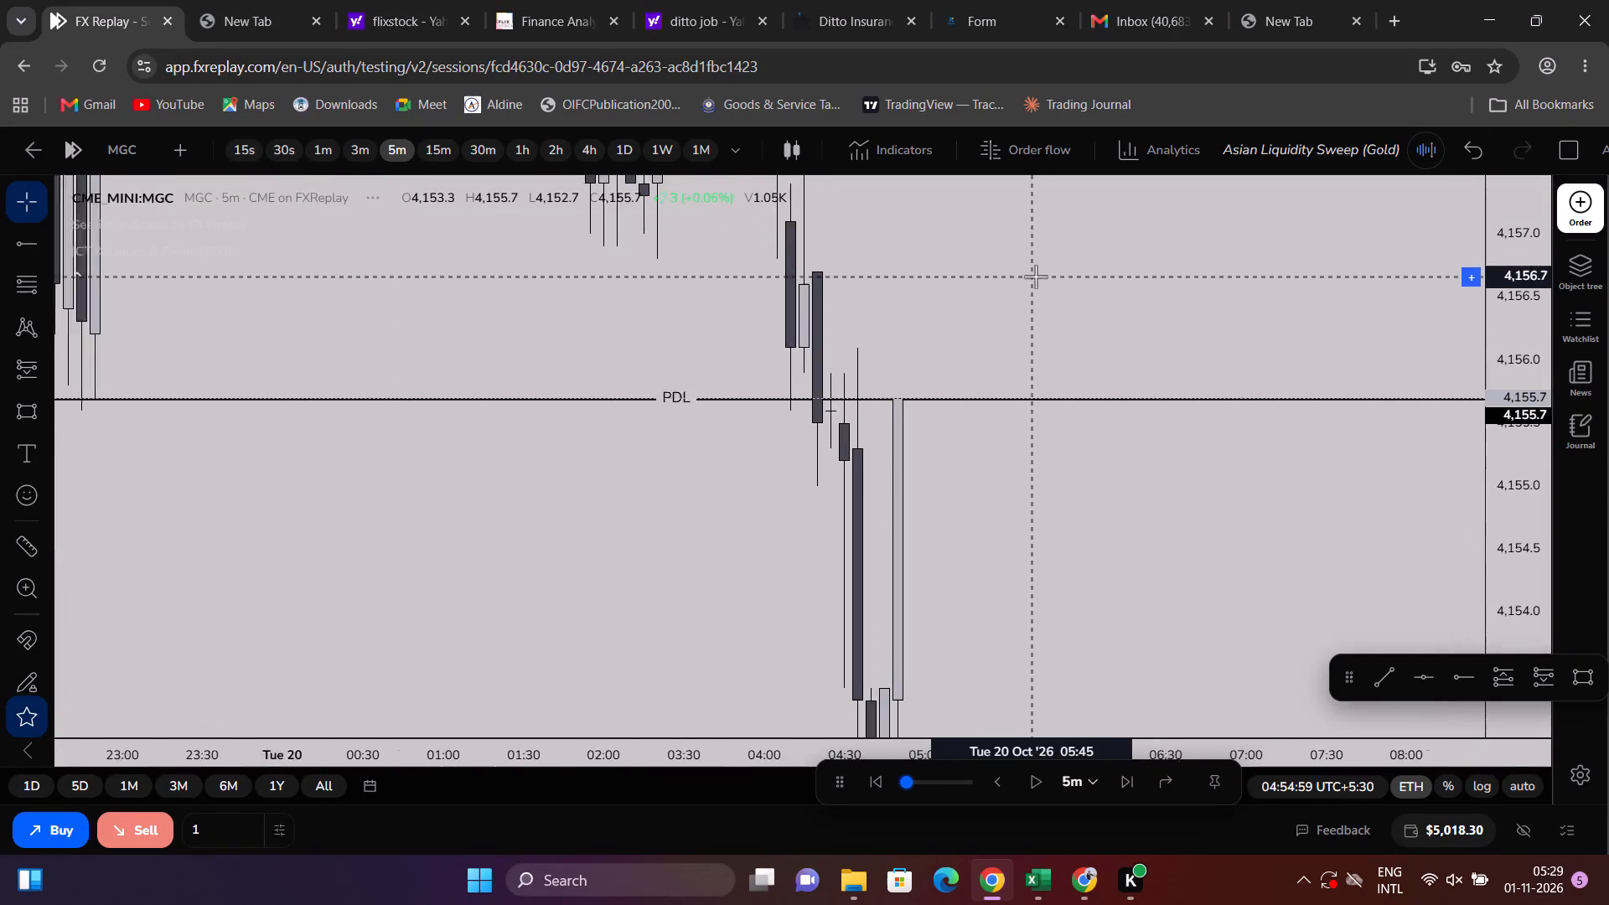
pyautogui.scroll(1, 1036, 277)
pyautogui.click(49, 240)
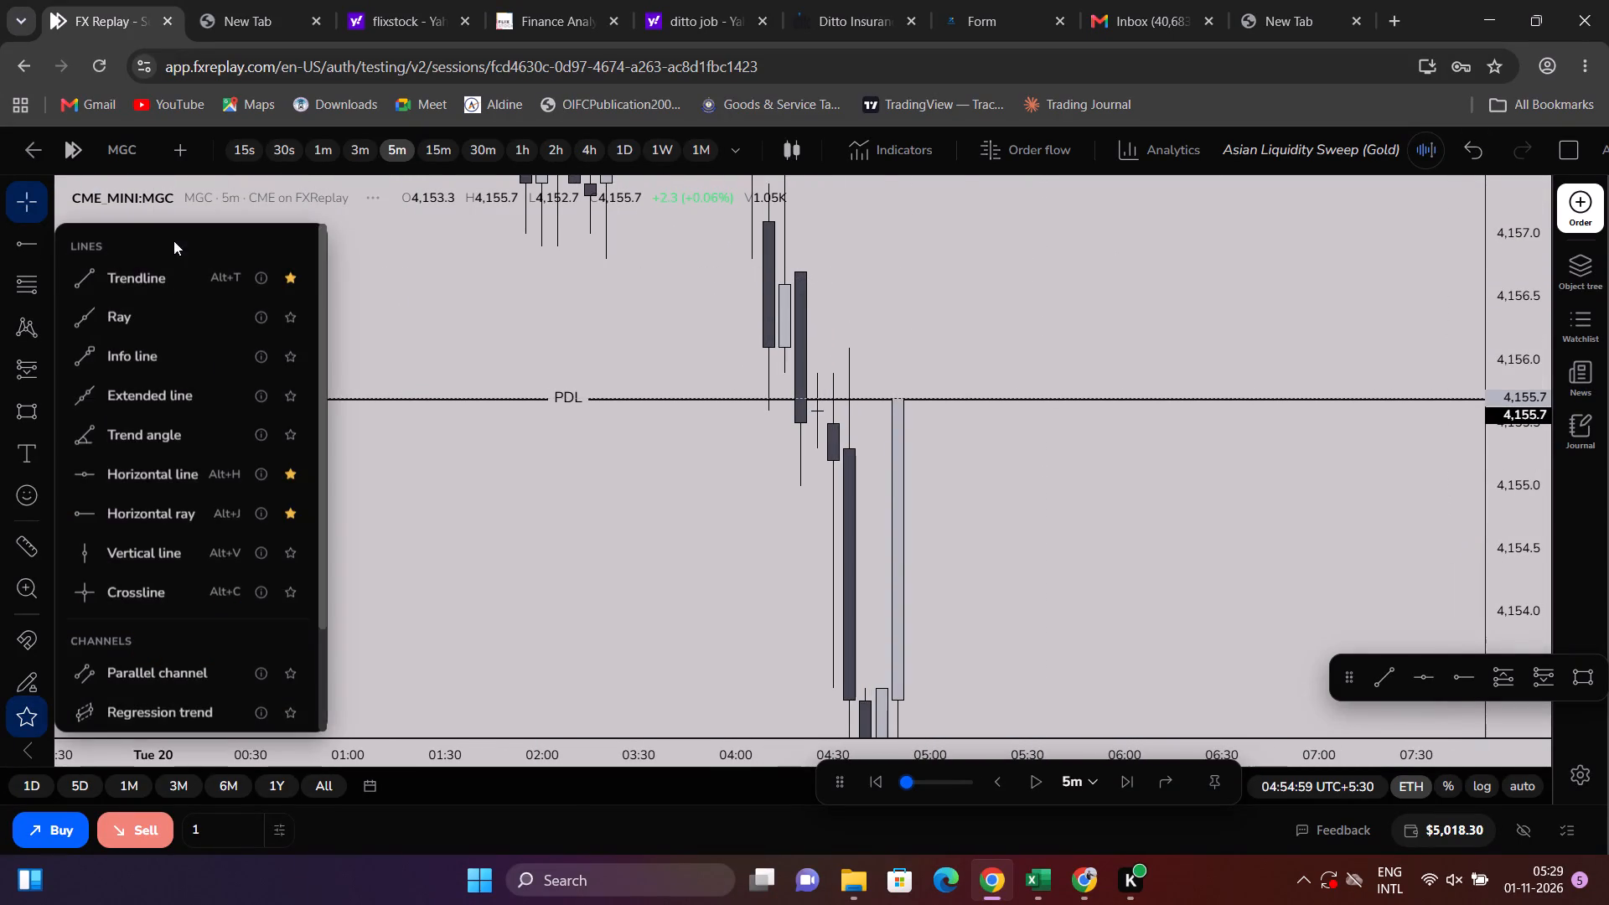
pyautogui.click(137, 271)
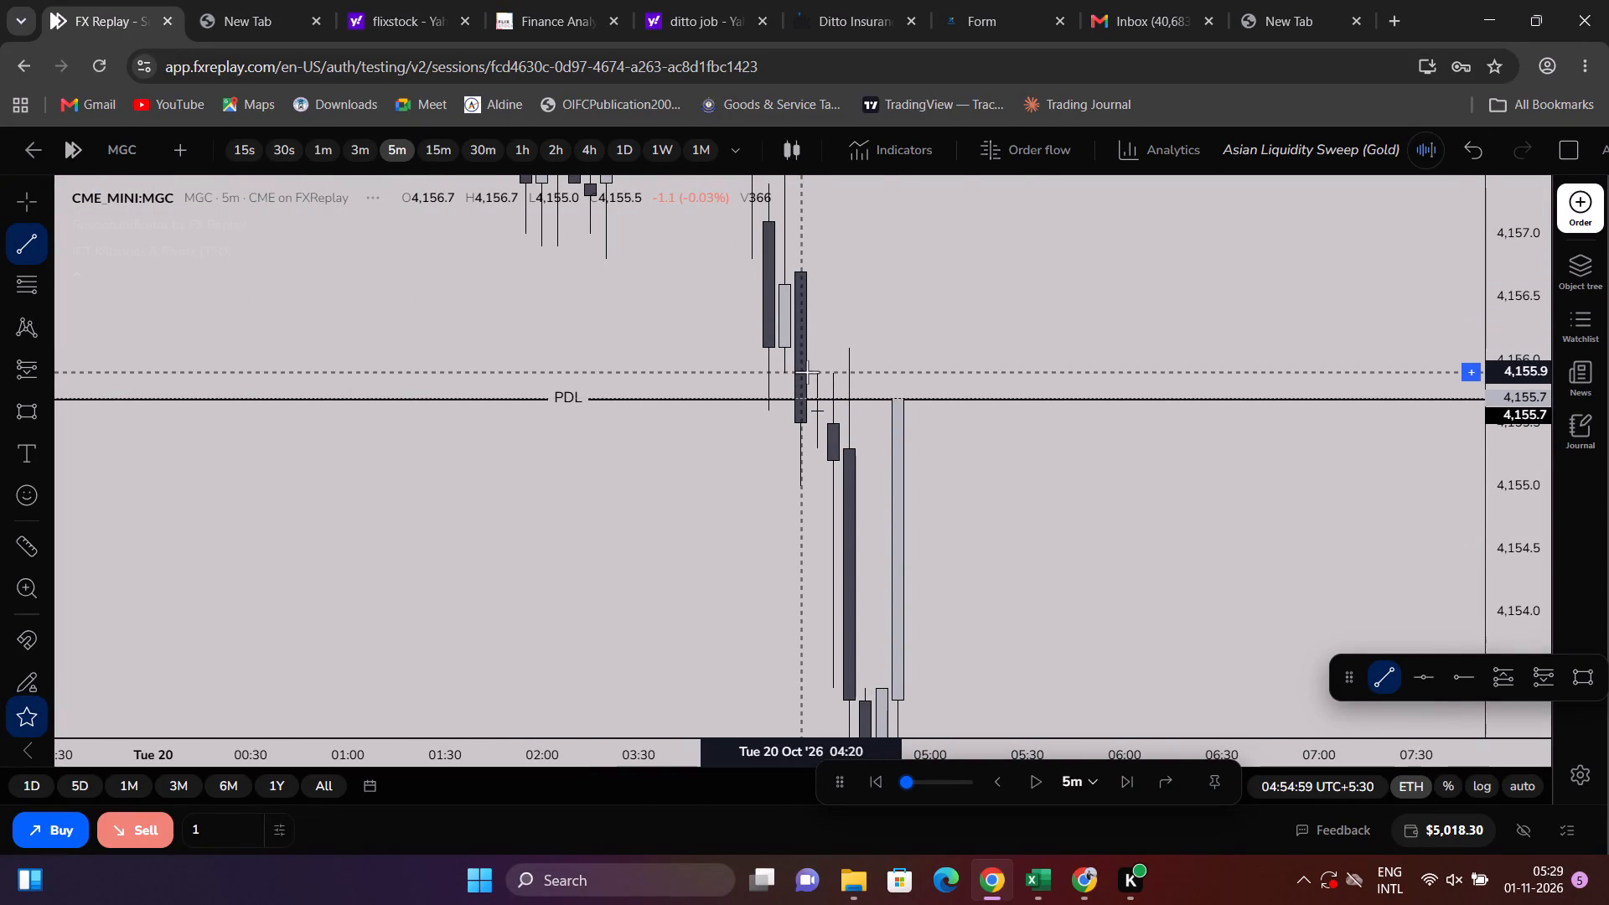
pyautogui.click(807, 372)
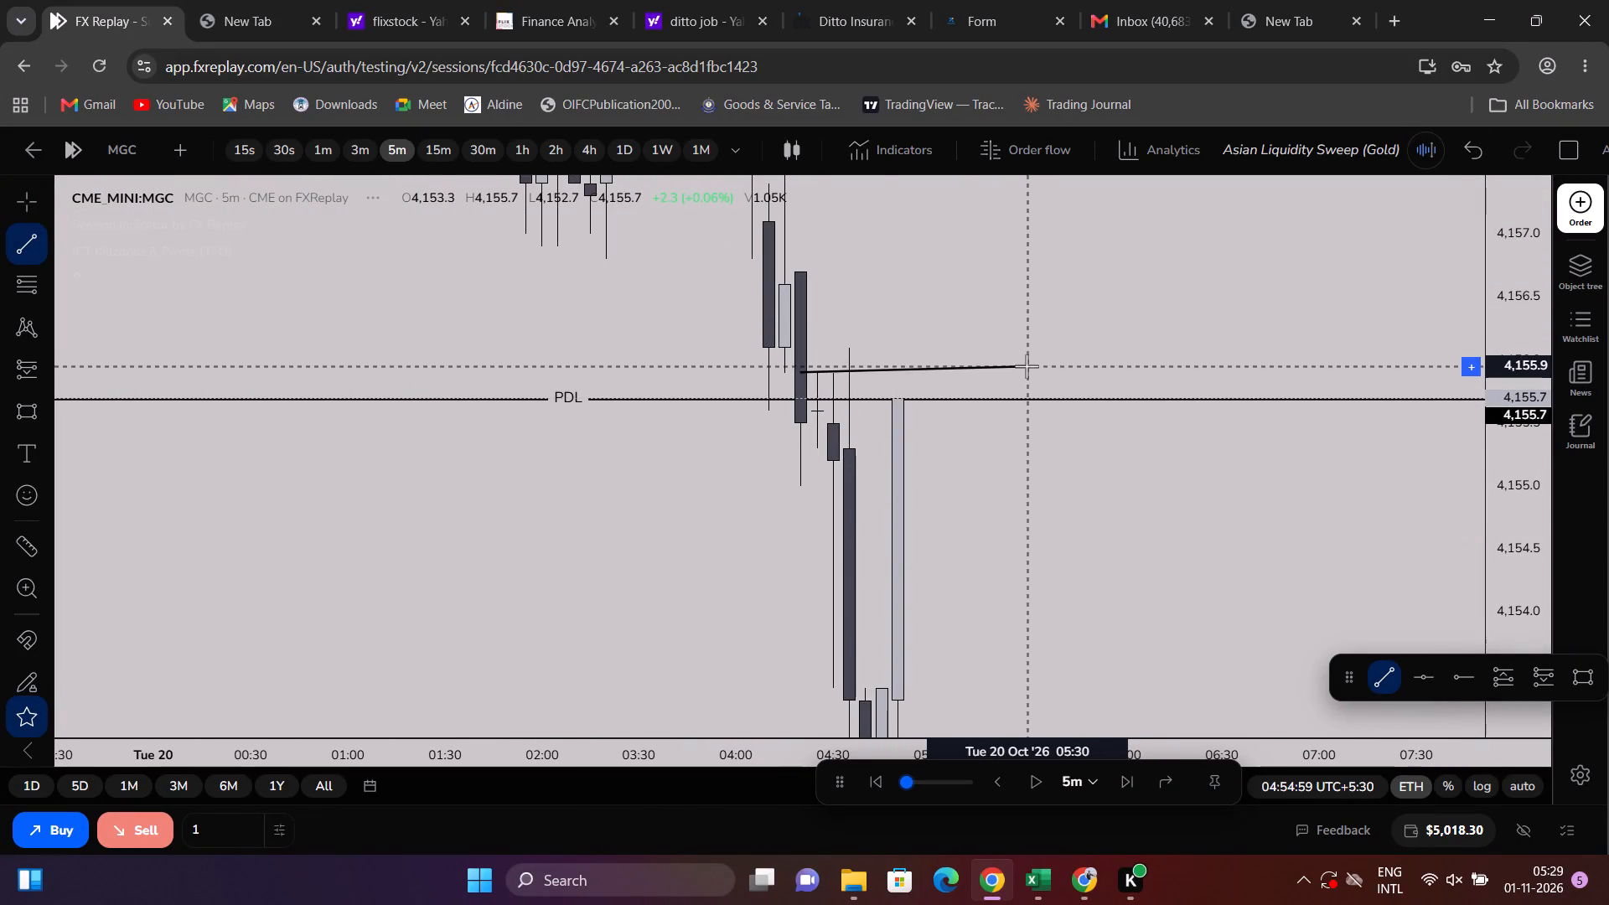
pyautogui.keyDown('shift'); pyautogui.click(1089, 372); pyautogui.keyUp('shift')
pyautogui.click(1073, 455)
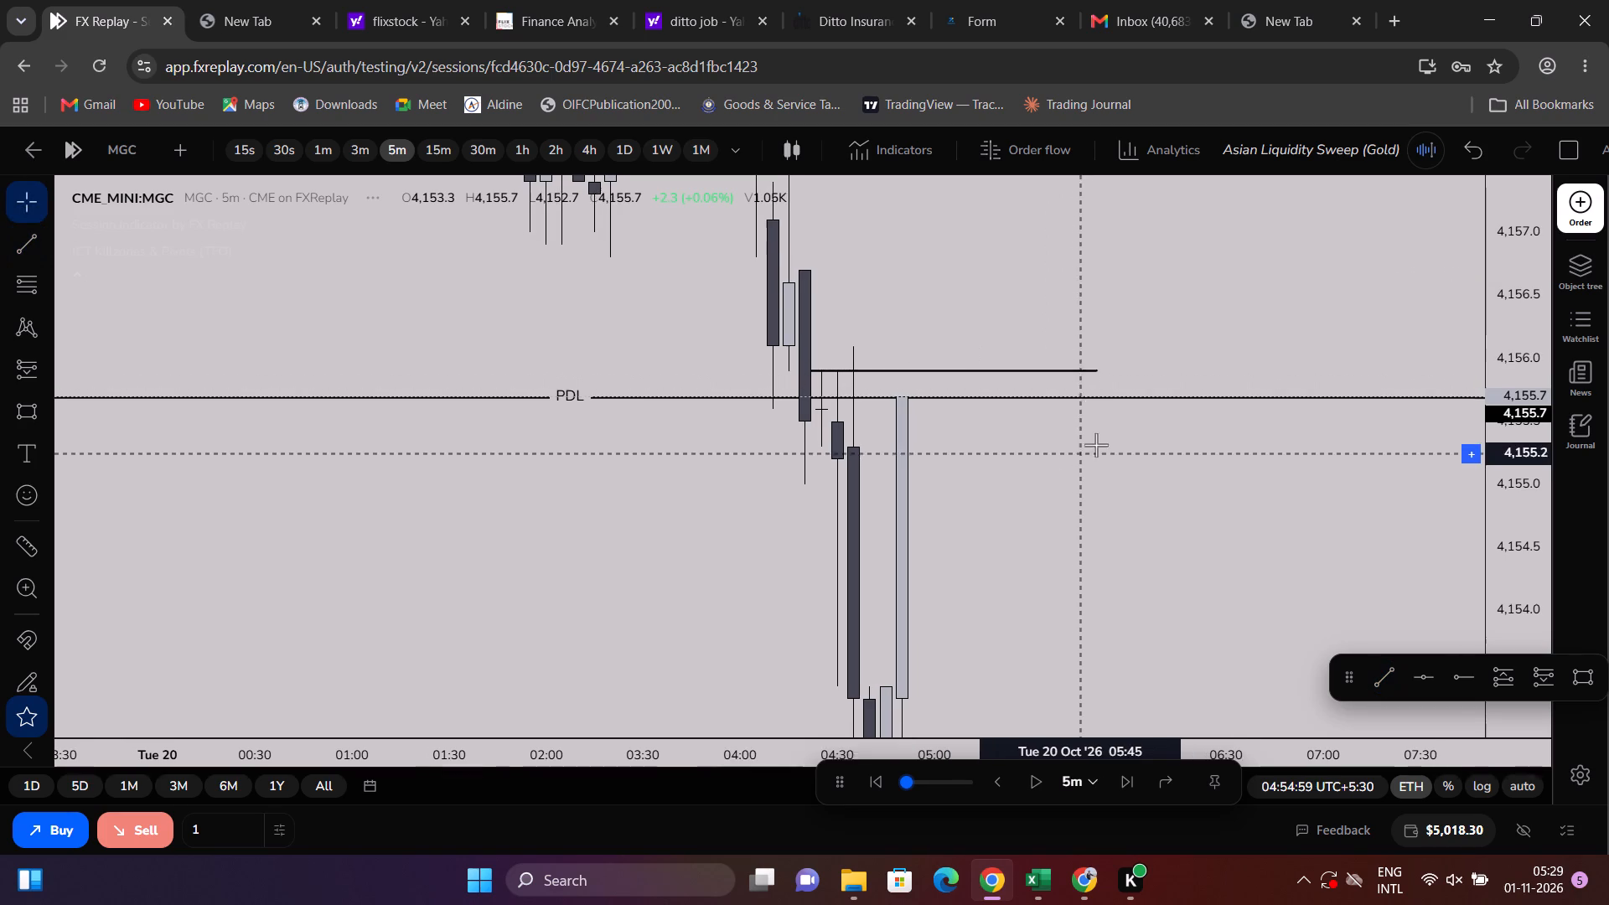
# Mark the gap above the PDL with a rectangle from 4,158.6 to 4,157.5, spanning 03:55 to 06:10 on October 20.
pyautogui.scroll(-4, 1410, 452)
pyautogui.moveTo(1520, 465); pyautogui.dragTo(1449, 658)
pyautogui.scroll(-2, 1232, 585)
pyautogui.scroll(2, 1161, 550)
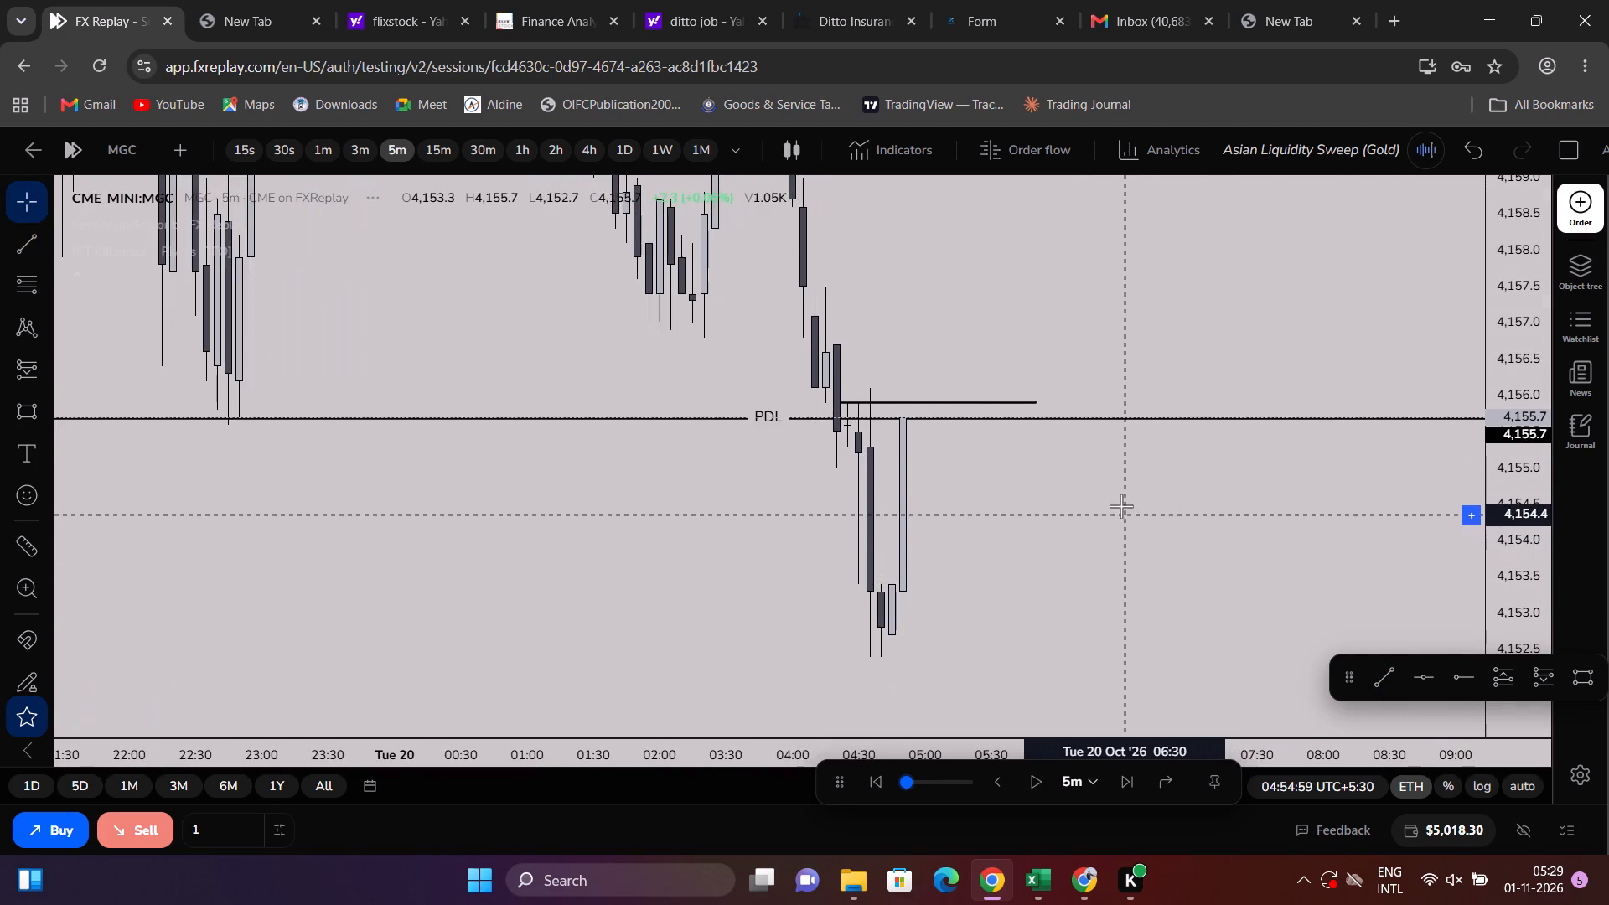
pyautogui.moveTo(1121, 506); pyautogui.dragTo(1071, 655)
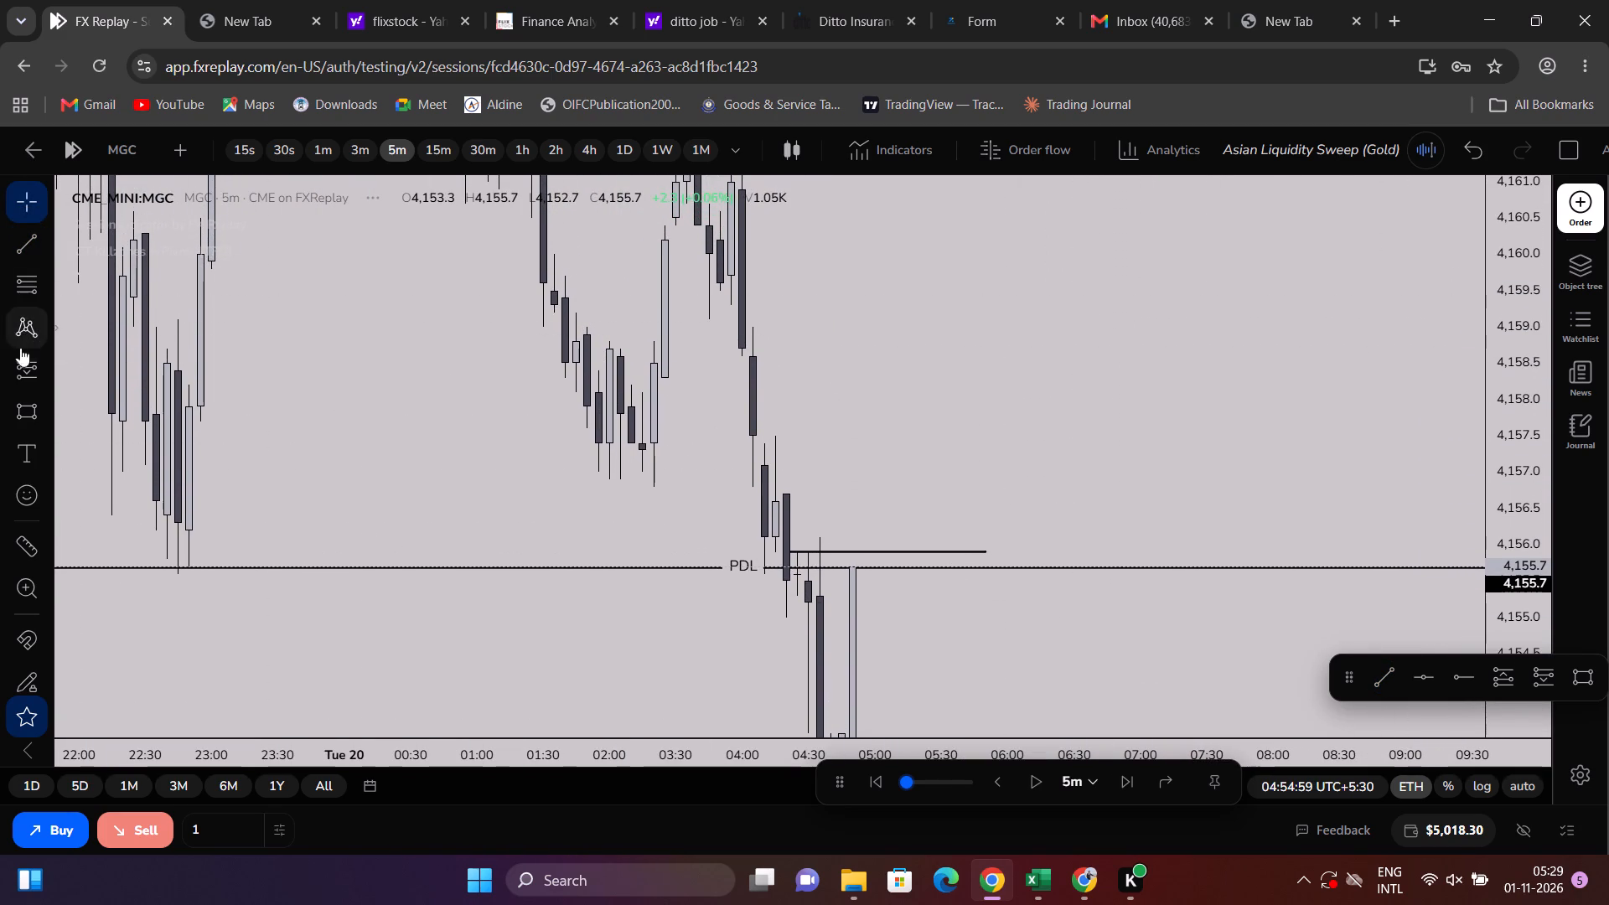
pyautogui.click(23, 406)
pyautogui.click(735, 356)
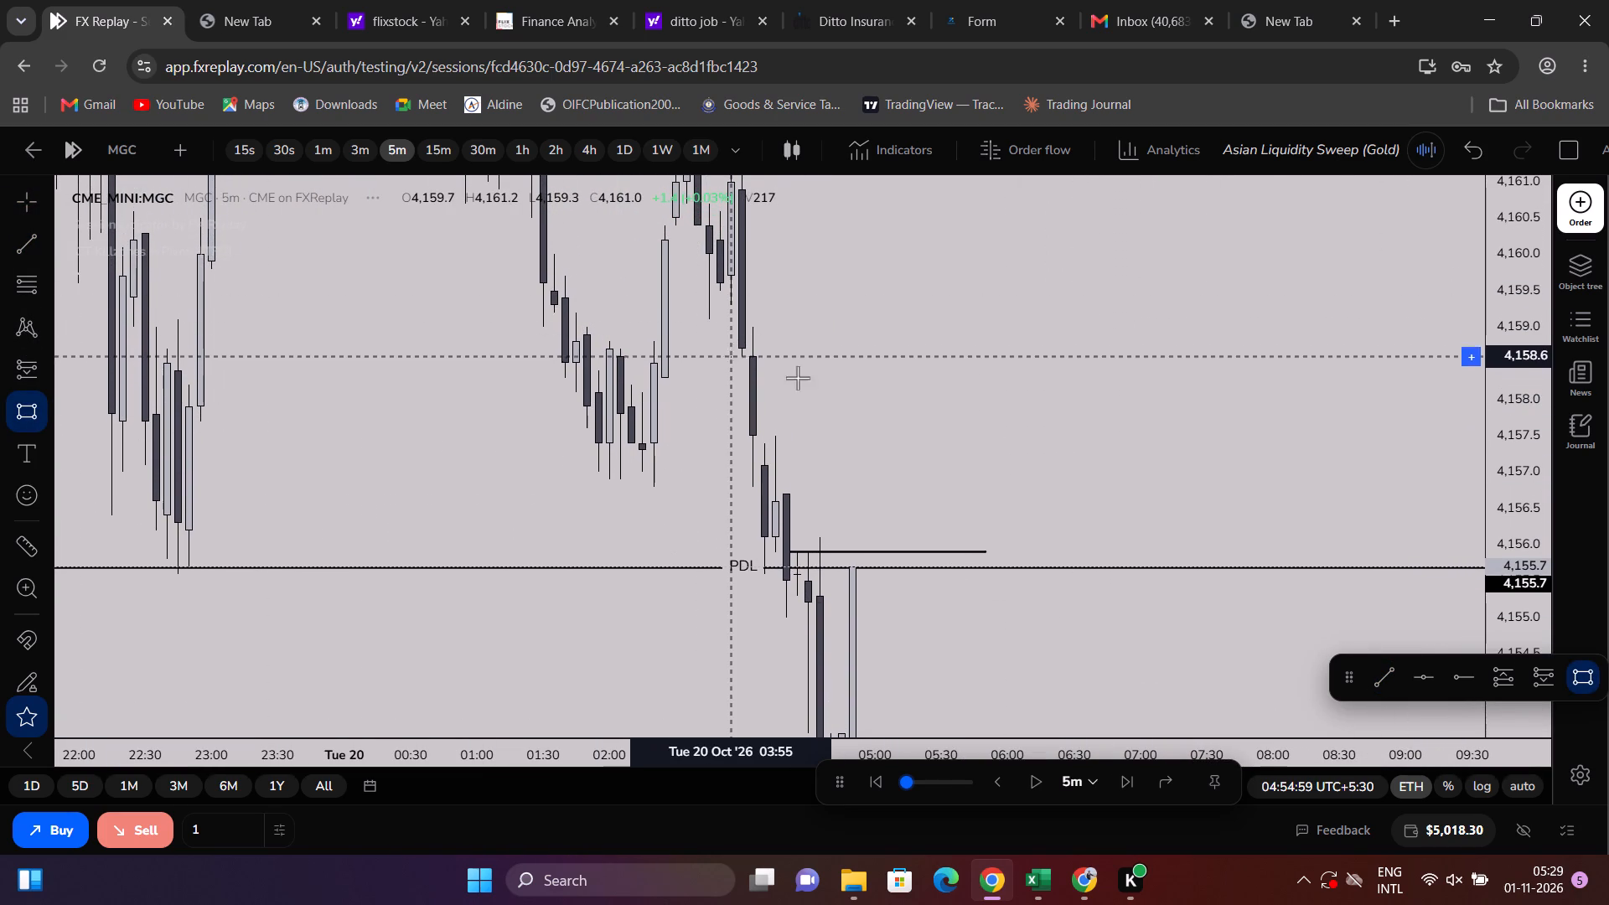
pyautogui.click(1035, 439)
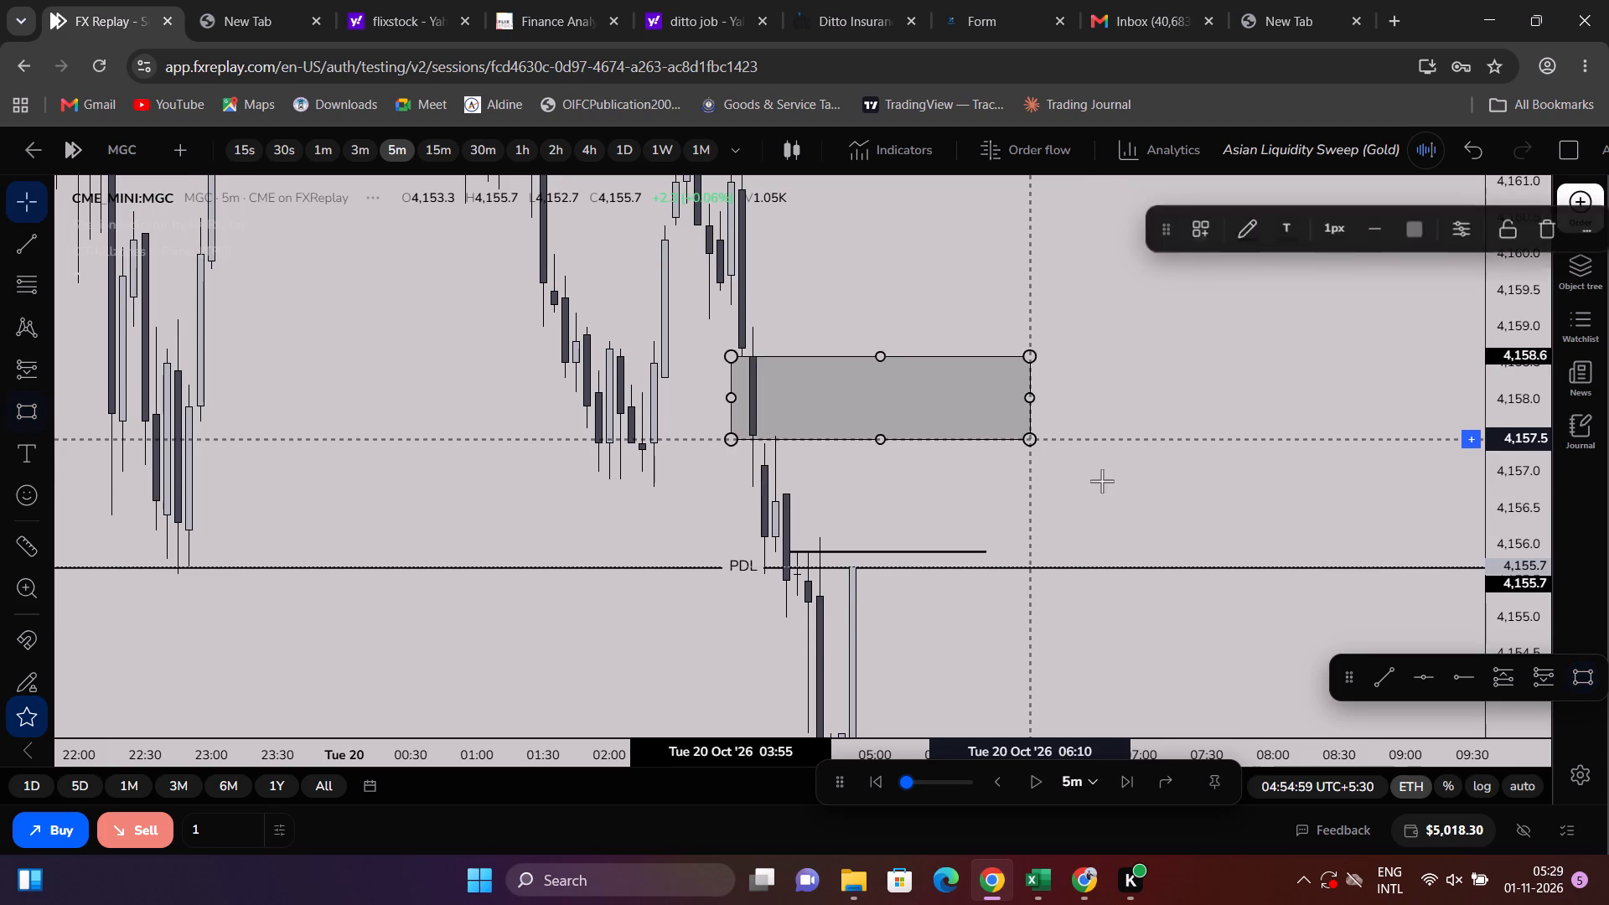
# Examine the 5m price action around the new rectangle, the short trendline and the PDL, including the earlier highs.
pyautogui.moveTo(1101, 487); pyautogui.dragTo(1114, 650)
pyautogui.scroll(-6, 1208, 513)
pyautogui.moveTo(1549, 392); pyautogui.dragTo(1449, 604)
pyautogui.moveTo(1226, 470); pyautogui.dragTo(1244, 332)
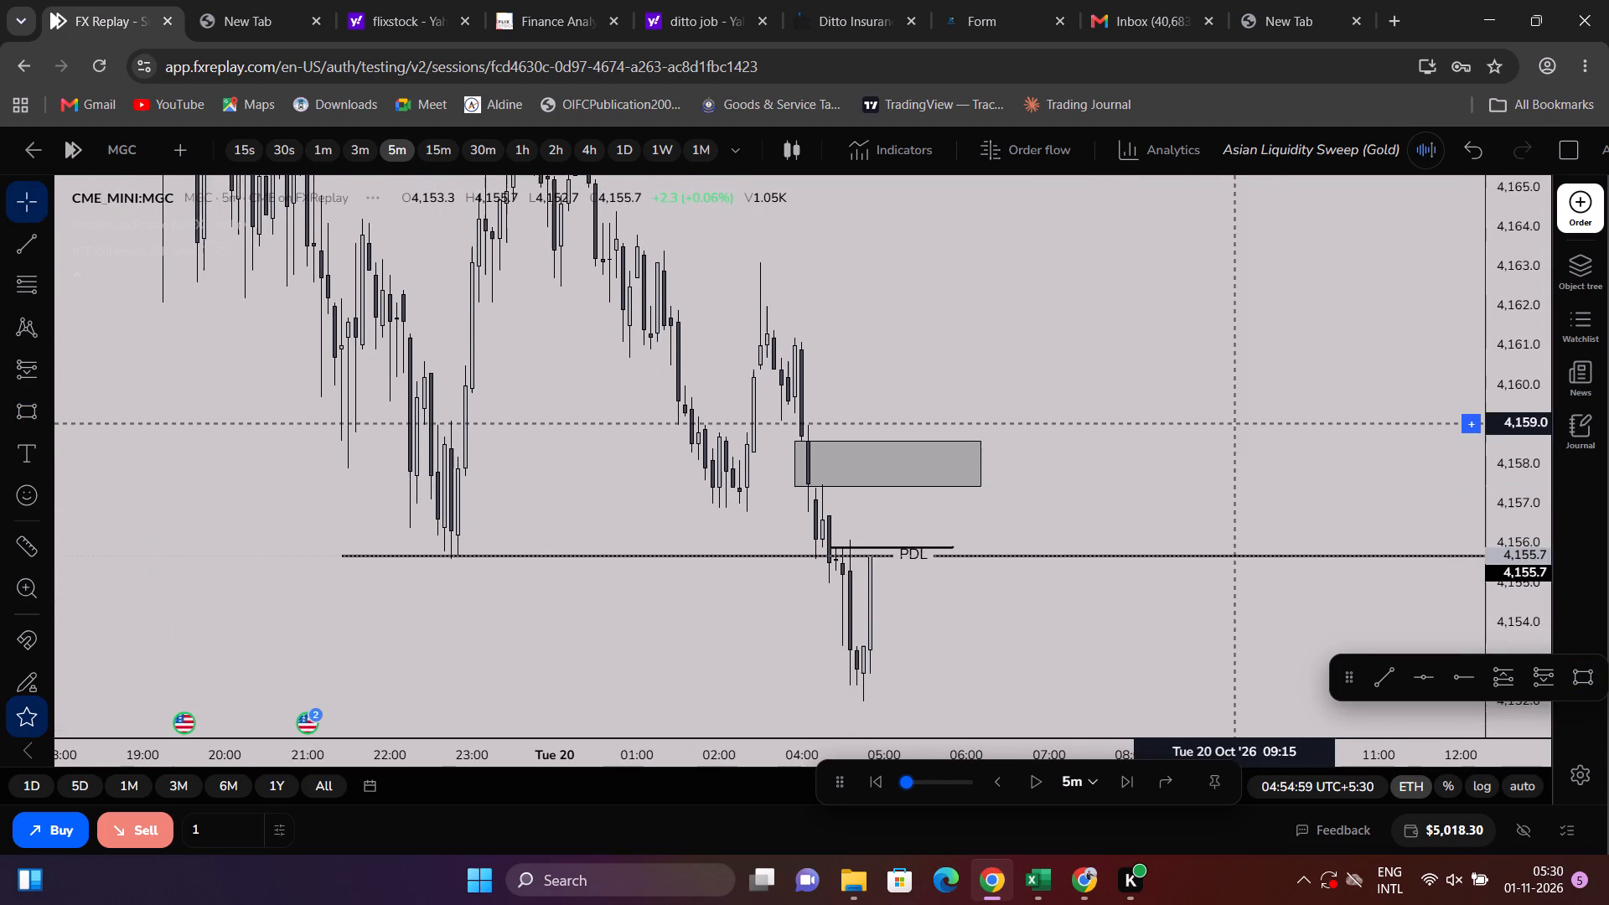
pyautogui.moveTo(1244, 332); pyautogui.dragTo(1260, 223)
pyautogui.scroll(2, 1327, 371)
pyautogui.moveTo(1524, 505); pyautogui.dragTo(1544, 372)
pyautogui.scroll(3, 1216, 471)
pyautogui.moveTo(1061, 478); pyautogui.dragTo(1027, 757)
pyautogui.scroll(-3, 1050, 509)
pyautogui.moveTo(1225, 391); pyautogui.dragTo(1219, 717)
pyautogui.scroll(-4, 1240, 540)
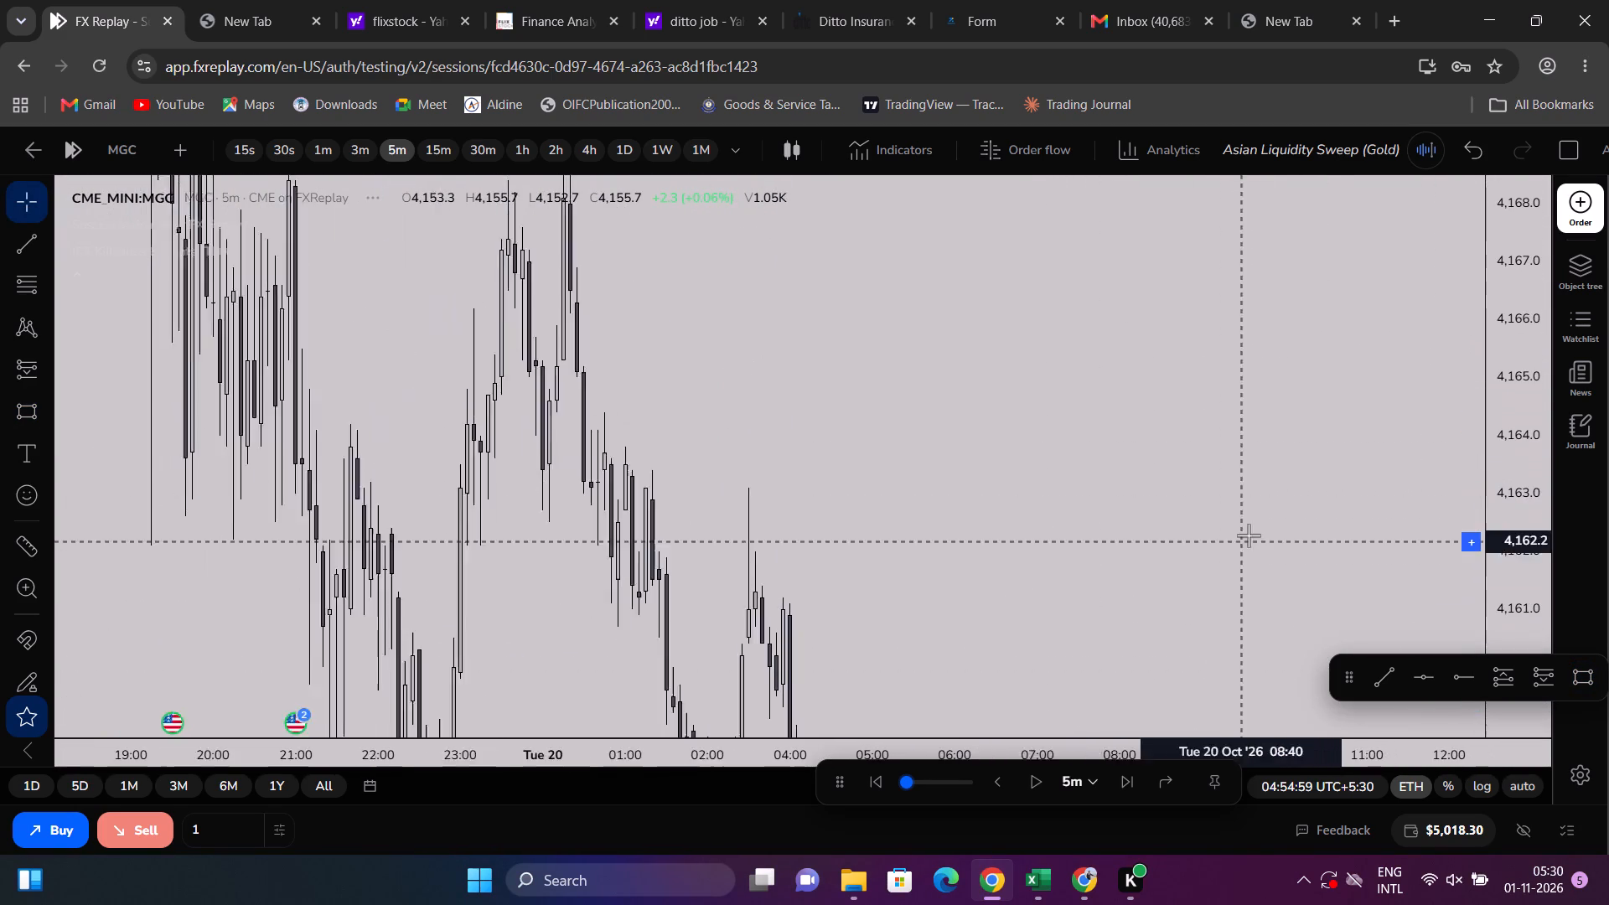
pyautogui.scroll(-2, 1249, 535)
pyautogui.moveTo(1520, 424); pyautogui.dragTo(1416, 638)
pyautogui.moveTo(1315, 555); pyautogui.dragTo(1378, 373)
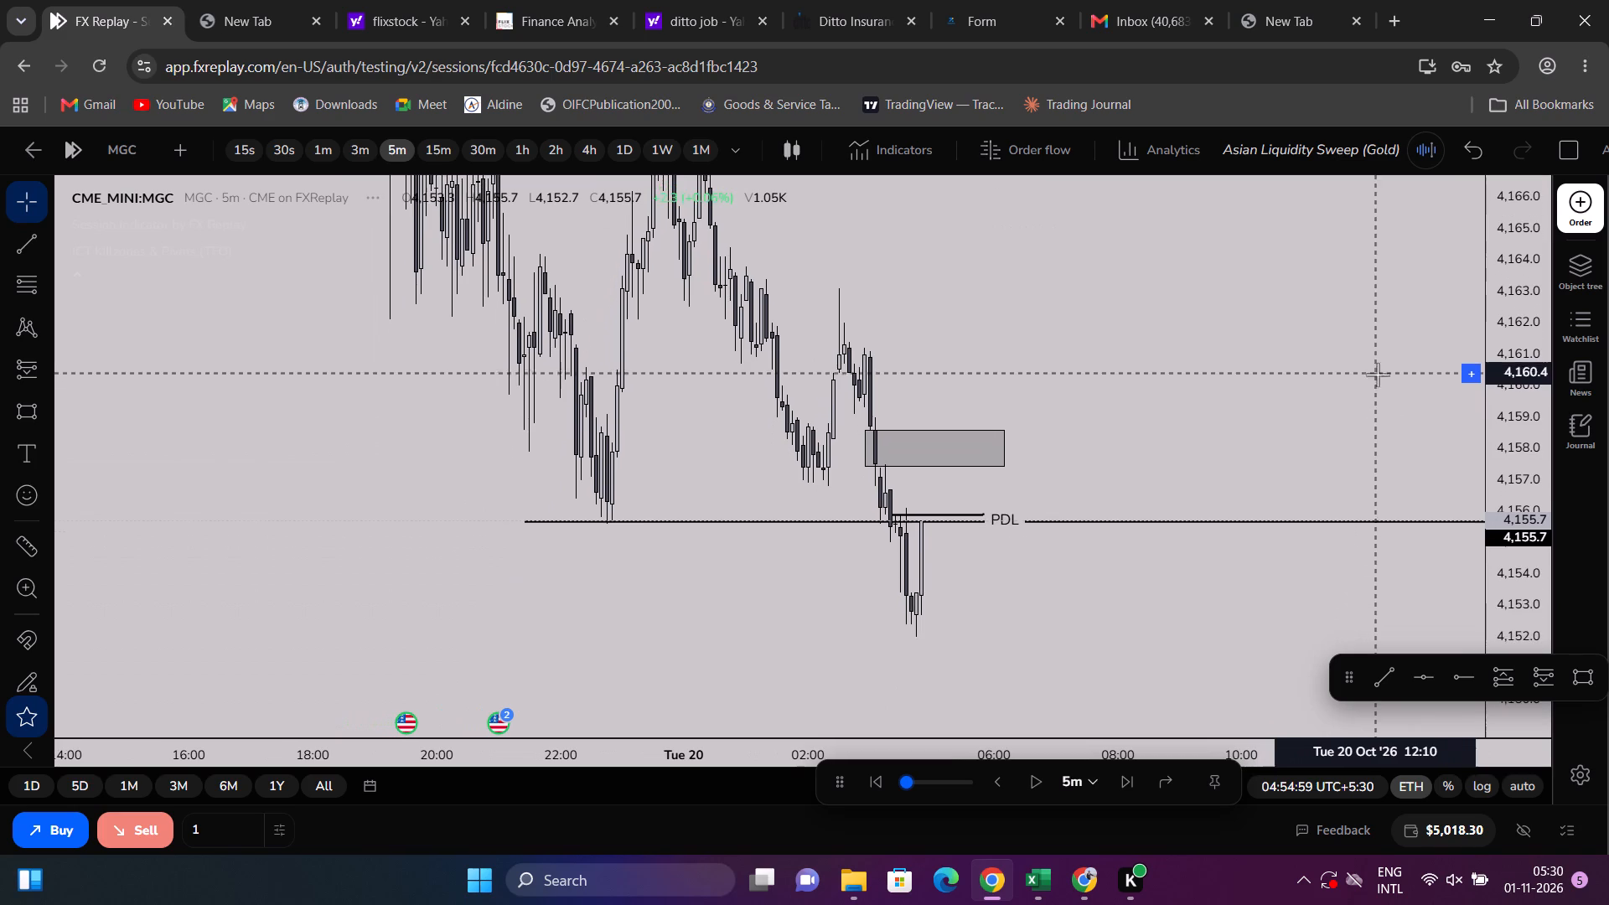
pyautogui.moveTo(1504, 594); pyautogui.dragTo(1492, 455)
pyautogui.scroll(4, 1380, 380)
pyautogui.scroll(3, 1305, 419)
pyautogui.moveTo(1301, 420); pyautogui.dragTo(1271, 340)
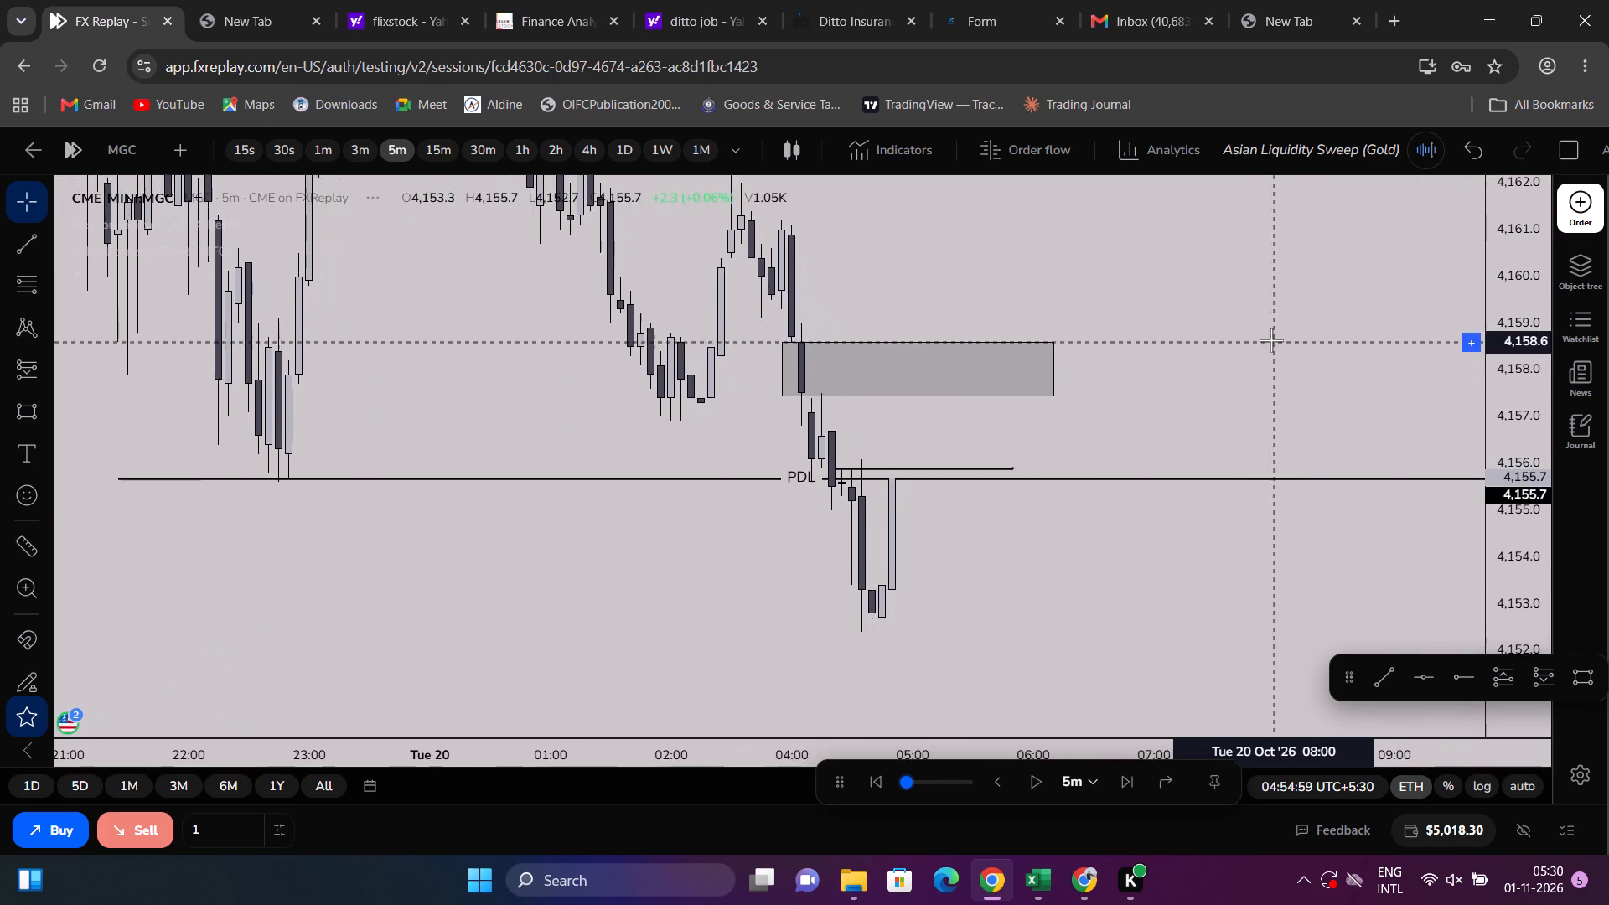
pyautogui.scroll(-3, 1162, 494)
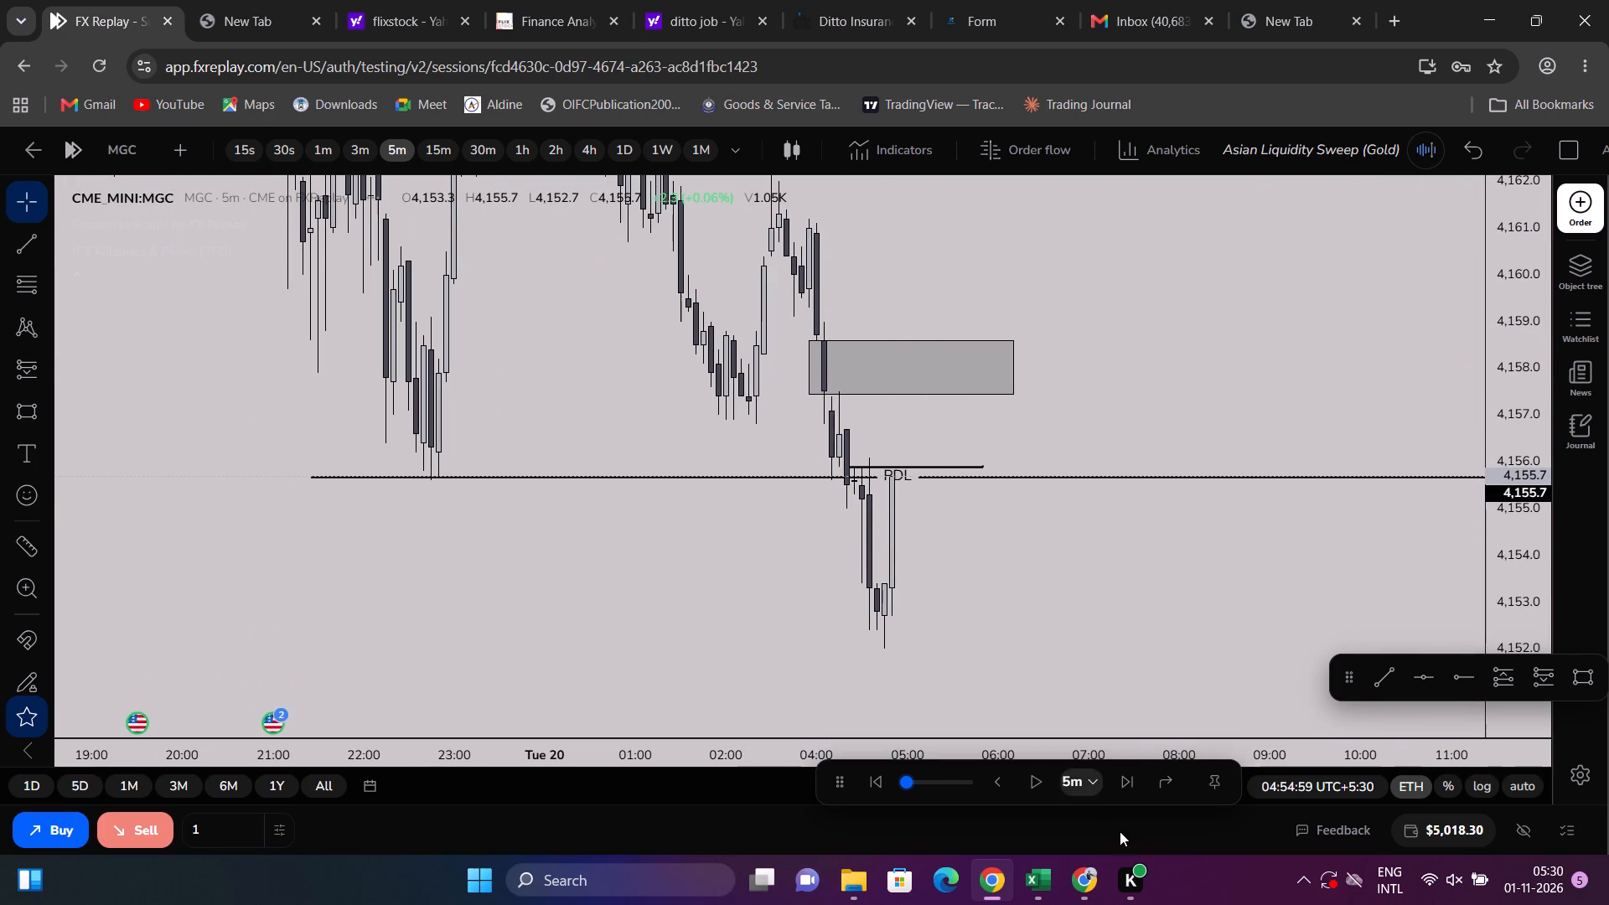
# Advance the replay candle by candle from 04:54:59 until the clock reads 05:29:59.
pyautogui.click(1127, 781)
pyautogui.click(1126, 778)
pyautogui.click(1126, 778)
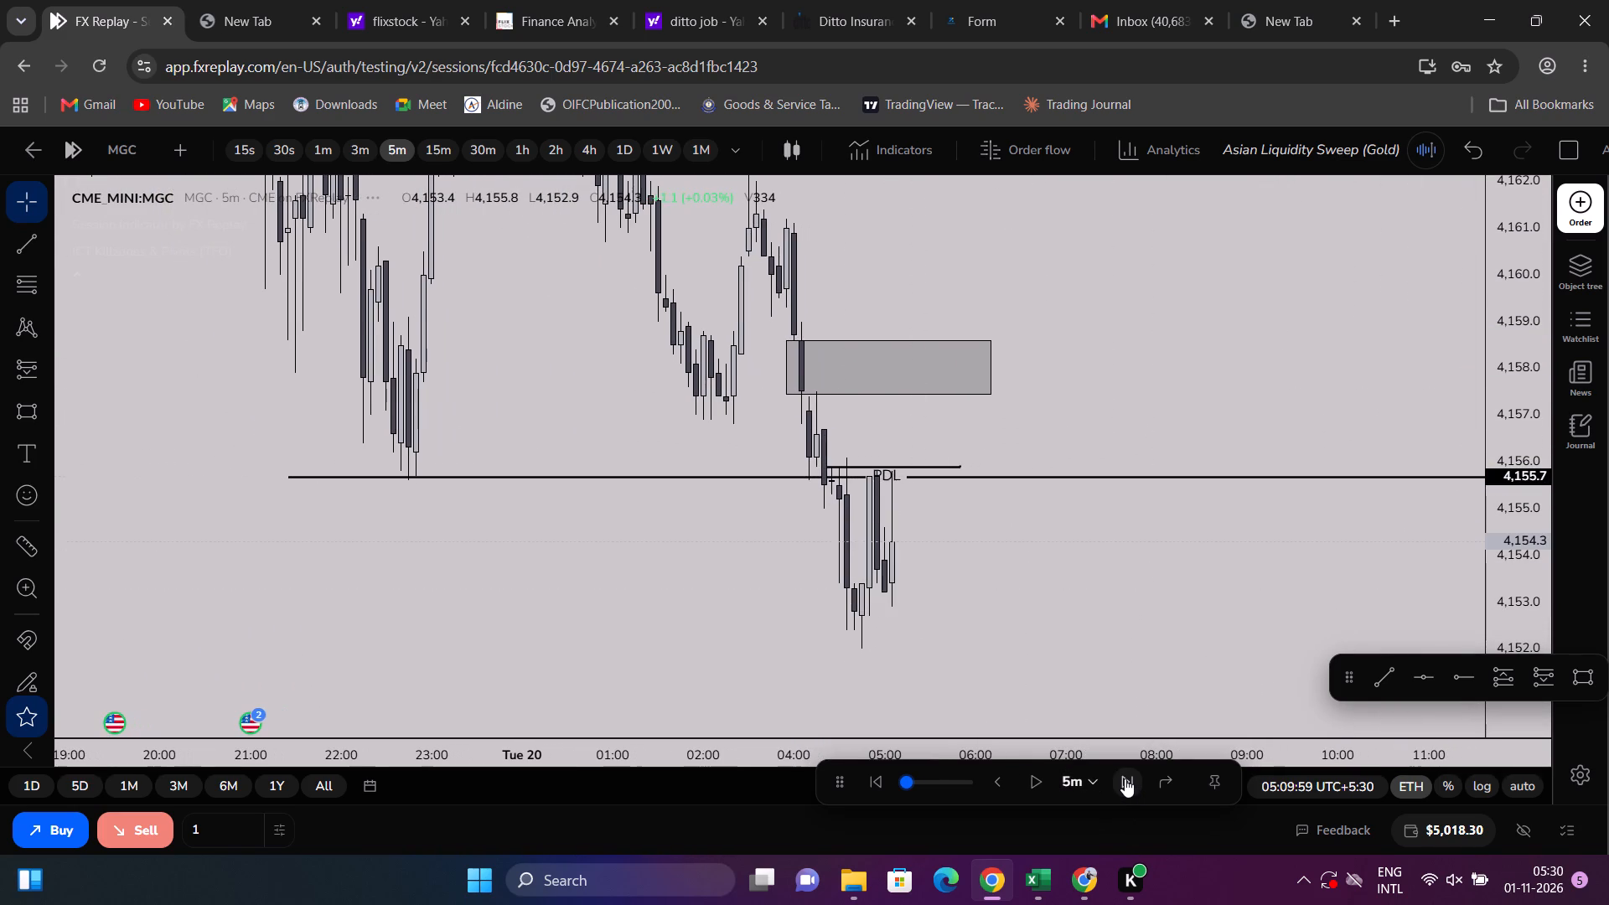
pyautogui.click(1125, 778)
pyautogui.click(1125, 778)
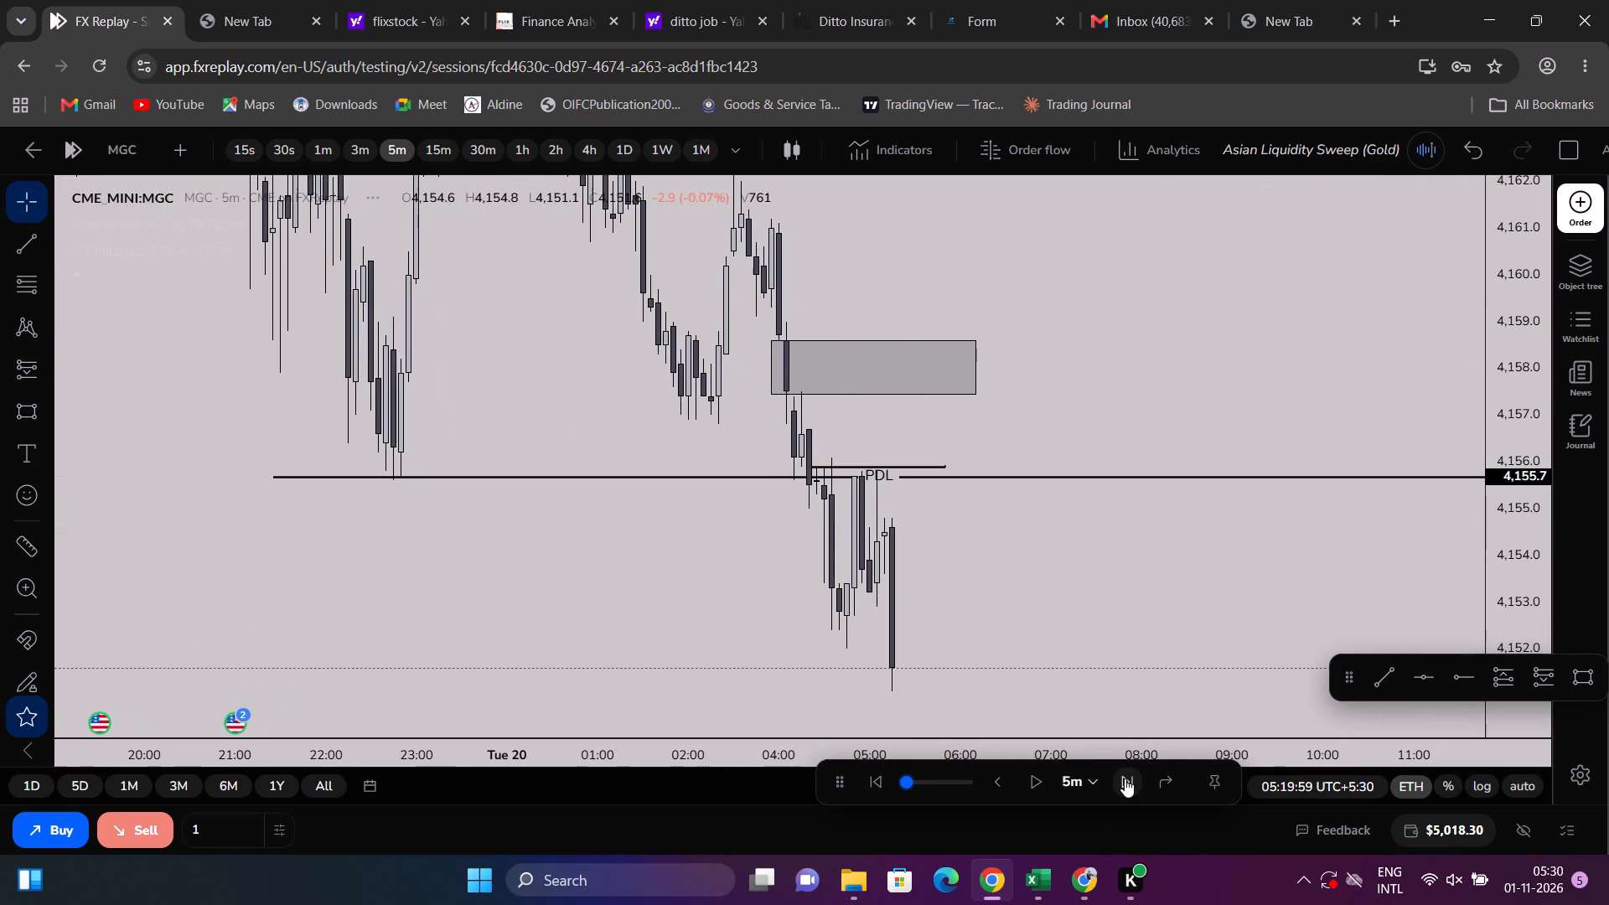
pyautogui.click(1125, 778)
pyautogui.click(1123, 778)
pyautogui.click(1123, 778)
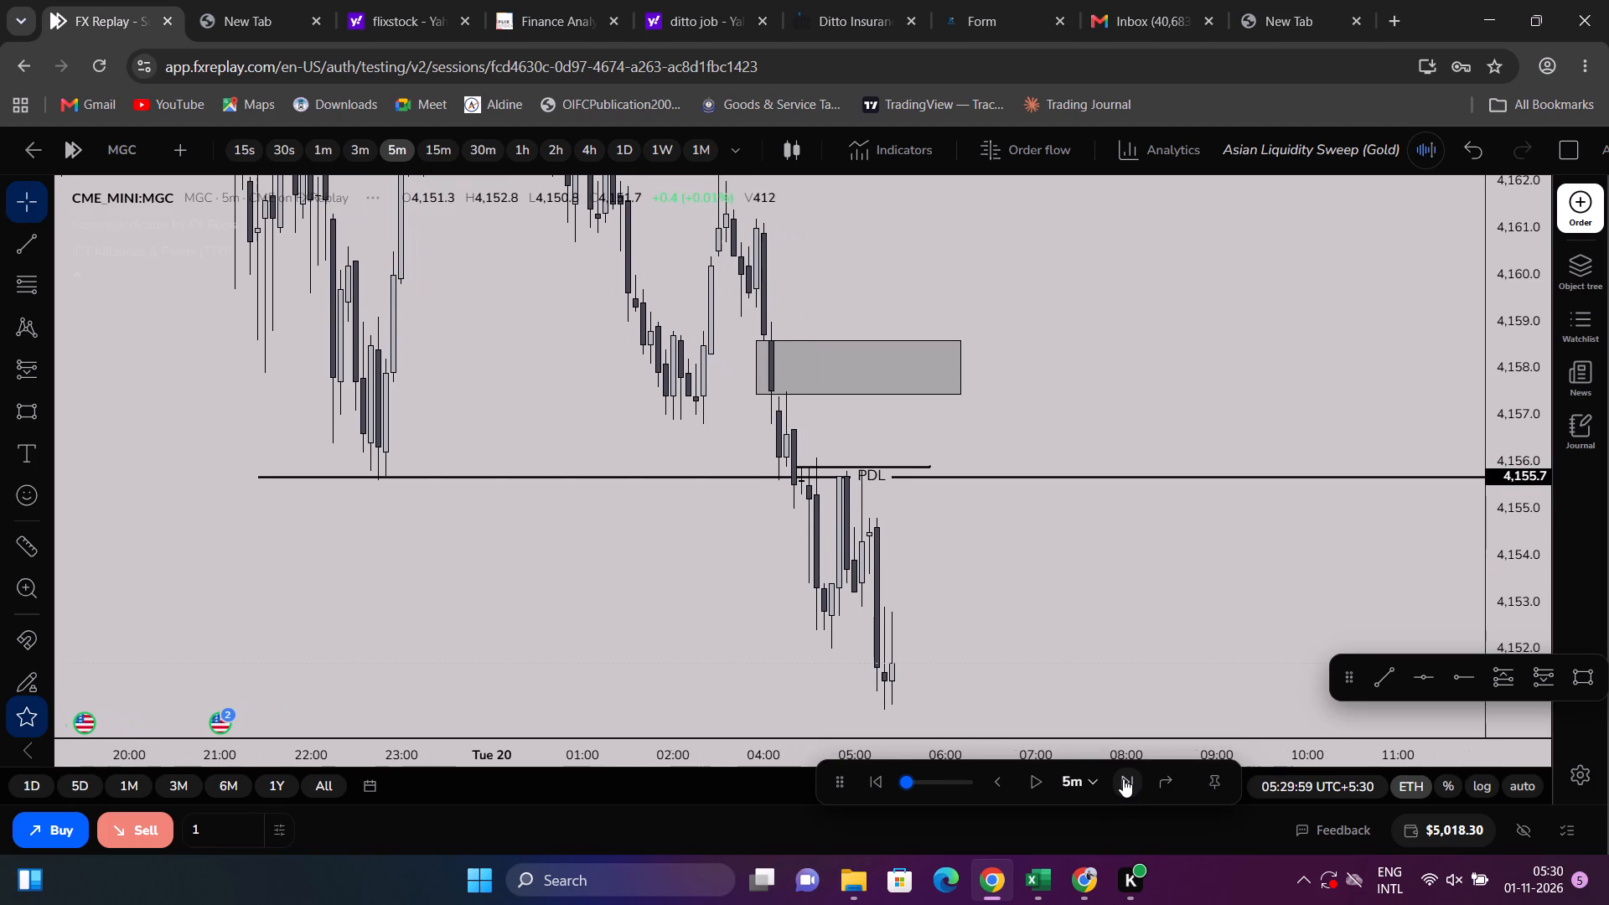
# Advance the 5m replay until the clock reads 05:39:59.
pyautogui.click(1123, 778)
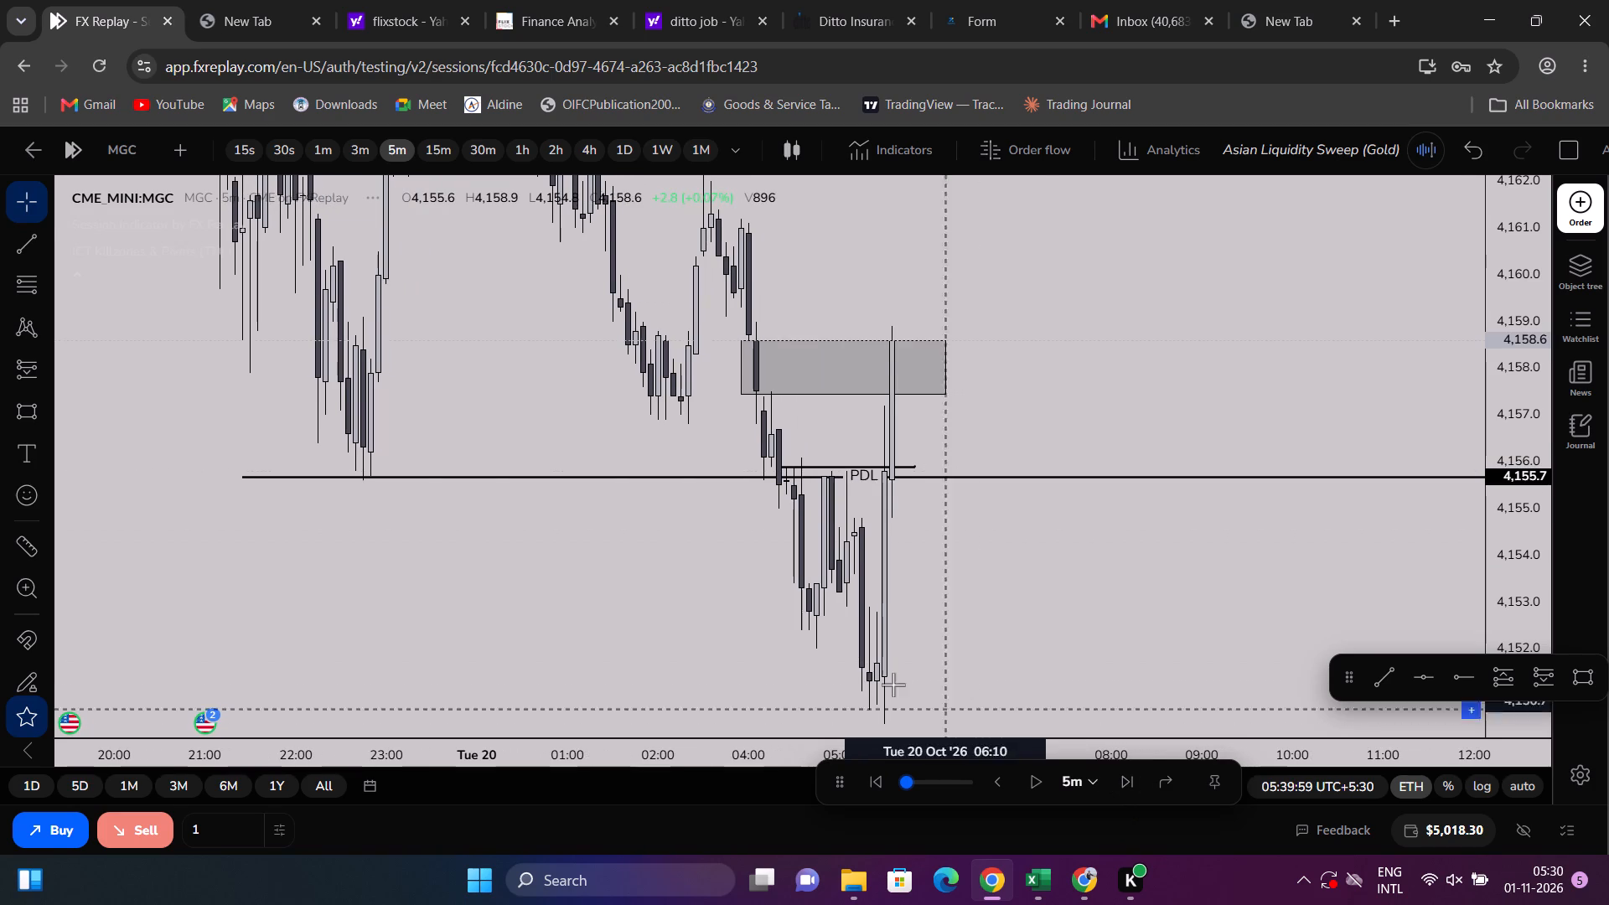
# Draw a long position at 05:40 on October 20 with entry at 4,158.6 and stop at about 4,154.5.
pyautogui.scroll(3, 890, 683)
pyautogui.click(49, 371)
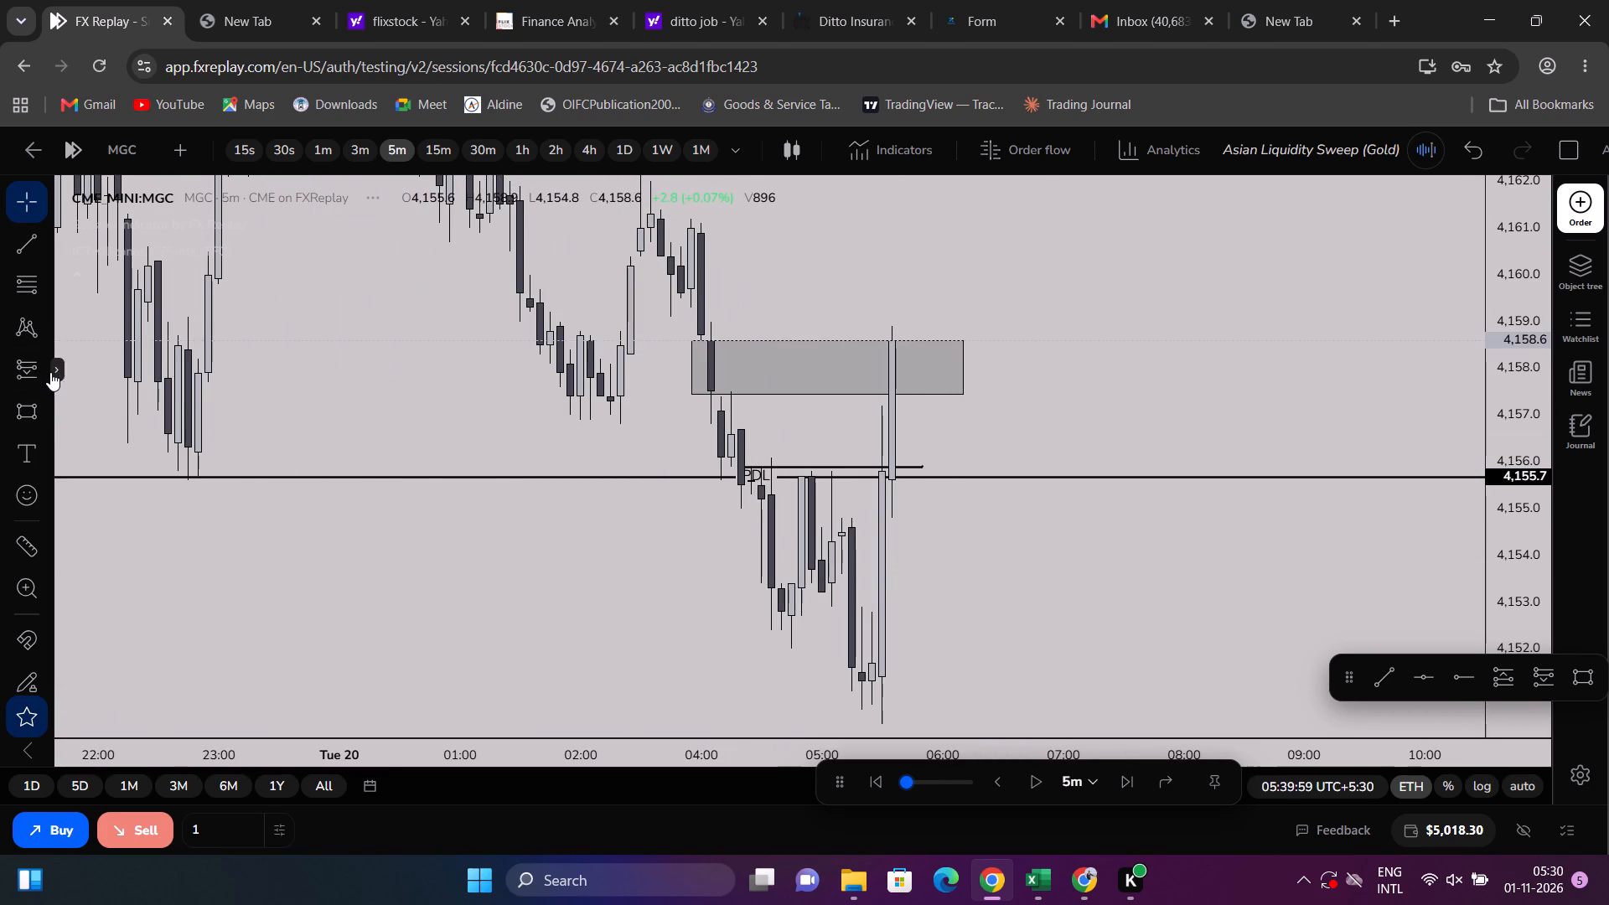
pyautogui.click(147, 390)
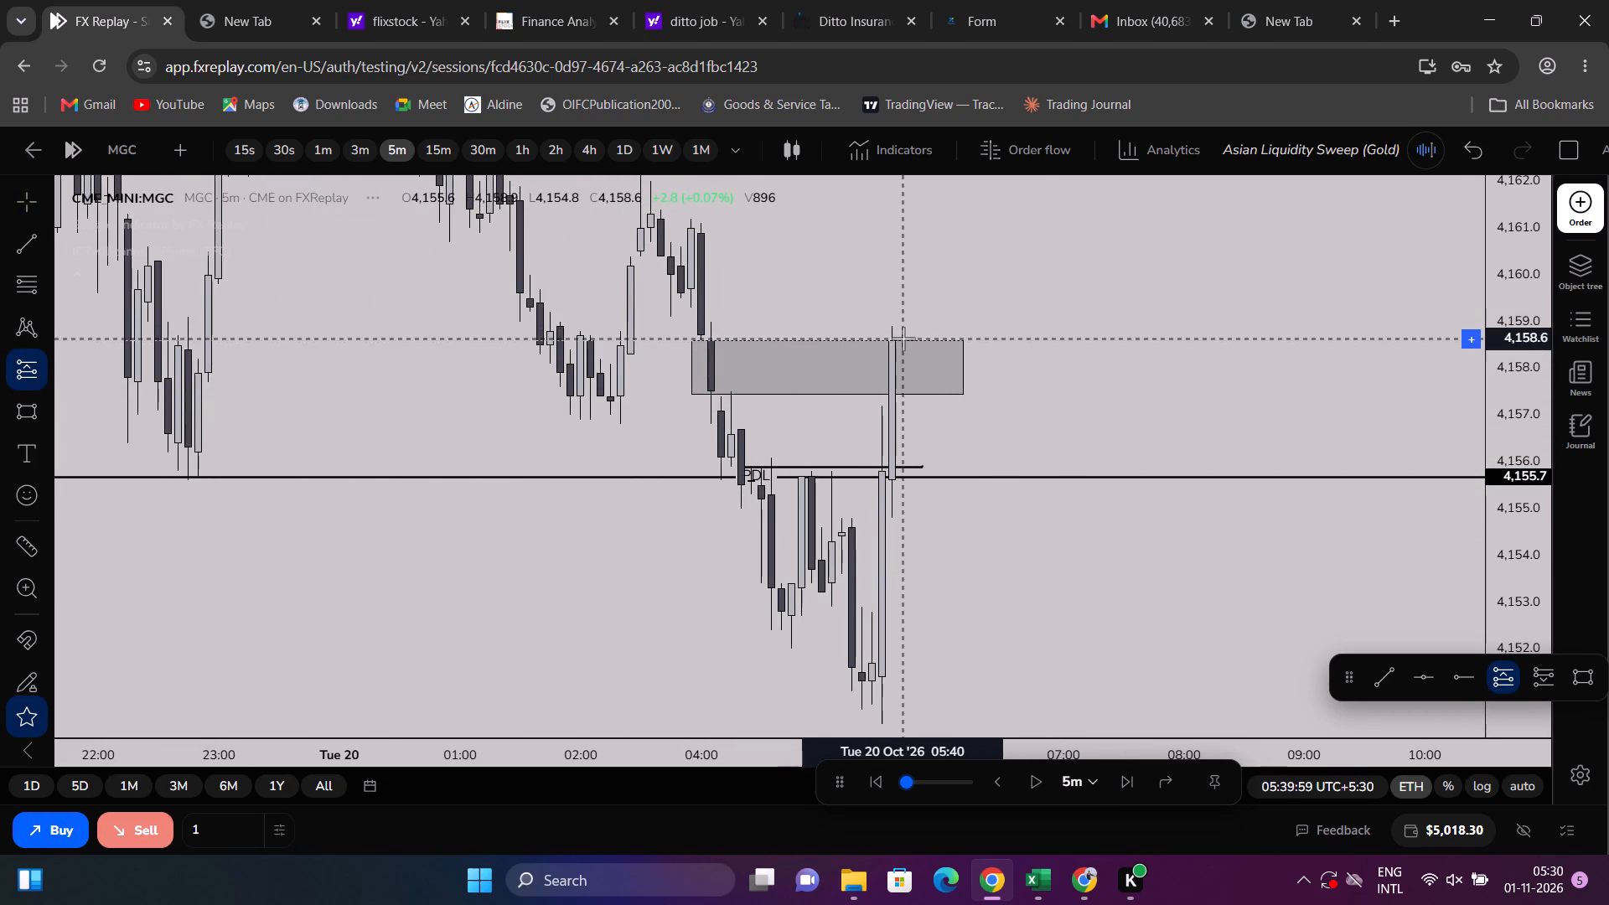
pyautogui.click(898, 339)
pyautogui.moveTo(907, 388); pyautogui.dragTo(895, 458)
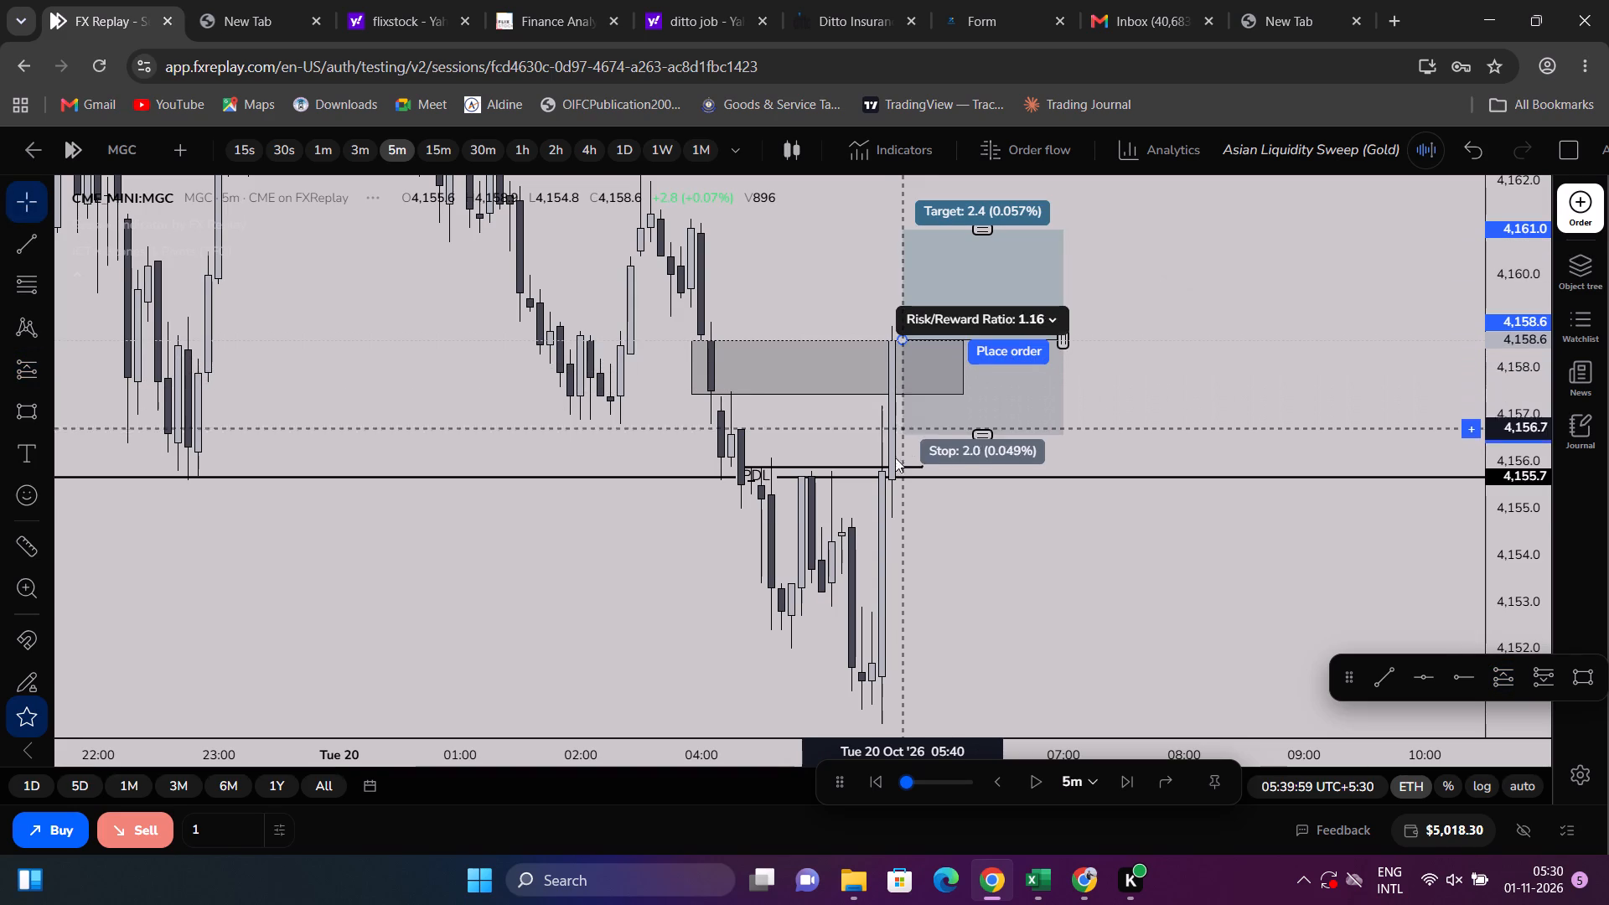
pyautogui.moveTo(895, 458); pyautogui.dragTo(917, 522)
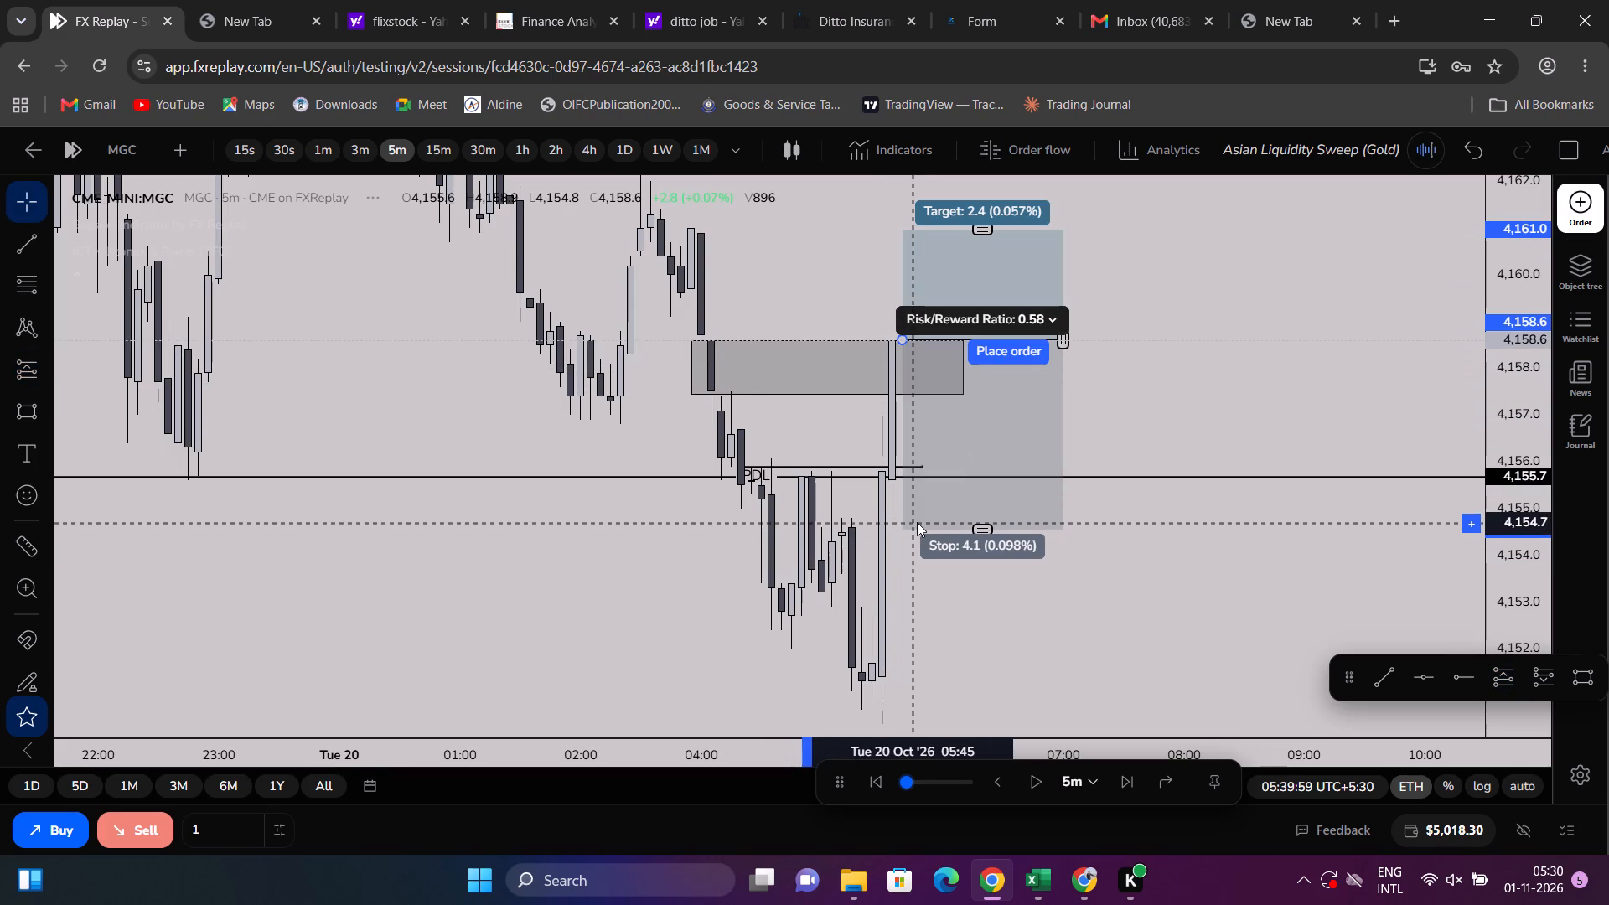
pyautogui.moveTo(917, 522); pyautogui.dragTo(919, 523)
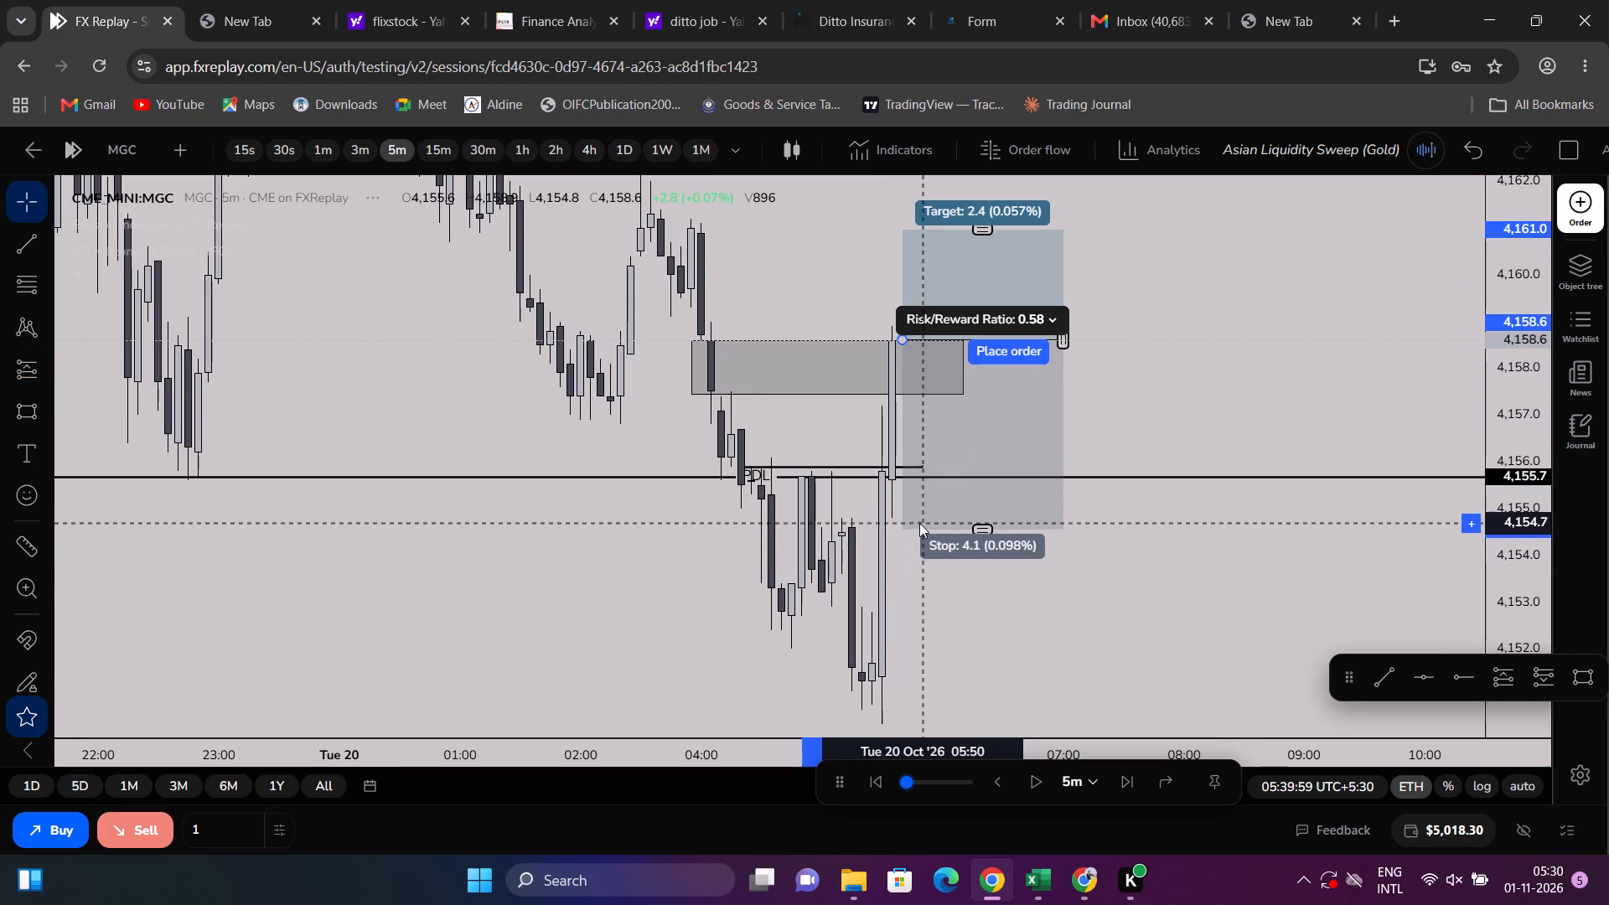
pyautogui.moveTo(919, 523); pyautogui.dragTo(920, 525)
pyautogui.click(1172, 605)
# Raise the long position drawing's target to about 4,169.5, just above the NY PM High line.
pyautogui.scroll(-4, 1164, 582)
pyautogui.moveTo(1171, 598); pyautogui.dragTo(1214, 904)
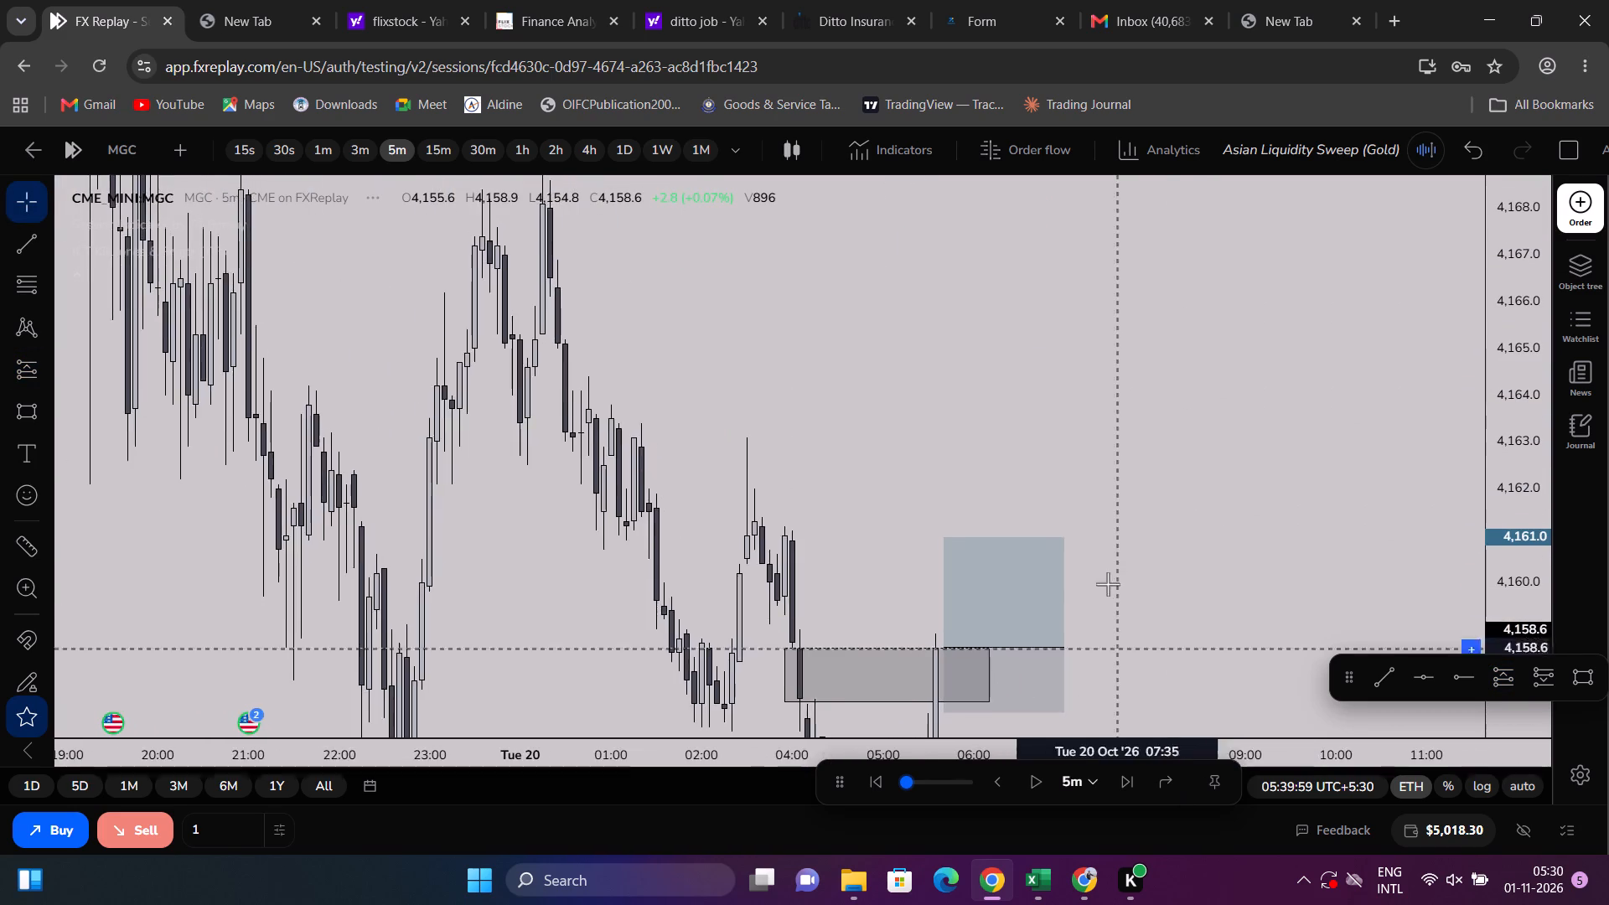
pyautogui.scroll(-6, 1110, 578)
pyautogui.moveTo(1521, 394); pyautogui.dragTo(1467, 686)
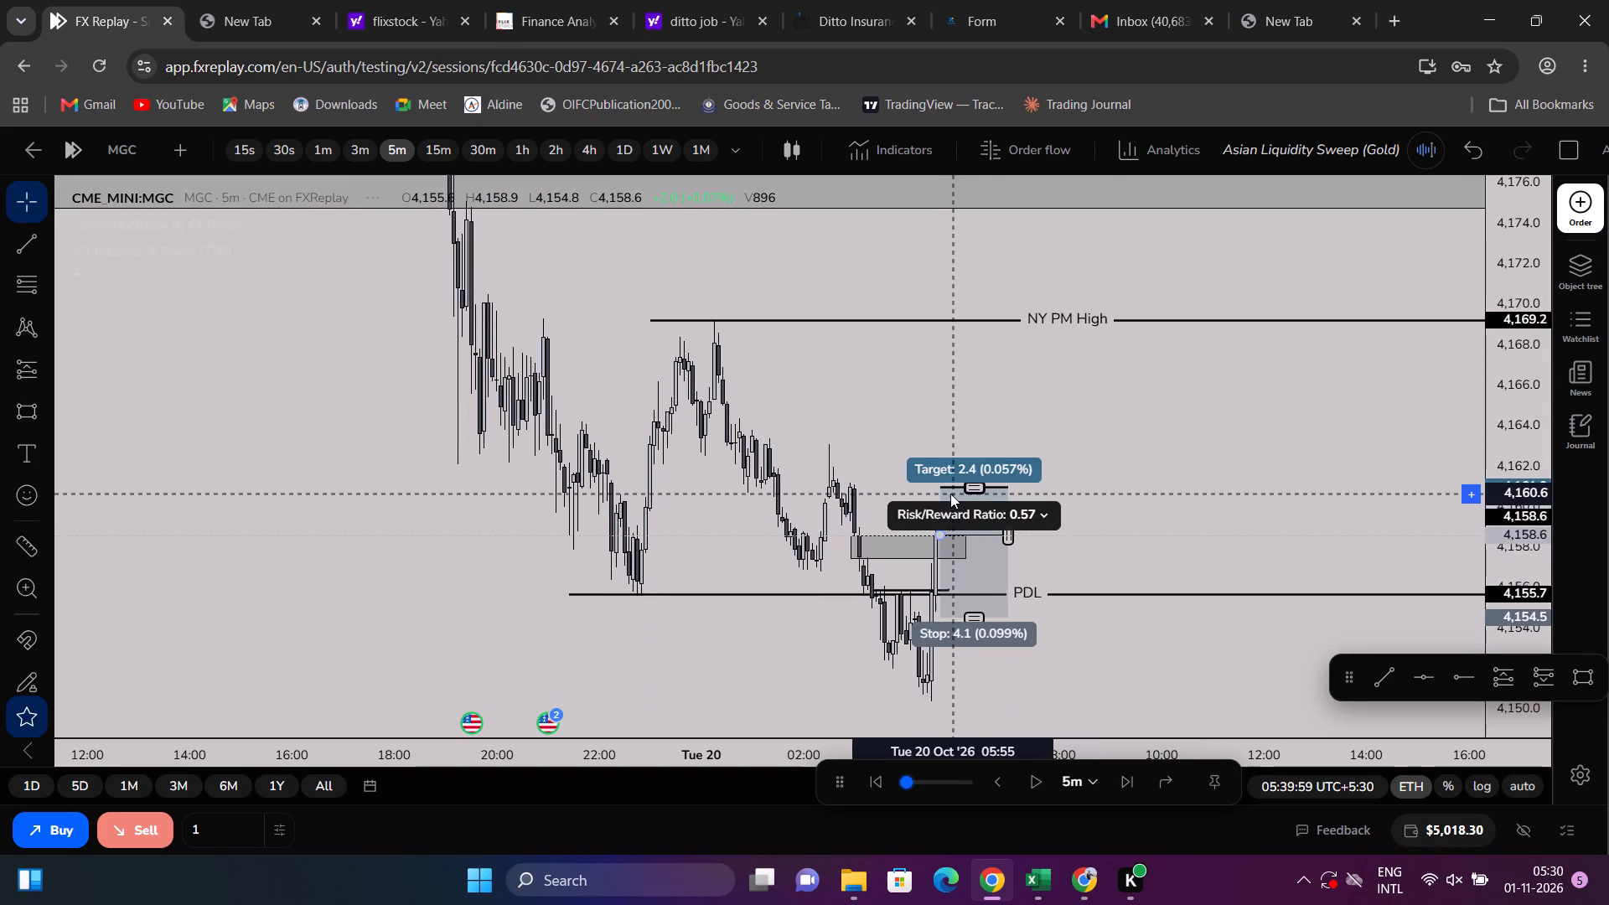
pyautogui.moveTo(950, 494); pyautogui.dragTo(965, 328)
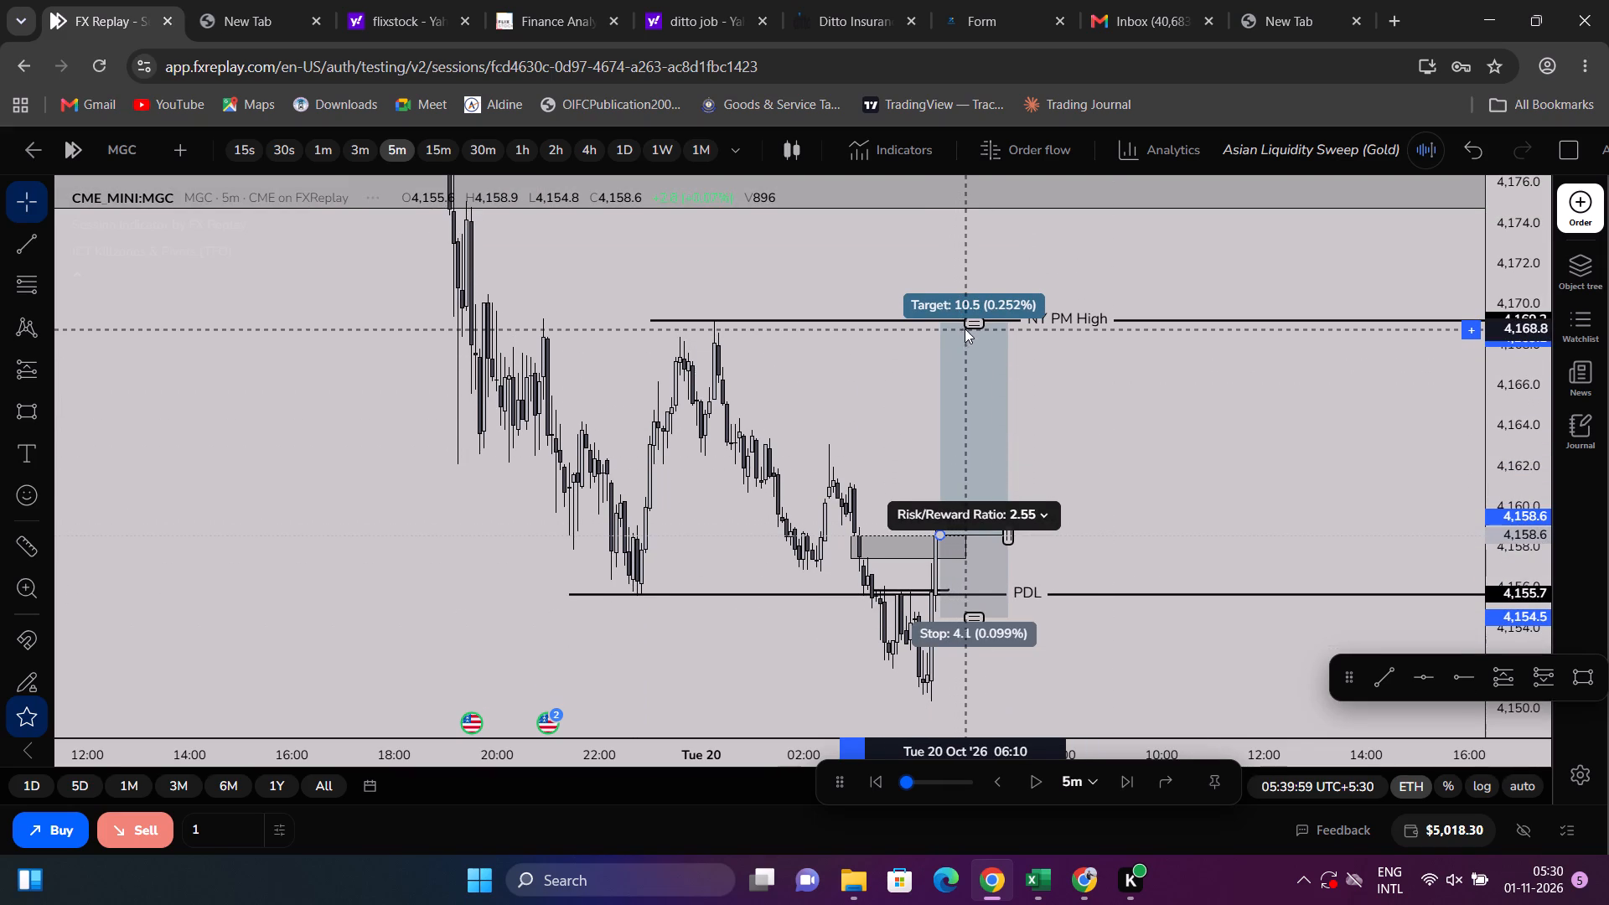
pyautogui.moveTo(965, 328); pyautogui.dragTo(971, 324)
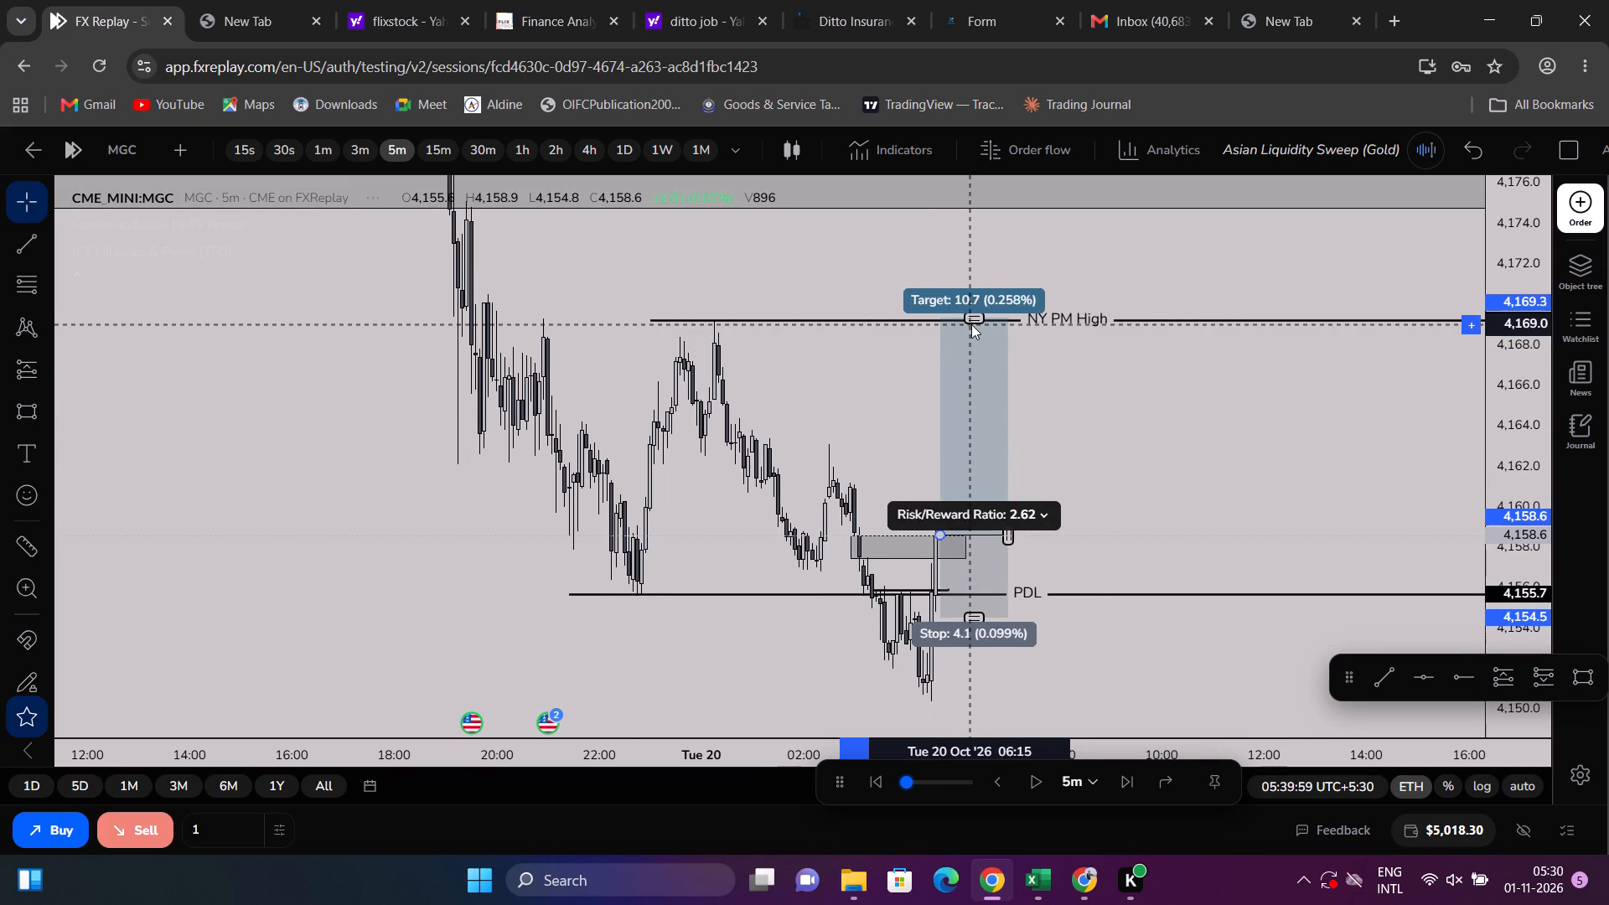
pyautogui.moveTo(971, 324); pyautogui.dragTo(972, 320)
pyautogui.click(1090, 415)
# Prepare a buy market order for MGC at 4158.6 with the stop loss at 4154.5.
pyautogui.moveTo(1170, 489); pyautogui.dragTo(1200, 364)
pyautogui.moveTo(1497, 587); pyautogui.dragTo(1489, 509)
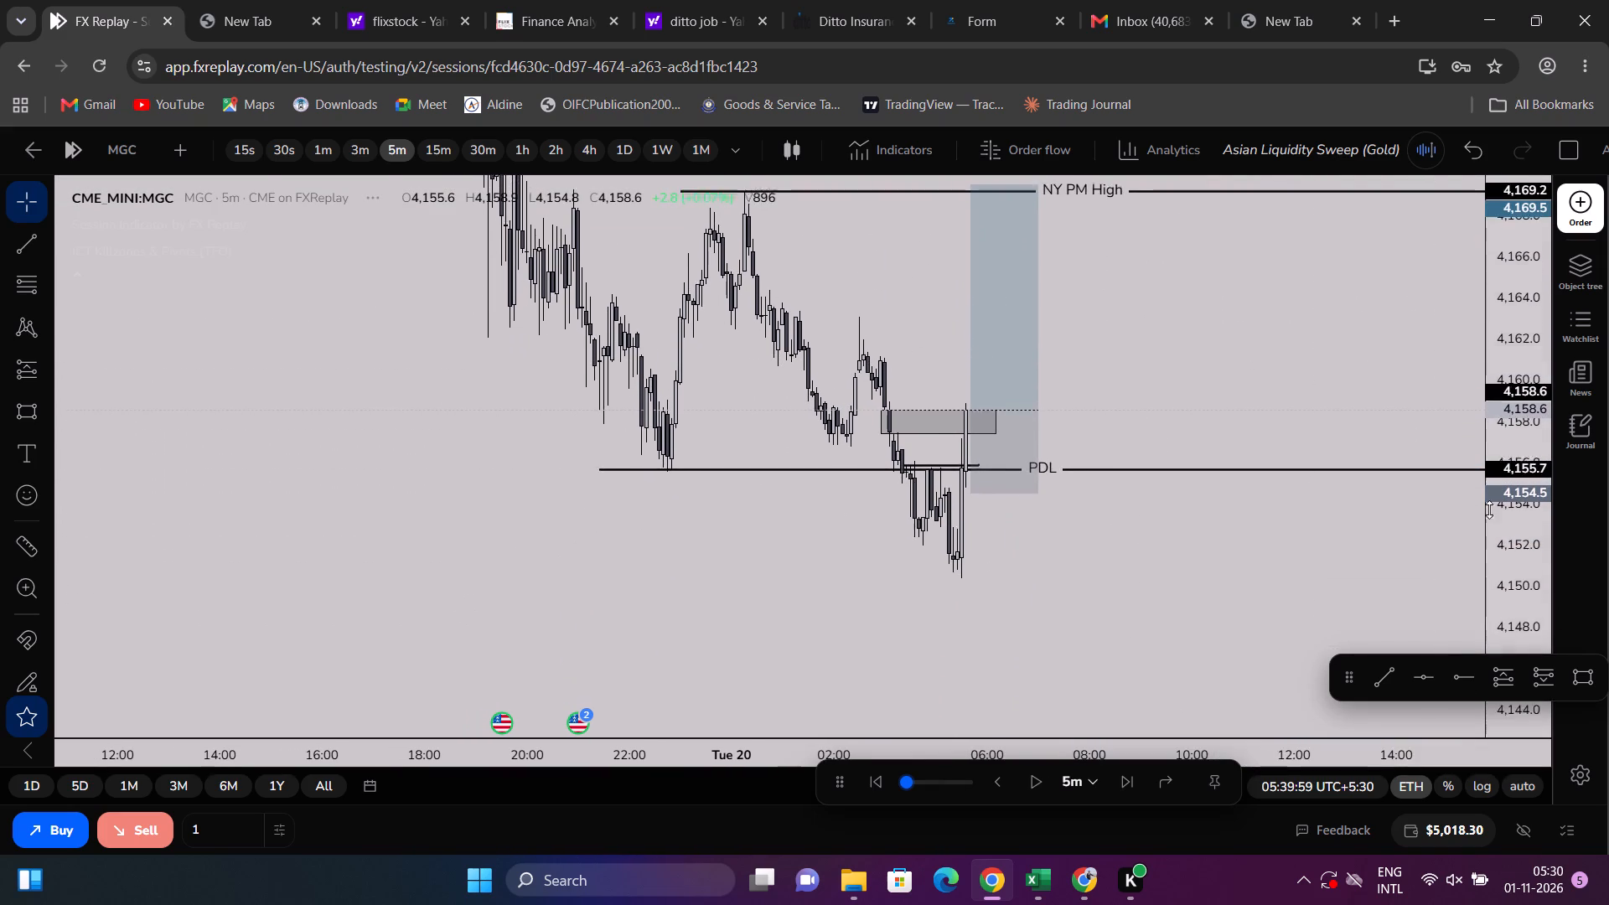
pyautogui.moveTo(1489, 509); pyautogui.dragTo(1477, 400)
pyautogui.scroll(4, 1241, 321)
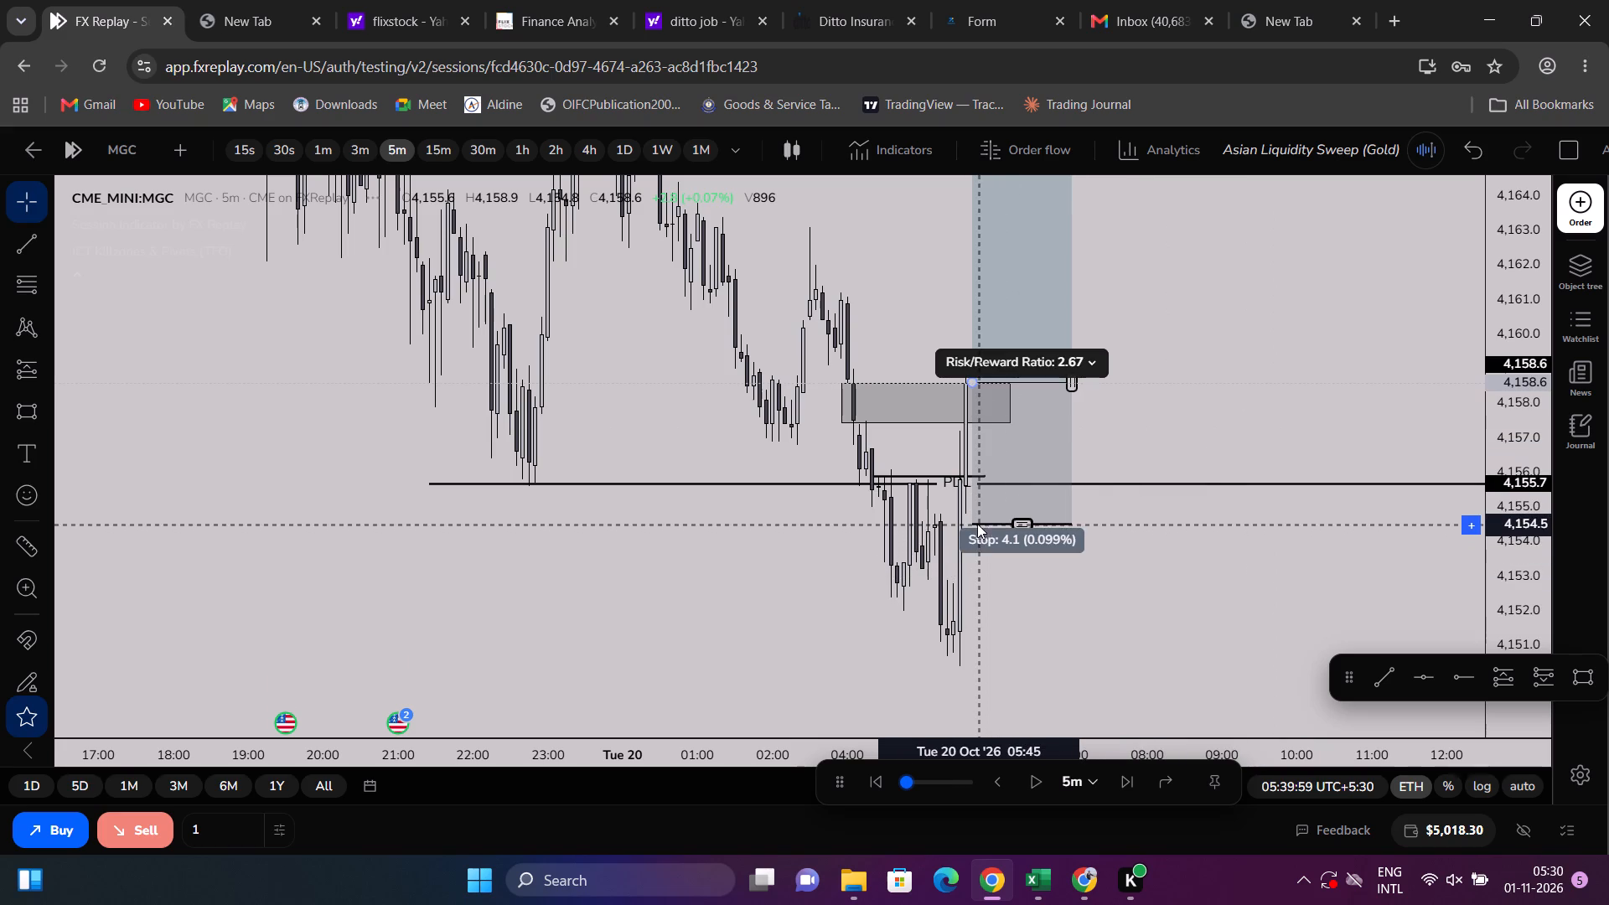
pyautogui.click(977, 524)
pyautogui.click(1225, 355)
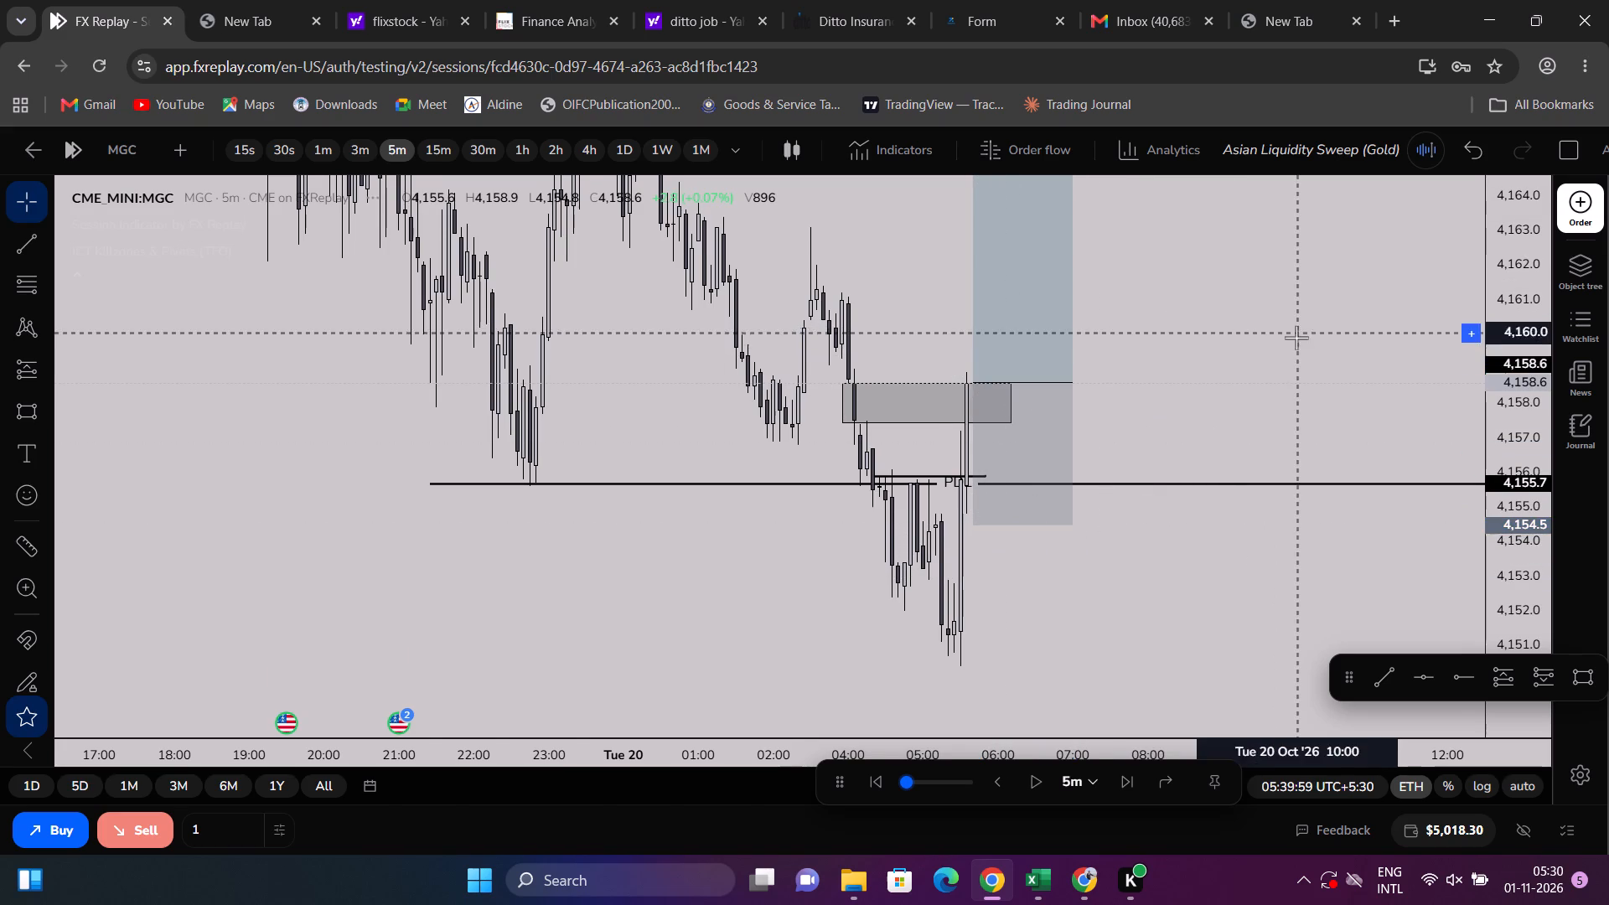
pyautogui.moveTo(1296, 360); pyautogui.dragTo(1313, 412)
pyautogui.moveTo(1313, 413); pyautogui.dragTo(1289, 476)
pyautogui.scroll(-5, 1276, 463)
pyautogui.click(1583, 214)
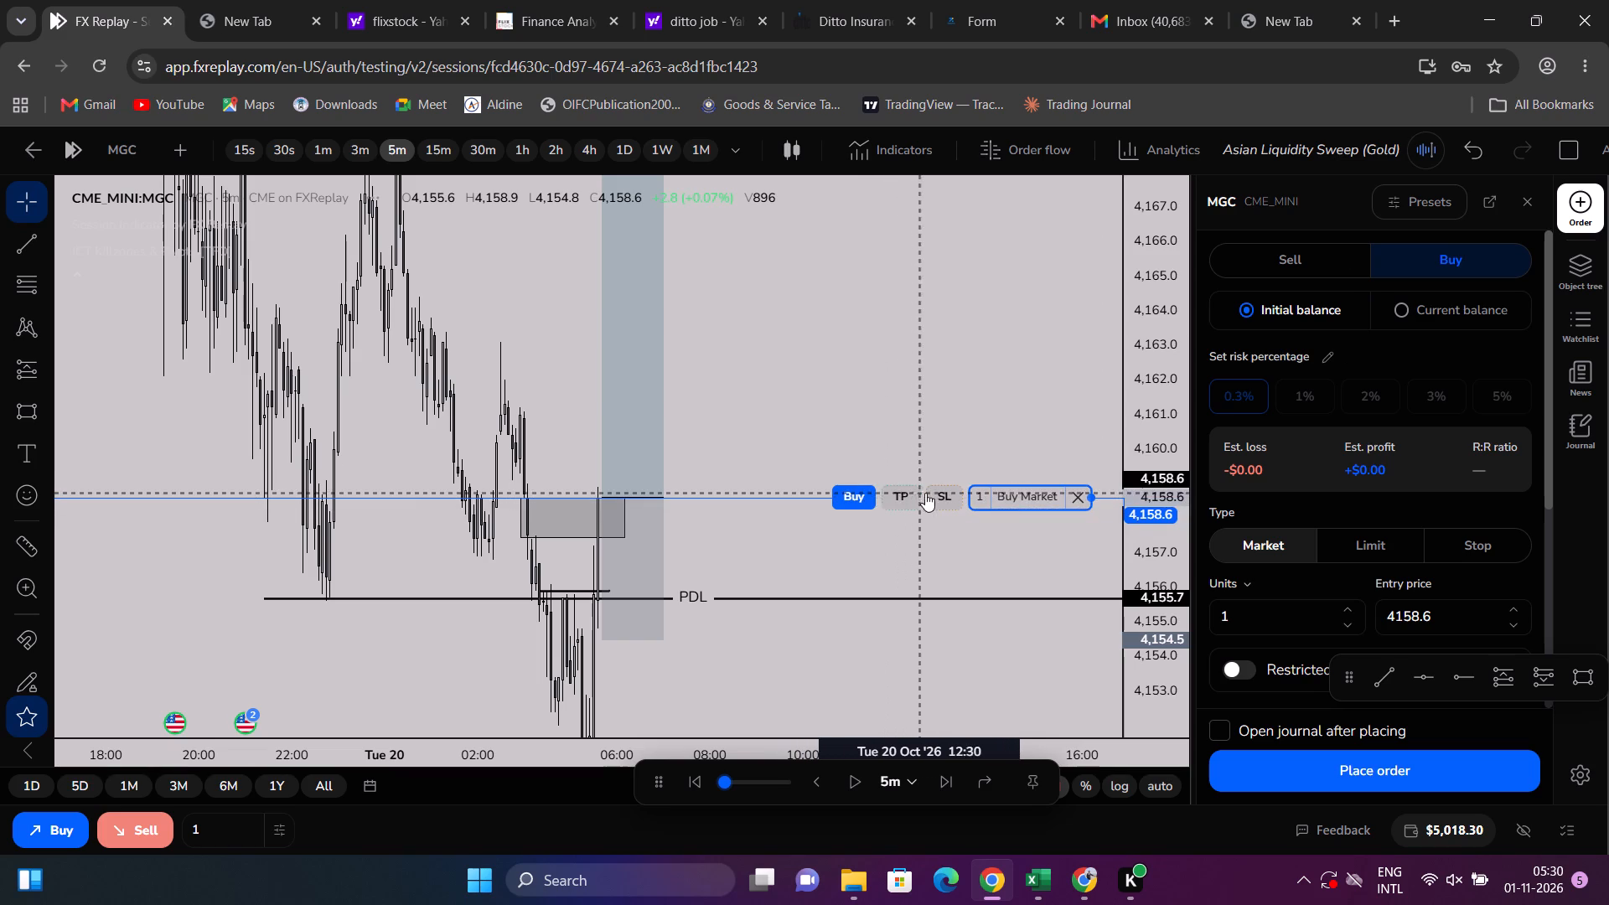
pyautogui.moveTo(934, 496); pyautogui.dragTo(923, 642)
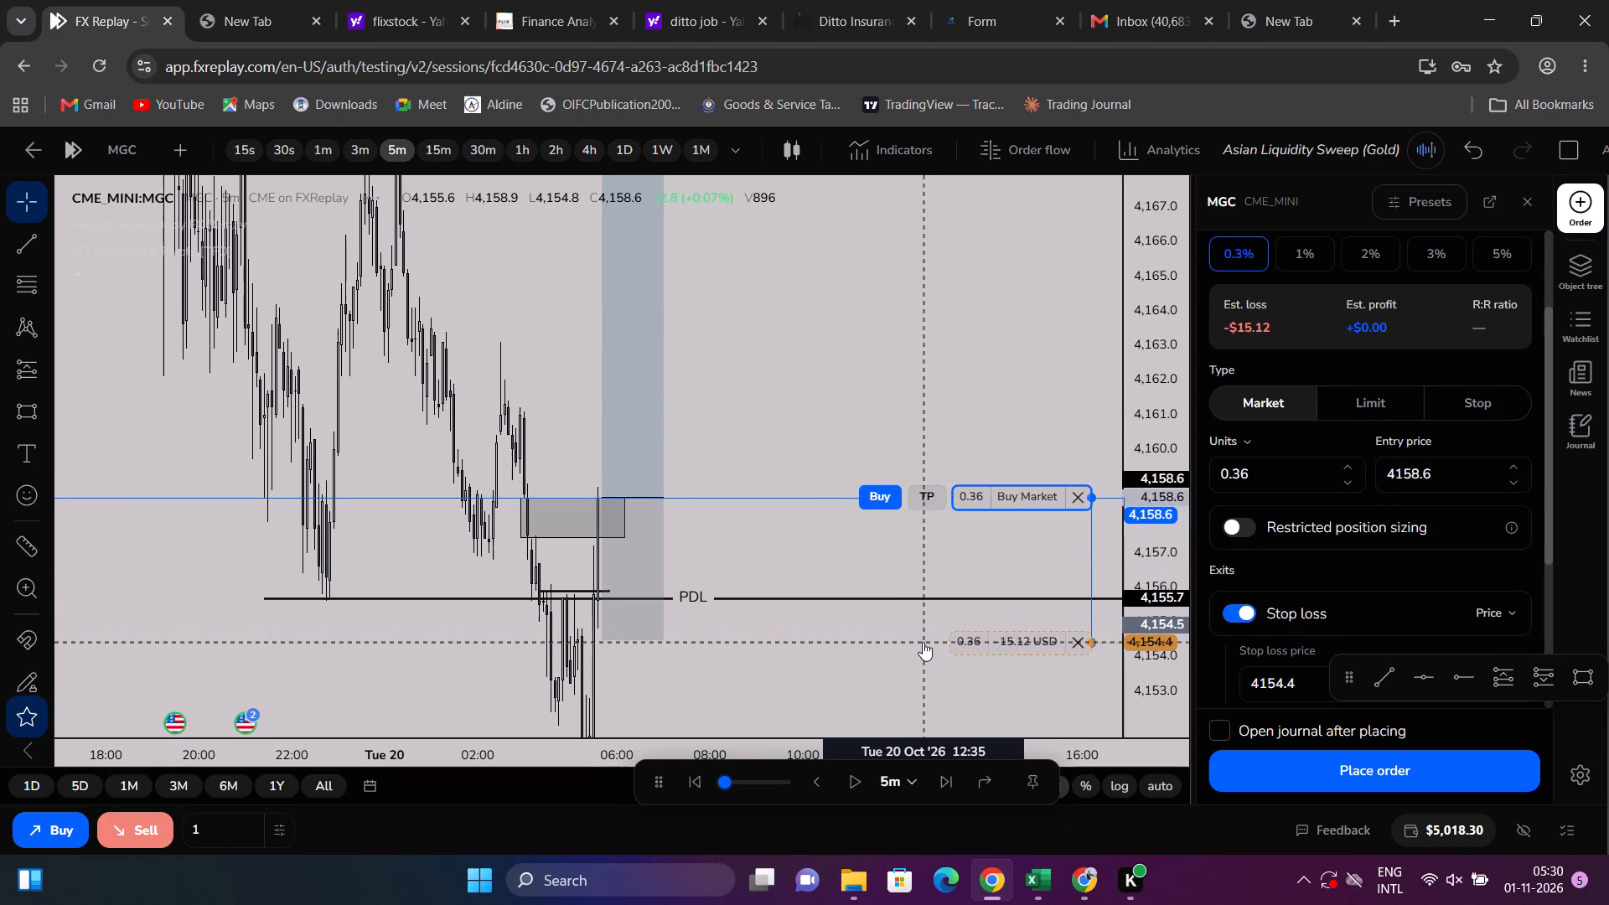
pyautogui.moveTo(923, 642); pyautogui.dragTo(928, 639)
# Add a take profit at 4169.1, just under the NY PM High, and place the 0.37-unit buy order.
pyautogui.moveTo(890, 383); pyautogui.dragTo(934, 582)
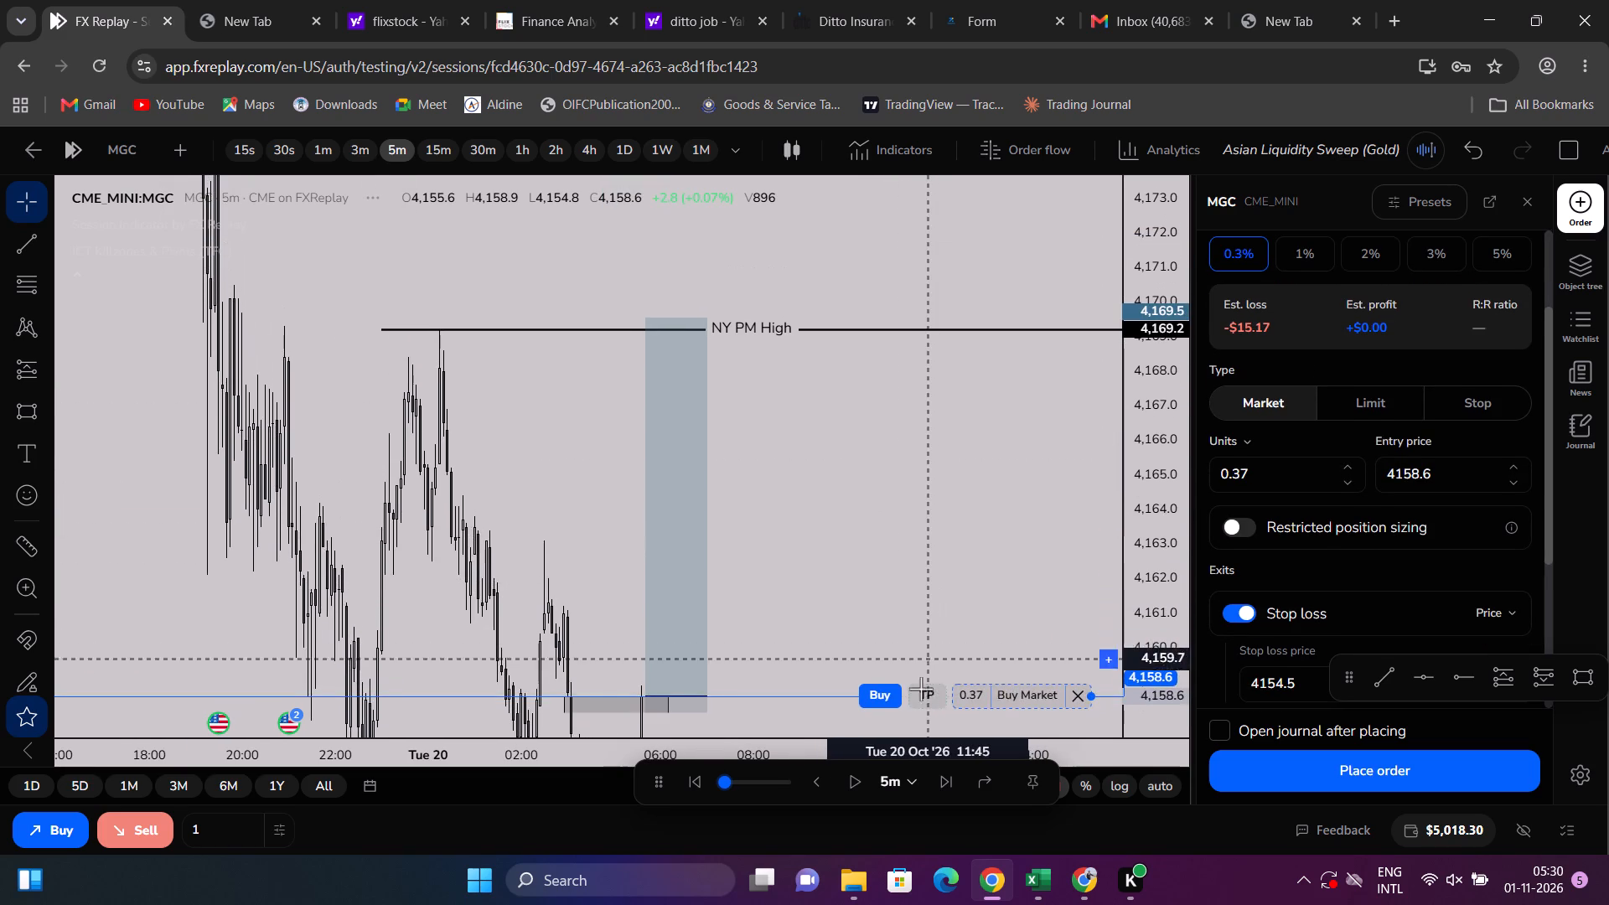
pyautogui.moveTo(925, 696); pyautogui.dragTo(939, 334)
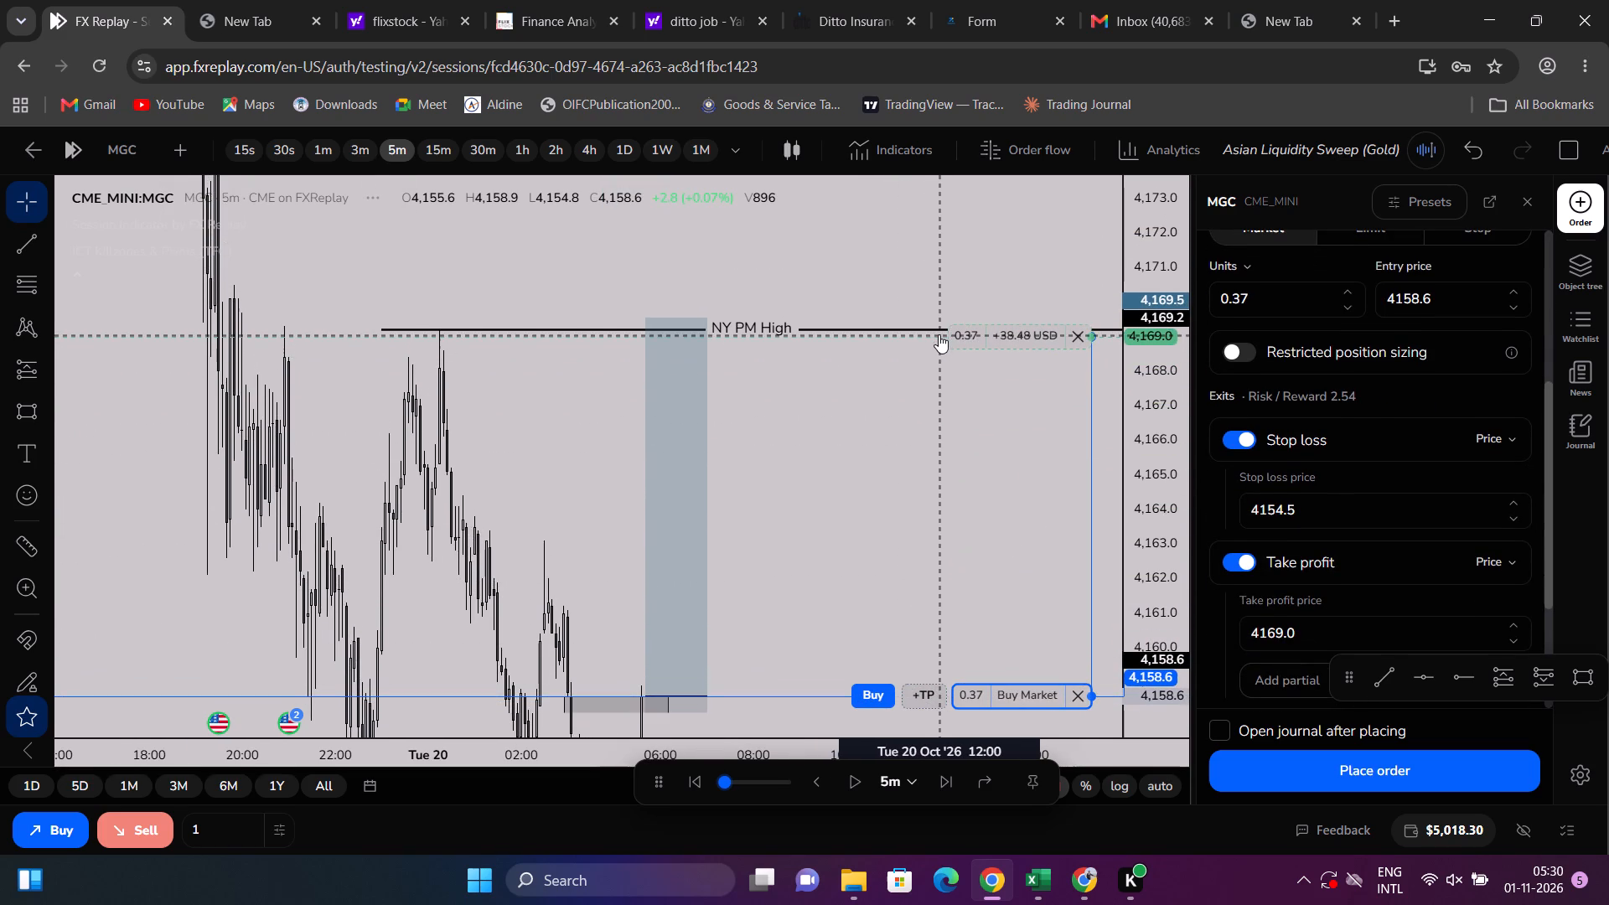
pyautogui.moveTo(939, 334); pyautogui.dragTo(939, 333)
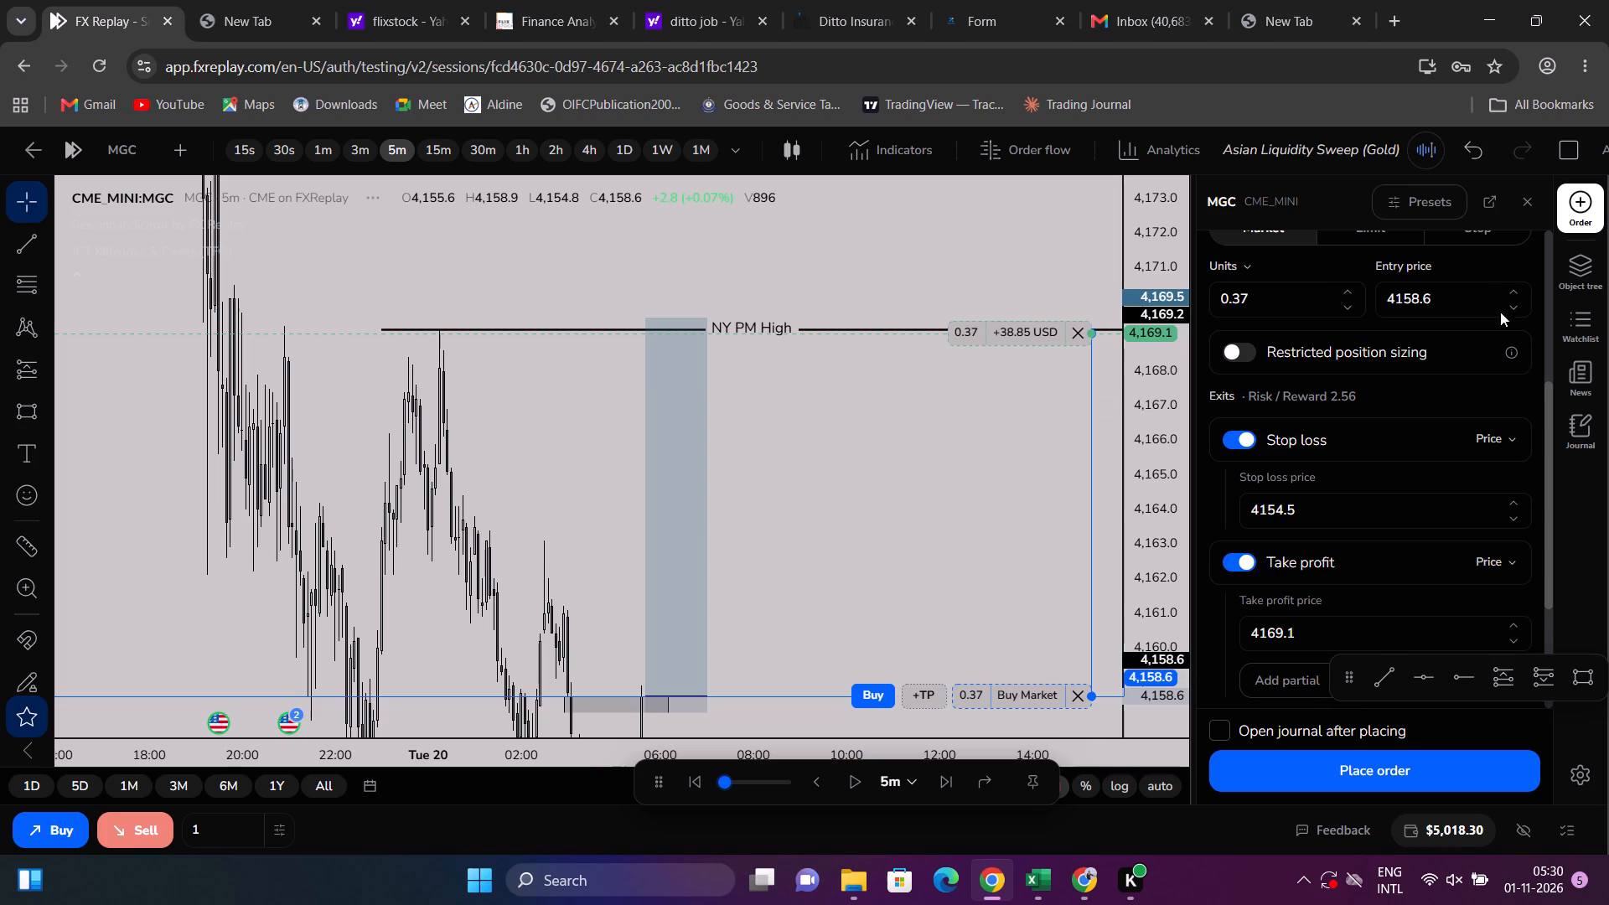
pyautogui.click(1342, 774)
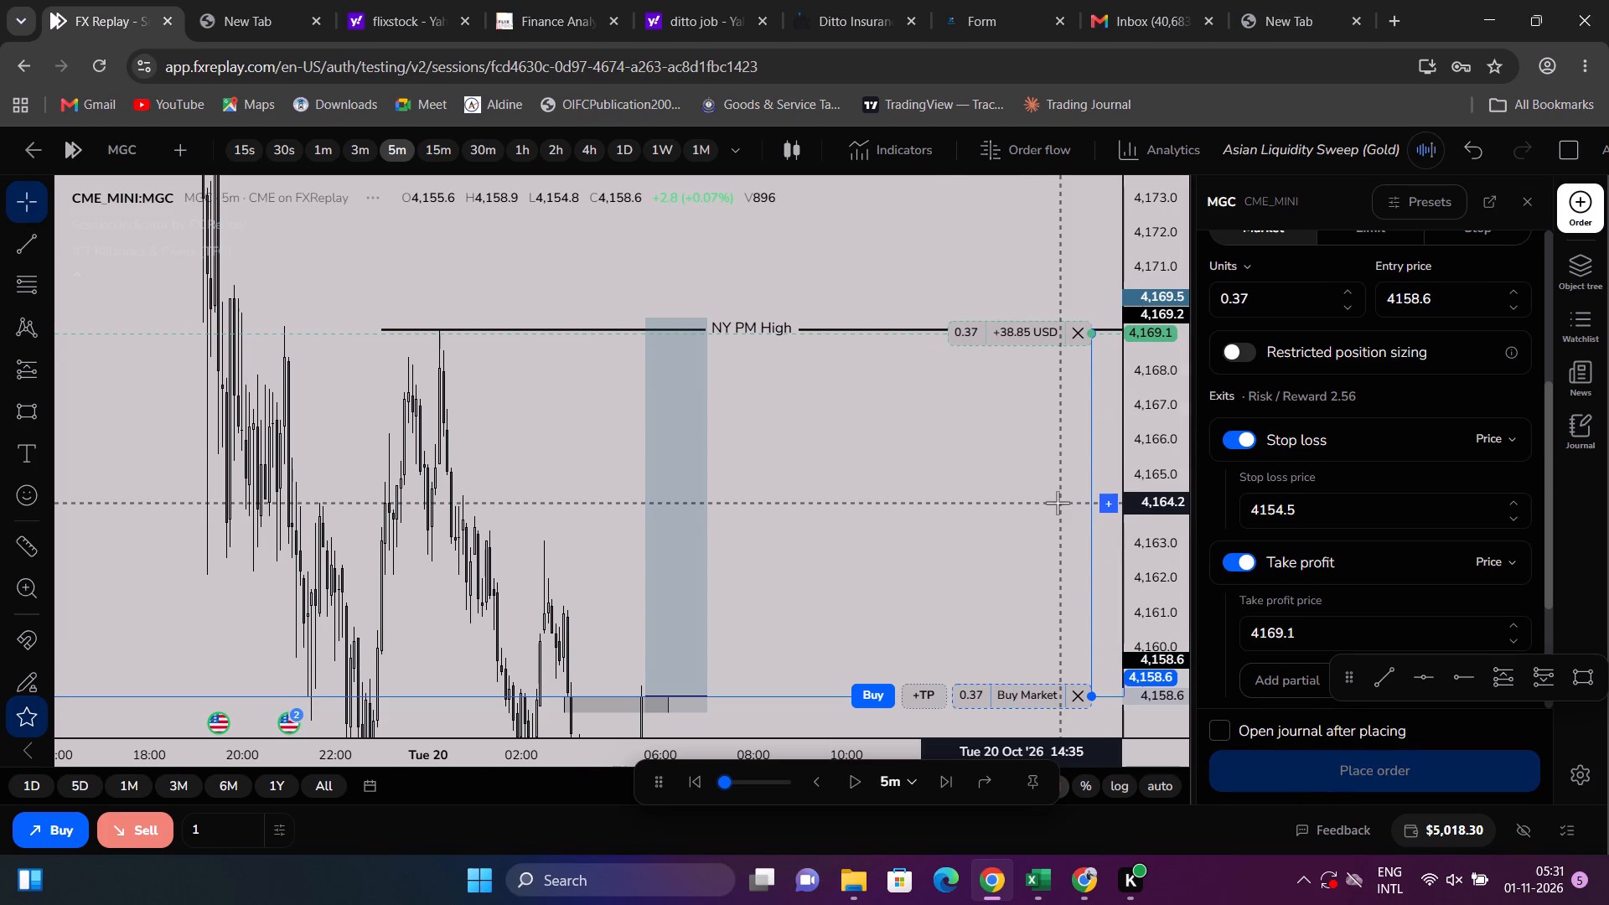
# Lower the long position drawing's target to 4,169.2, level with the NY PM High line.
pyautogui.scroll(3, 1193, 494)
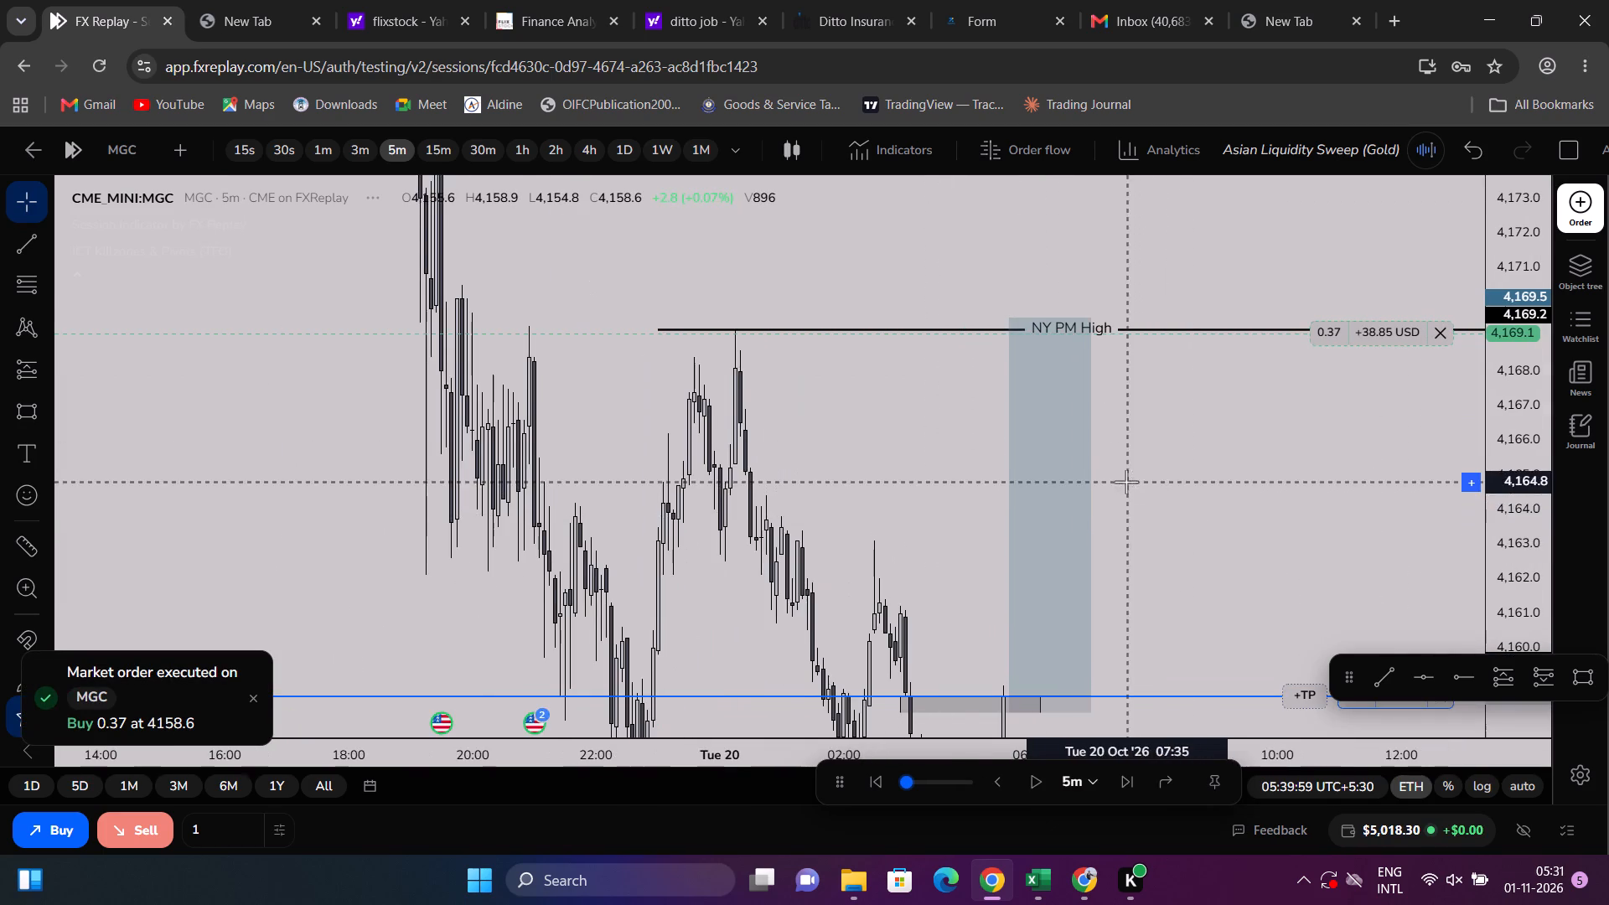
pyautogui.moveTo(1126, 481); pyautogui.dragTo(1034, 421)
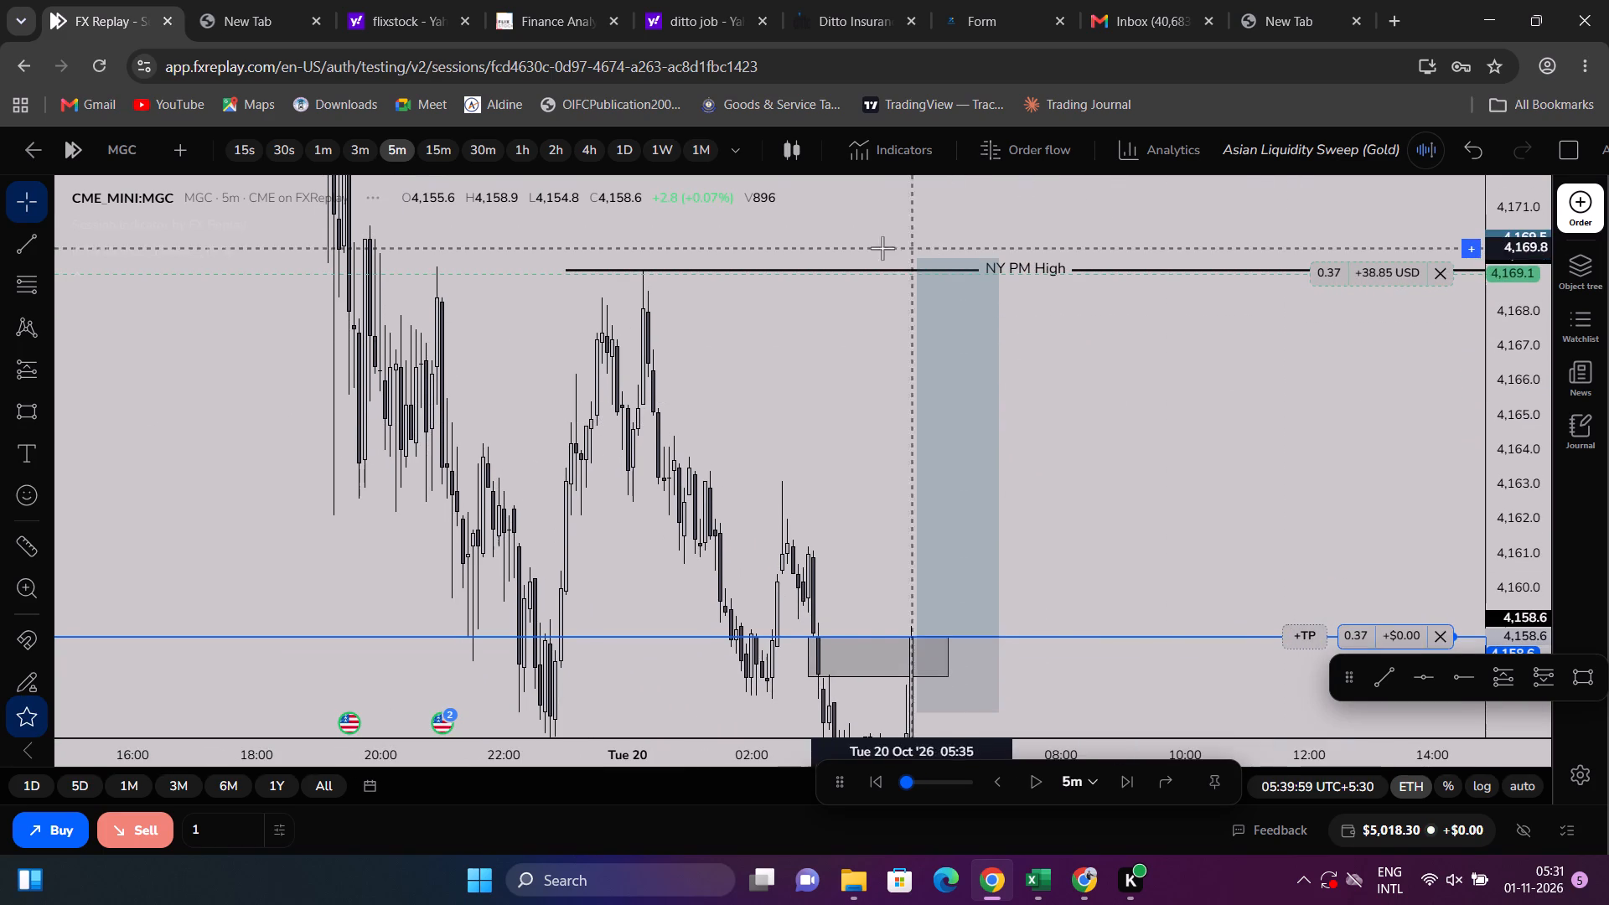
pyautogui.moveTo(913, 257); pyautogui.dragTo(917, 271)
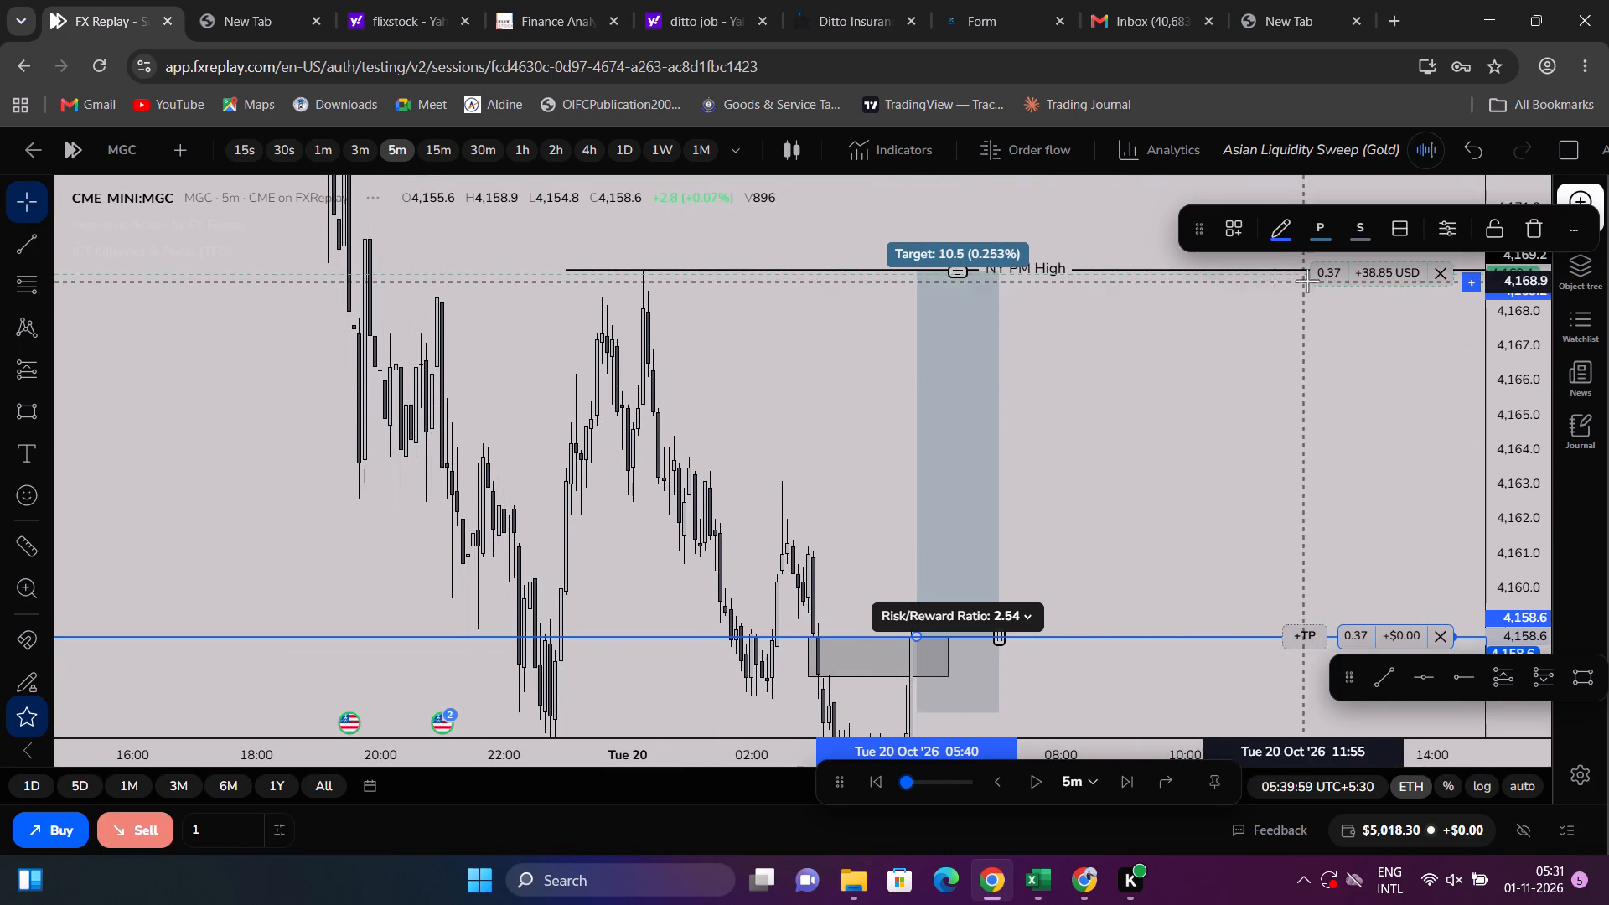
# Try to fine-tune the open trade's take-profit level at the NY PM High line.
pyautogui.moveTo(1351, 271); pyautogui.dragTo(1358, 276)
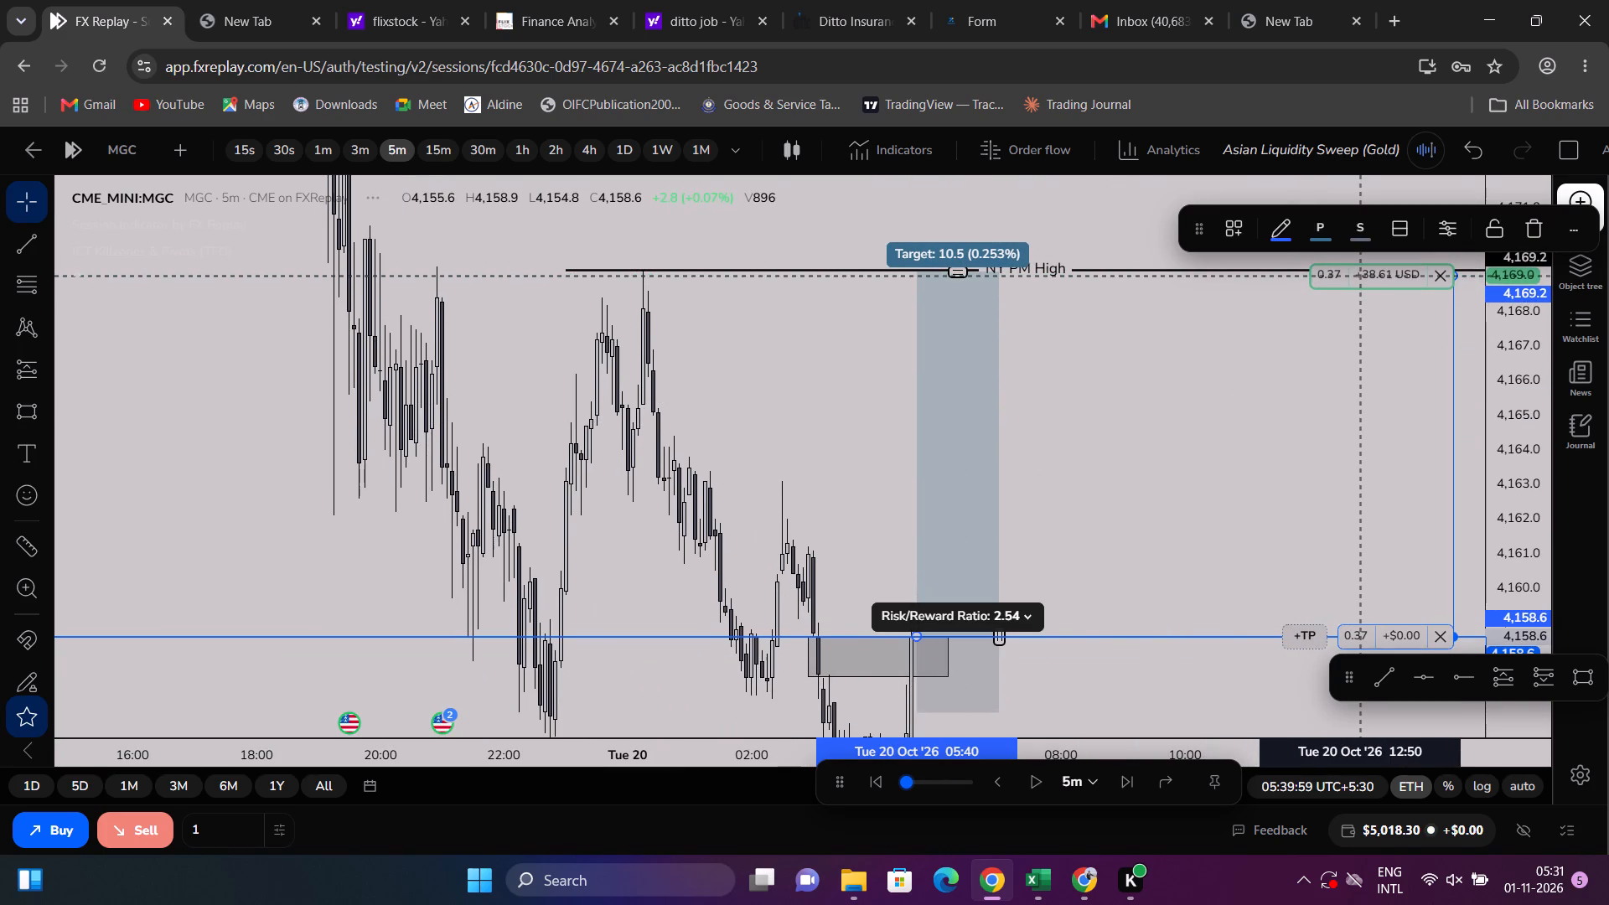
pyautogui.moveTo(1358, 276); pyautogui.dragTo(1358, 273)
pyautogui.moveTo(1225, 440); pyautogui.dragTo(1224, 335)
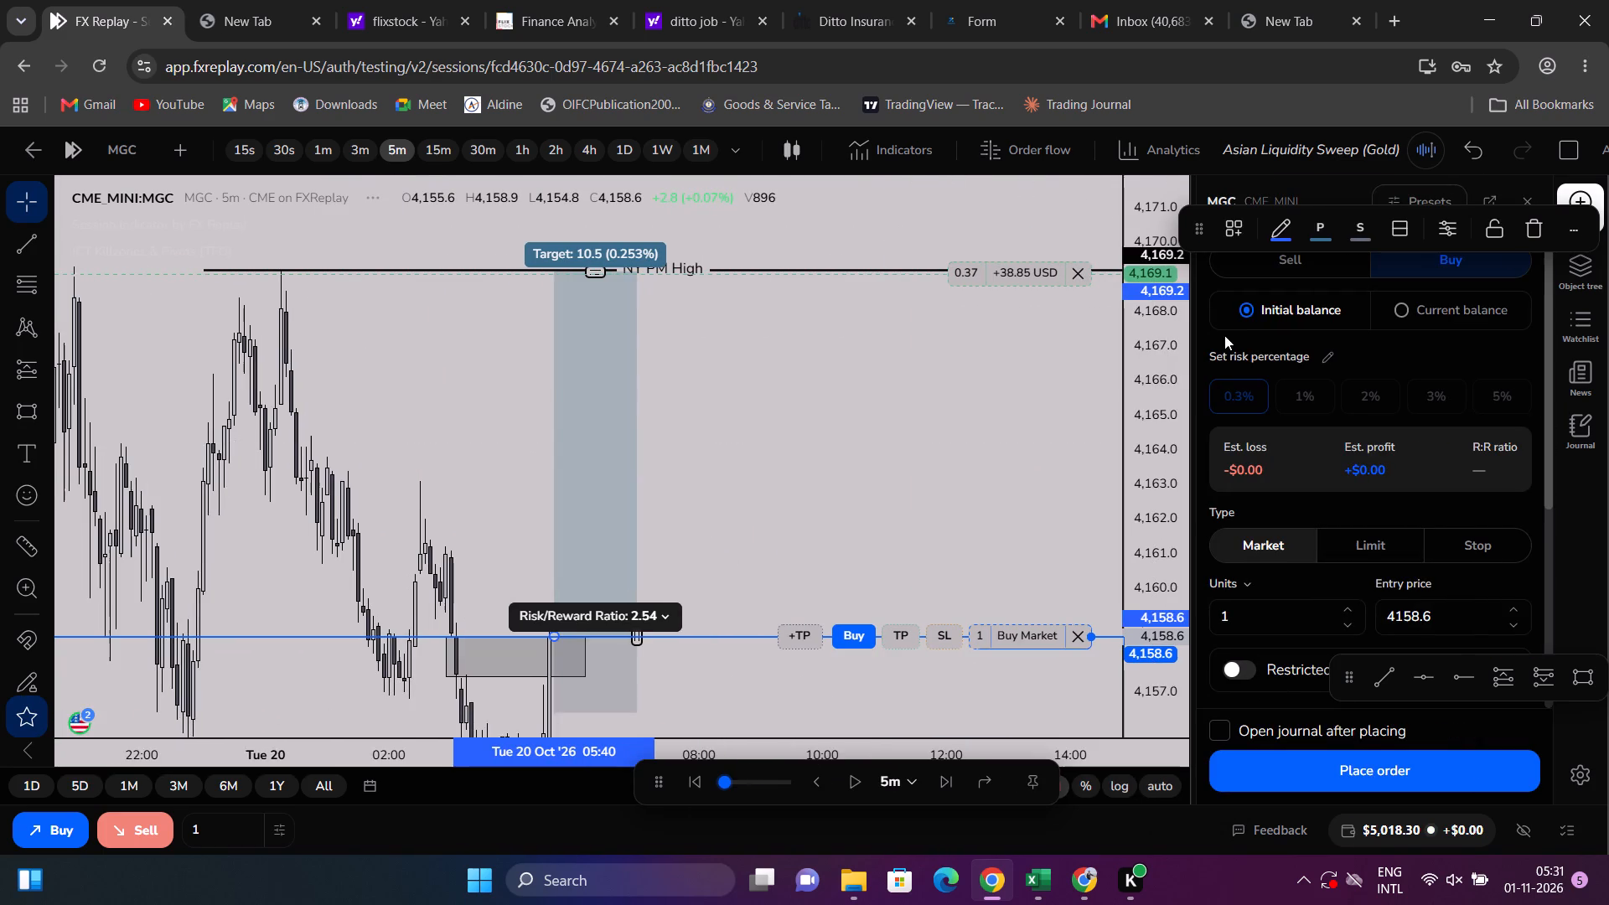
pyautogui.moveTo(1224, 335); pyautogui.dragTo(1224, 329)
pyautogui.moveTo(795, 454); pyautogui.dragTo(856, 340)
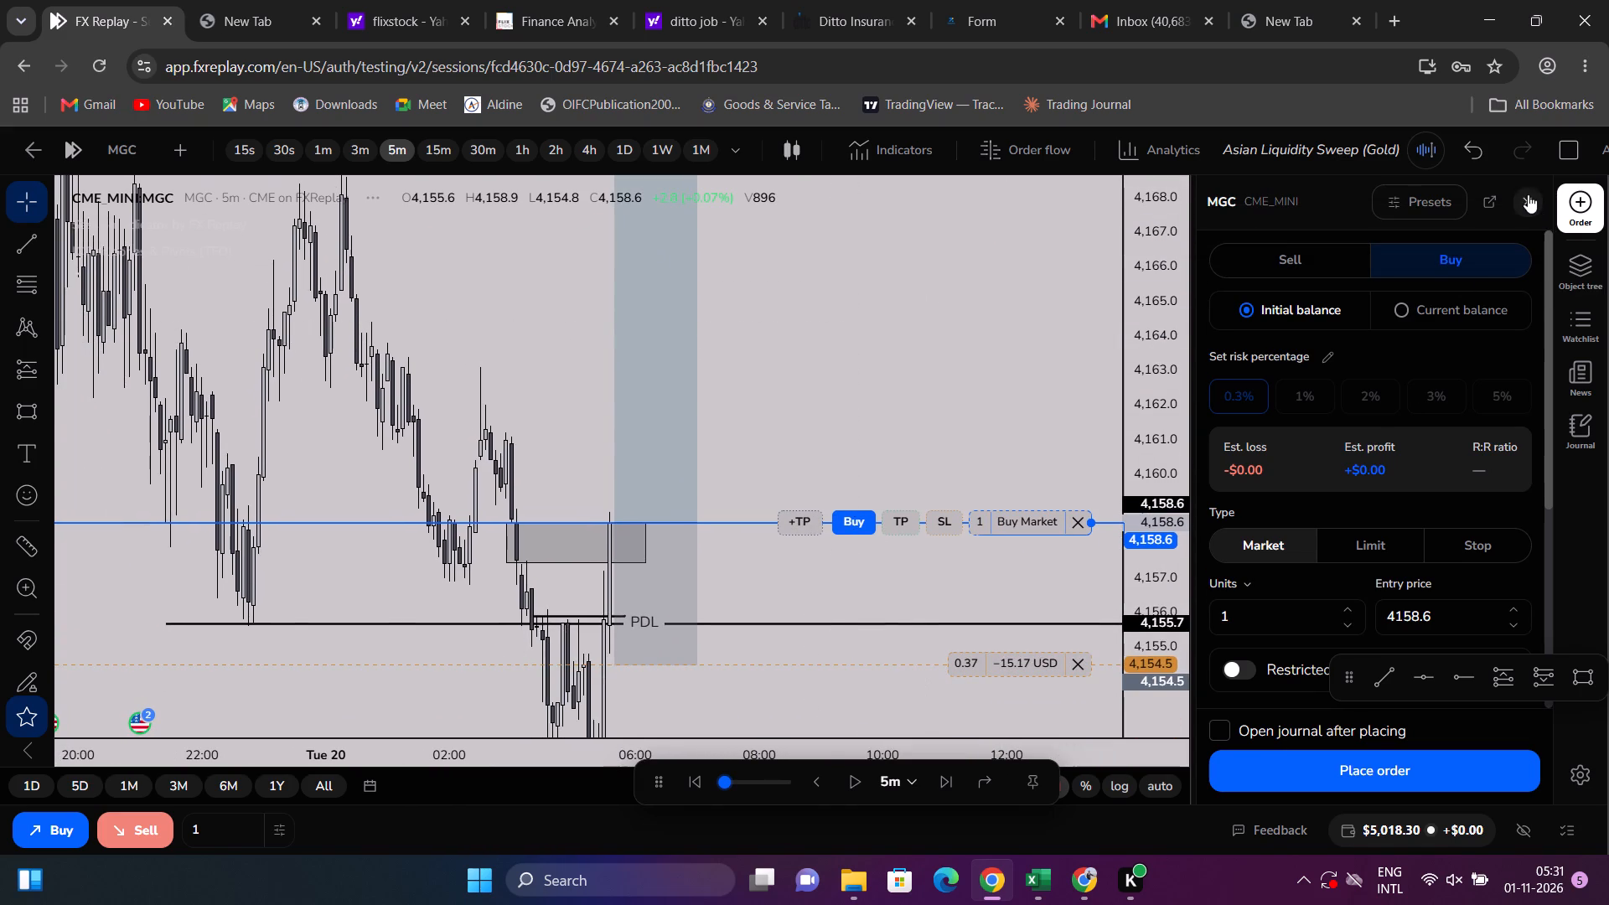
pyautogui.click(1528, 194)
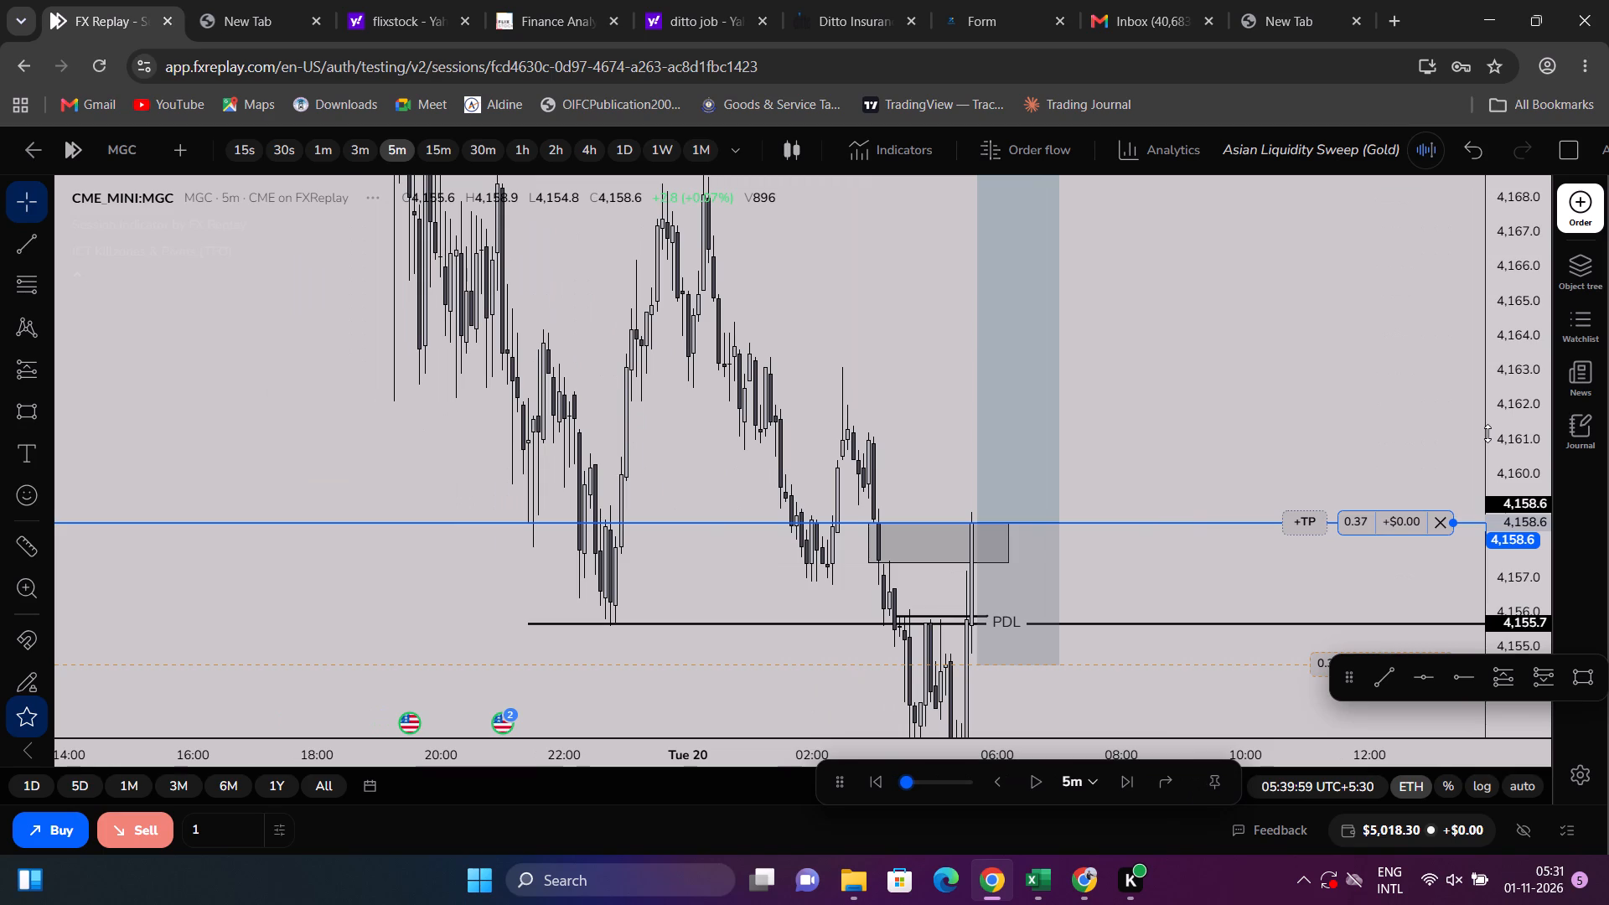
# Switch to the Excel backtest log and fill the October 20 Bias with Bearish from the row above.
pyautogui.hotkey('alt', 'Tab')
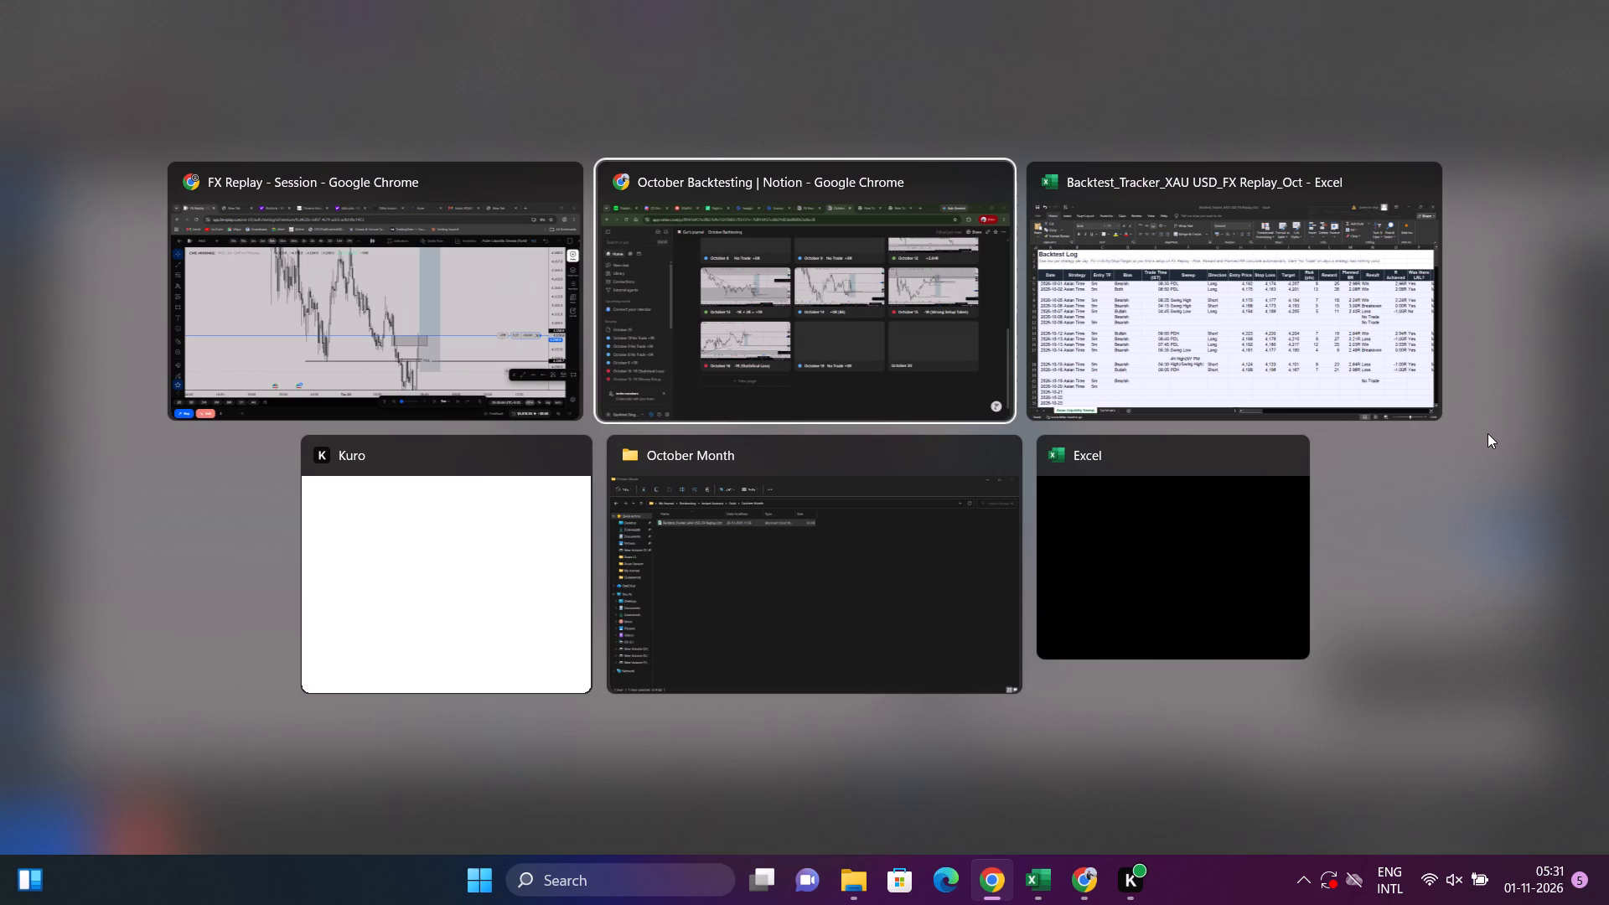
pyautogui.hotkey('alt', 'Right')
pyautogui.press('Left')
pyautogui.press('Right')
pyautogui.press('Up')
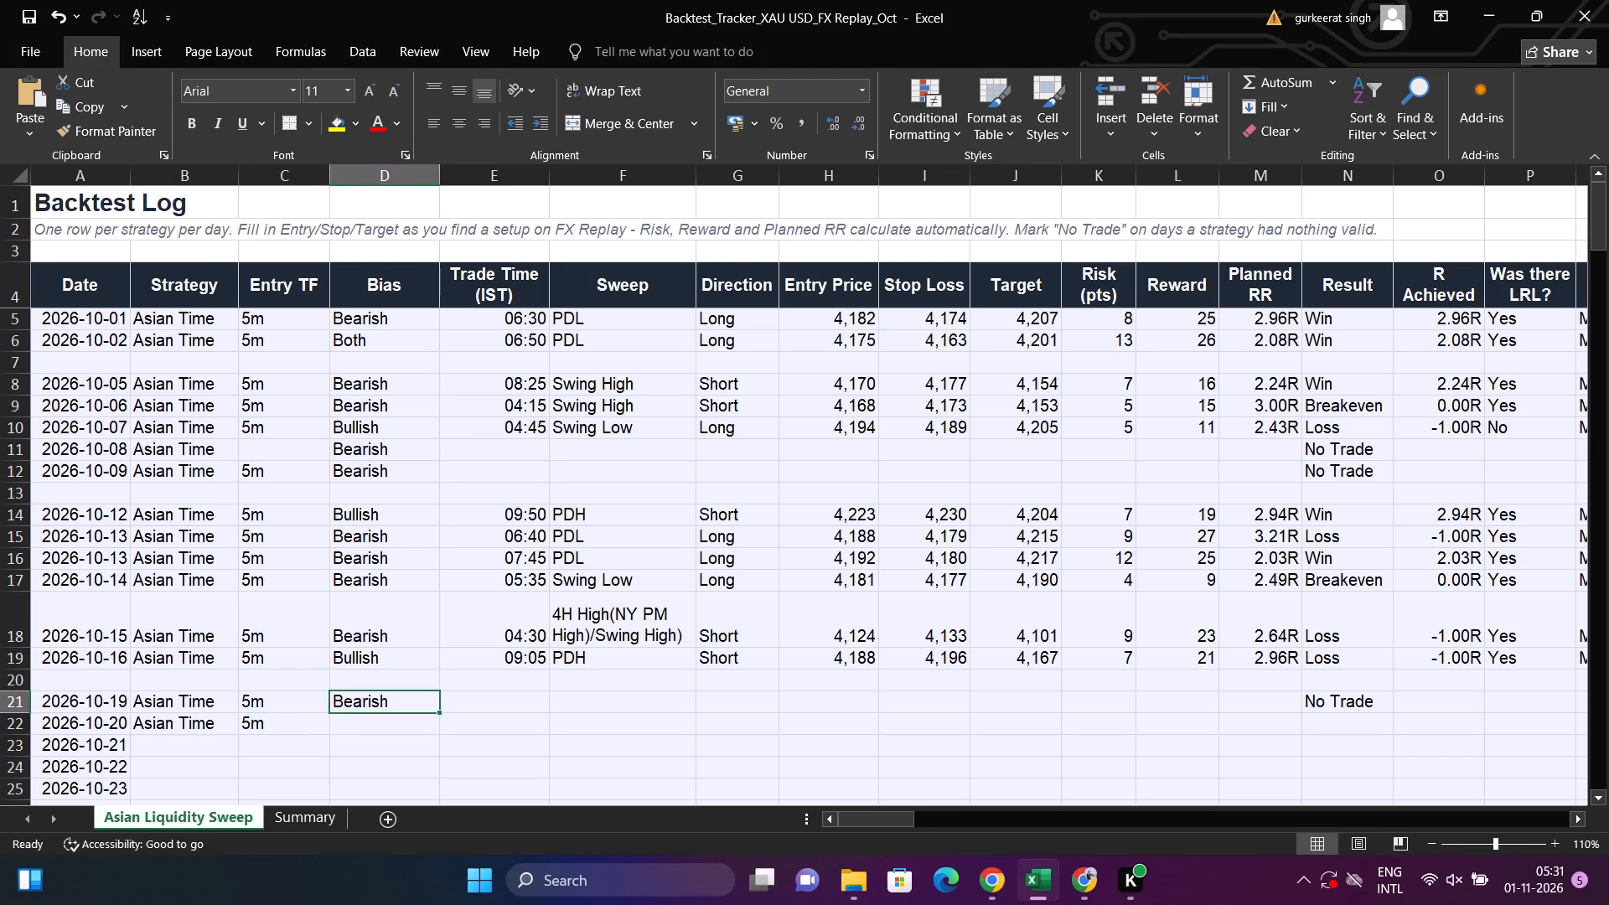
pyautogui.press('Down')
pyautogui.hotkey('alt', 'Tab')
pyautogui.hotkey('alt', 'Tab')
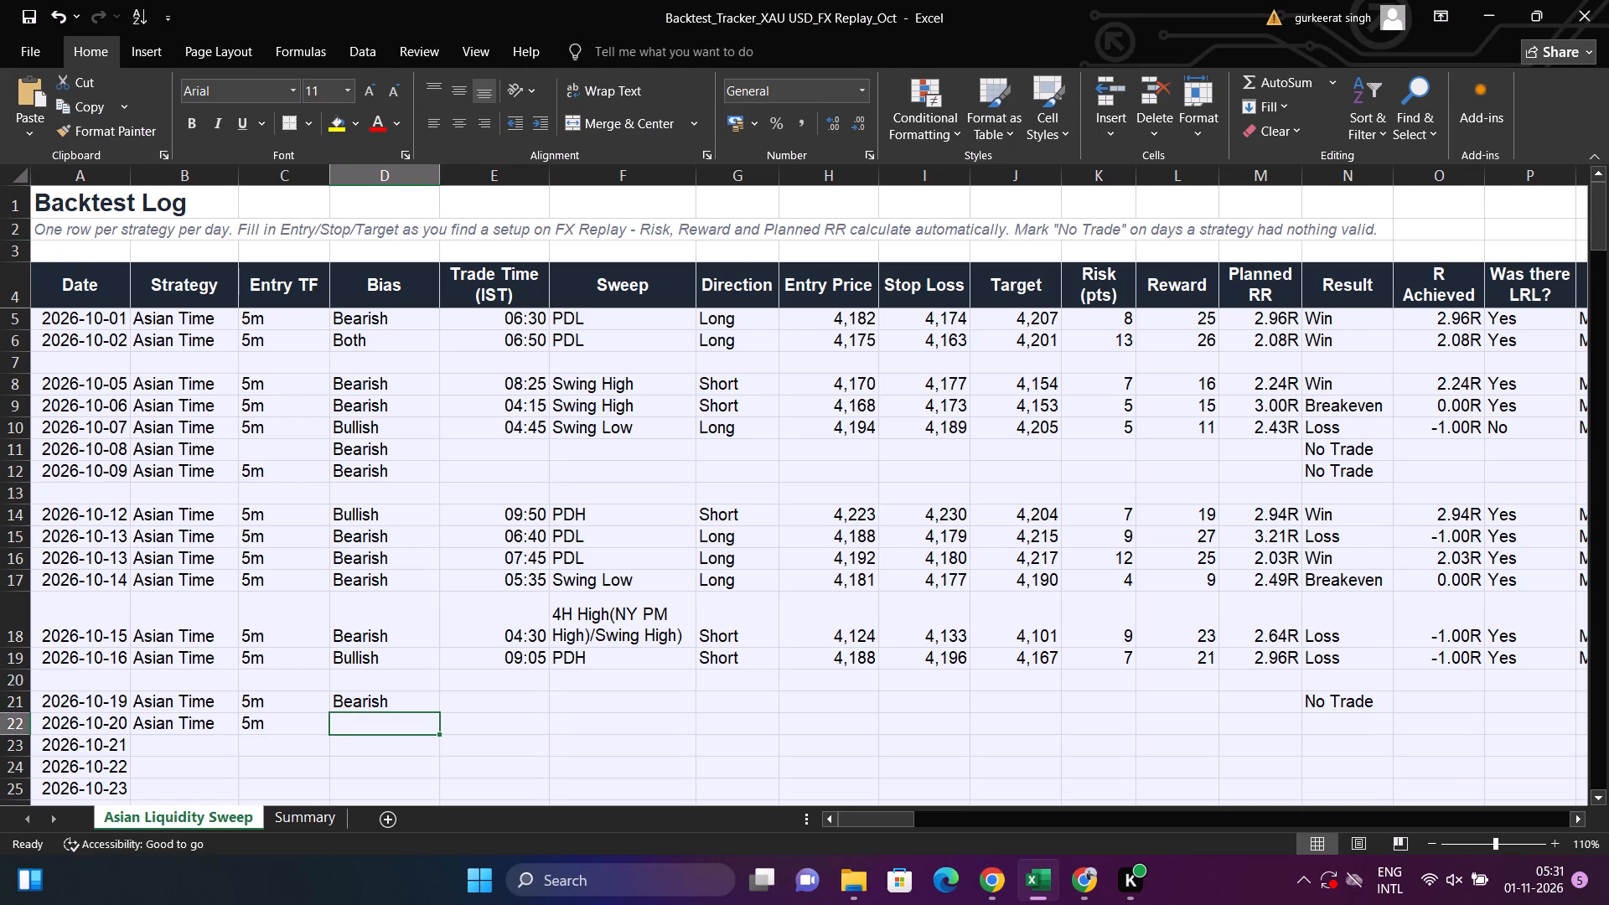
pyautogui.press('Up')
pyautogui.hotkey('shift', 'Down')
pyautogui.hotkey('ctrl', 'd')
pyautogui.hotkey('ctrl', 'Down')
# Enter 05:35 as the Trade Time for October 20, checking the entry candle on the FX Replay chart.
pyautogui.press('Right')
pyautogui.press('Right')
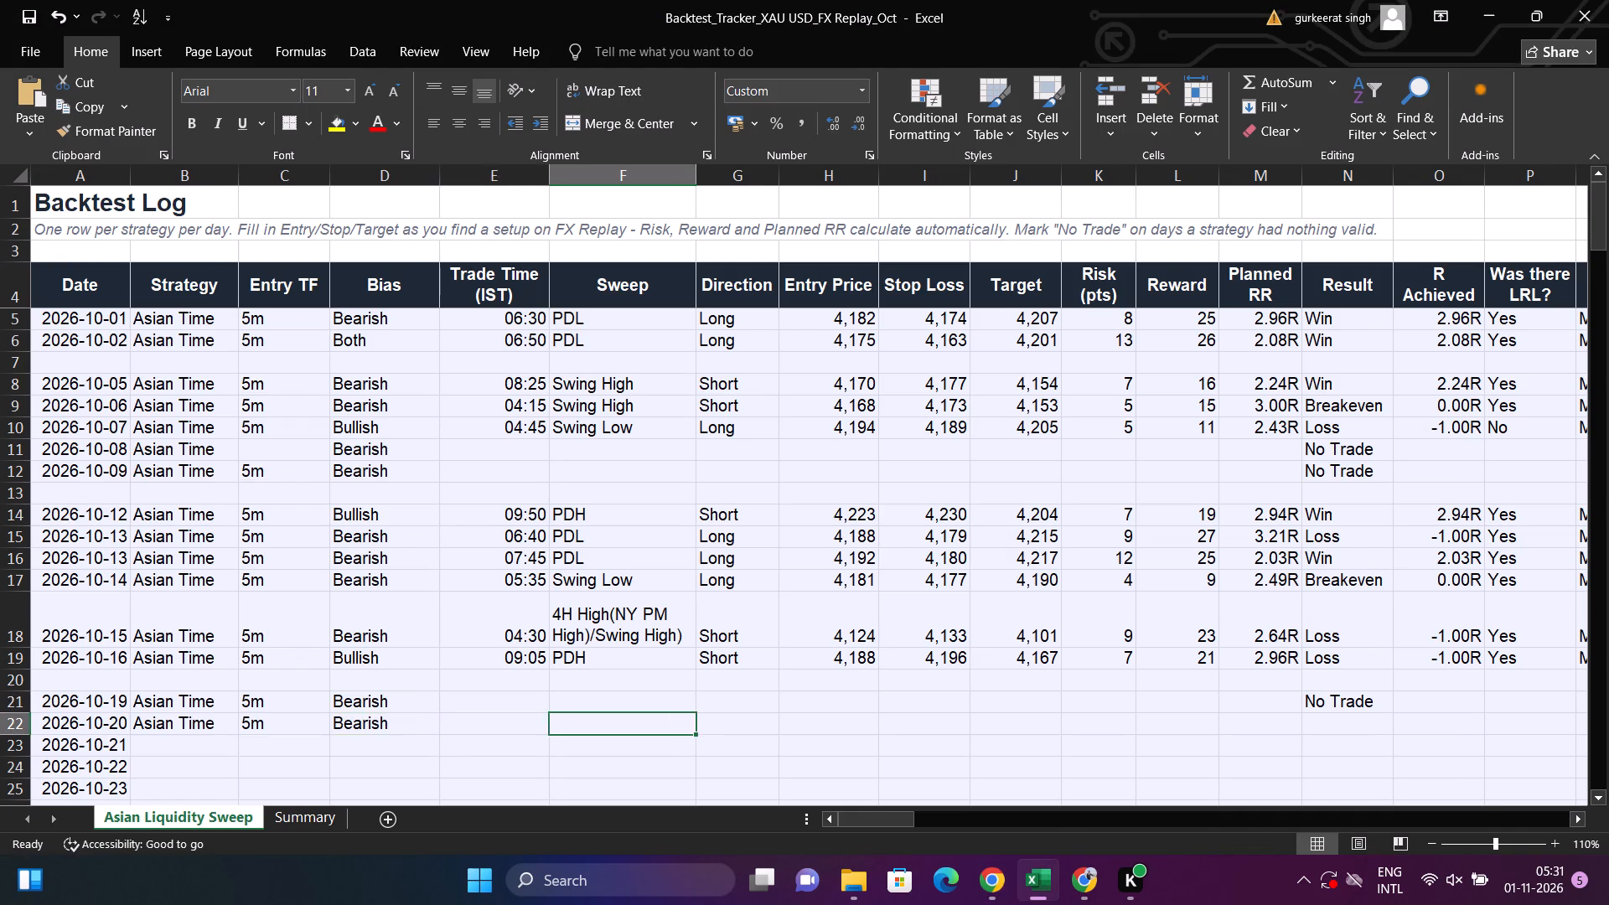
pyautogui.press('Left')
pyautogui.hotkey('alt', 'Tab')
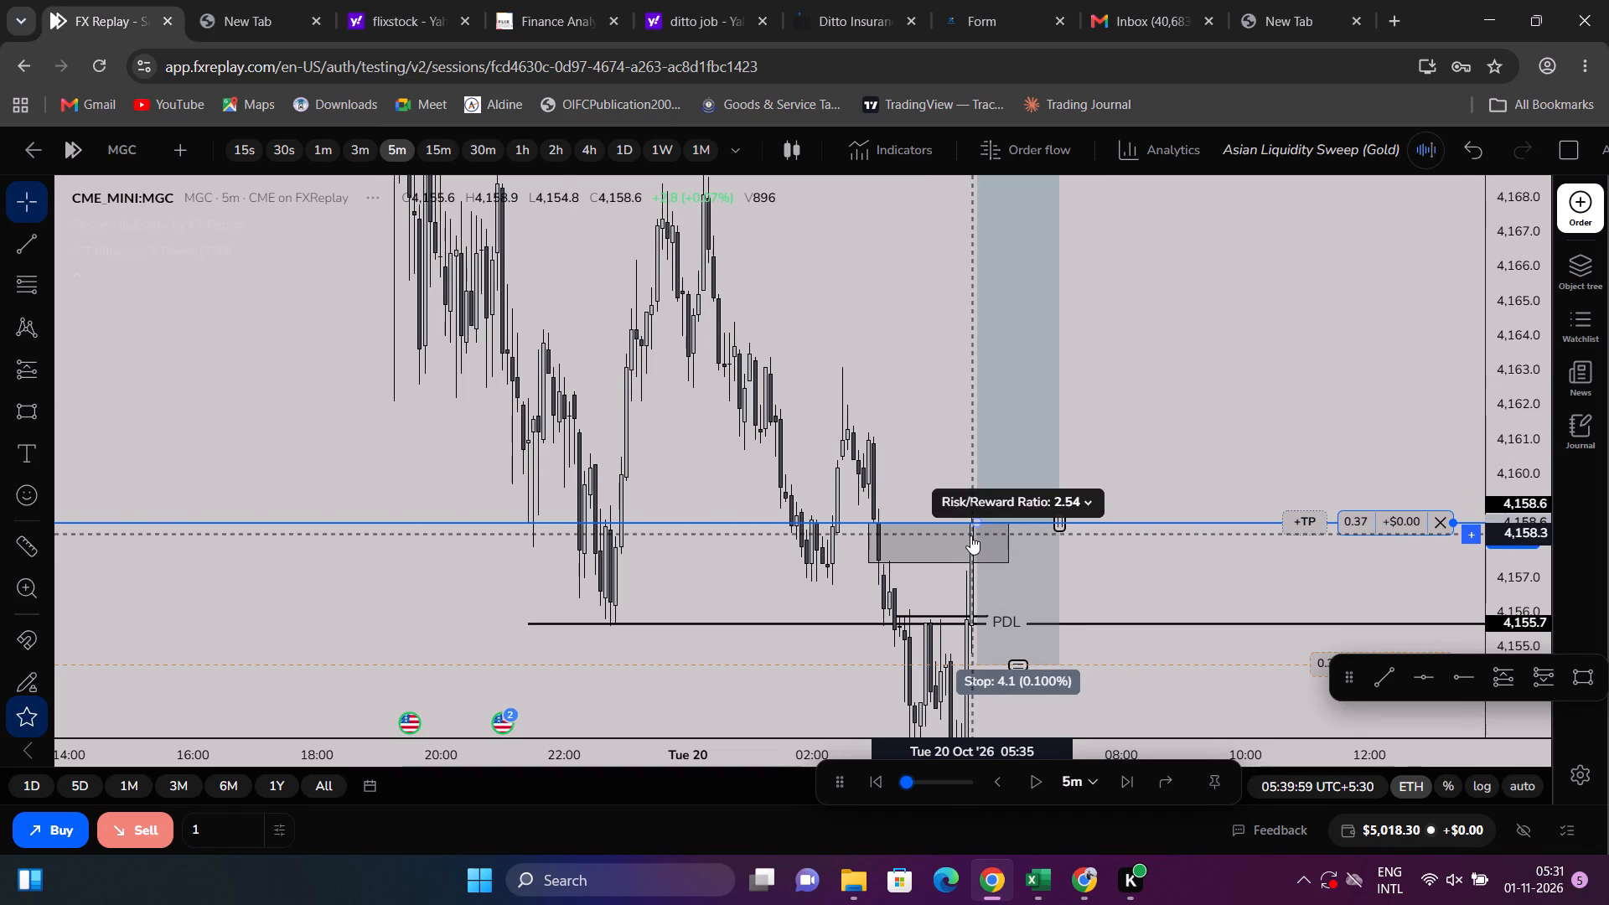
pyautogui.hotkey('alt', 'Tab')
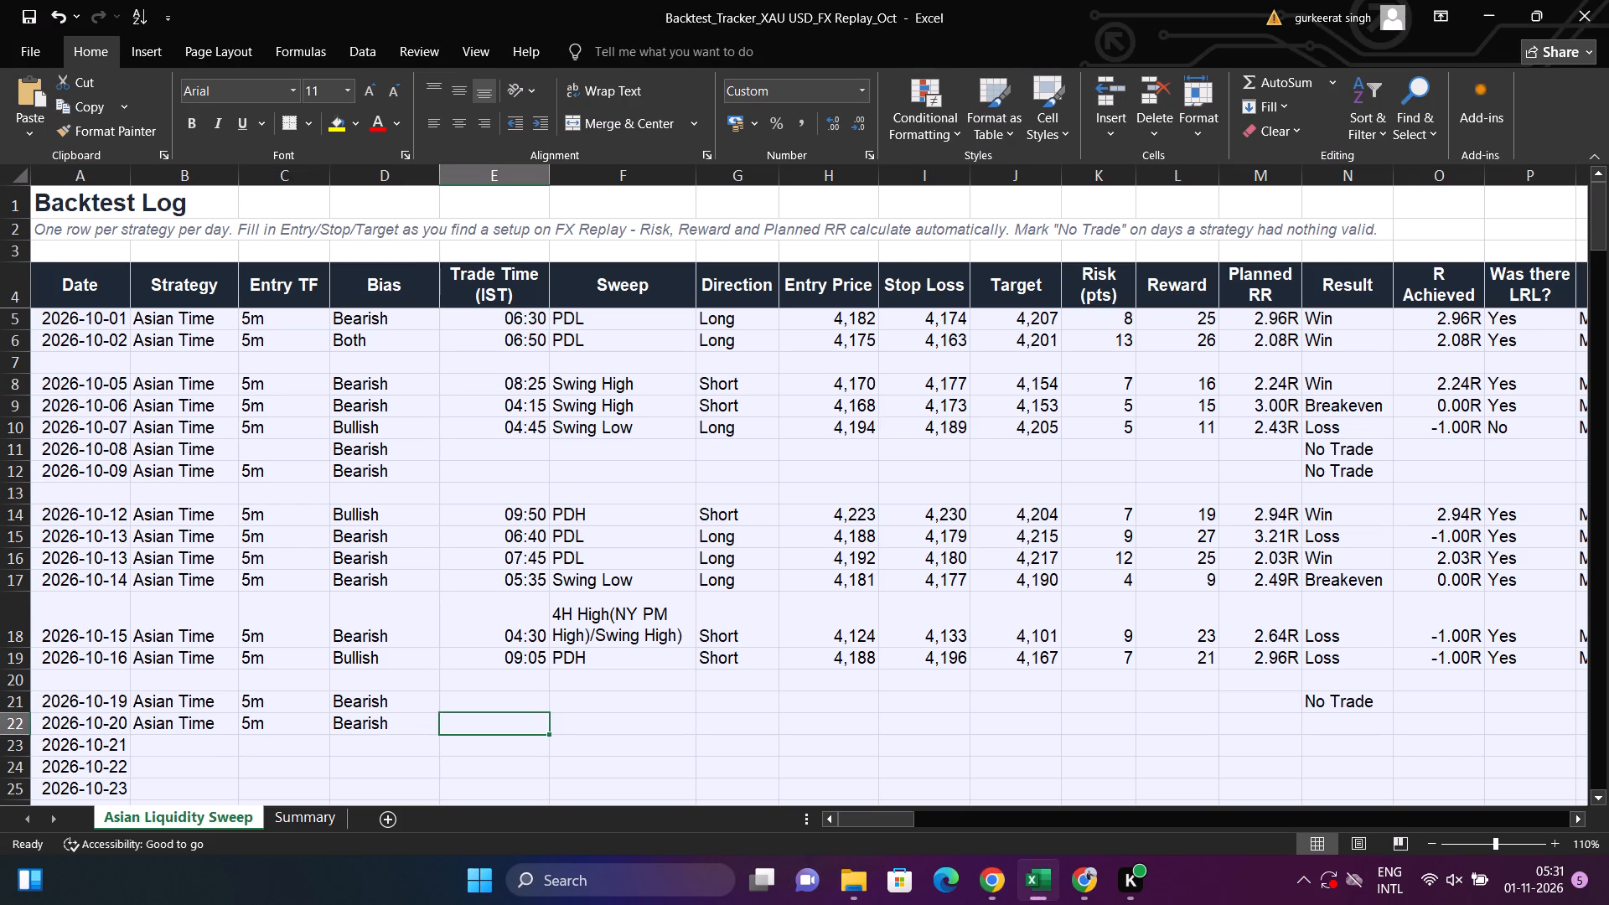
pyautogui.write('05')
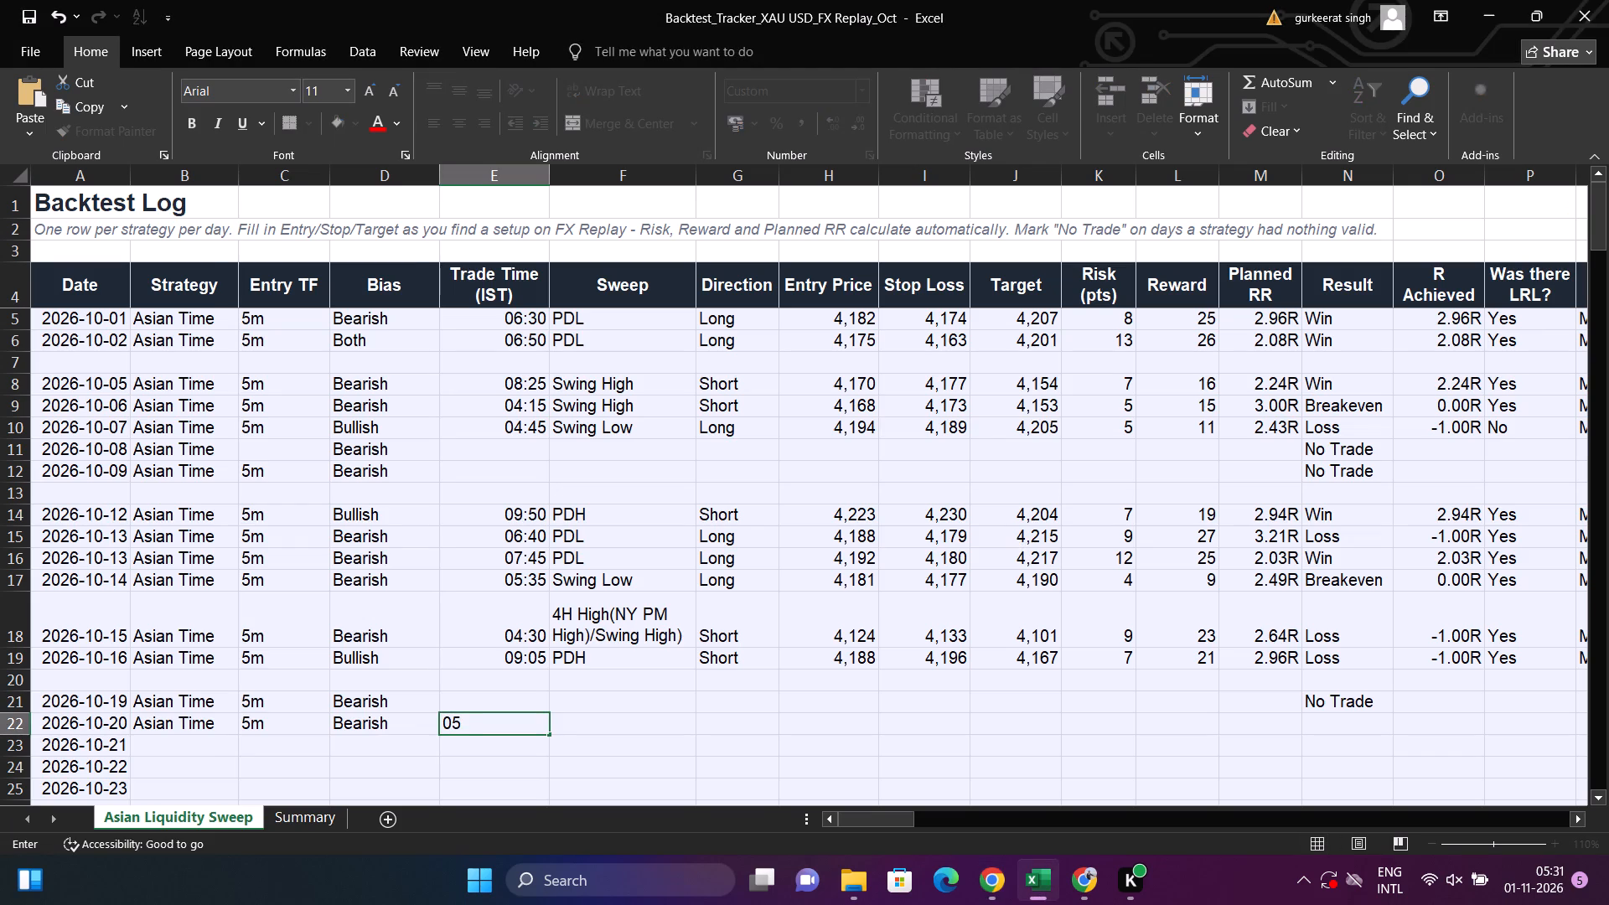
pyautogui.write(':35')
pyautogui.press('Return')
pyautogui.press('Up')
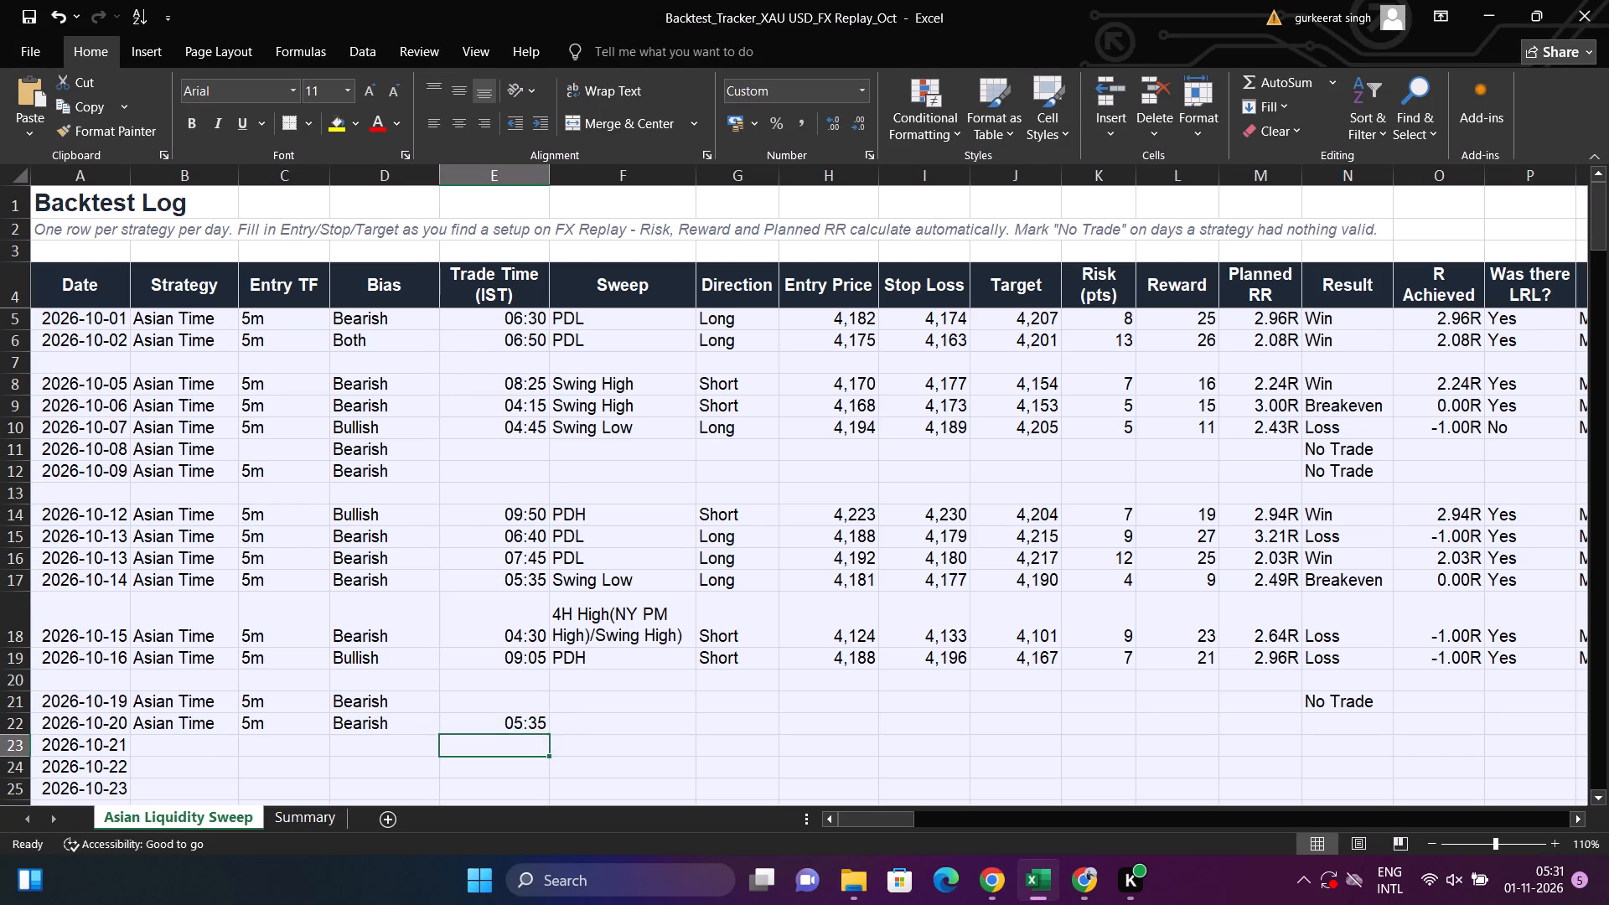
# Enter PDL as the Sweep and choose Long as the Direction for October 20 in the backtest log.
pyautogui.press('Right')
pyautogui.hotkey('alt', 'Tab')
pyautogui.hotkey('alt', 'Tab')
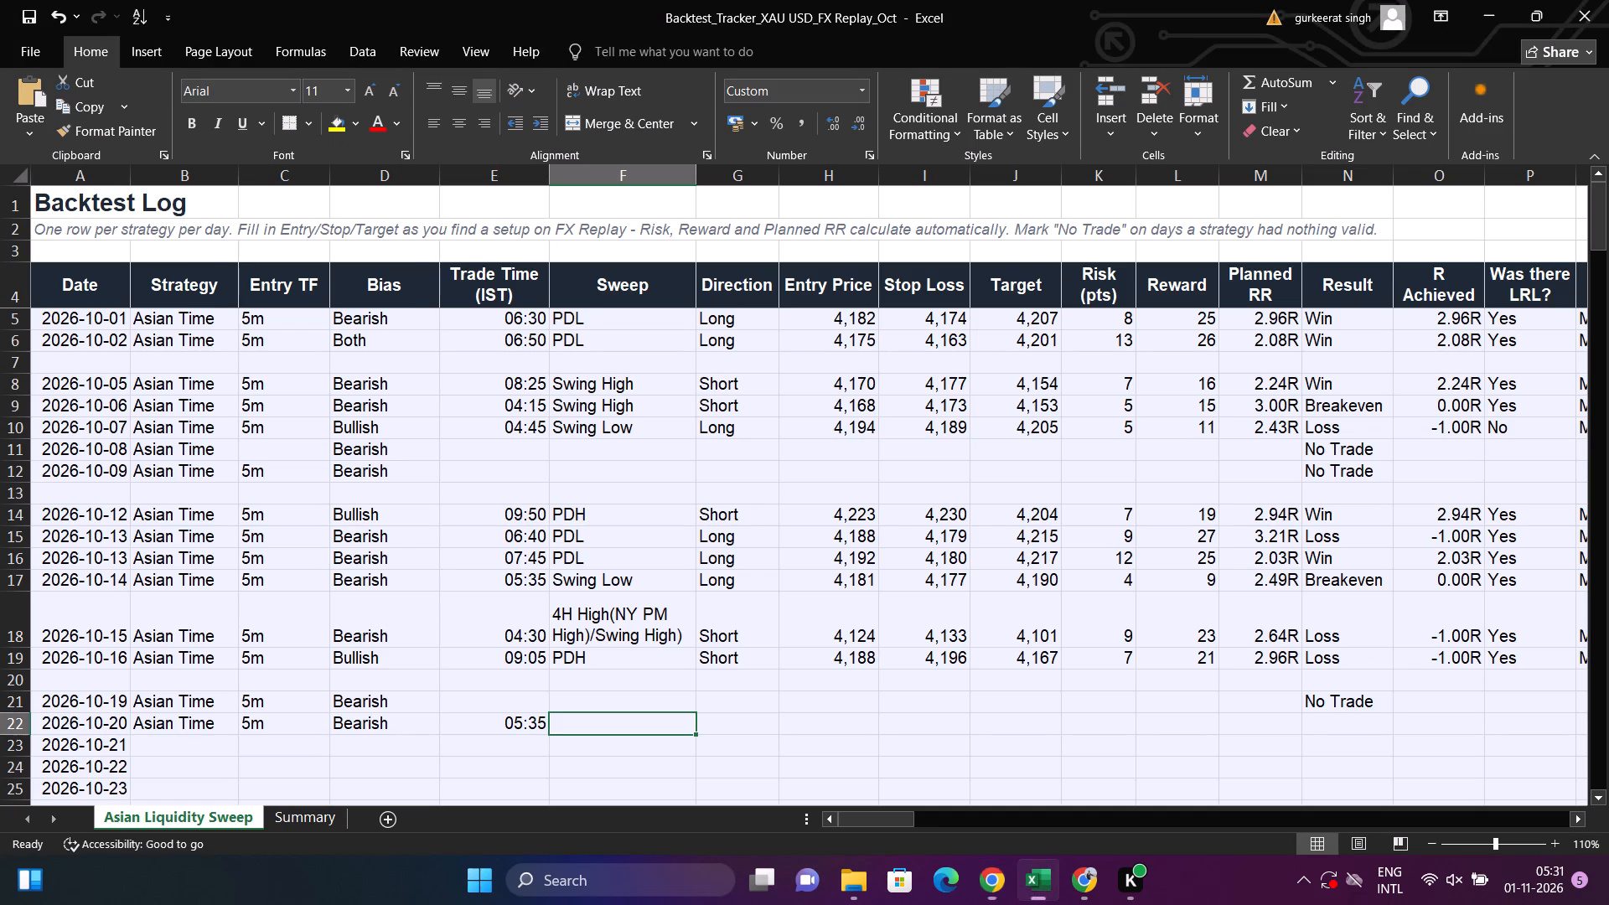
pyautogui.write('PDL')
pyautogui.press('Return')
pyautogui.press('Up')
pyautogui.press('Right')
pyautogui.hotkey('alt', 'Down')
pyautogui.press('Down')
pyautogui.press('Up')
pyautogui.press('Return')
# Enter 4158.6 as the Entry Price for October 20, checking the trade on the FX Replay chart.
pyautogui.press('Right')
pyautogui.hotkey('alt', 'Tab')
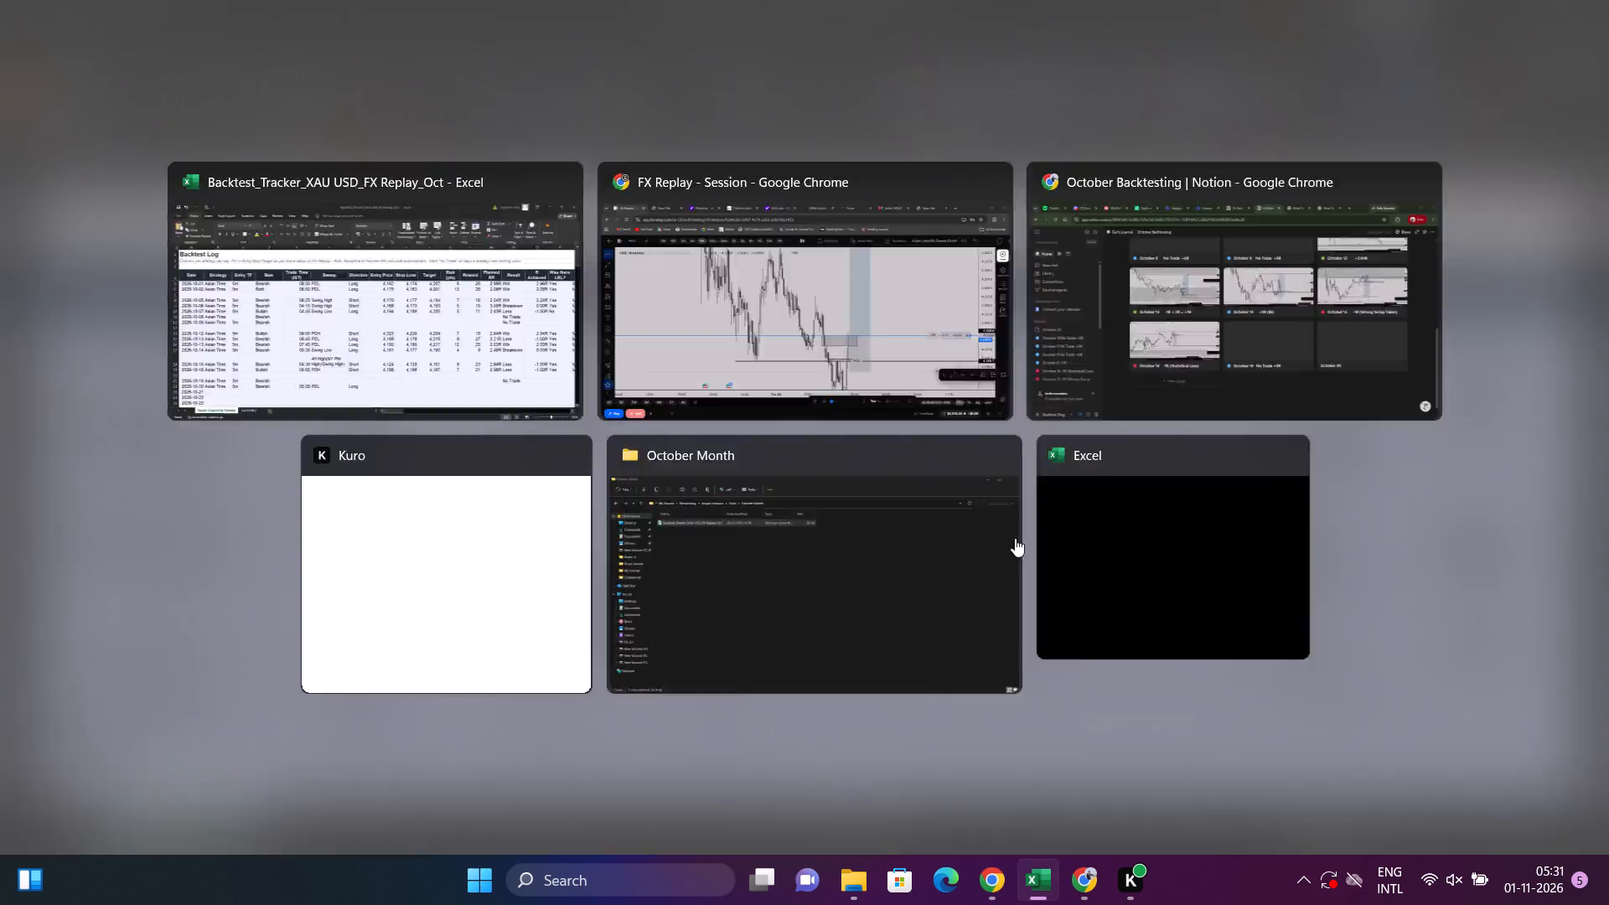
pyautogui.hotkey('alt', 'Tab')
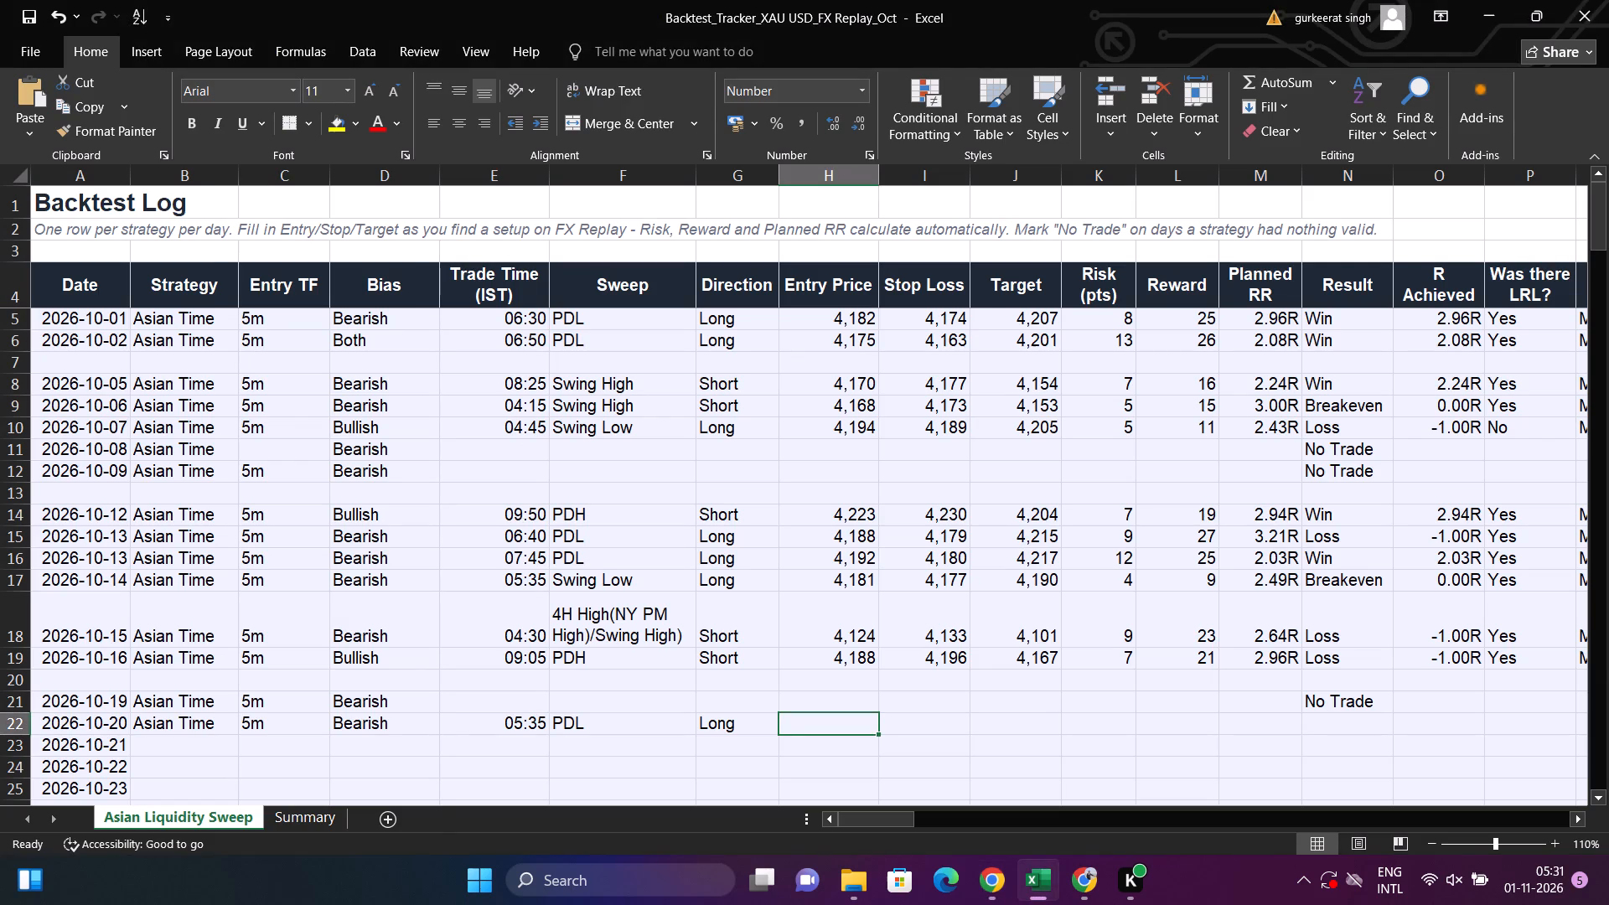
pyautogui.write('4158.6')
pyautogui.press('Return')
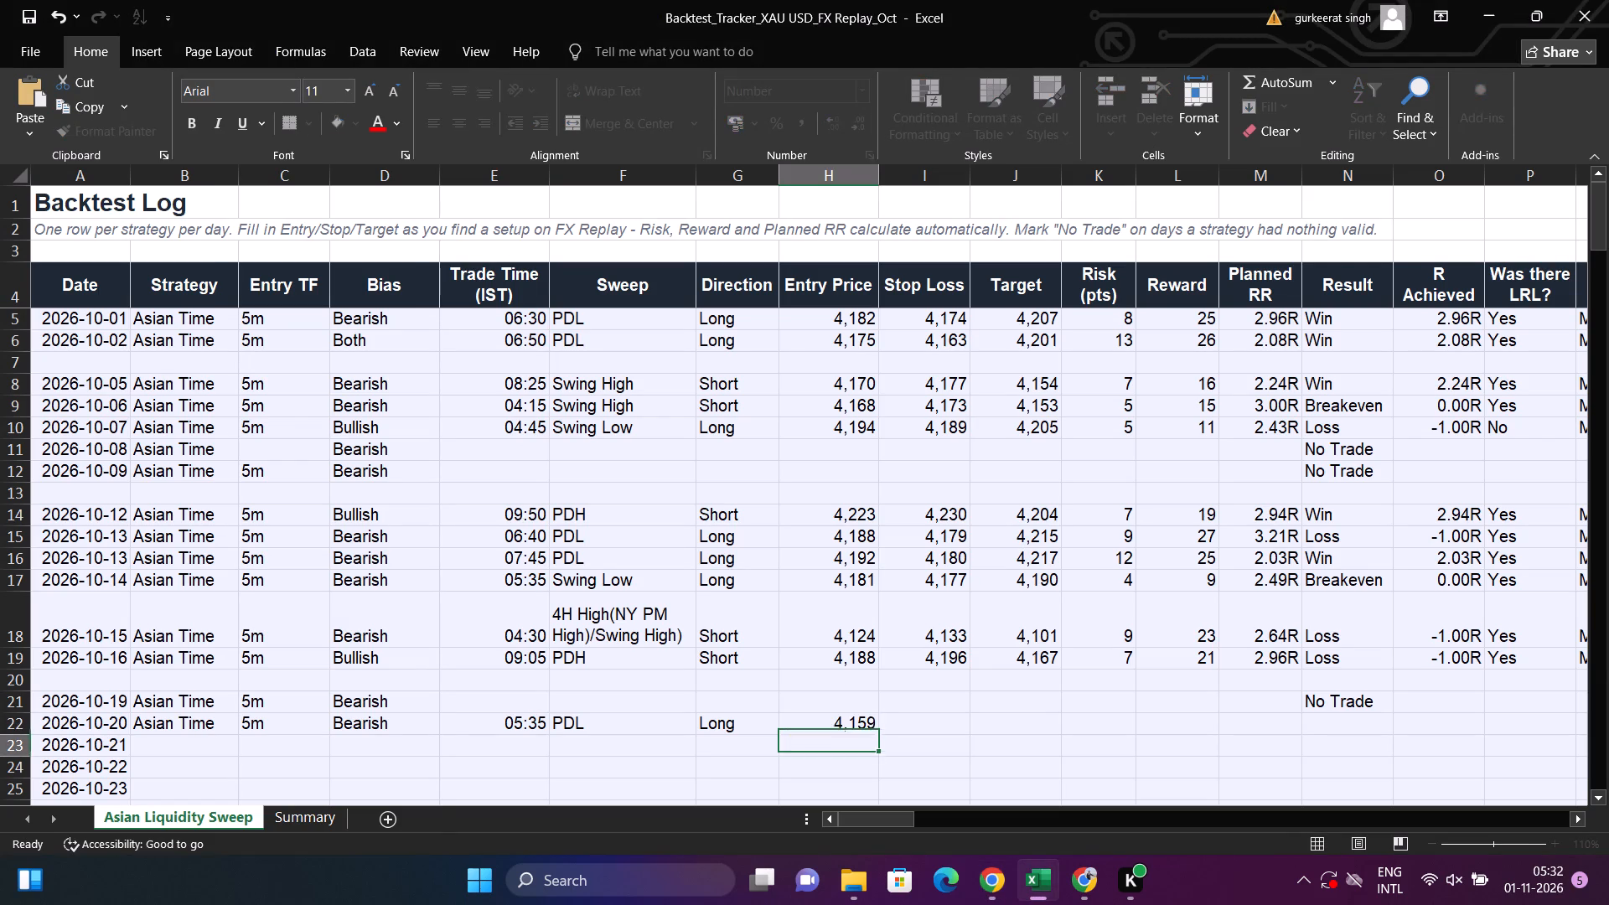
pyautogui.press('Up')
# Switch to FX Replay and lower both the long position drawing's stop and the open trade's stop loss to 4,154.4.
pyautogui.press('Right')
pyautogui.hotkey('alt', 'Tab')
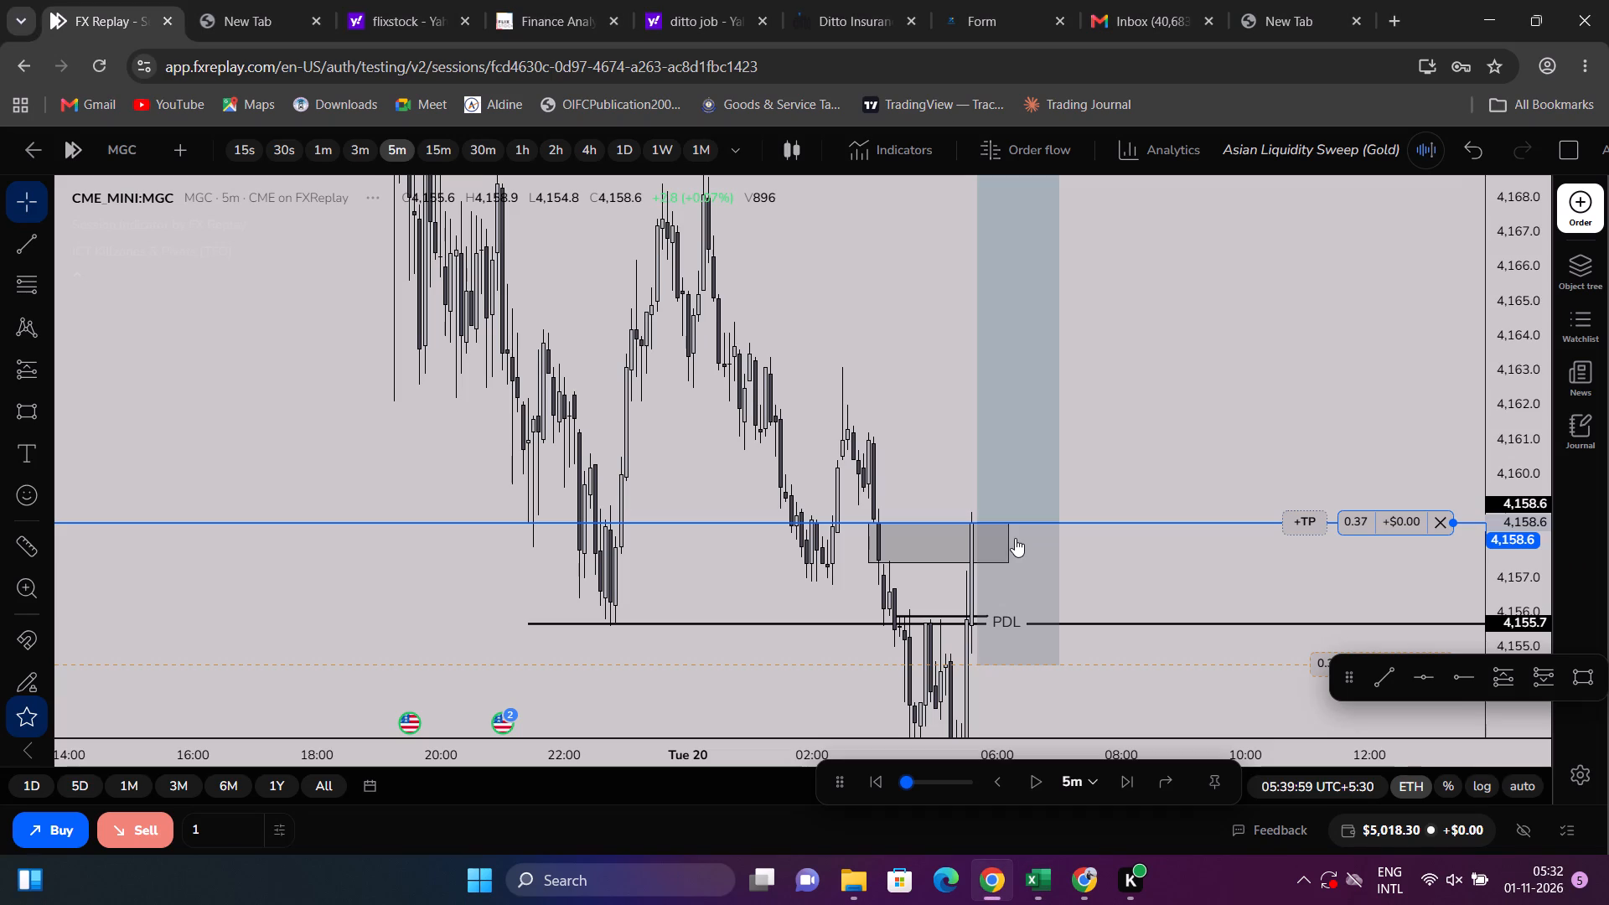
pyautogui.moveTo(1196, 420); pyautogui.dragTo(1171, 284)
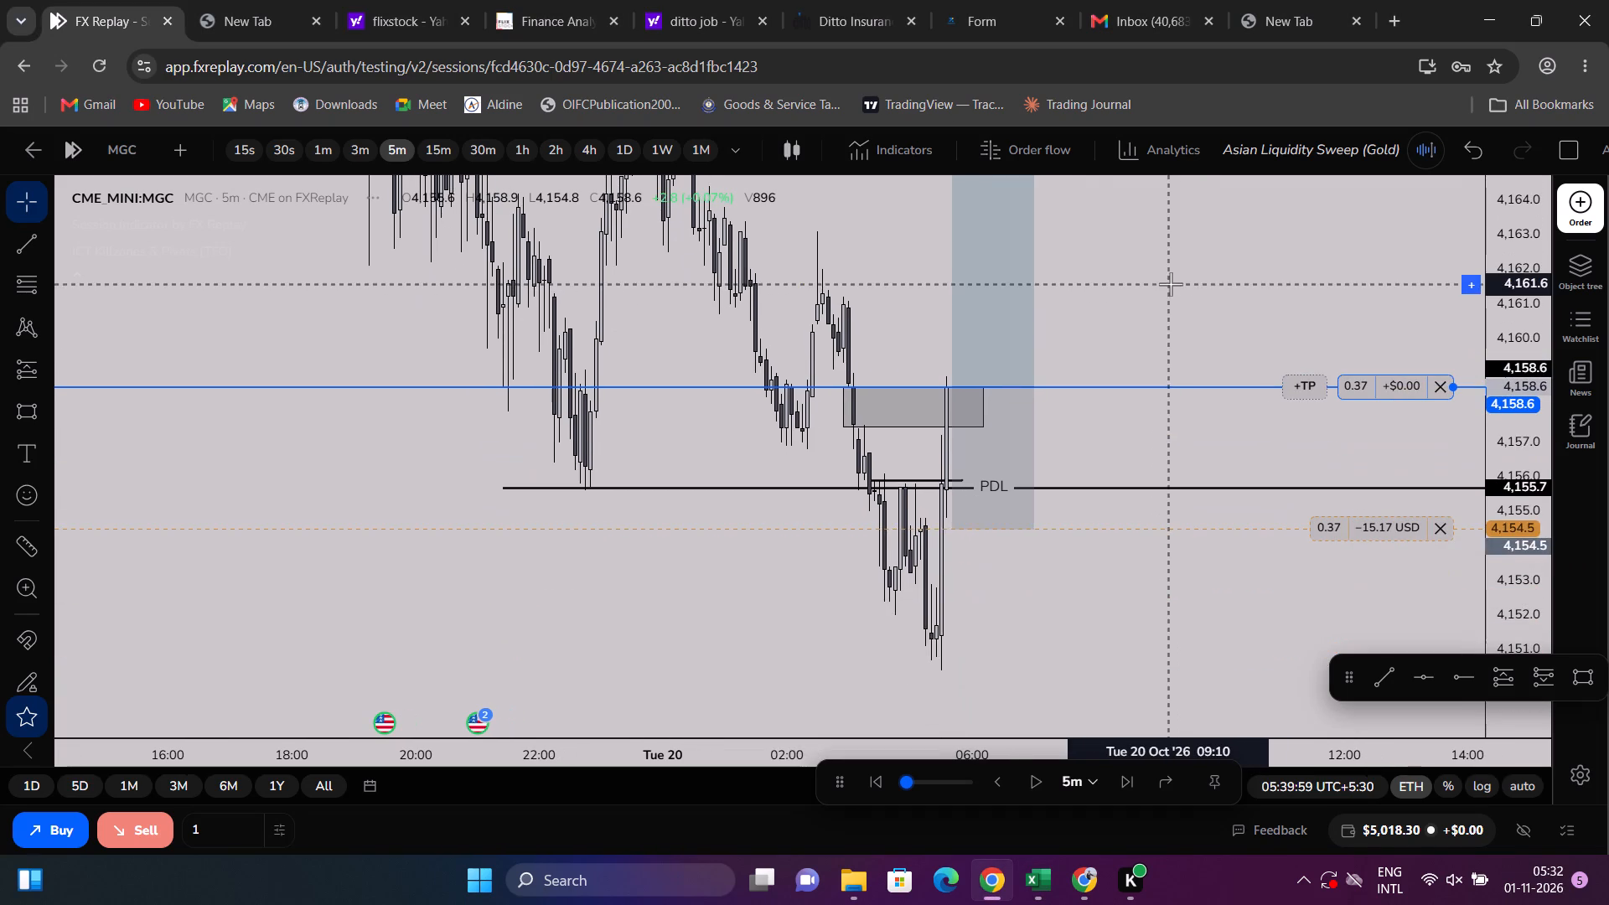
pyautogui.click(955, 529)
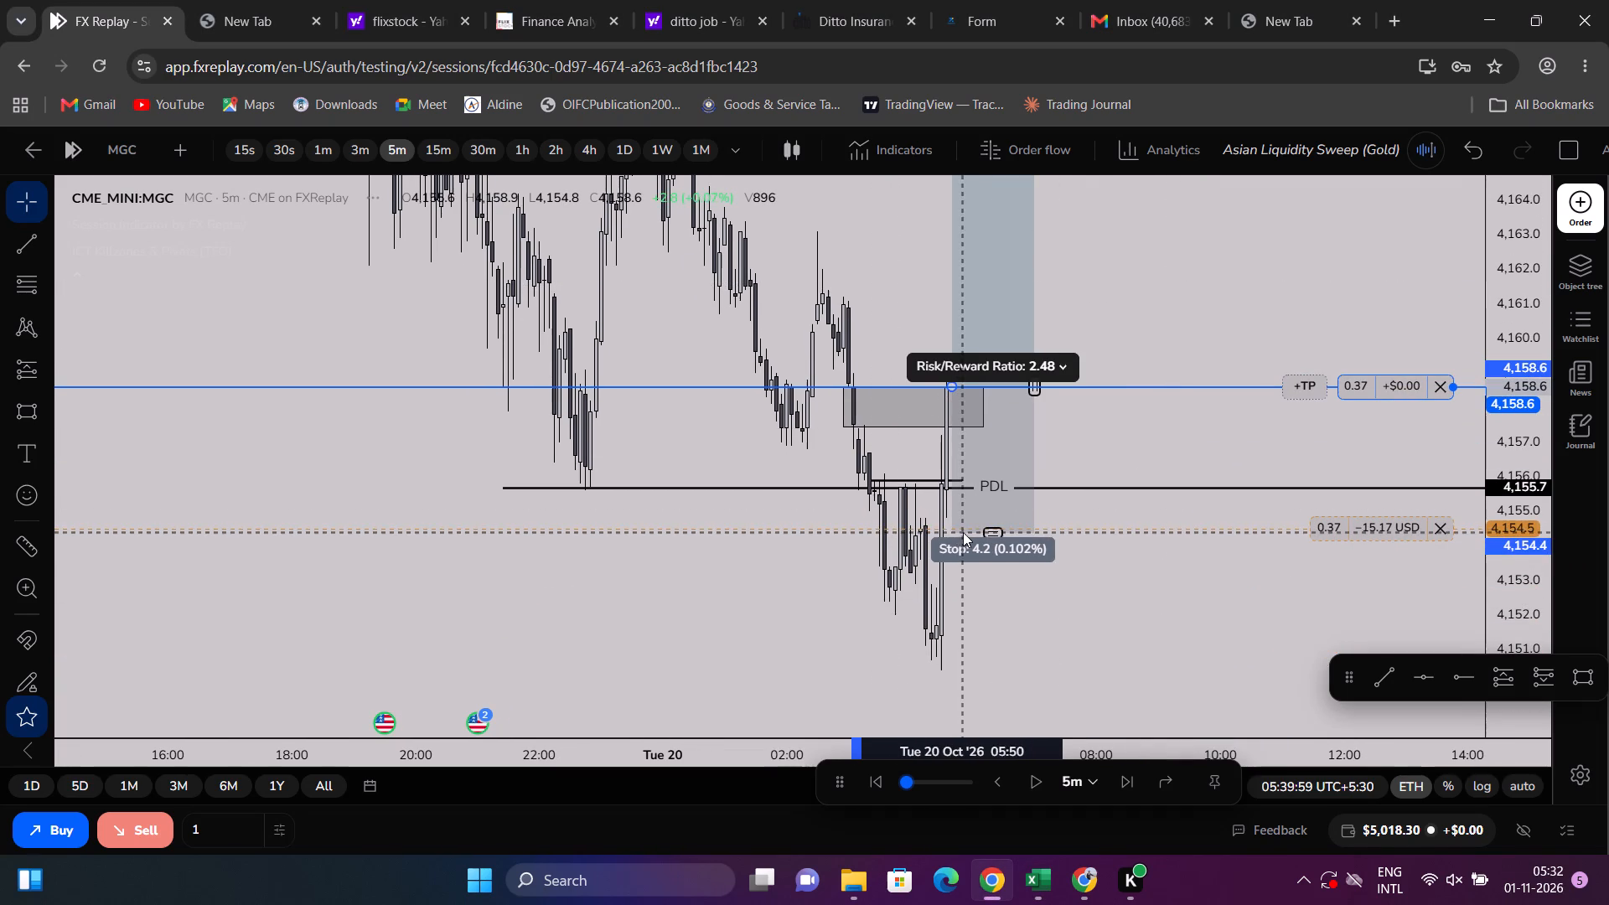
pyautogui.moveTo(1387, 524); pyautogui.dragTo(1389, 531)
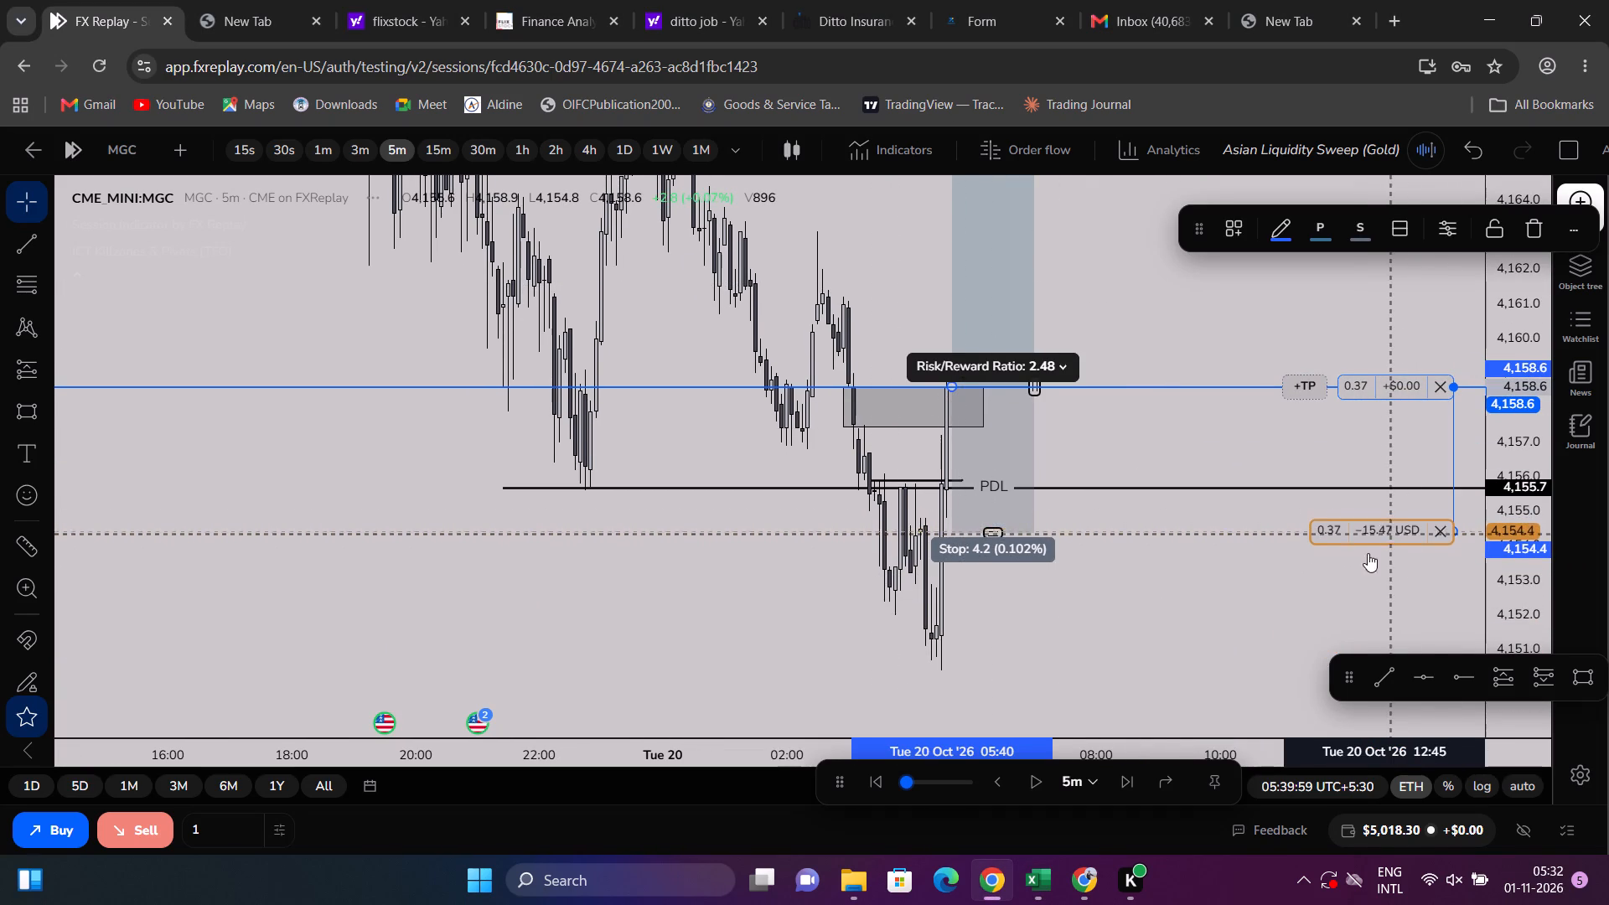
pyautogui.click(1281, 617)
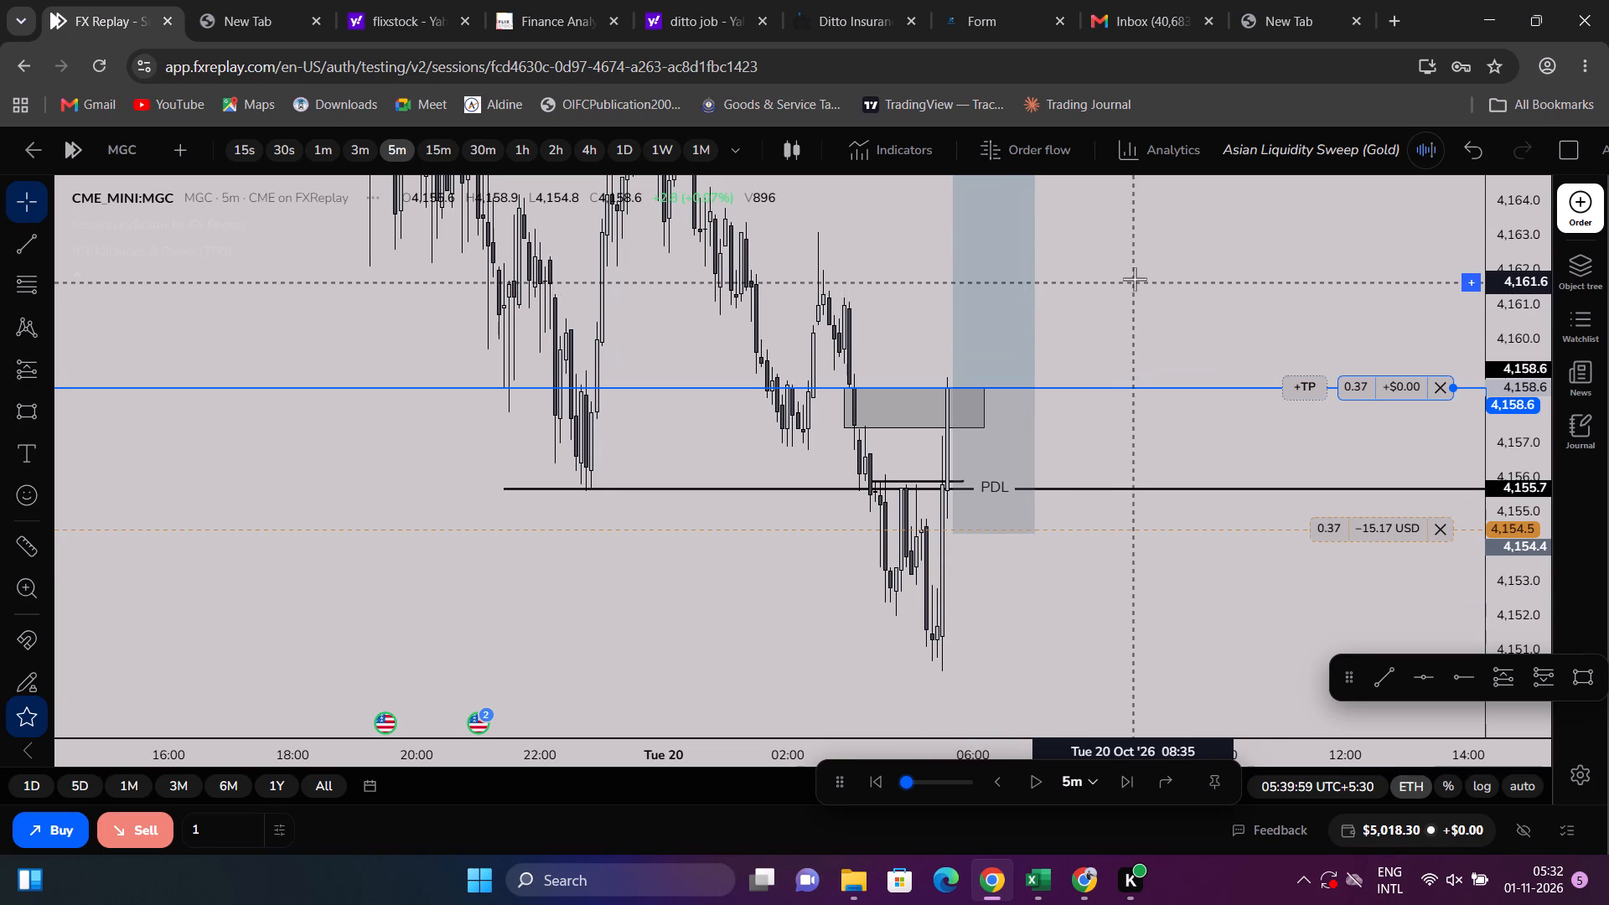
pyautogui.scroll(2, 1146, 275)
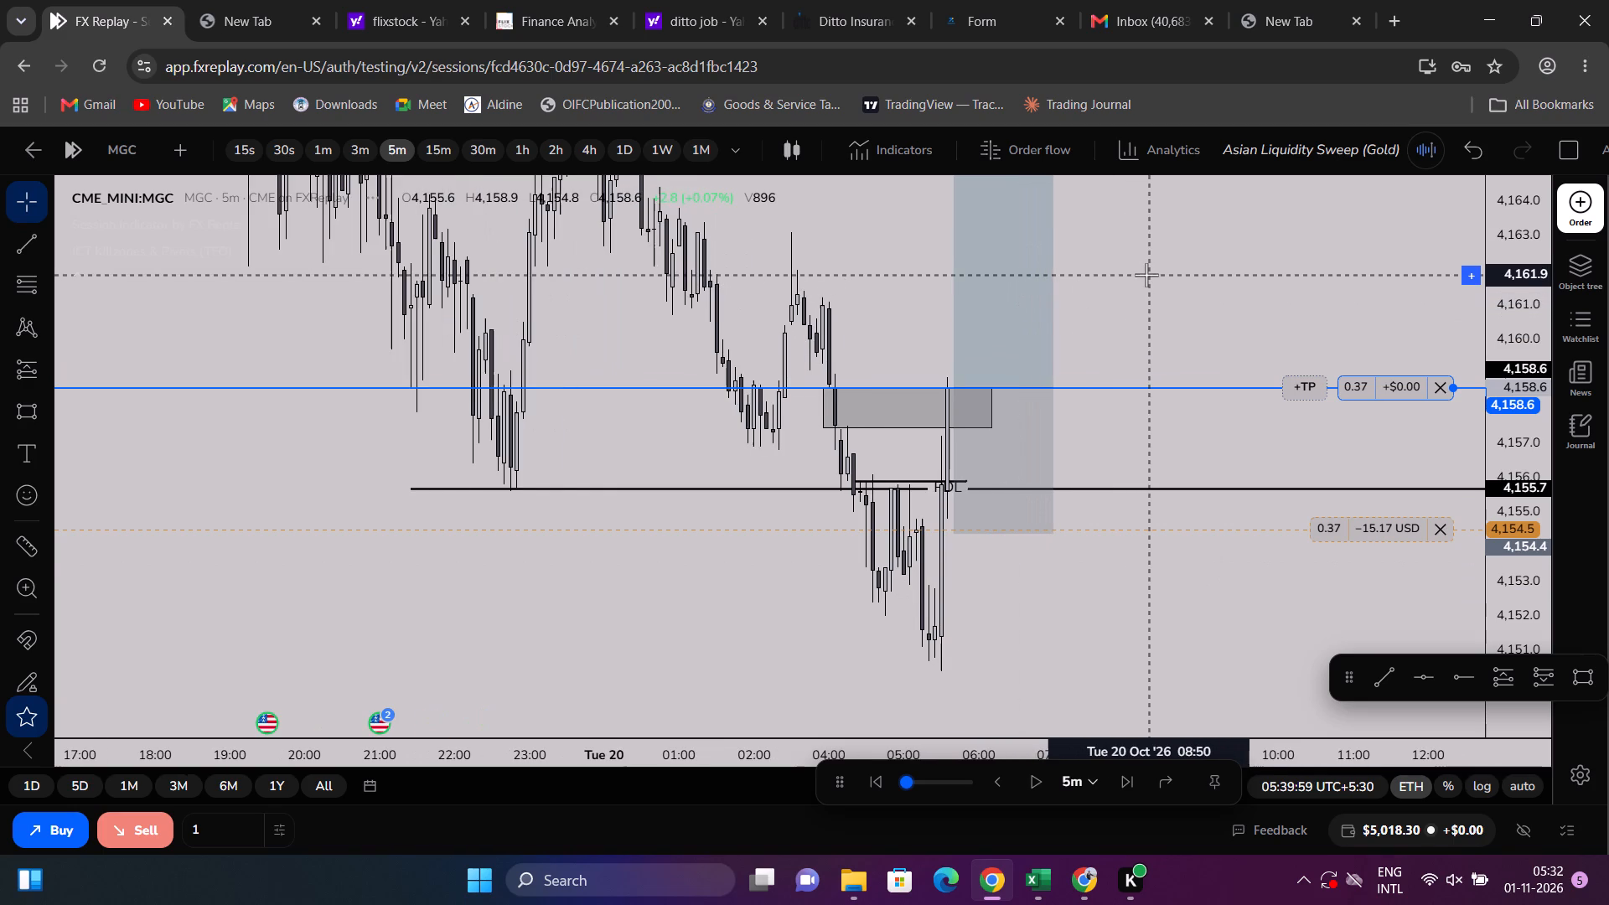
# Switch to the Excel log and enter 4154.5 as the Stop Loss for October 20.
pyautogui.hotkey('alt', 'Tab')
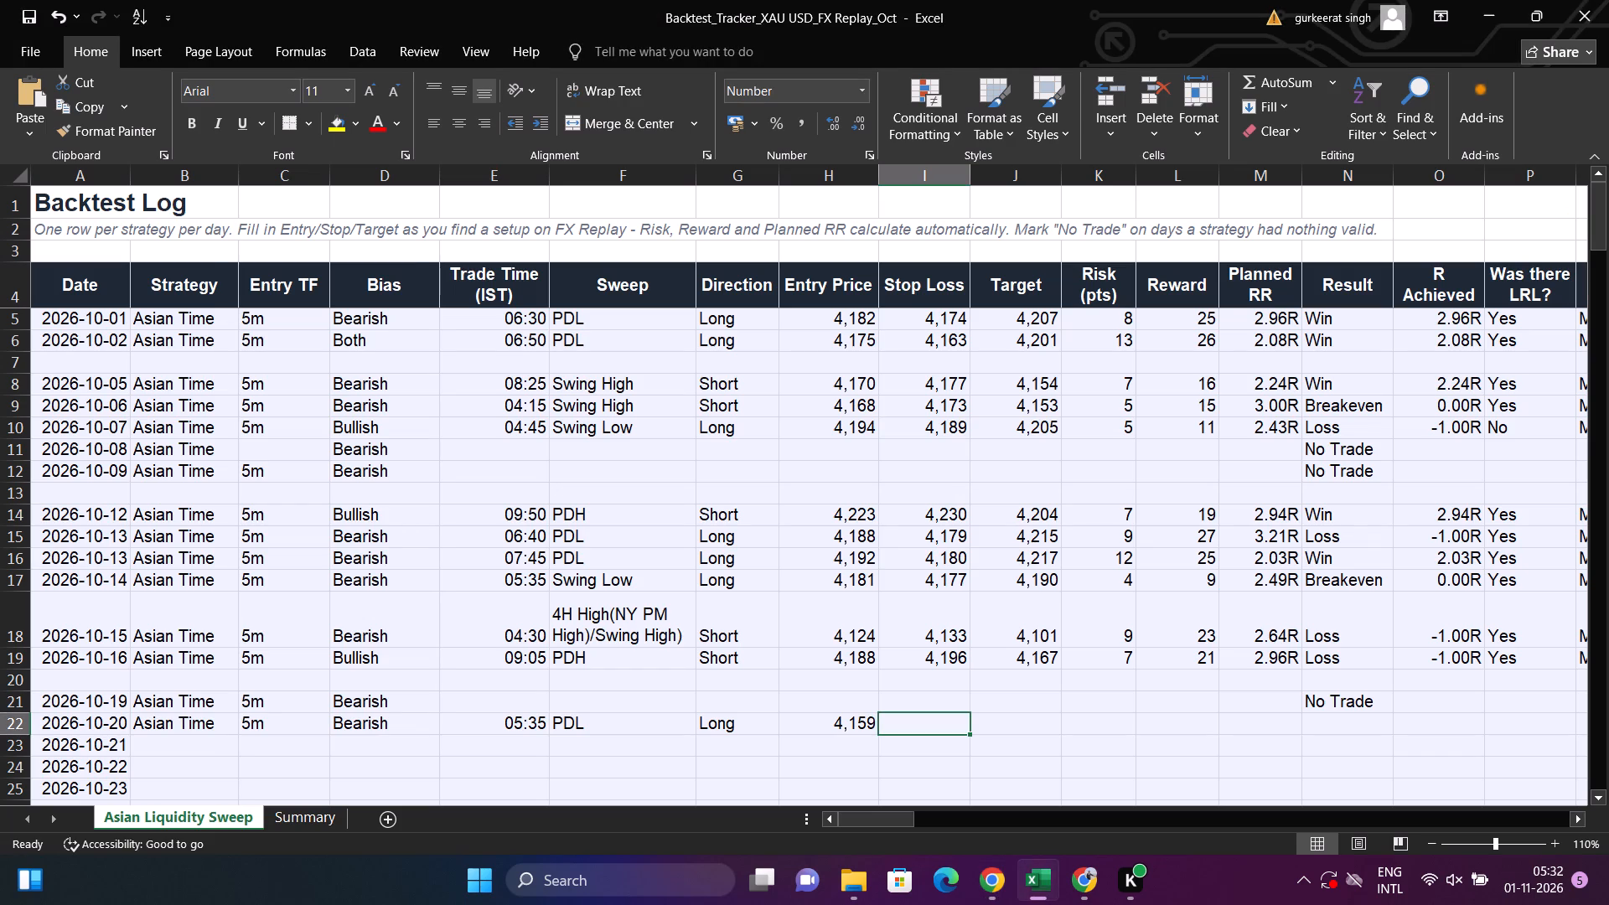
pyautogui.write('4154.5')
pyautogui.press('Return')
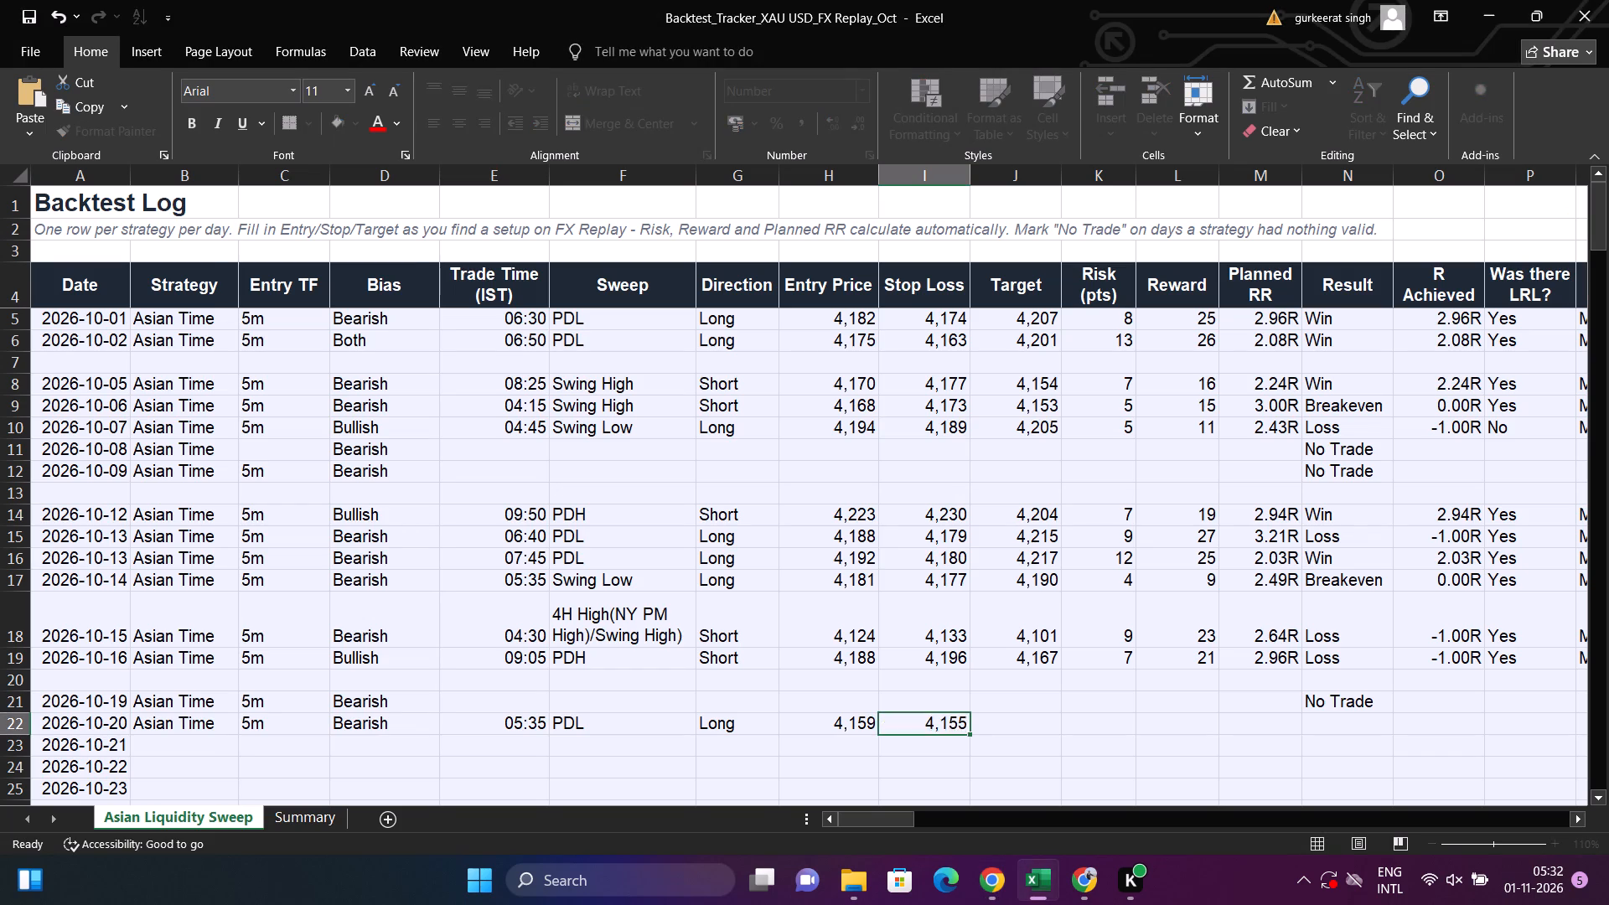
pyautogui.press('Up')
# Check the take-profit level on the FX Replay chart and enter 4169.1 as the Target for October 20 in Excel.
pyautogui.press('Right')
pyautogui.hotkey('alt', 'Tab')
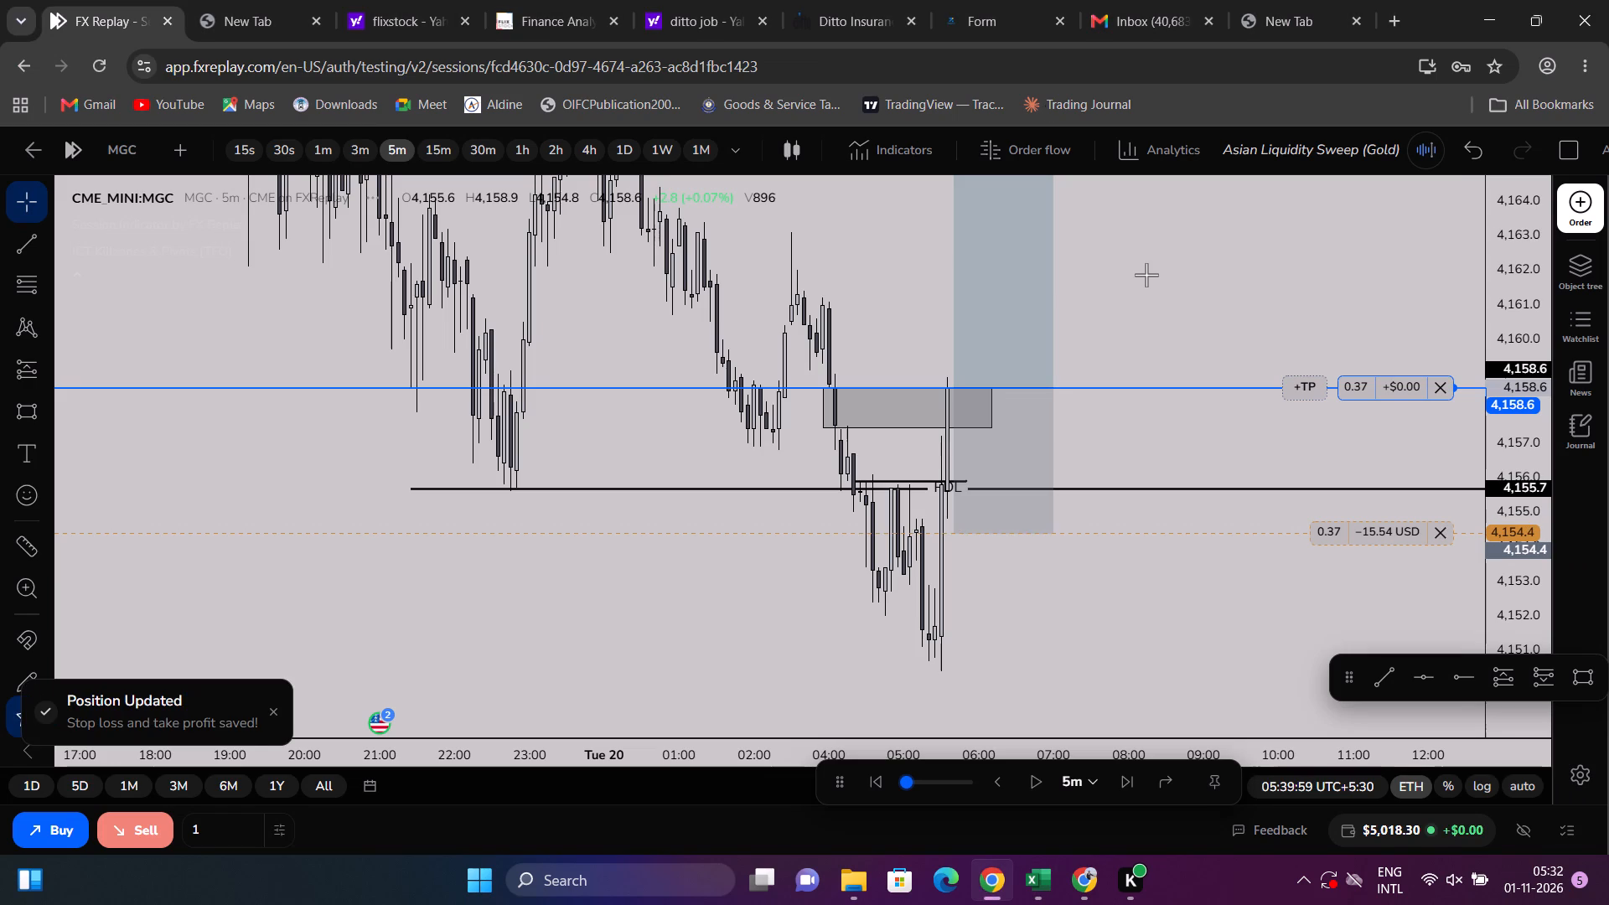
pyautogui.moveTo(1099, 276); pyautogui.dragTo(1107, 568)
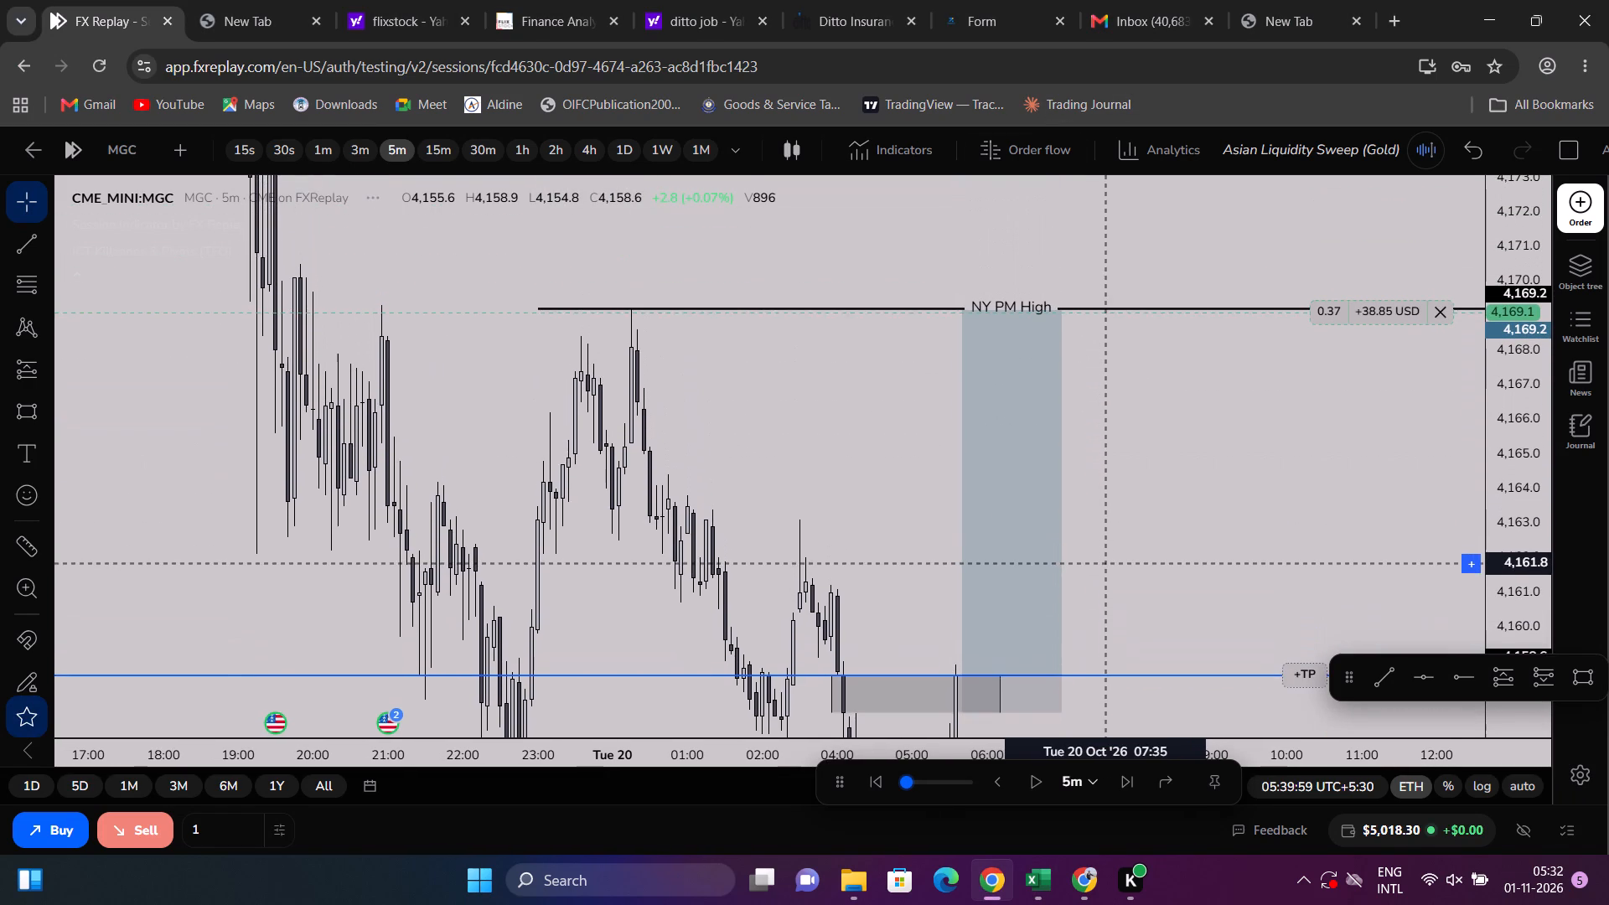
pyautogui.moveTo(1107, 568); pyautogui.dragTo(1038, 533)
pyautogui.scroll(-2, 1141, 476)
pyautogui.scroll(2, 1141, 476)
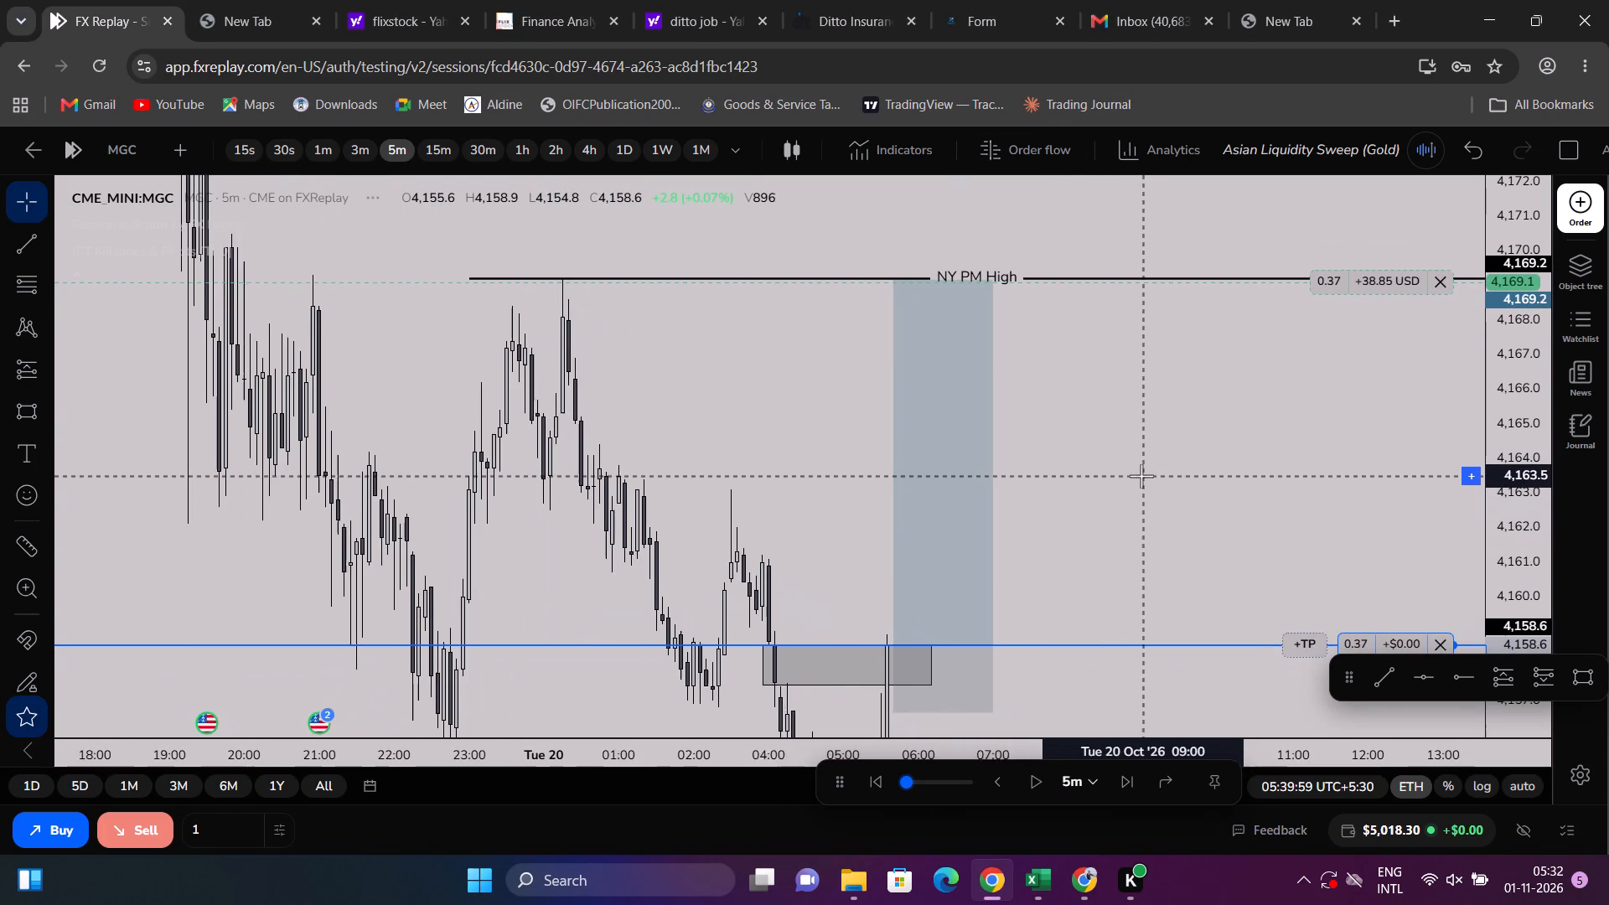
pyautogui.moveTo(1145, 476); pyautogui.dragTo(1165, 421)
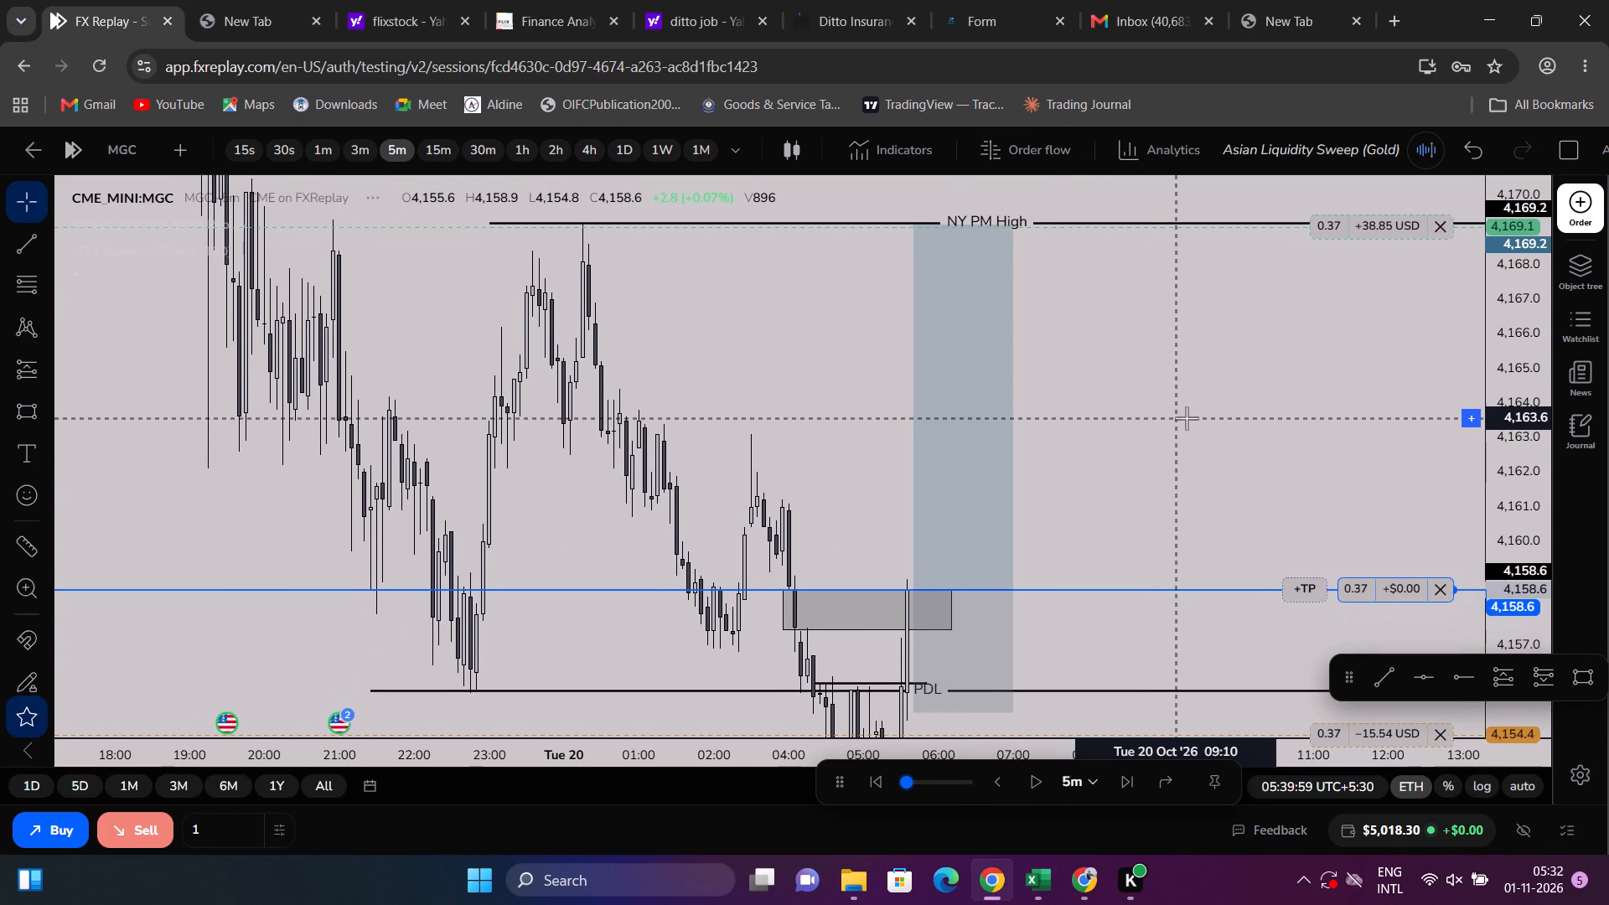
pyautogui.hotkey('alt', 'Tab')
pyautogui.write('4169.1')
pyautogui.press('Return')
pyautogui.press('Up')
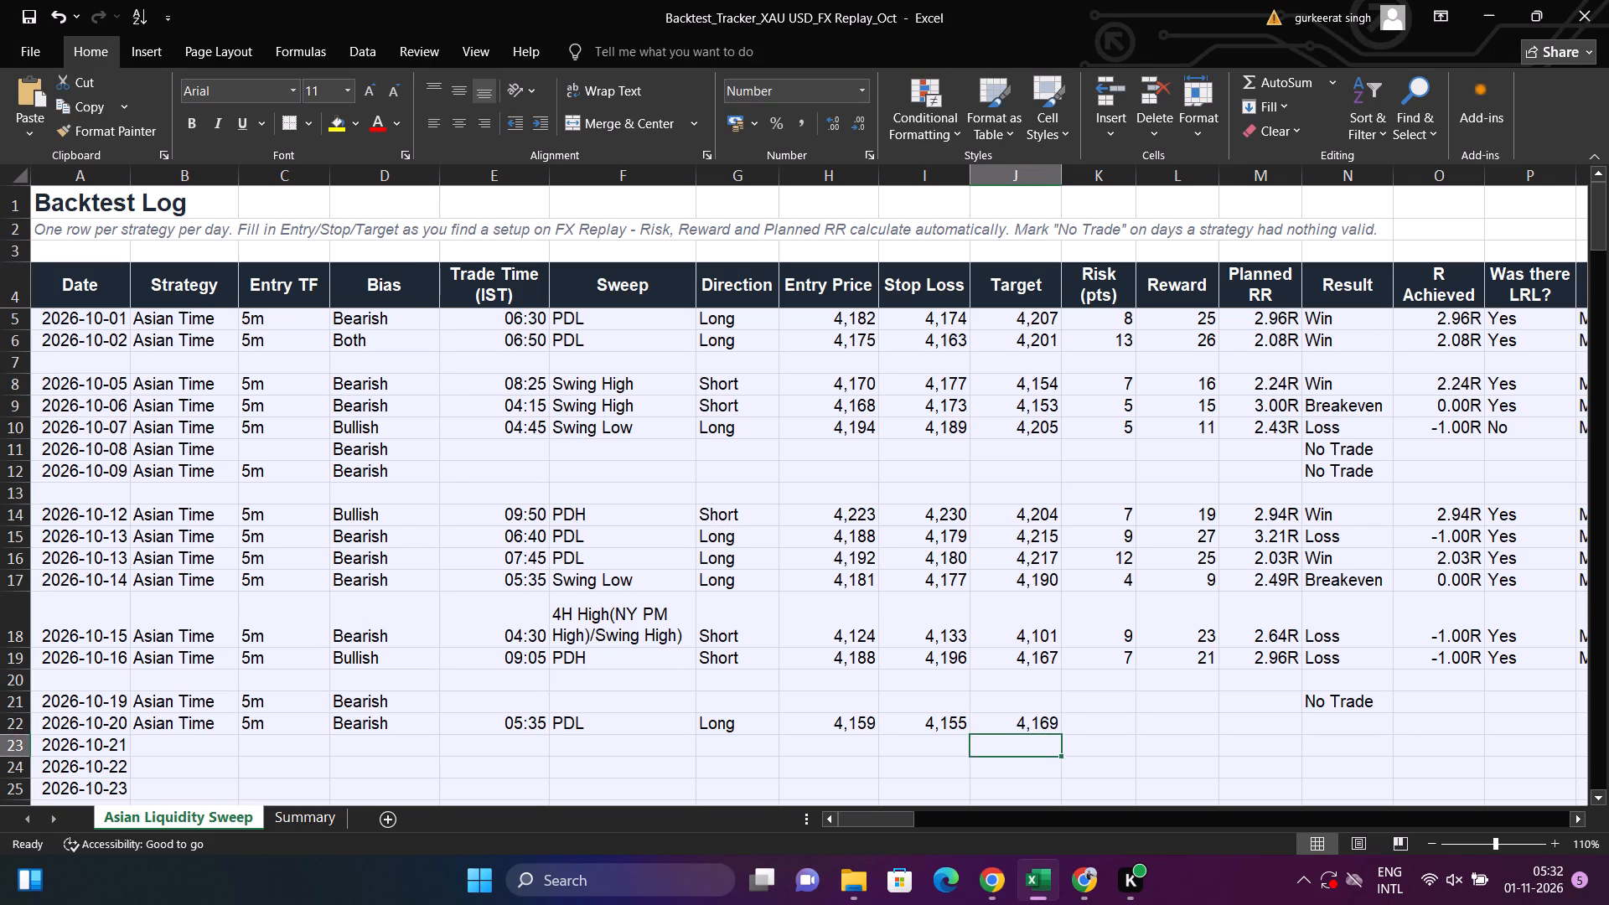
# Copy the Risk, Reward and Planned RR formulas from the October 16 row into the October 20 row.
pyautogui.press('Right')
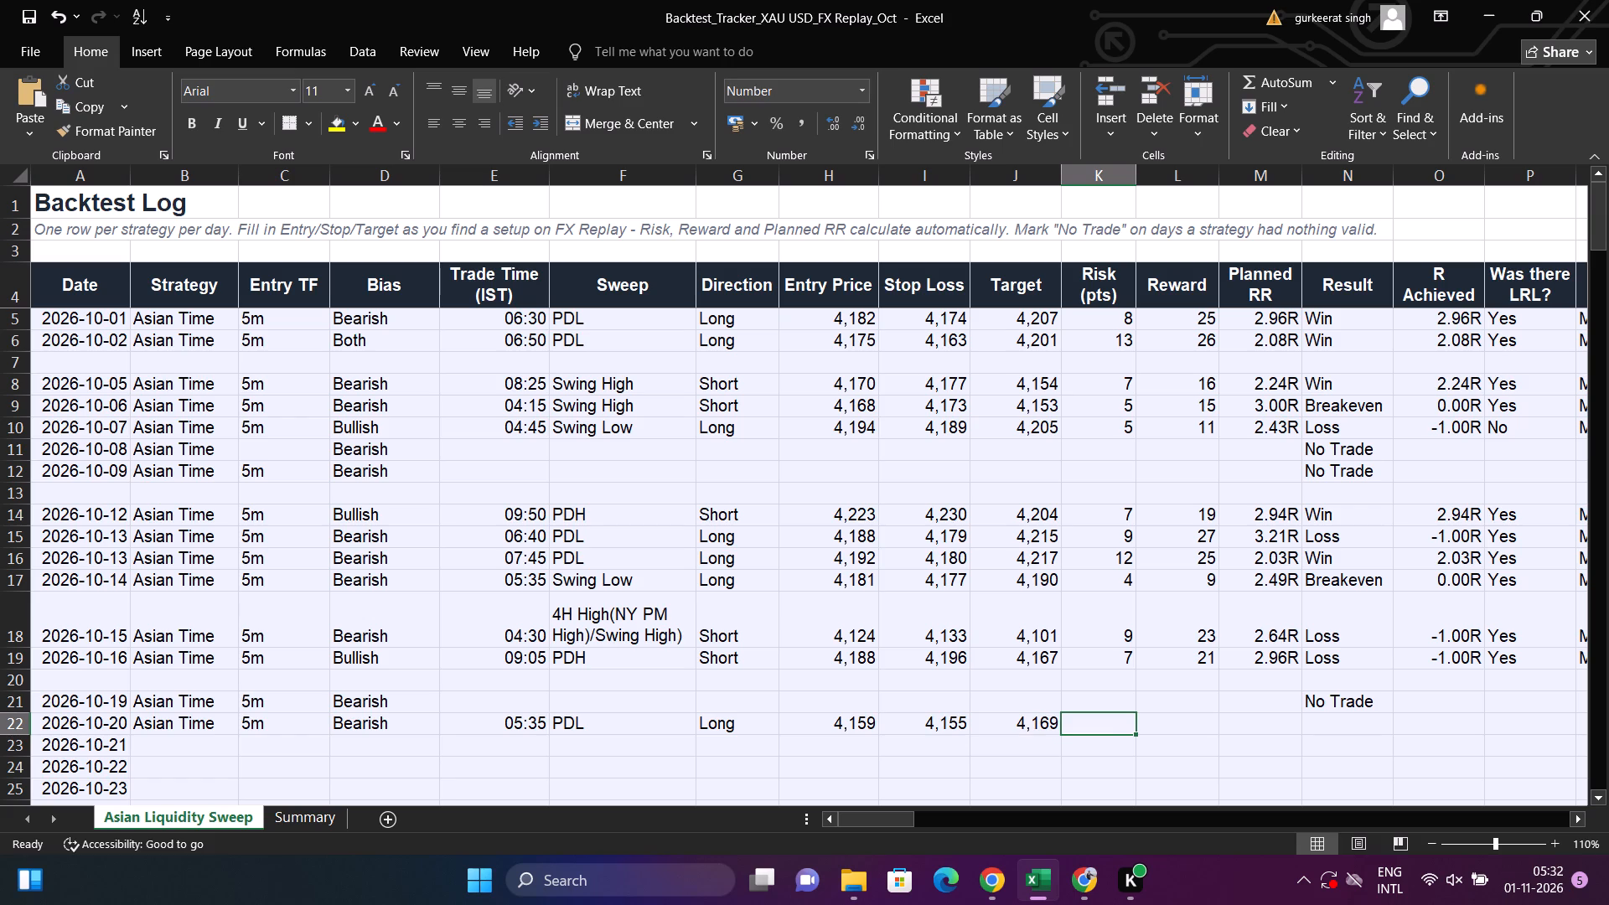
pyautogui.press('Up')
pyautogui.press('Up')
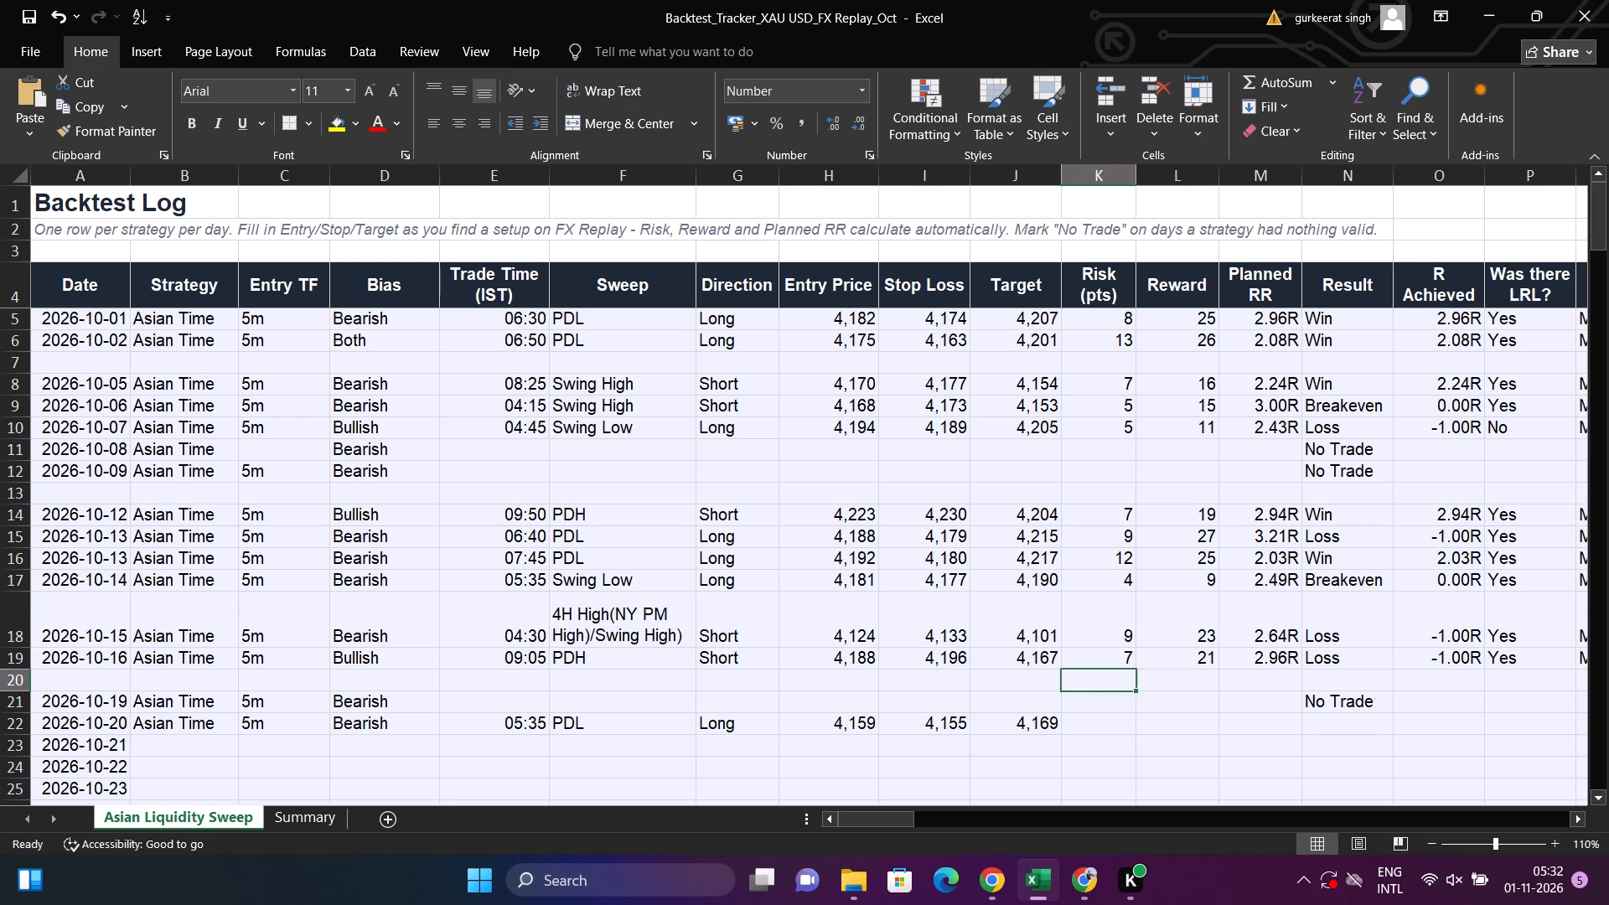
pyautogui.press('Up')
pyautogui.hotkey('shift', 'Right')
pyautogui.hotkey('shift', 'Right')
pyautogui.hotkey('ctrl', 'c')
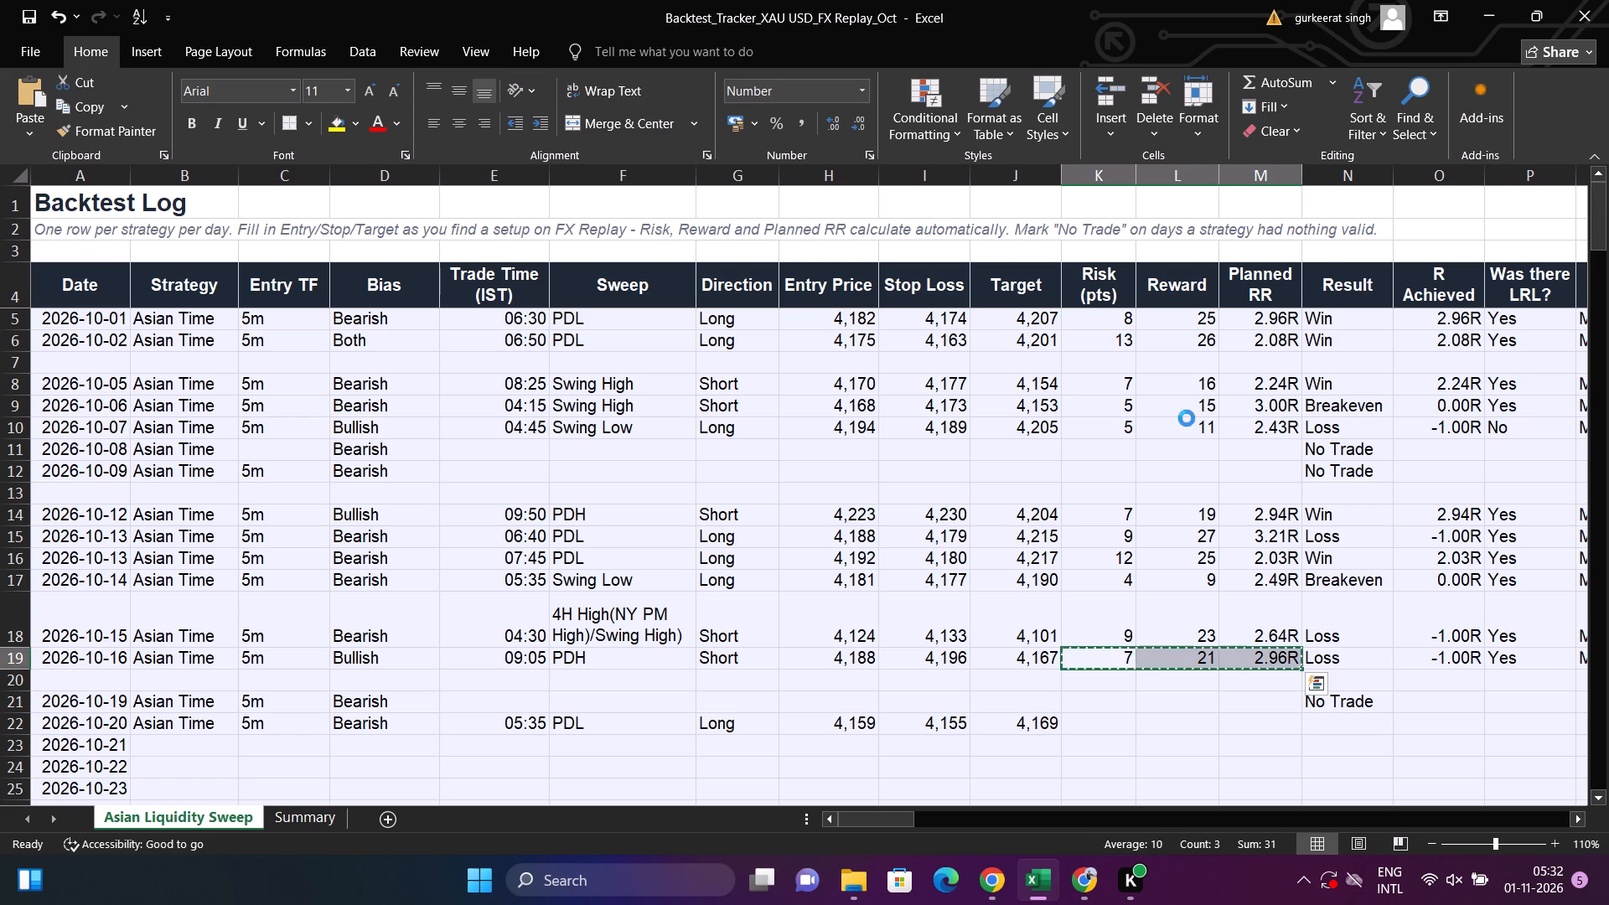
pyautogui.press('Down')
pyautogui.press('Down')
pyautogui.press('Down')
pyautogui.hotkey('ctrl', 'v')
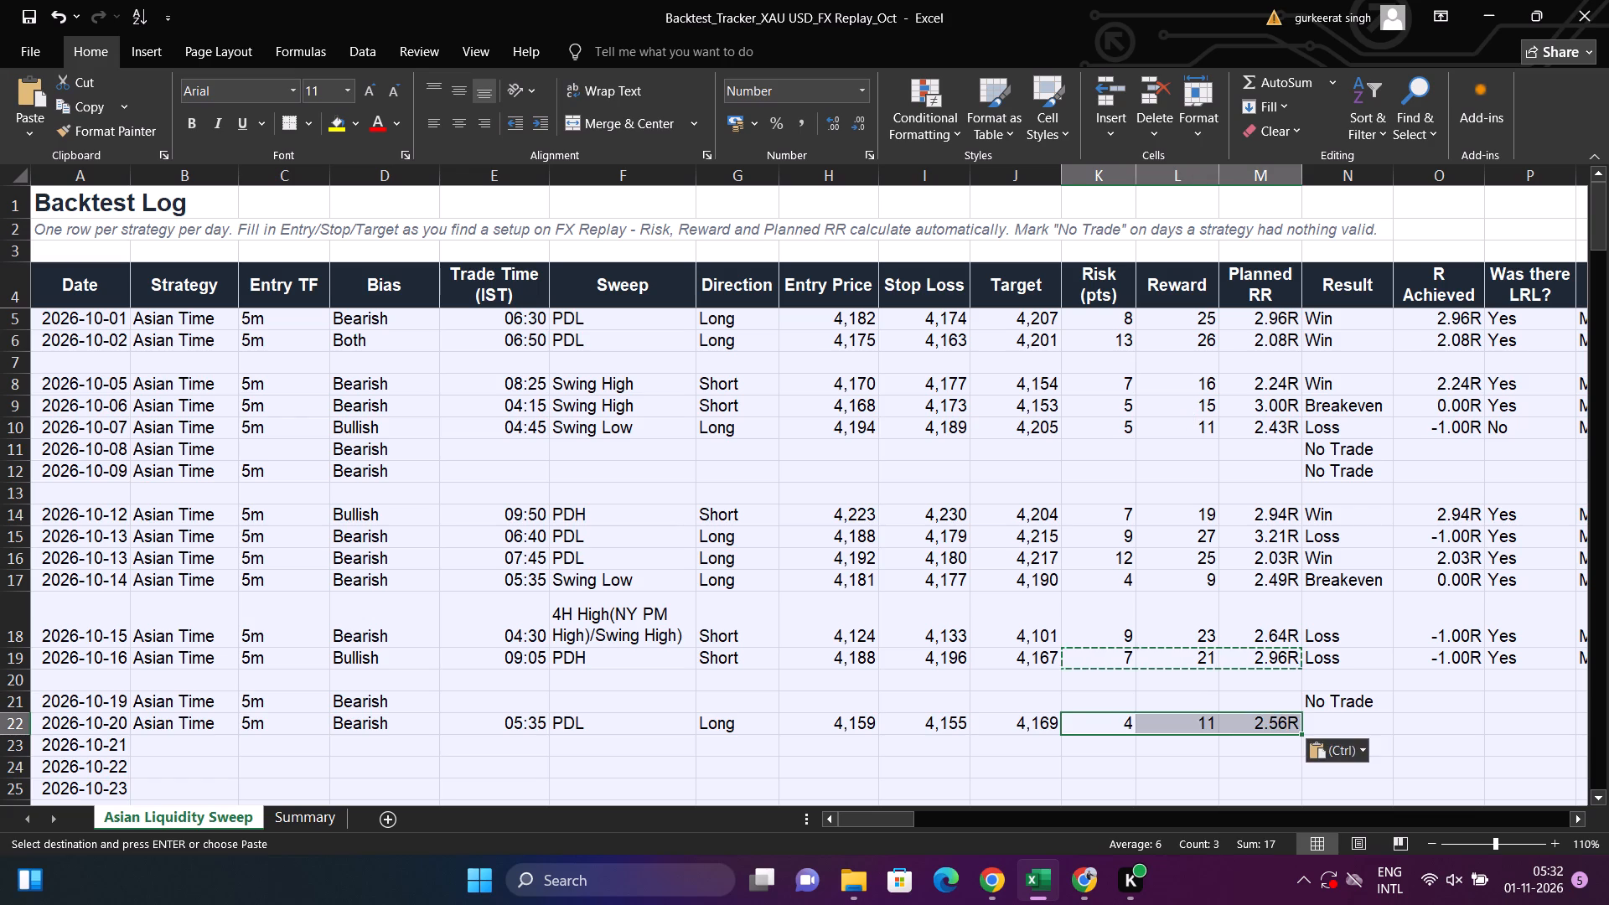
pyautogui.press('Escape')
# Return to the FX Replay chart and advance the replay by two 5-minute candles to 05:49:59.
pyautogui.press('Right')
pyautogui.press('Right')
pyautogui.press('Right')
pyautogui.hotkey('alt', 'Tab')
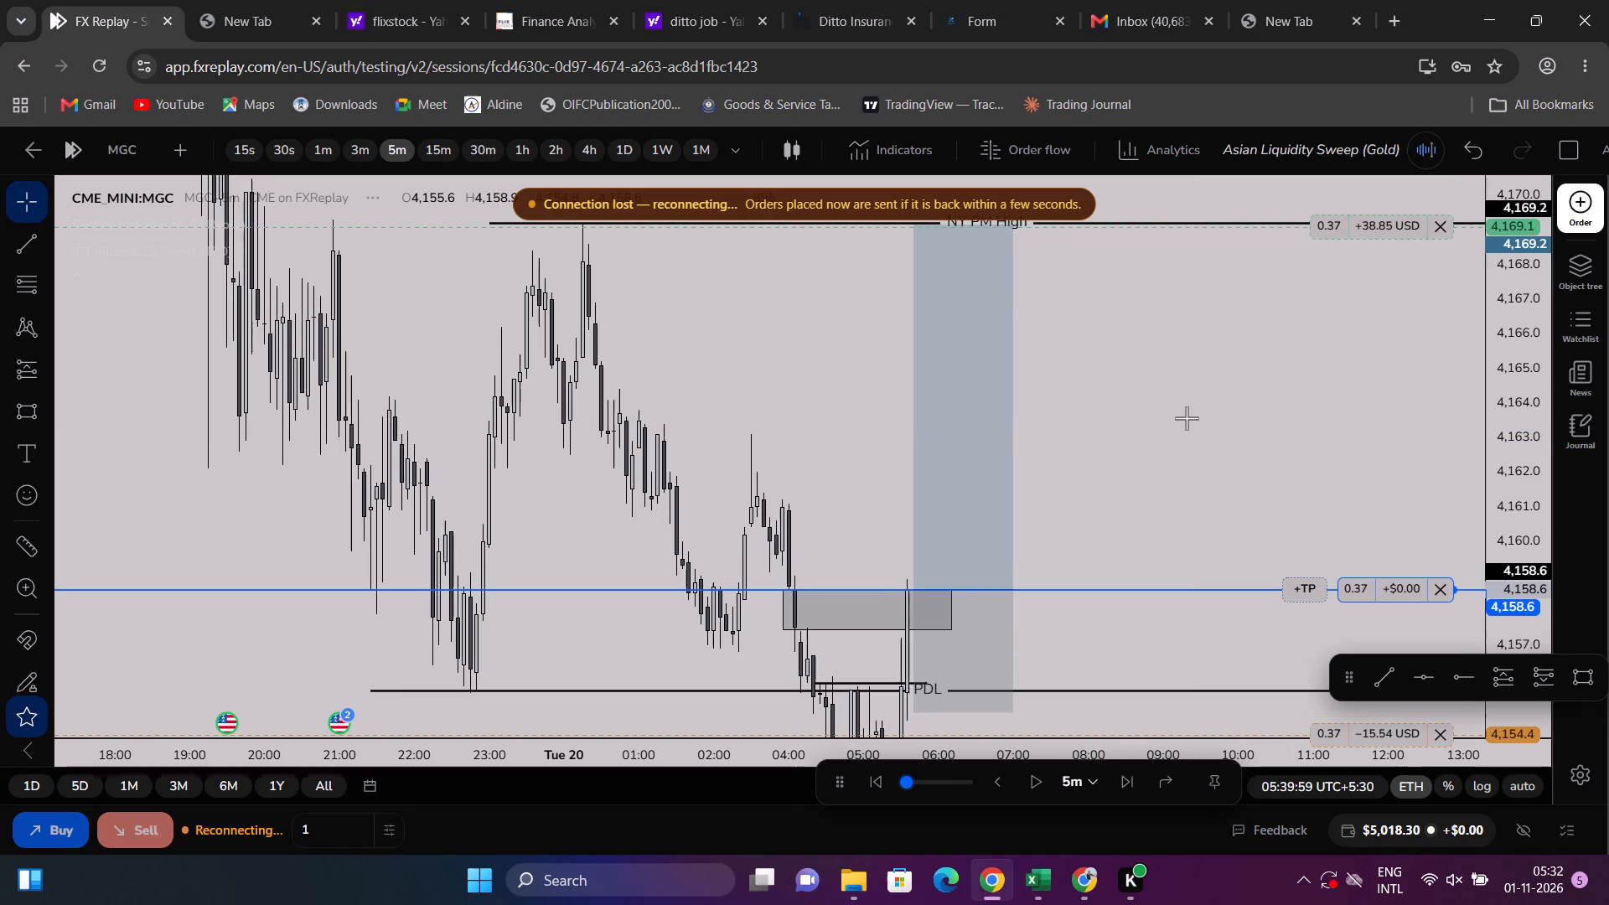
pyautogui.moveTo(1183, 436); pyautogui.dragTo(1193, 515)
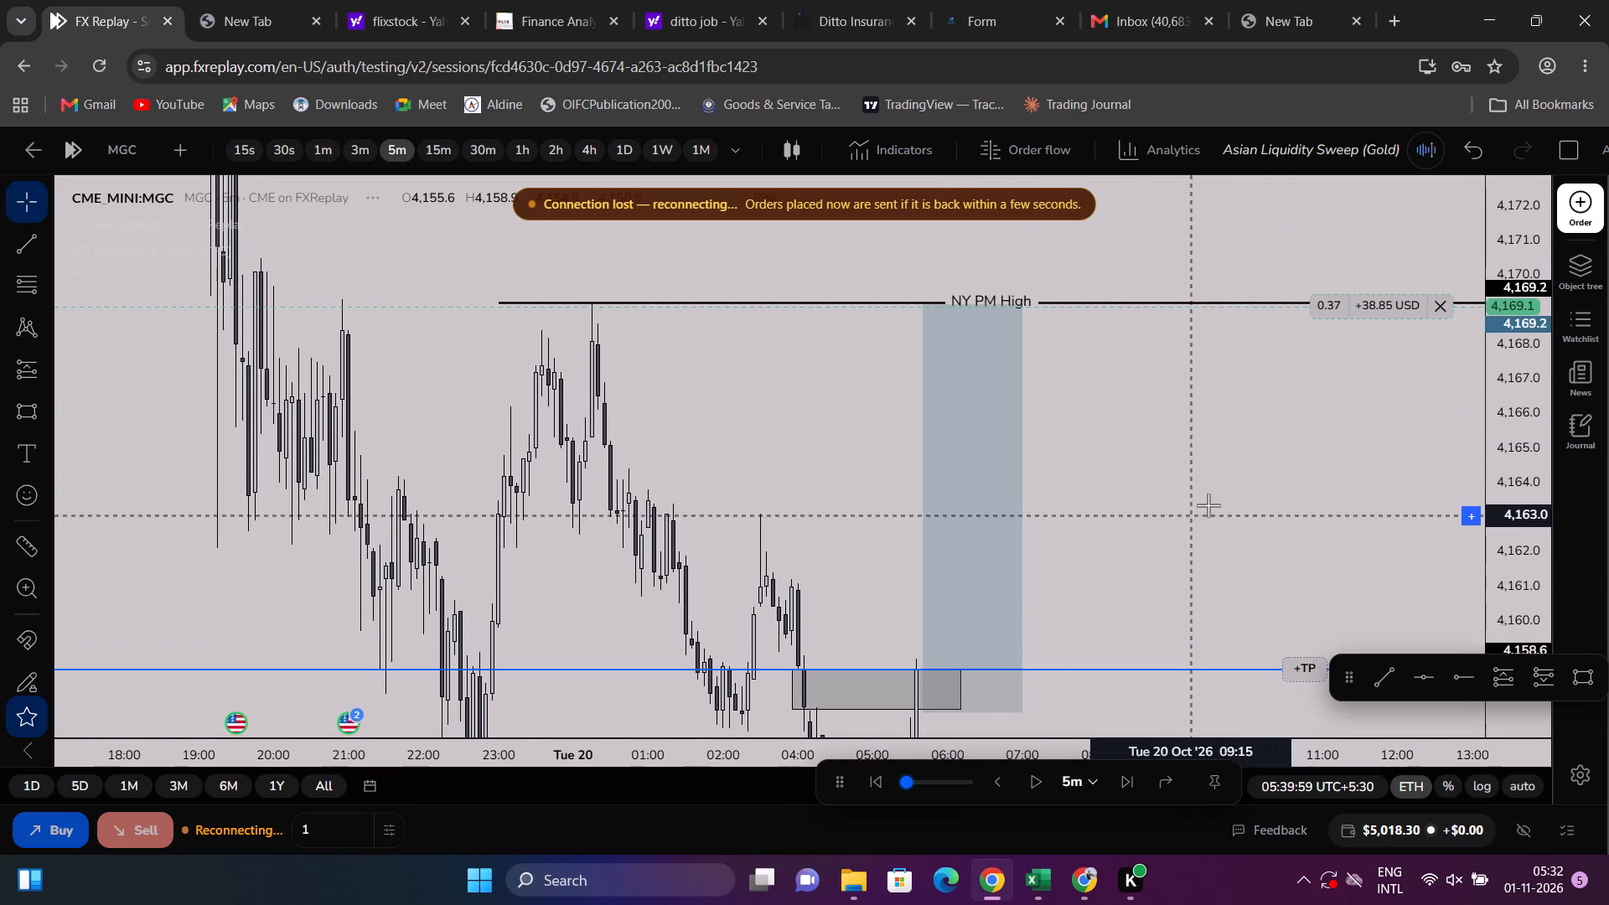
pyautogui.moveTo(1291, 478); pyautogui.dragTo(1314, 356)
pyautogui.hotkey('alt', 'Tab')
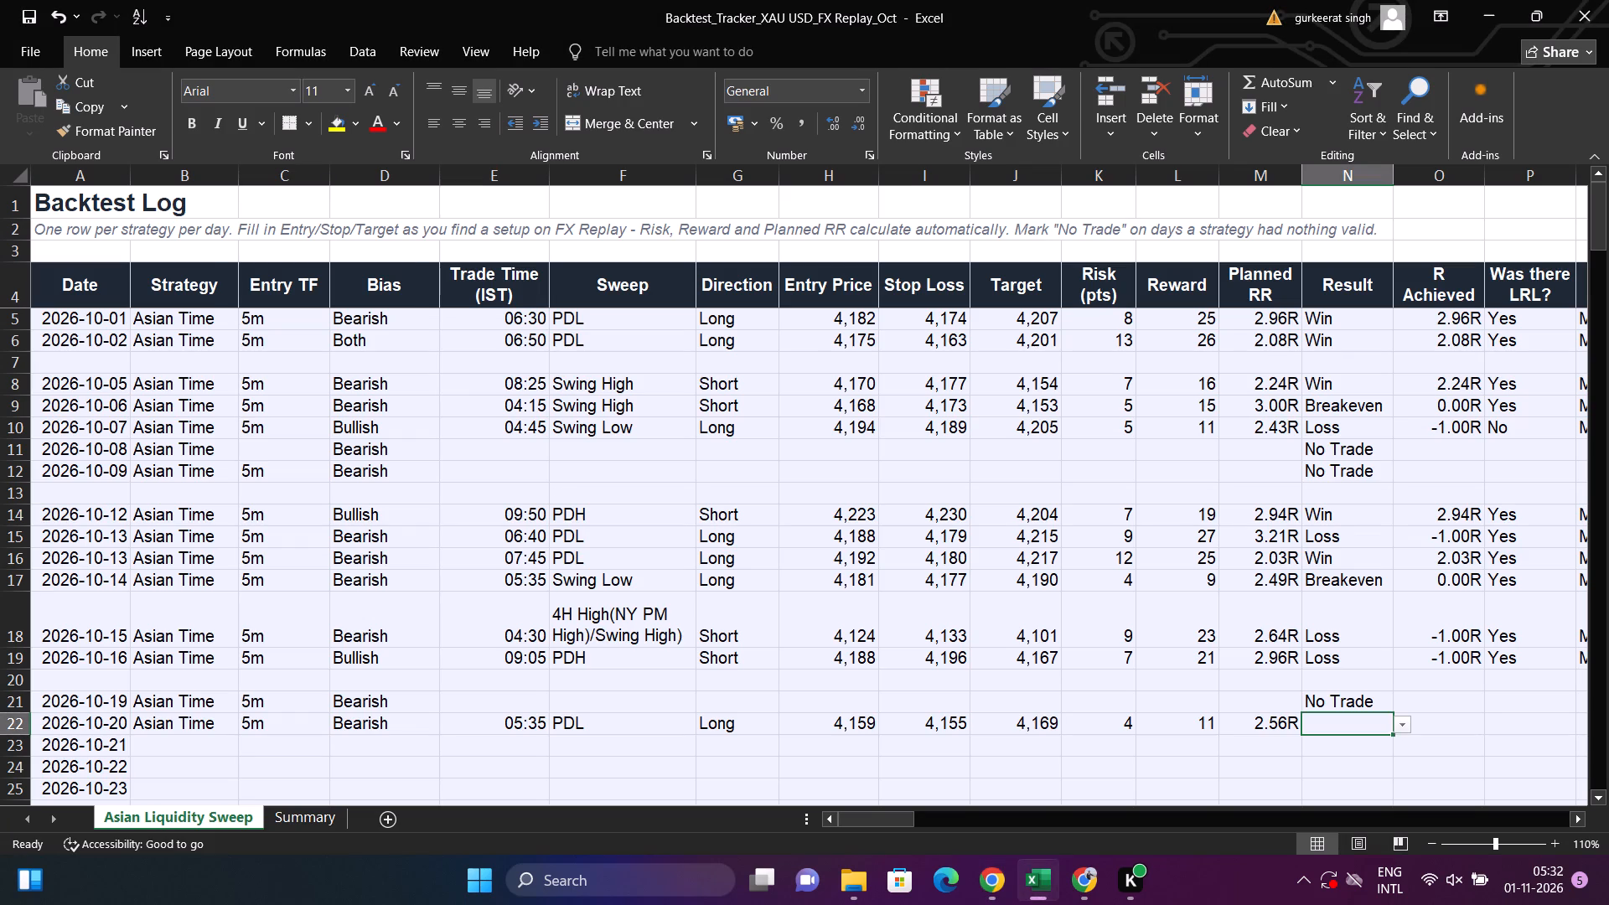
pyautogui.press('Right')
pyautogui.hotkey('alt', 'Tab')
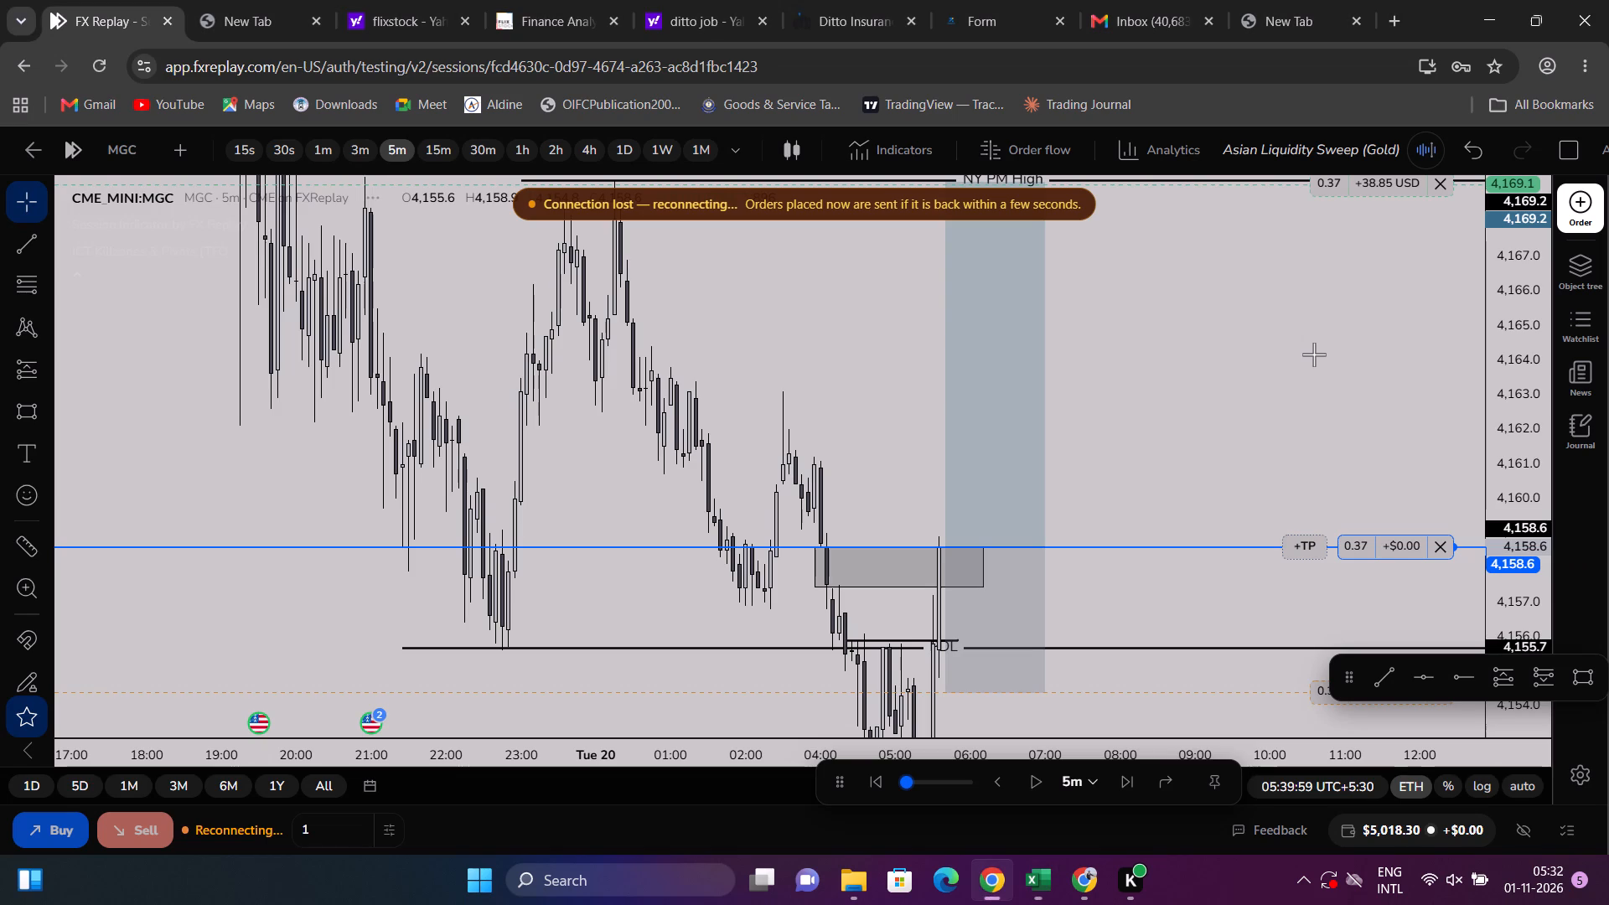
pyautogui.click(1129, 784)
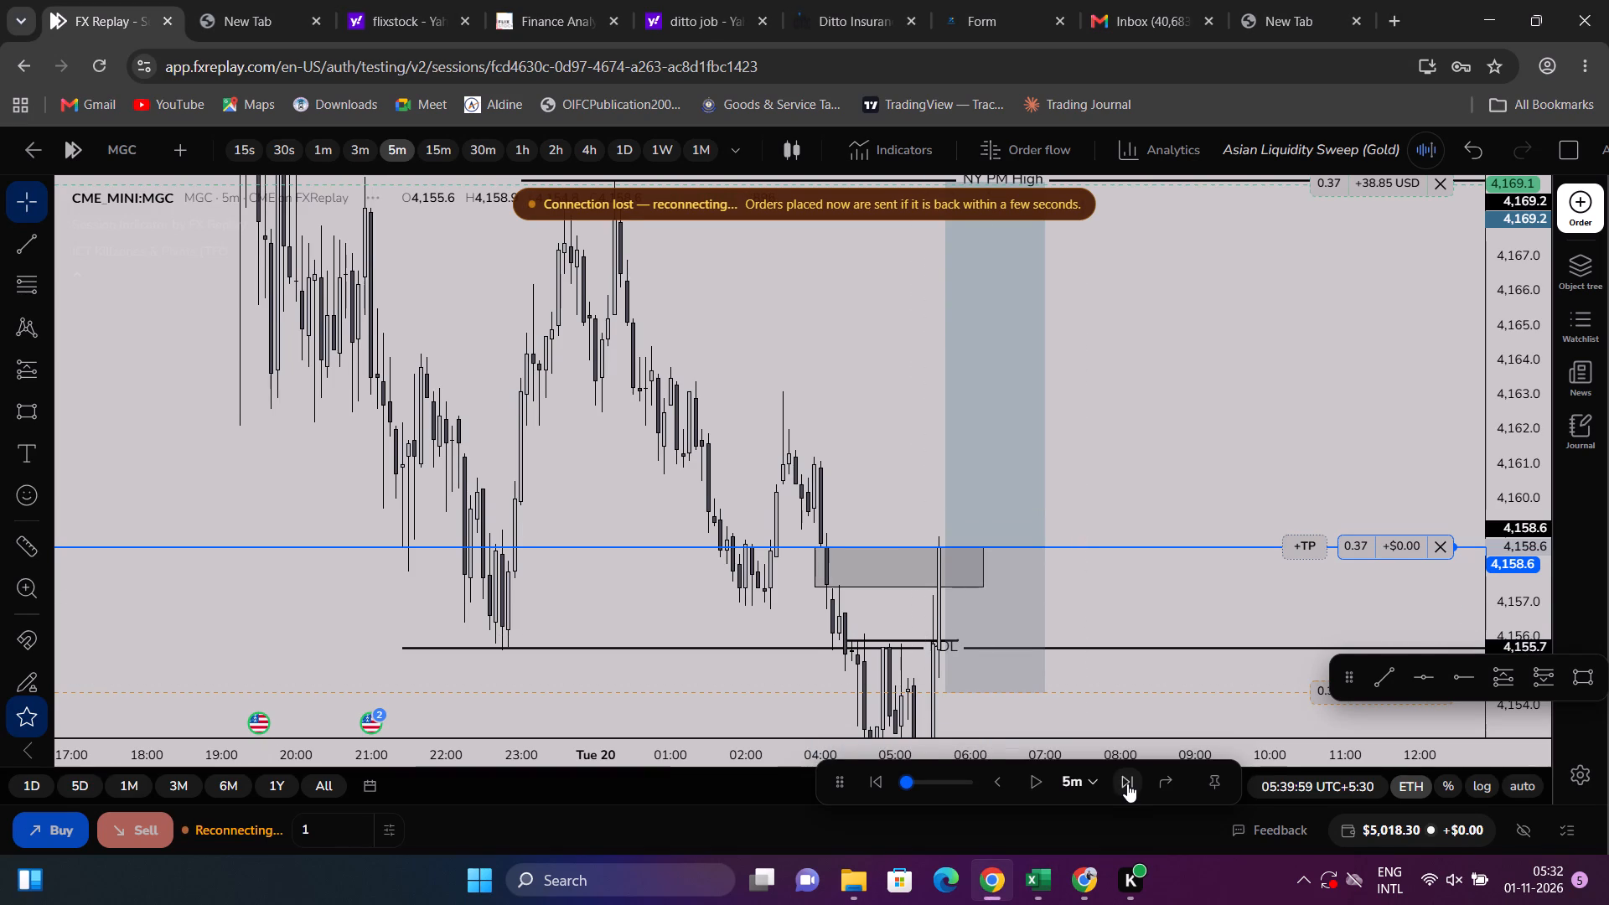
pyautogui.click(1127, 783)
# Examine the newest candles against the open trade's entry and stop-loss levels and the gray zone on the chart.
pyautogui.moveTo(1125, 525); pyautogui.dragTo(1130, 268)
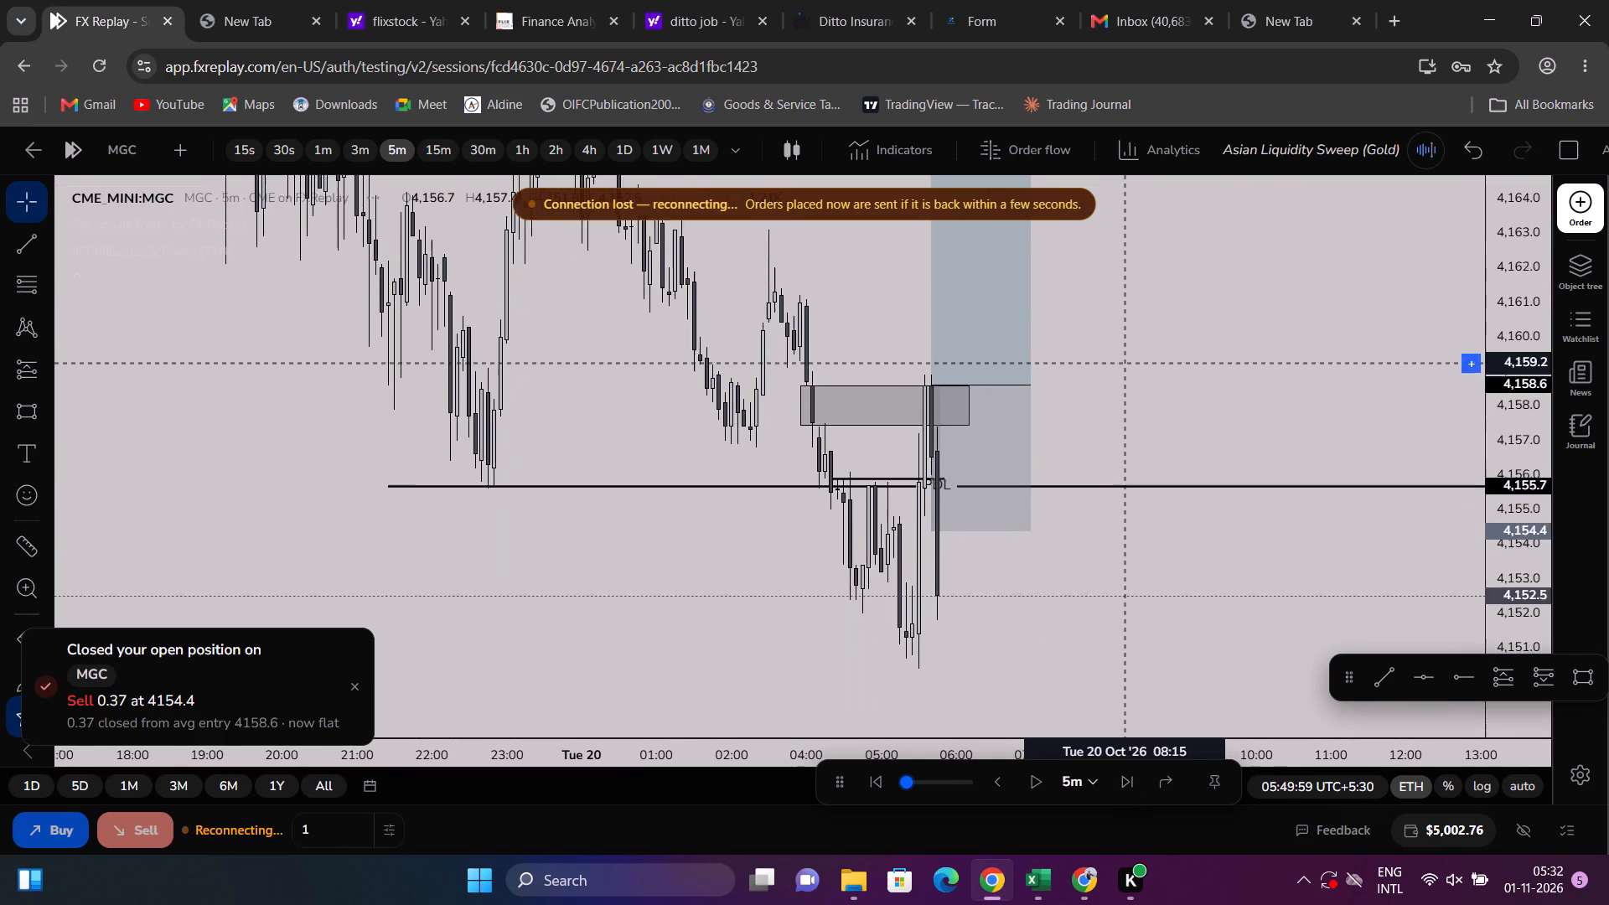
pyautogui.moveTo(1130, 268); pyautogui.dragTo(1130, 265)
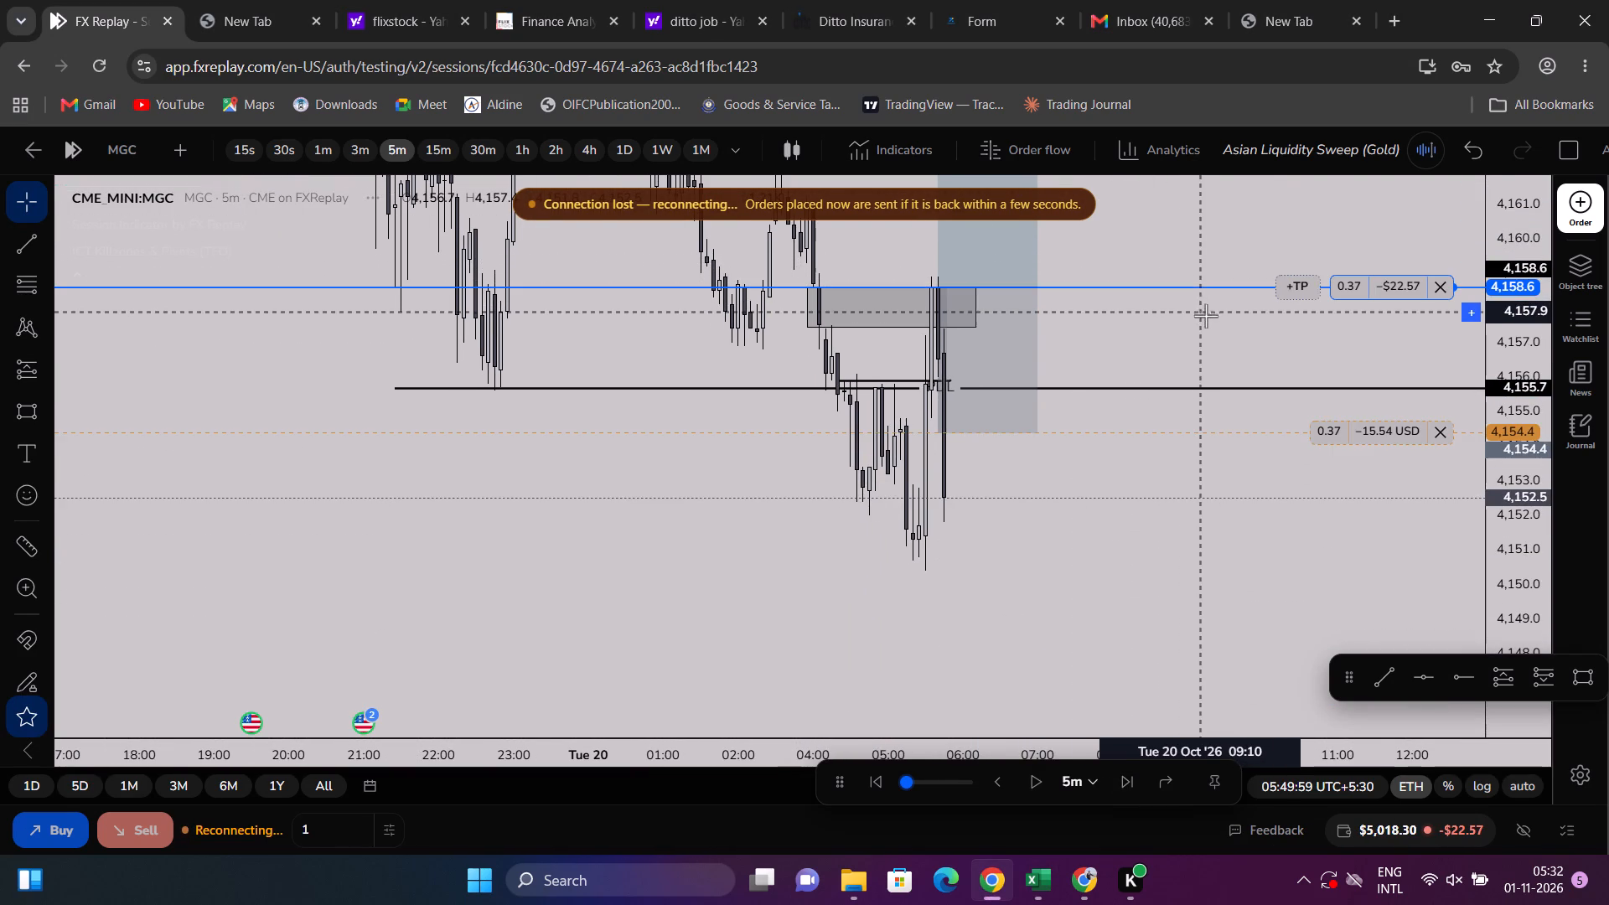
pyautogui.moveTo(1543, 545); pyautogui.dragTo(1547, 416)
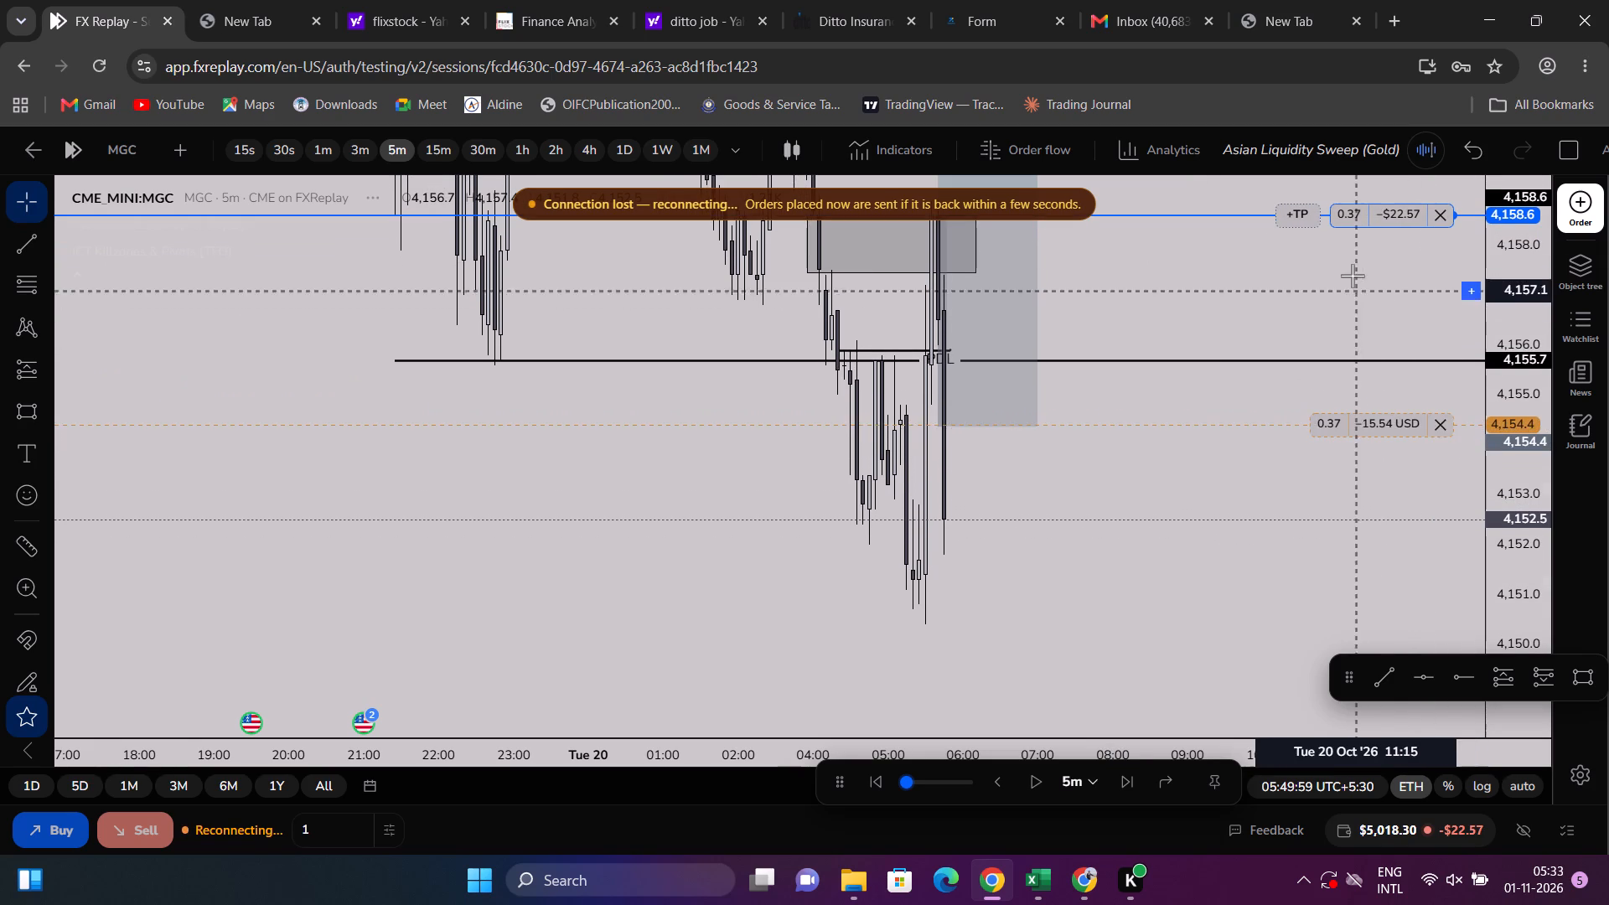
pyautogui.moveTo(1353, 276); pyautogui.dragTo(1319, 454)
pyautogui.scroll(4, 1129, 405)
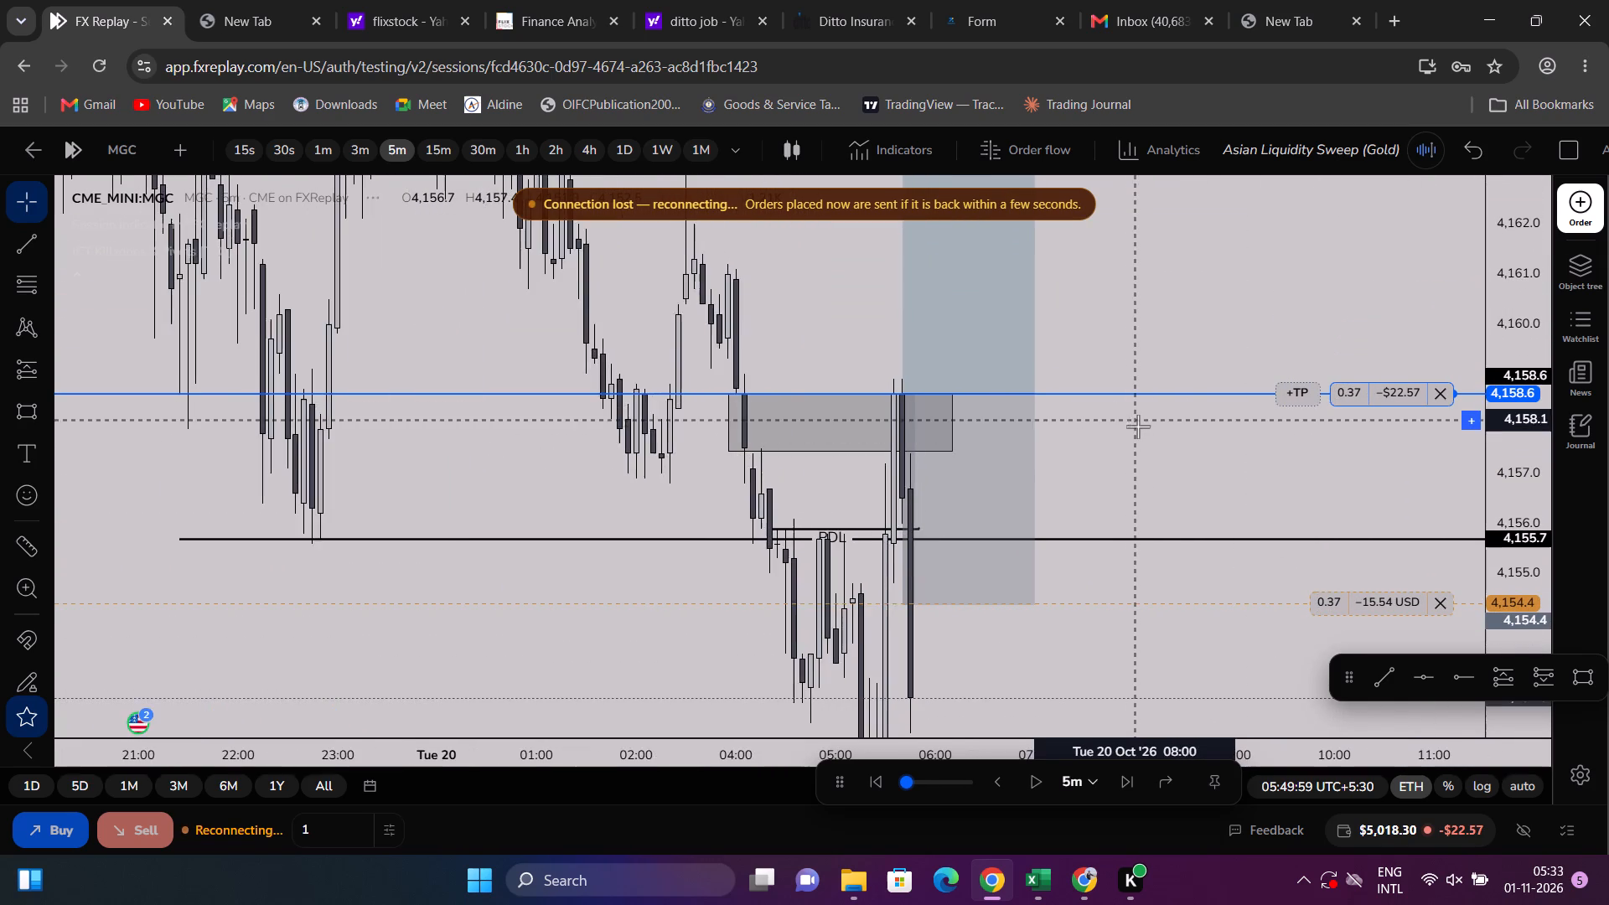
pyautogui.scroll(2, 1138, 427)
pyautogui.moveTo(1504, 612); pyautogui.dragTo(1482, 359)
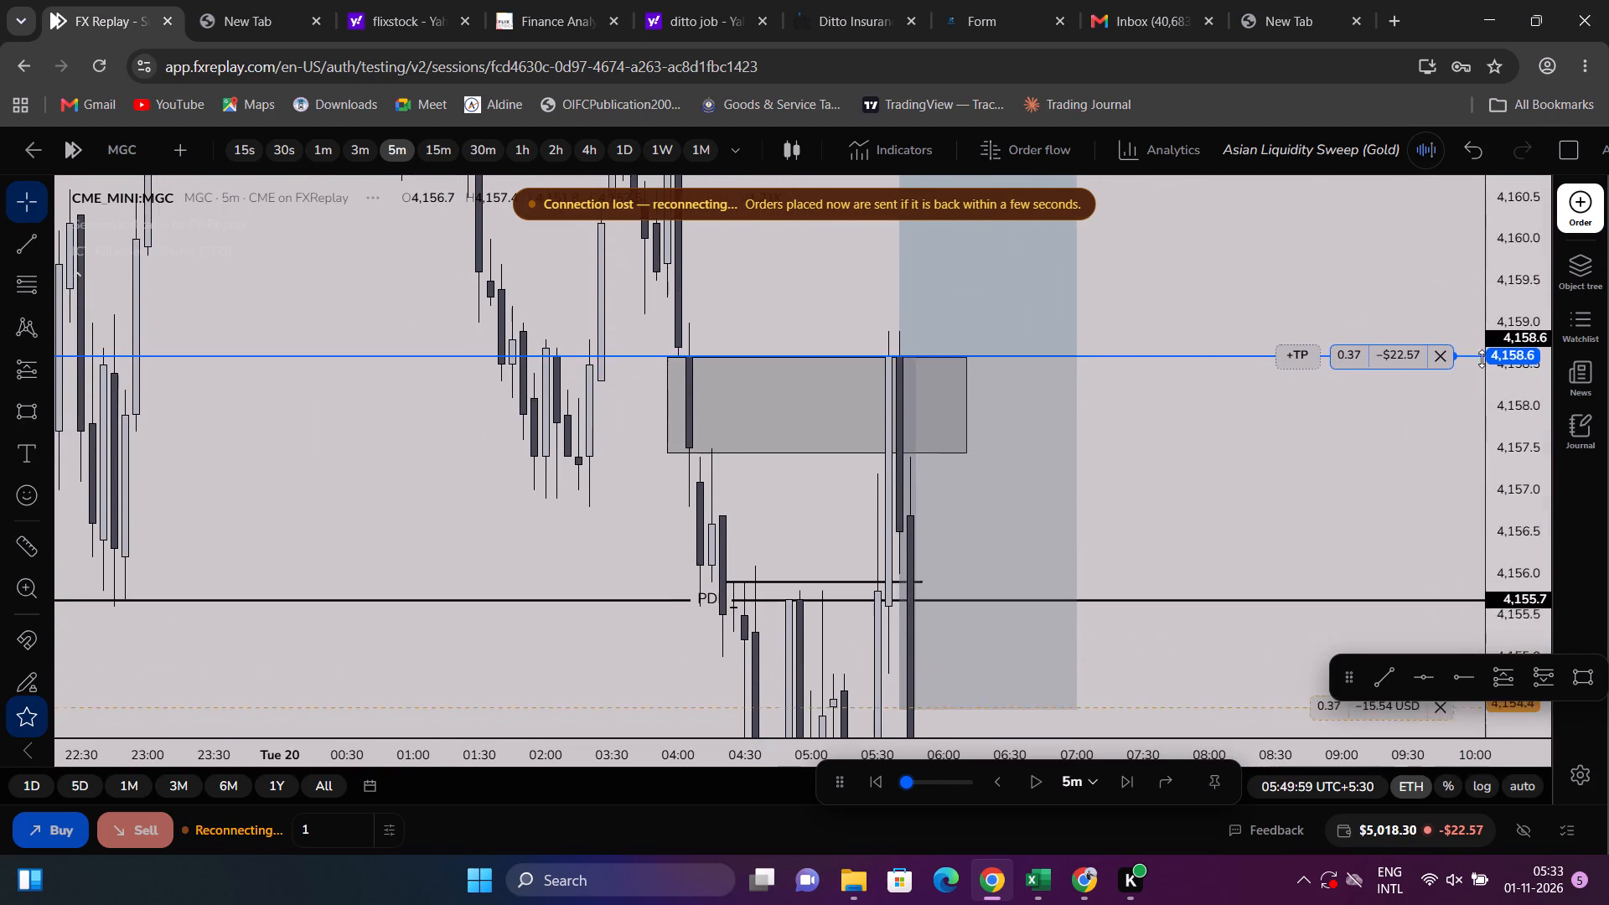
pyautogui.moveTo(1482, 359); pyautogui.dragTo(1468, 442)
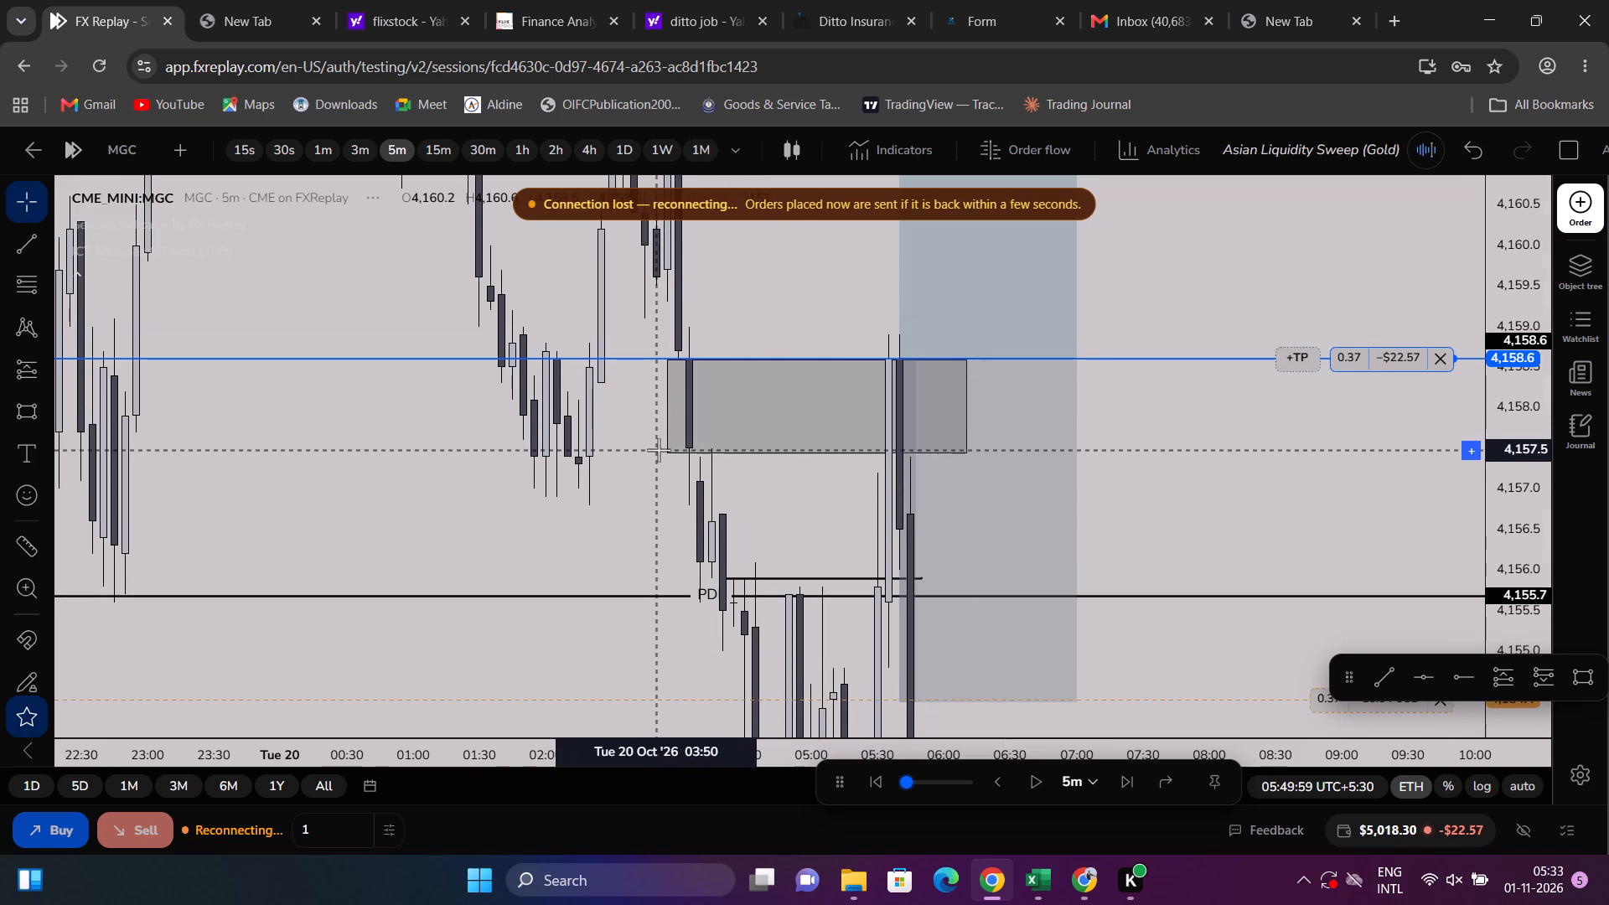
# Extend the gray zone rectangle's starting edge to the 03:50 candle, with its lower edge at about 4,157.4.
pyautogui.moveTo(659, 450); pyautogui.dragTo(657, 463)
pyautogui.click(668, 461)
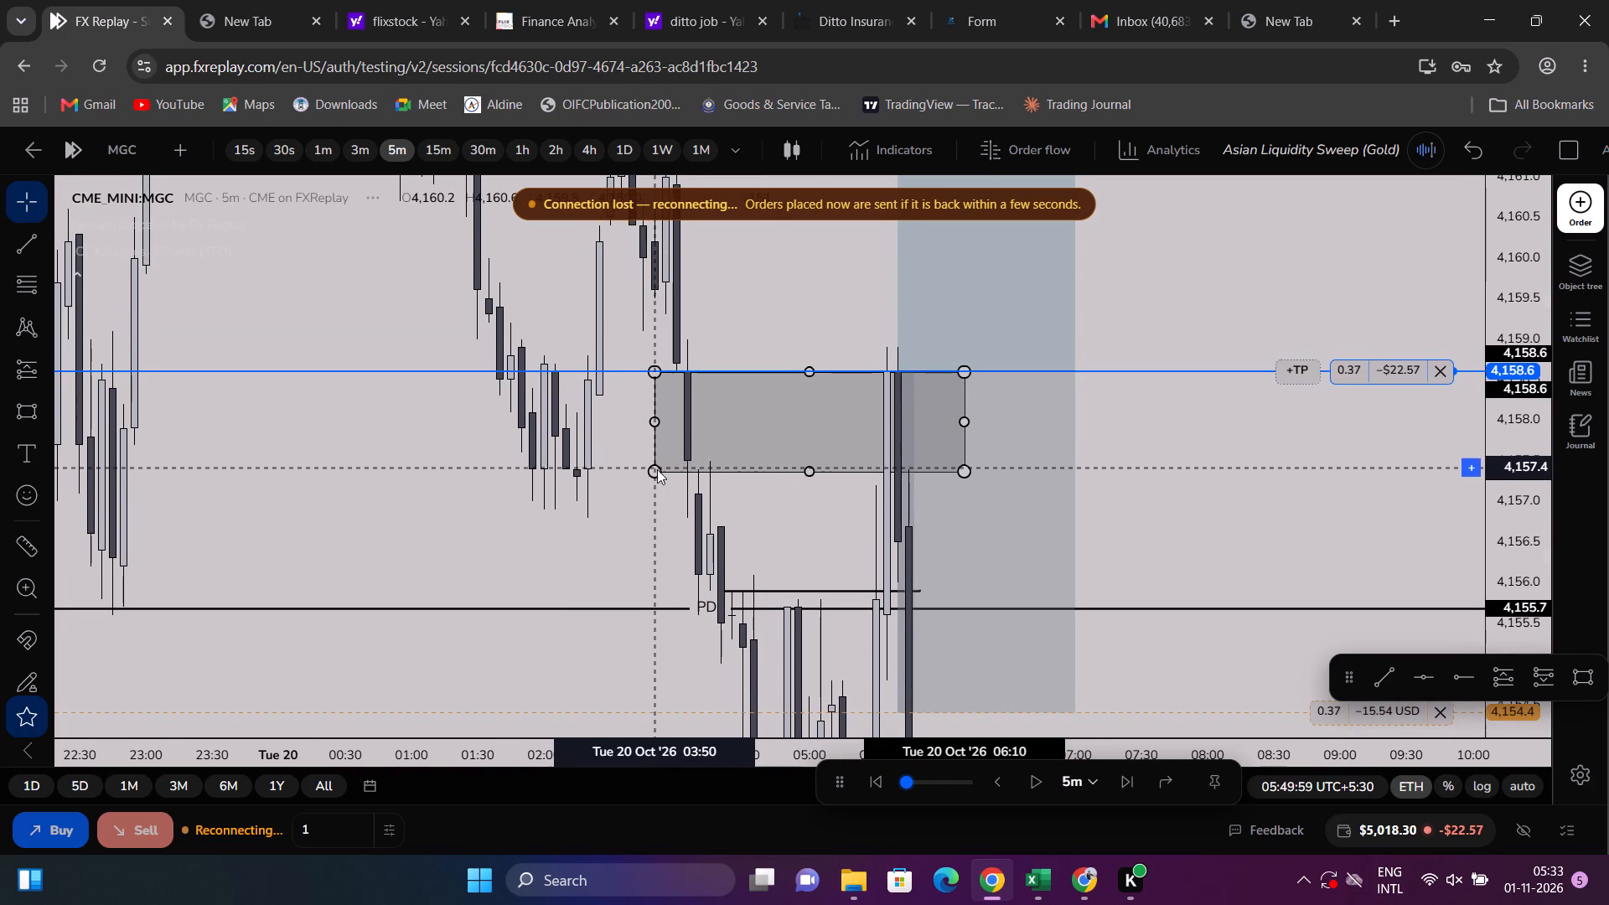
pyautogui.click(655, 368)
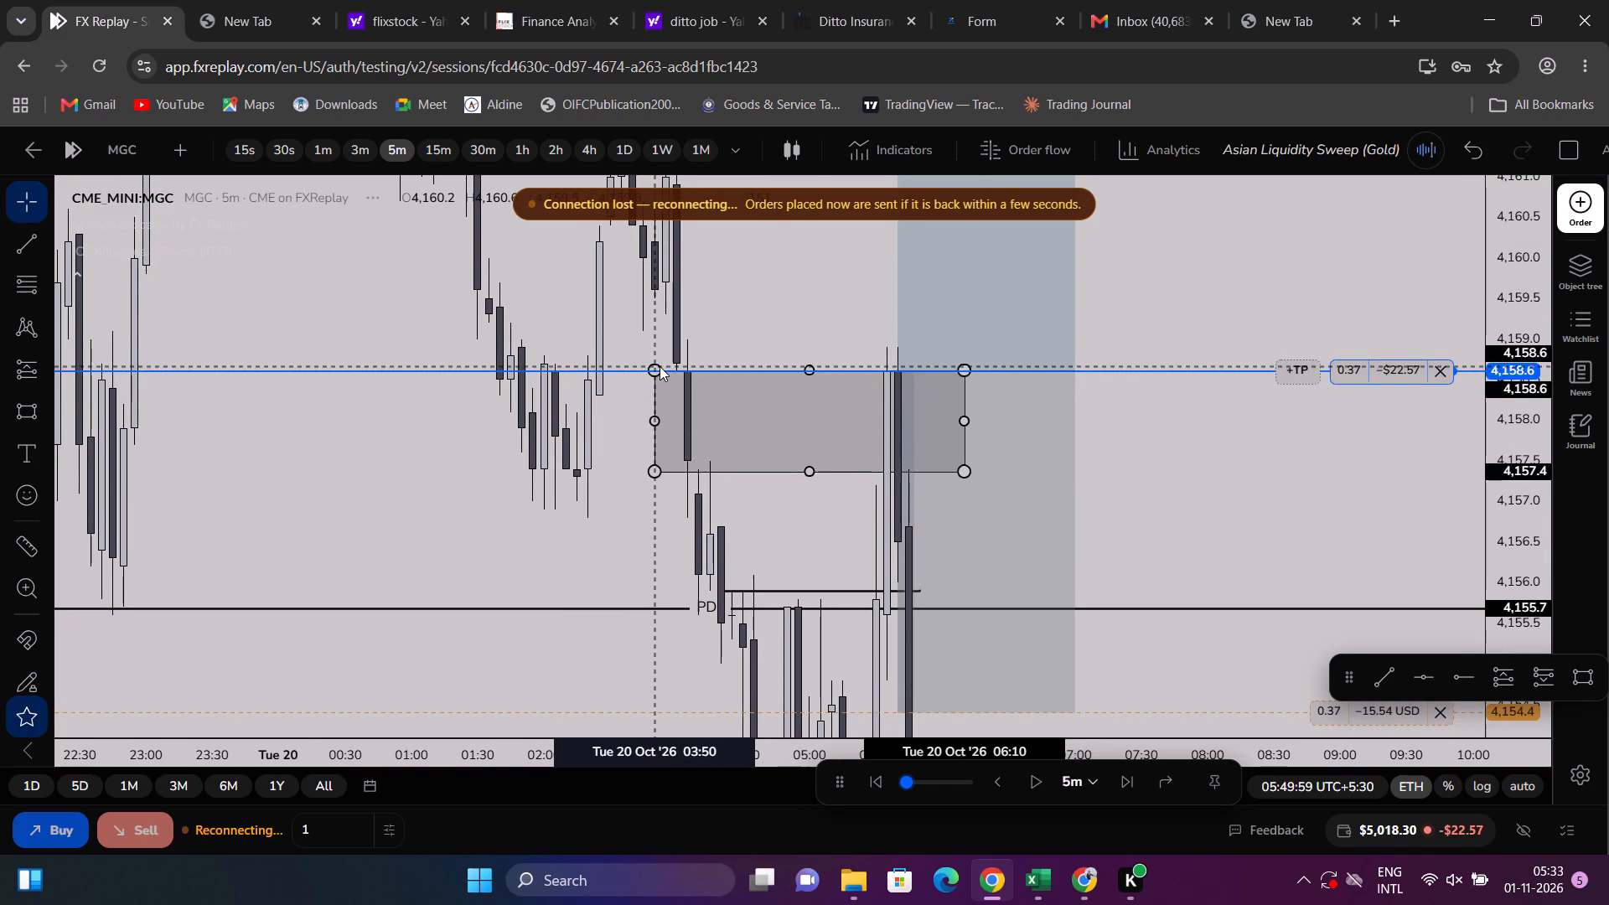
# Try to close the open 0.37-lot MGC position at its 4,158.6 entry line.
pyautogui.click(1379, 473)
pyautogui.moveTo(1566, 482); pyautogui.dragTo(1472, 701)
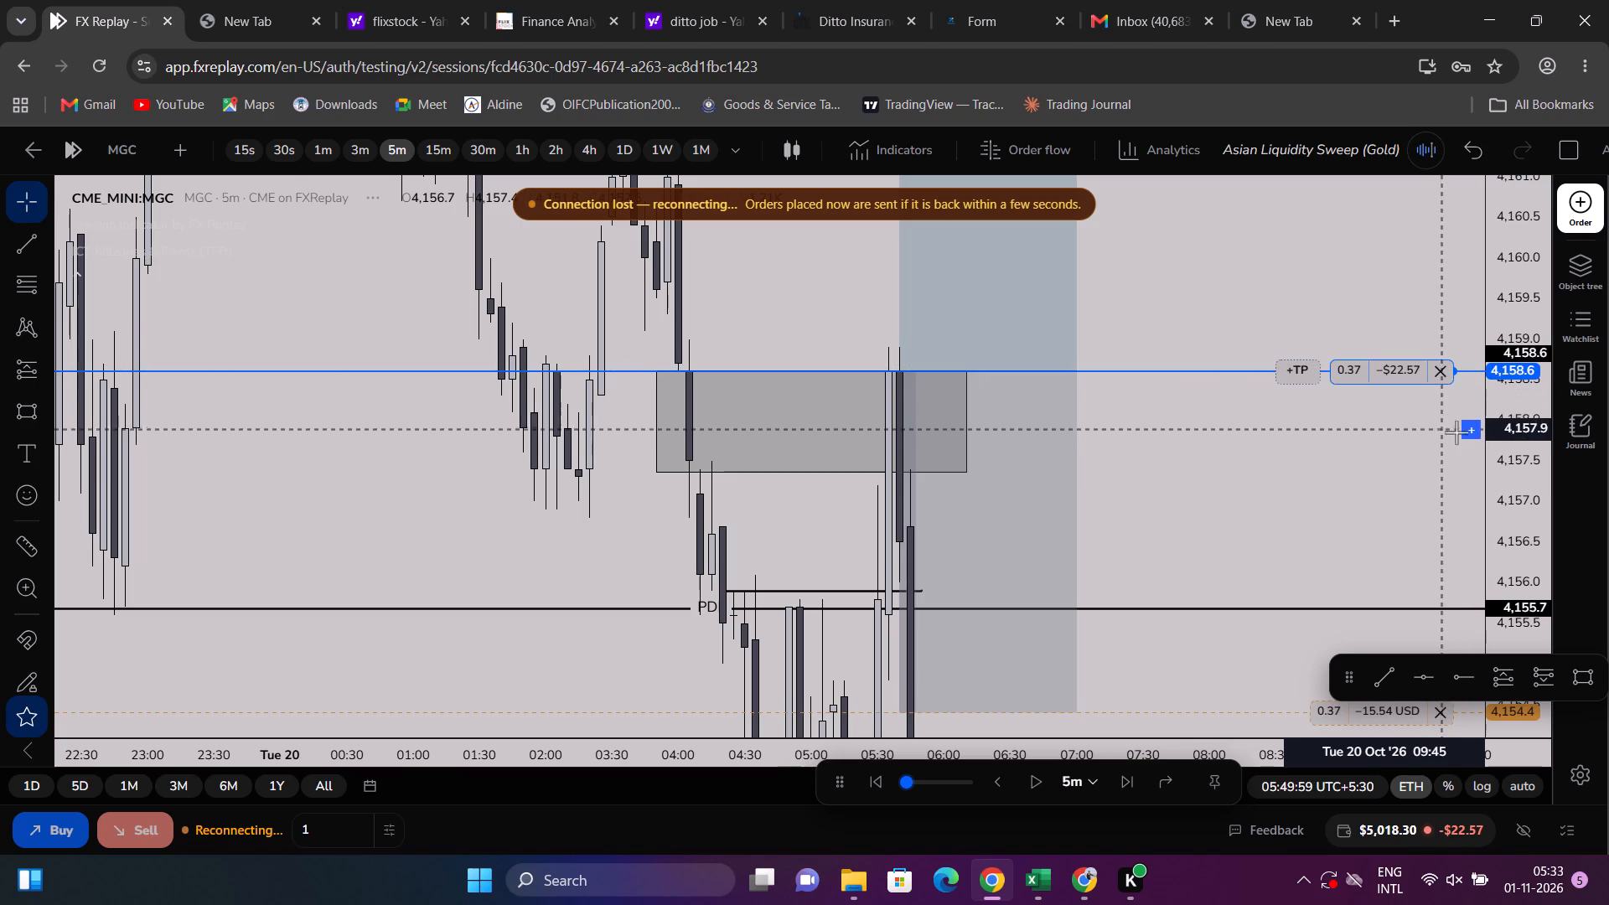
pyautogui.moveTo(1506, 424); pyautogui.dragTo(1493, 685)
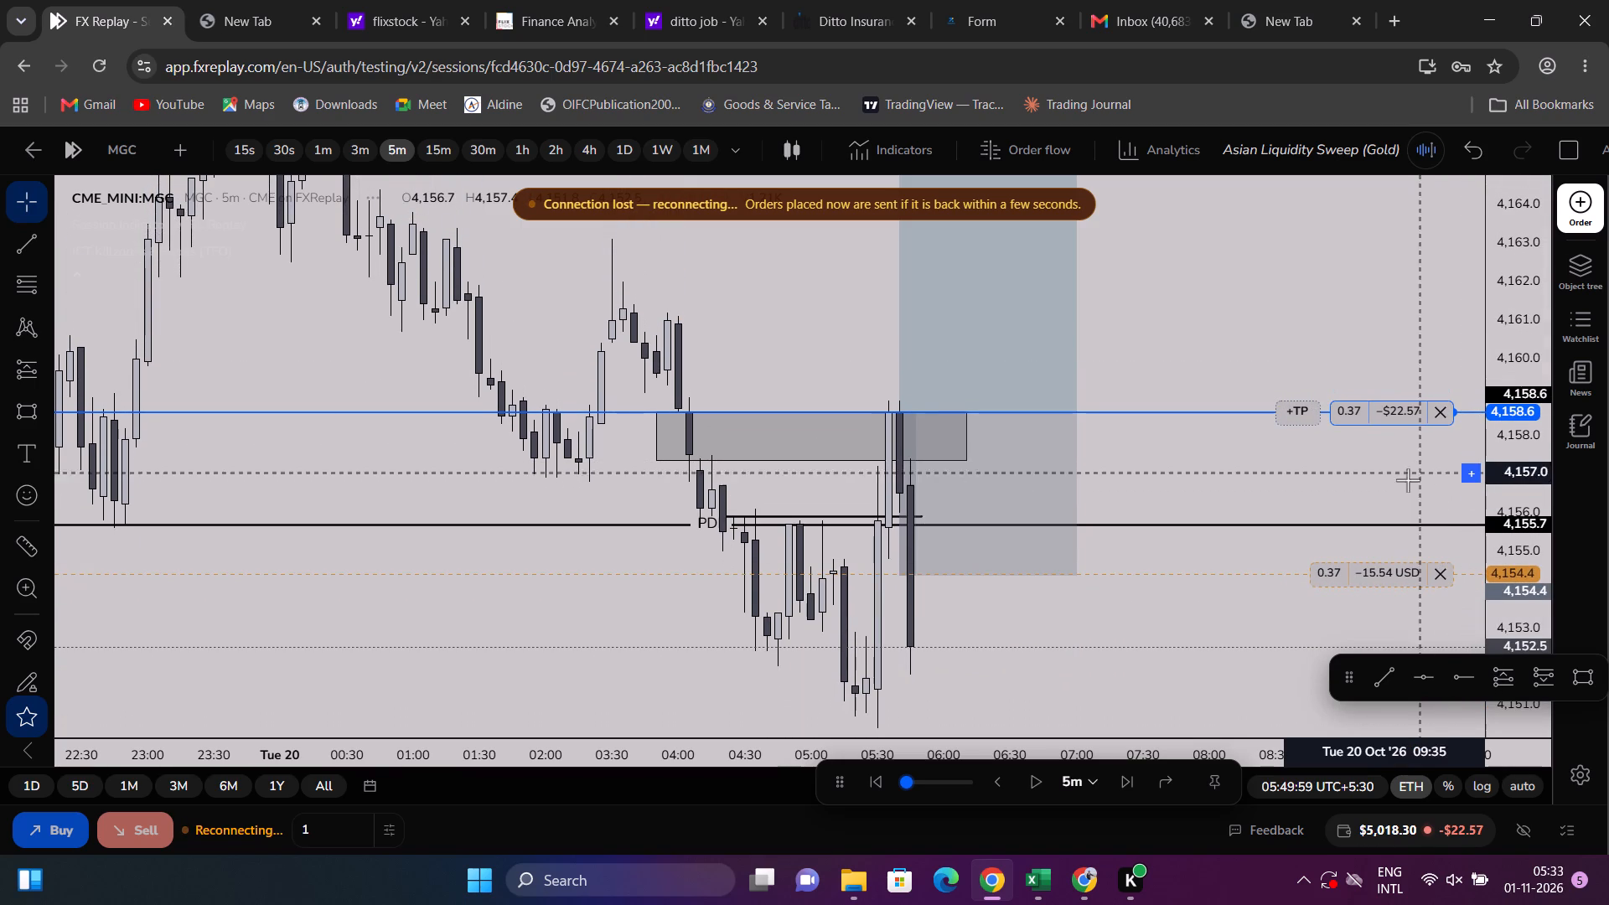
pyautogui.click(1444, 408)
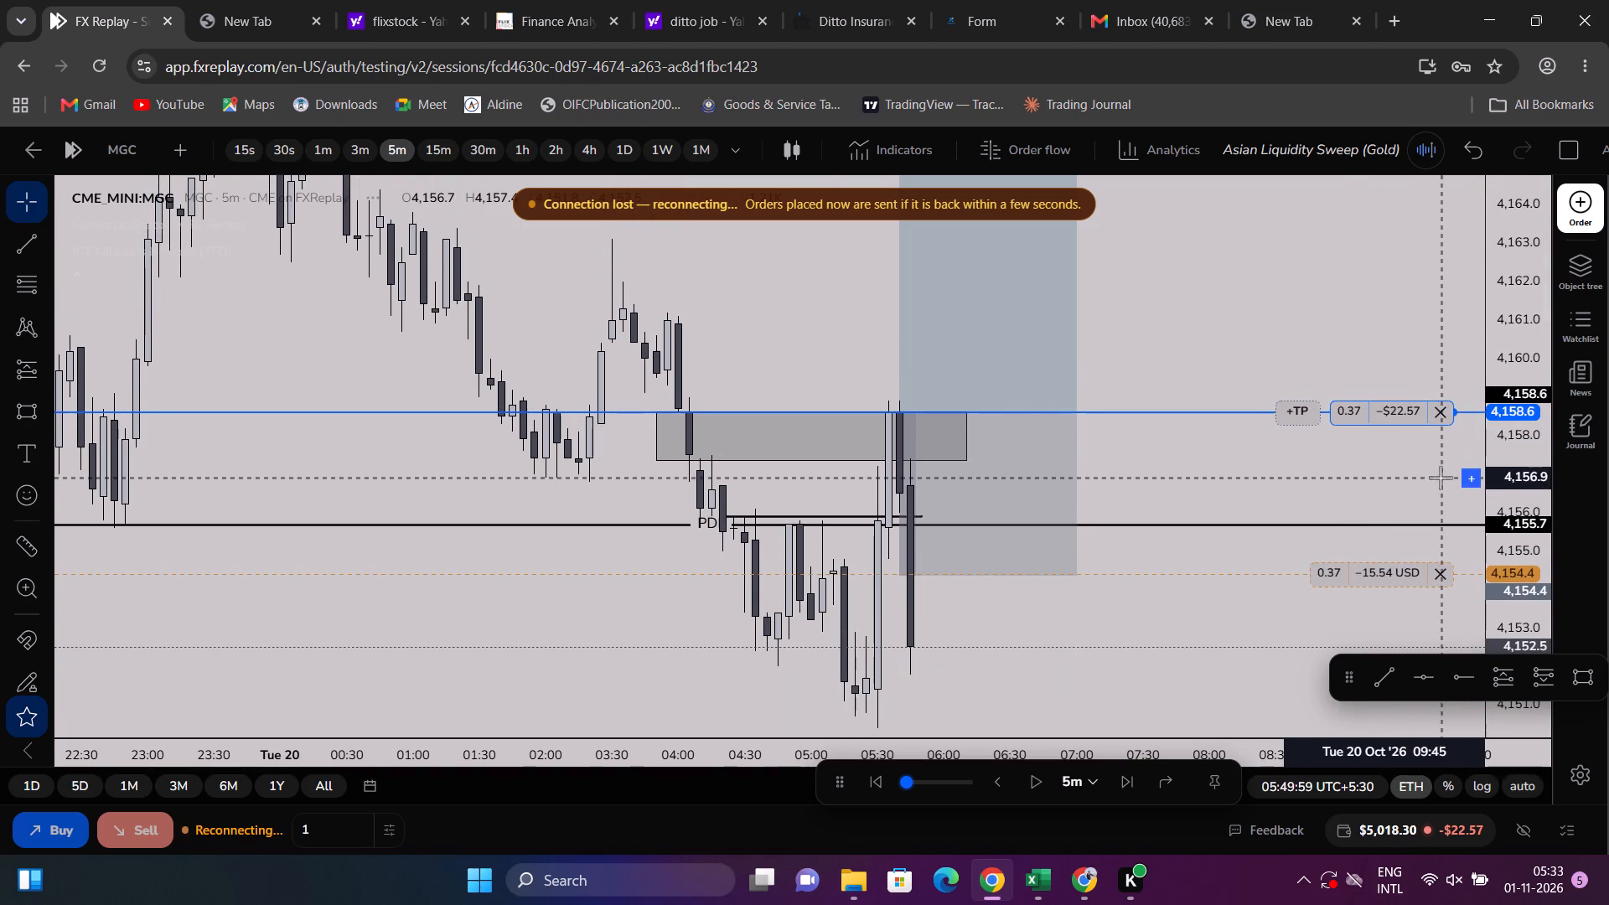
# Advance the replay by one 5-minute candle to 05:54:59.
pyautogui.moveTo(1409, 478); pyautogui.dragTo(1319, 375)
pyautogui.click(1126, 773)
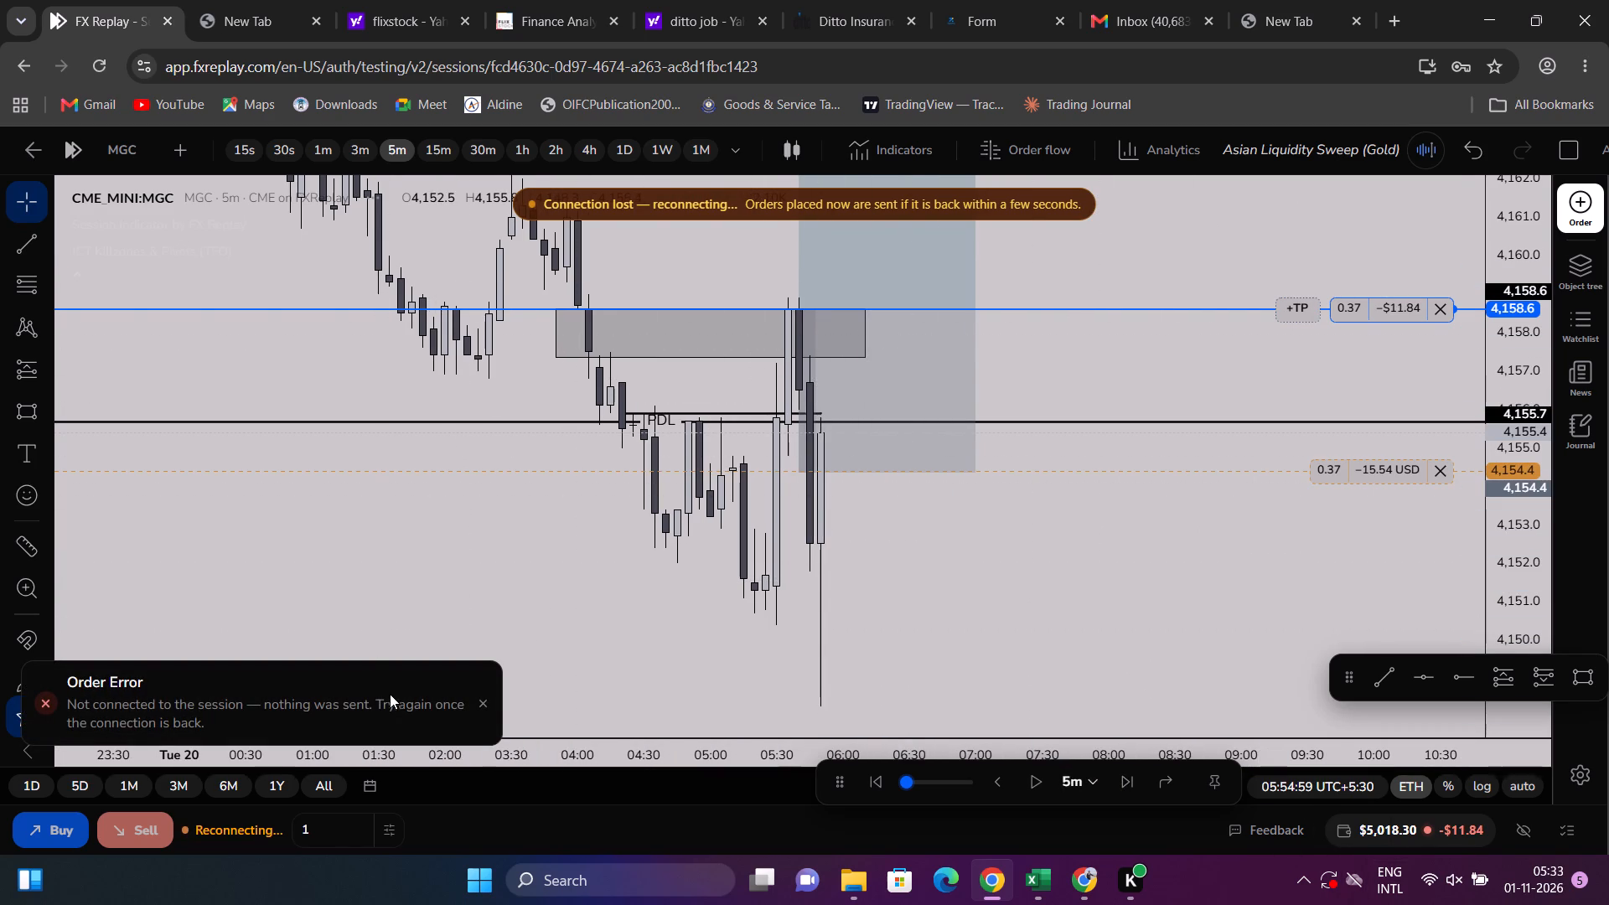
# Check the computer's Wi-Fi connection status, and return to the replay chart.
pyautogui.click(1425, 884)
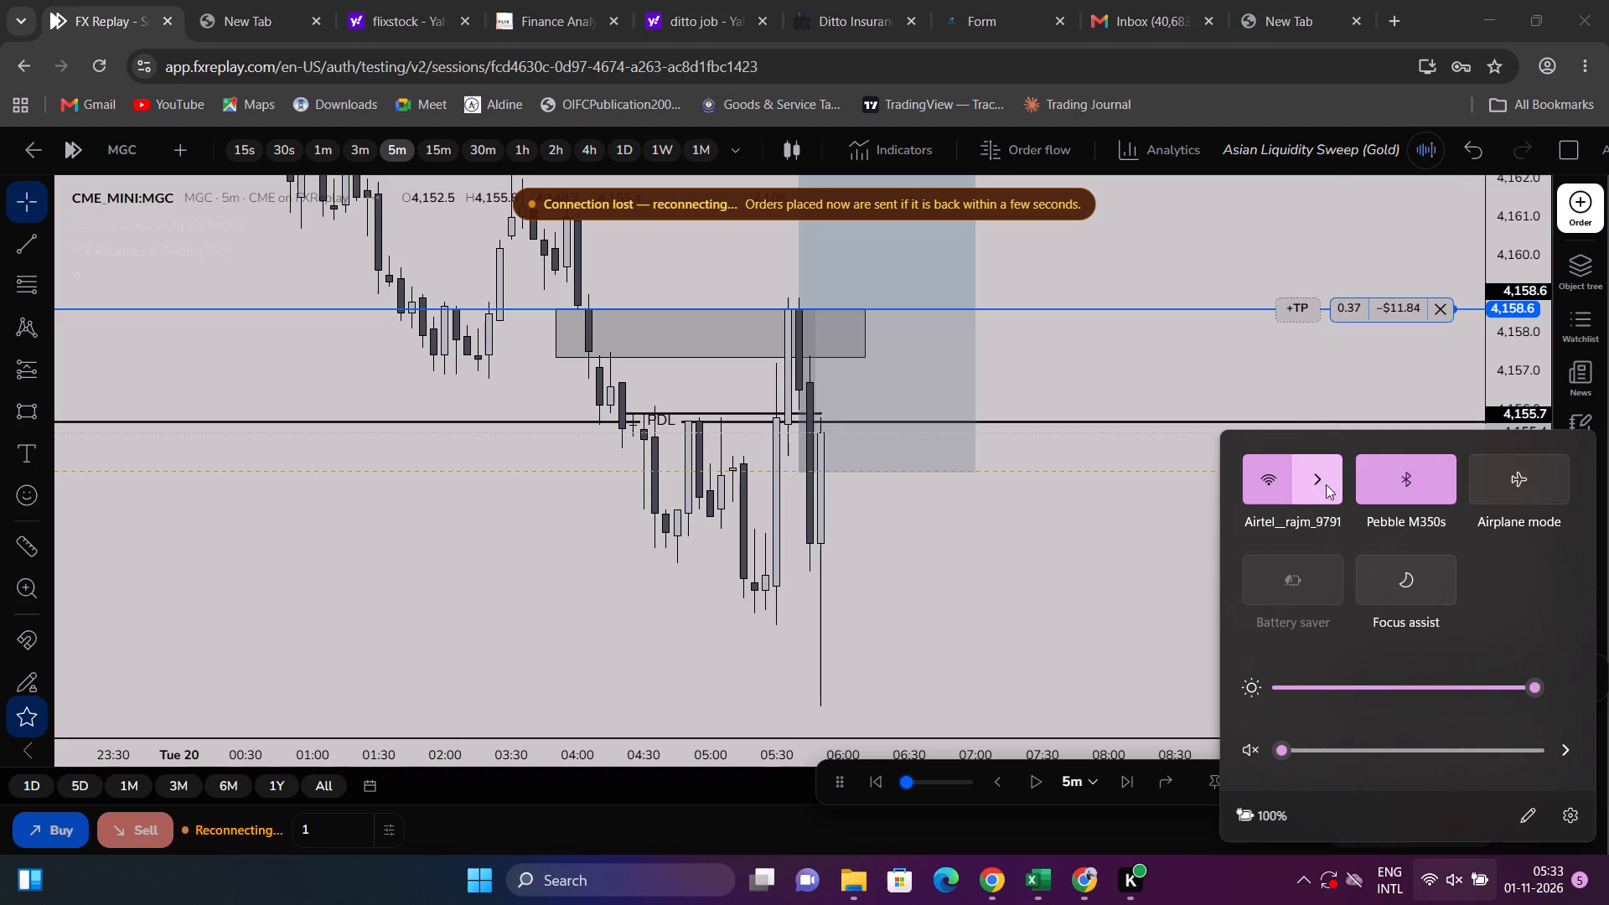
pyautogui.click(1323, 478)
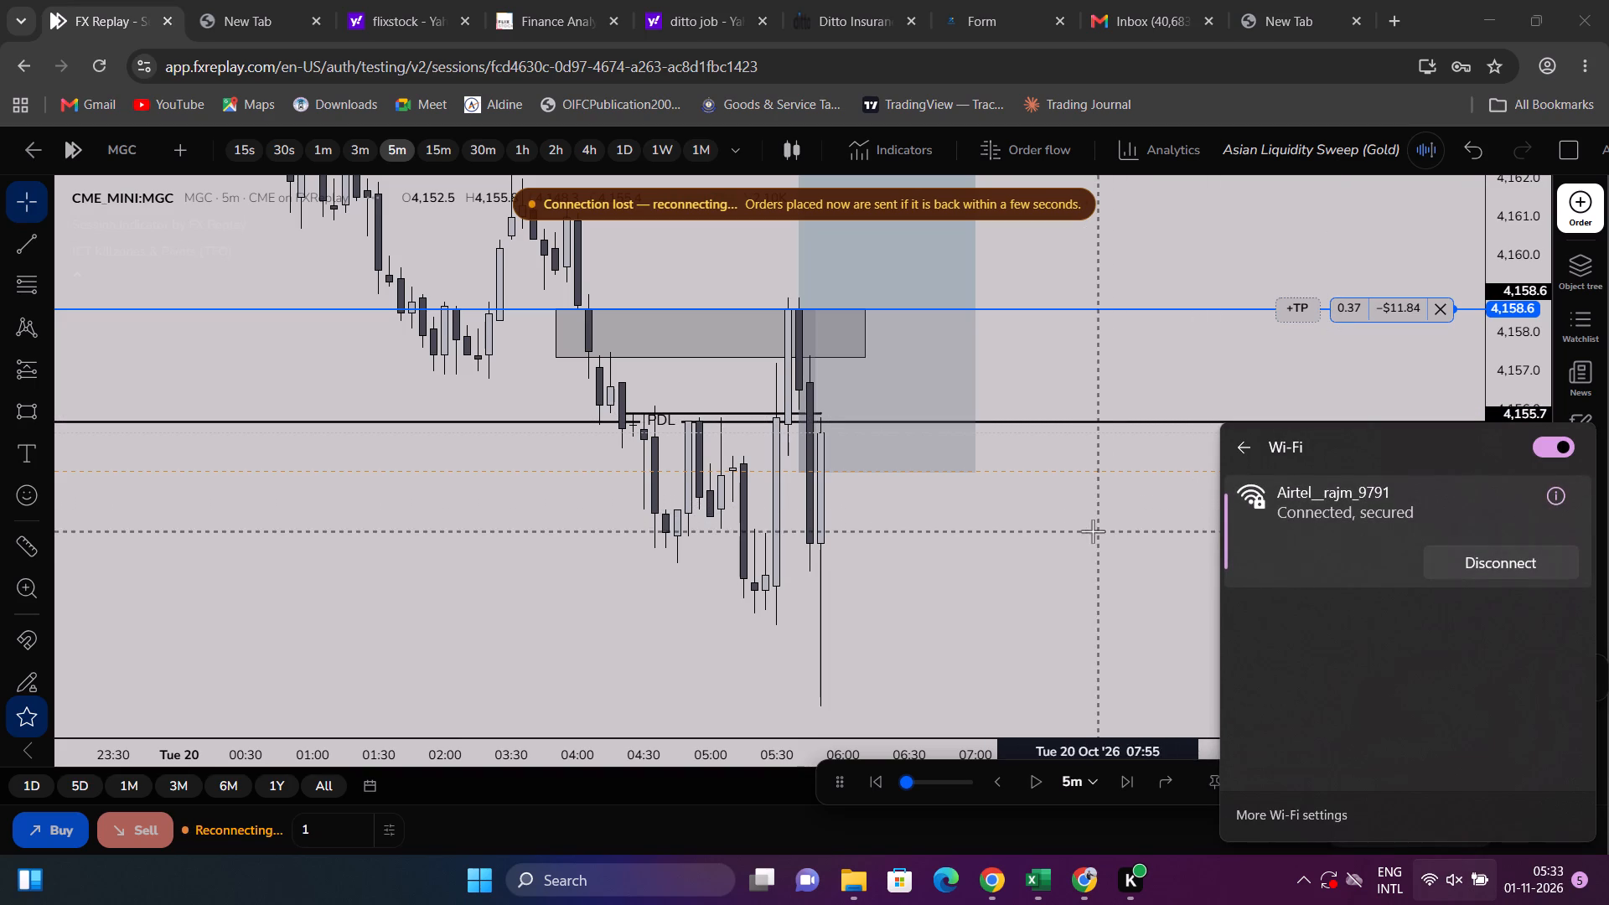
pyautogui.click(1040, 557)
# Advance the replay by six 5-minute candles to 06:24:59 on October 20.
pyautogui.scroll(3, 1043, 556)
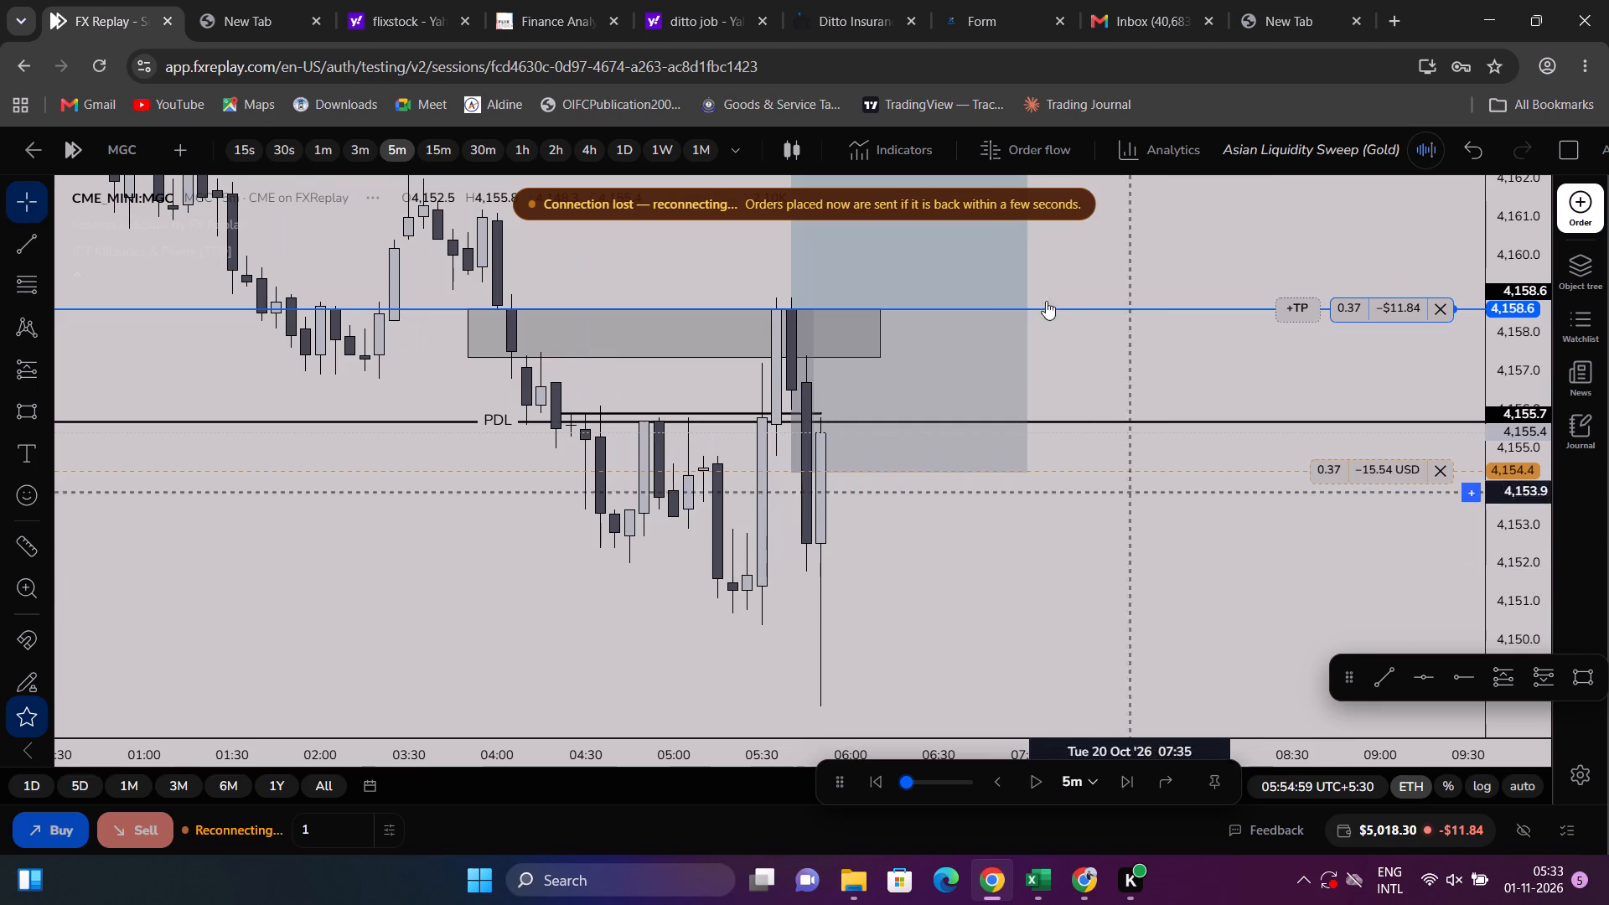
pyautogui.click(1123, 785)
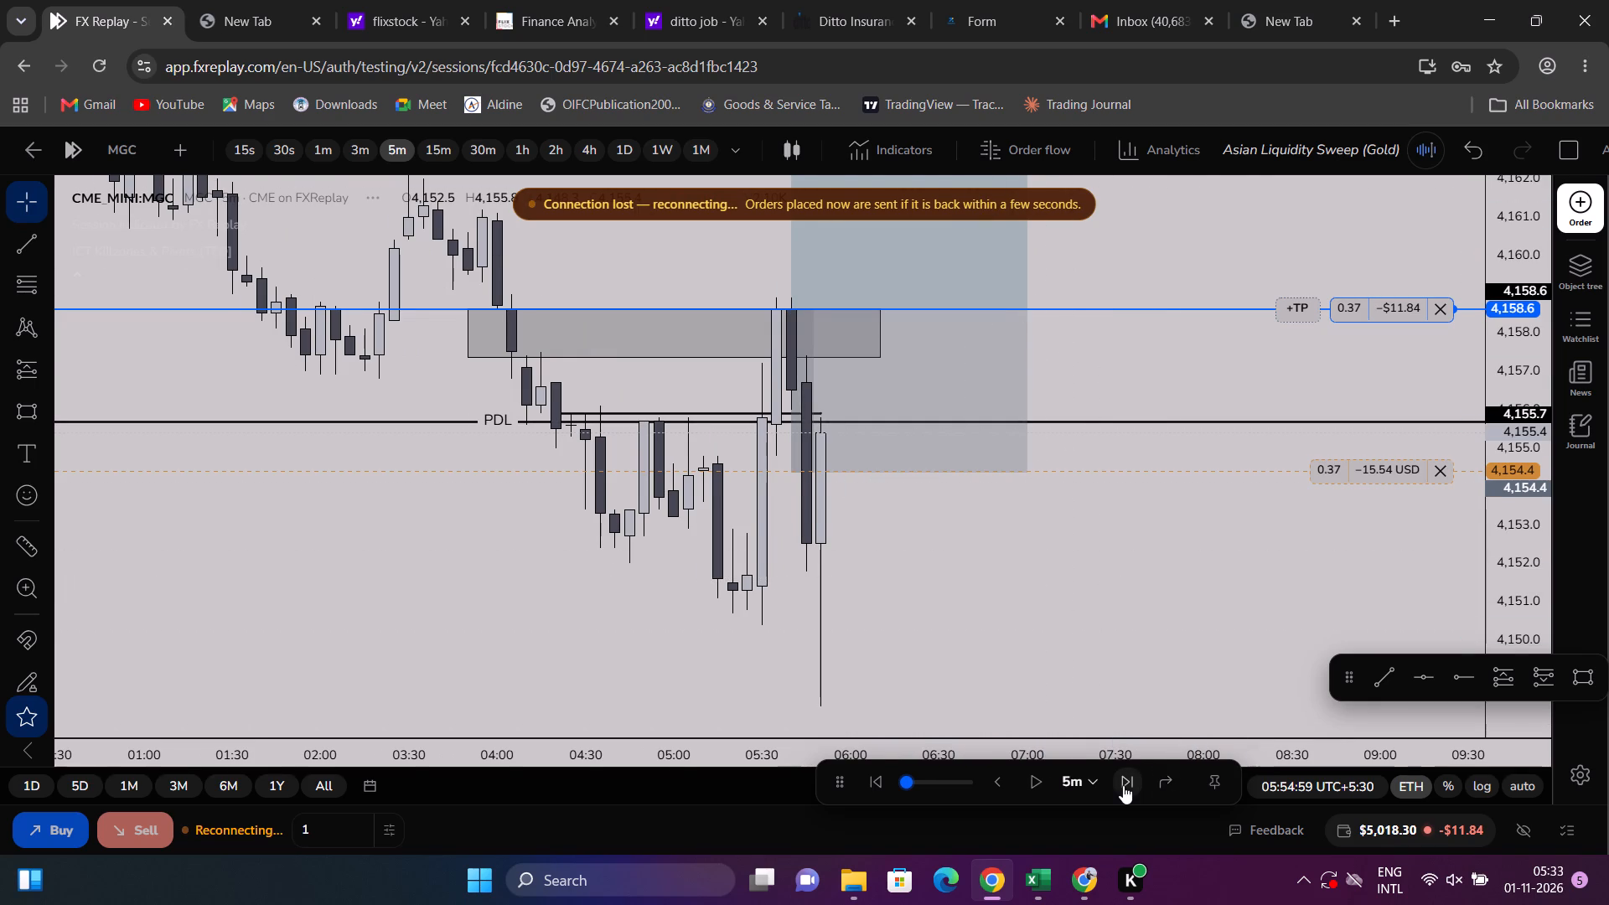
pyautogui.click(1123, 785)
pyautogui.click(1123, 785)
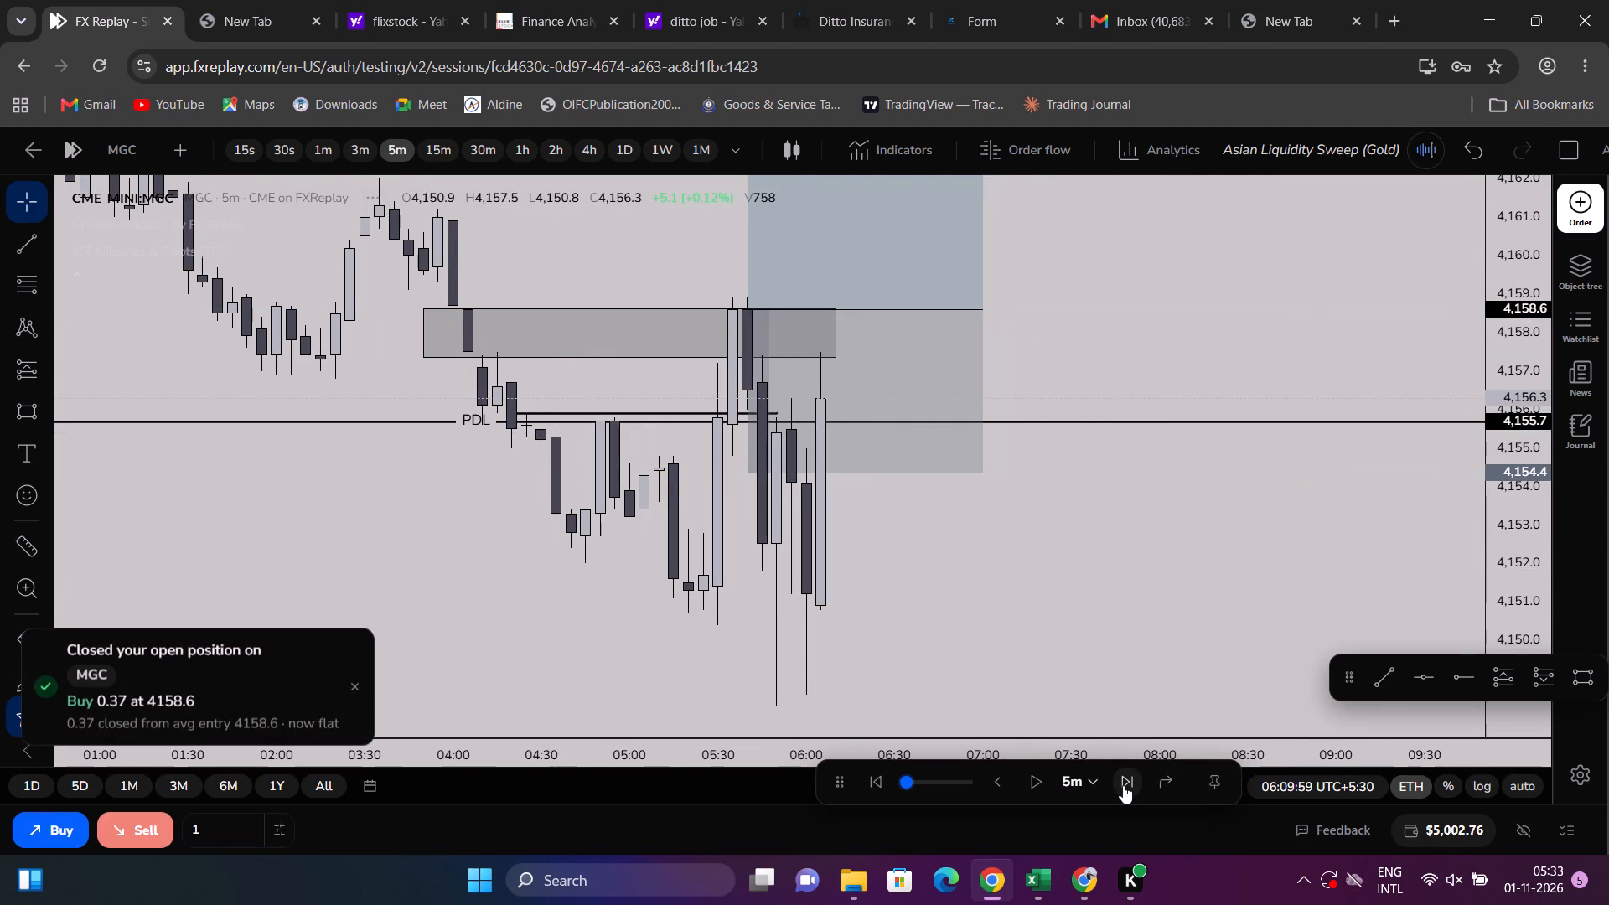
pyautogui.click(1135, 786)
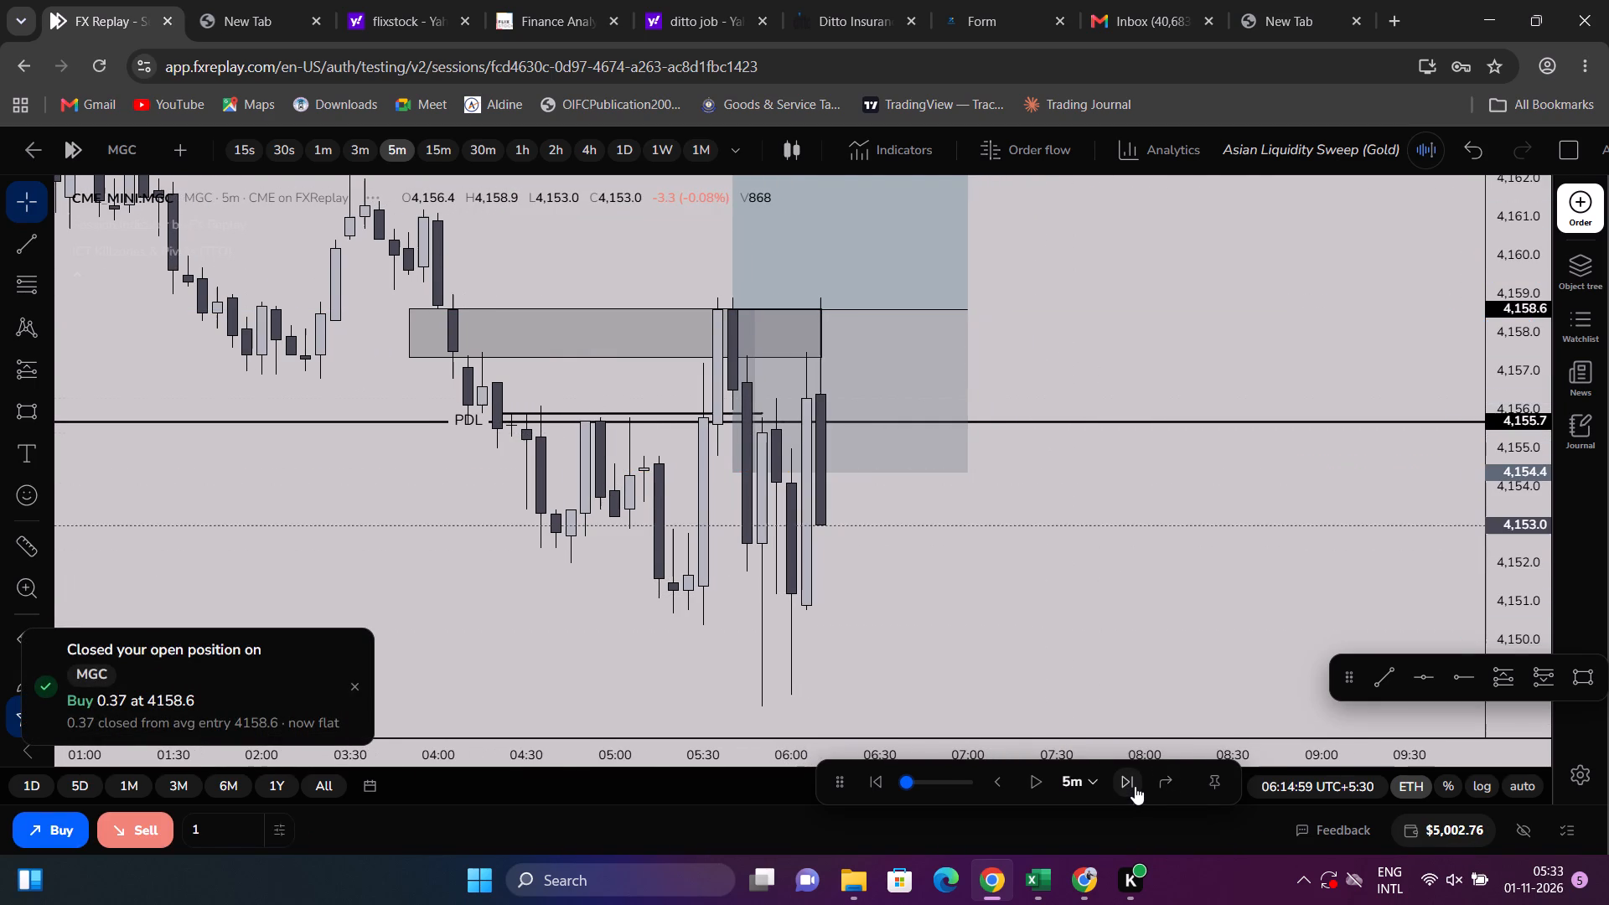
pyautogui.click(1135, 786)
pyautogui.click(1133, 785)
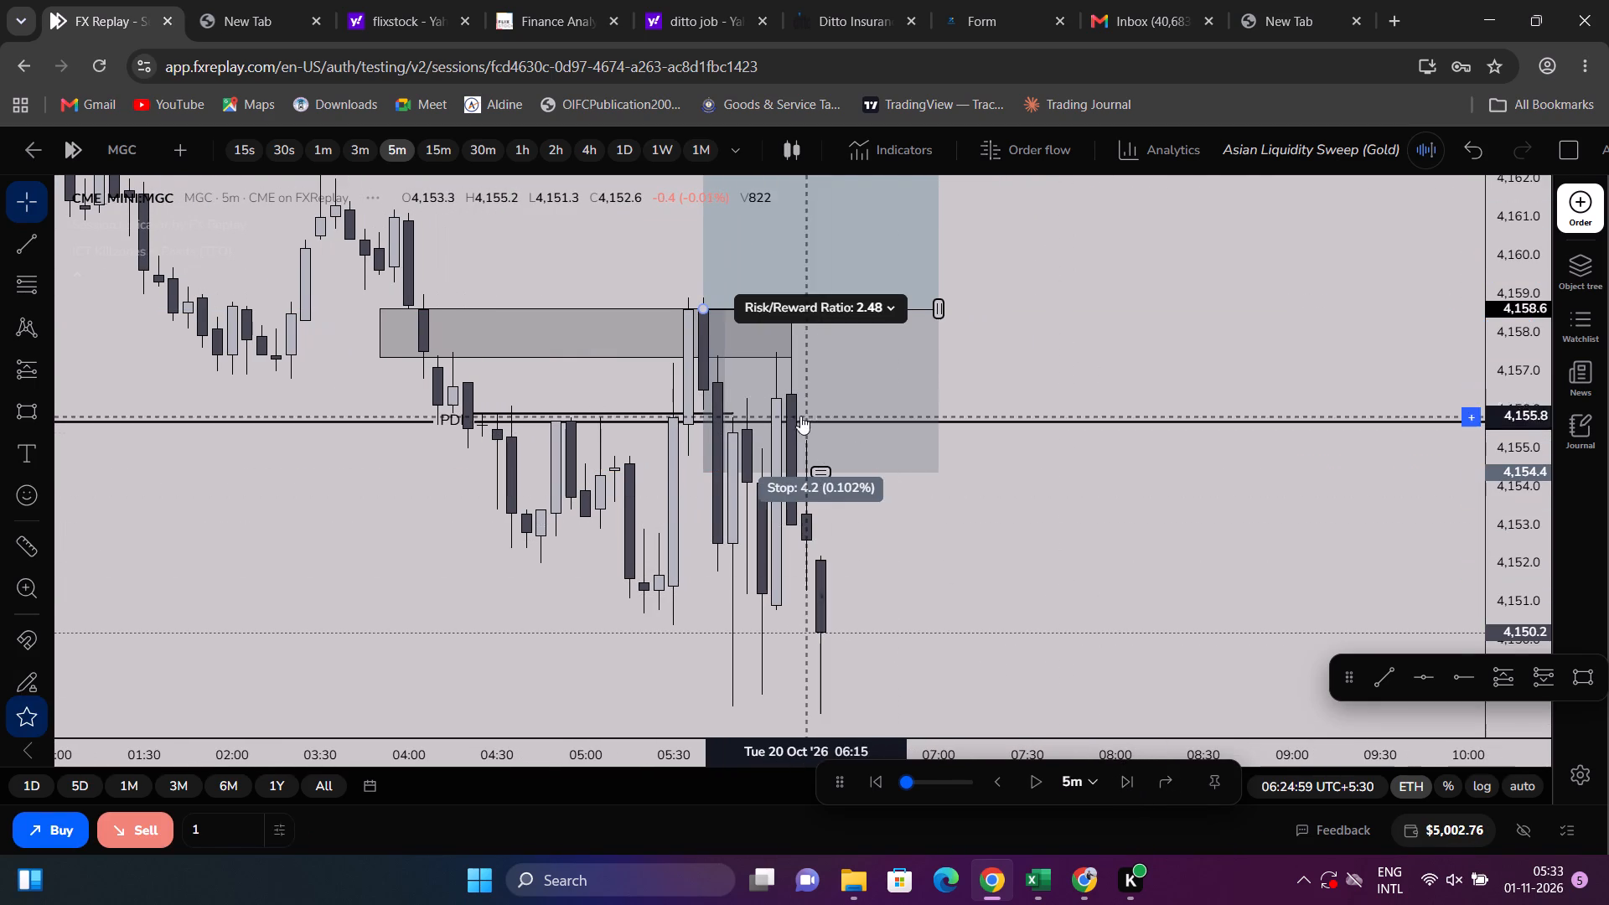
# Advance the replay in 5-minute candles from 06:24:59 to 07:59:59 on October 20.
pyautogui.scroll(-5, 1044, 475)
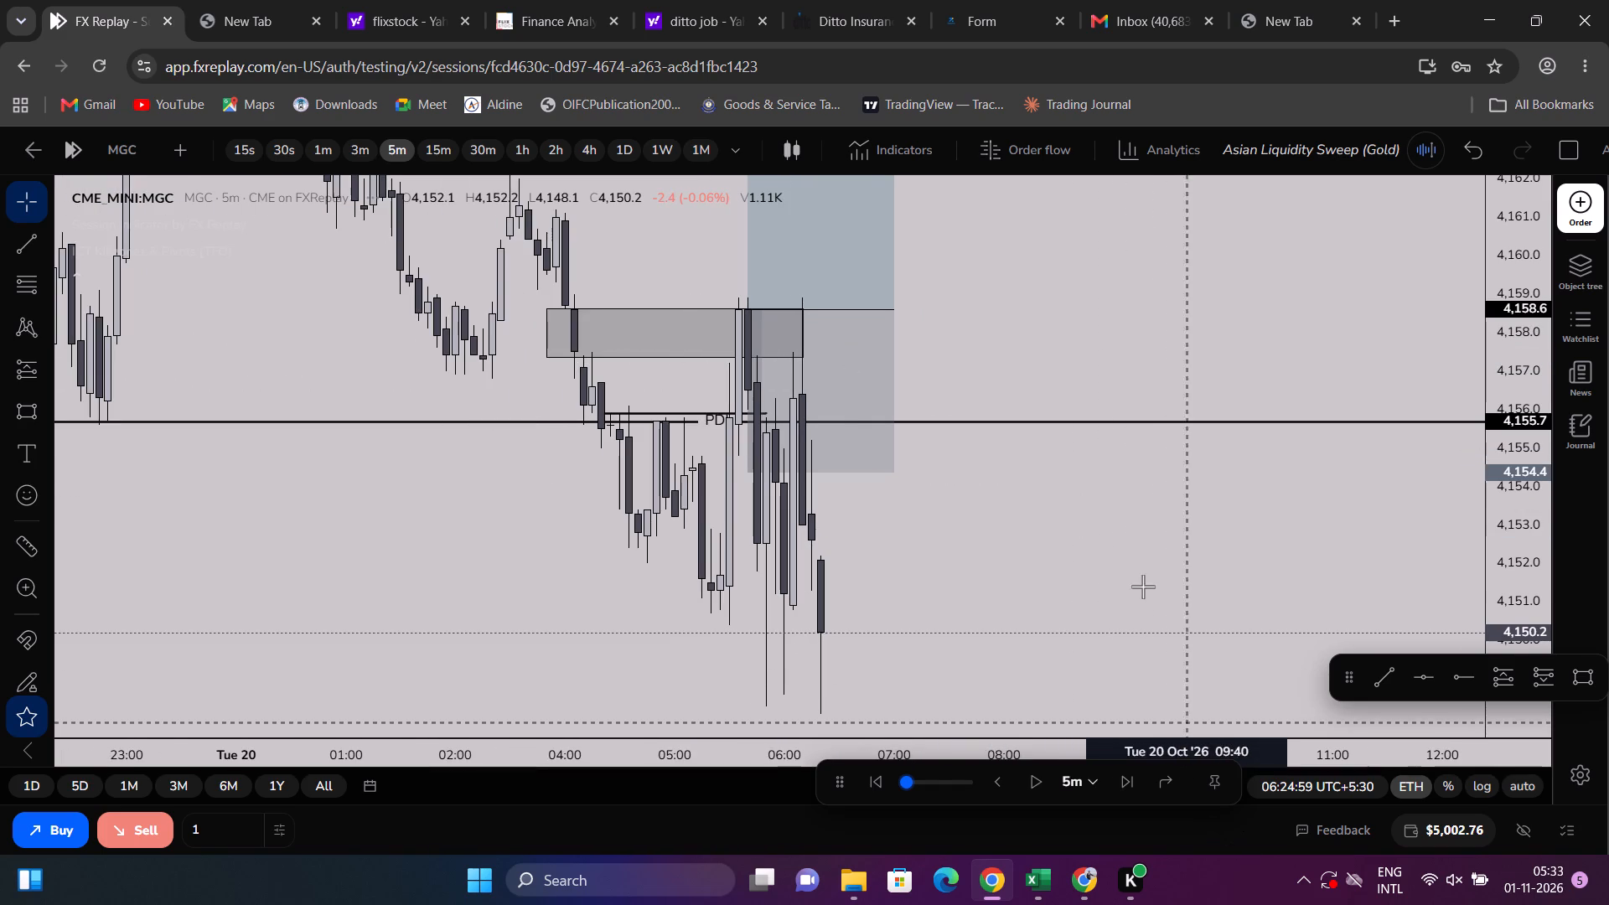
pyautogui.scroll(-3, 1129, 561)
pyautogui.click(1127, 779)
pyautogui.click(1126, 779)
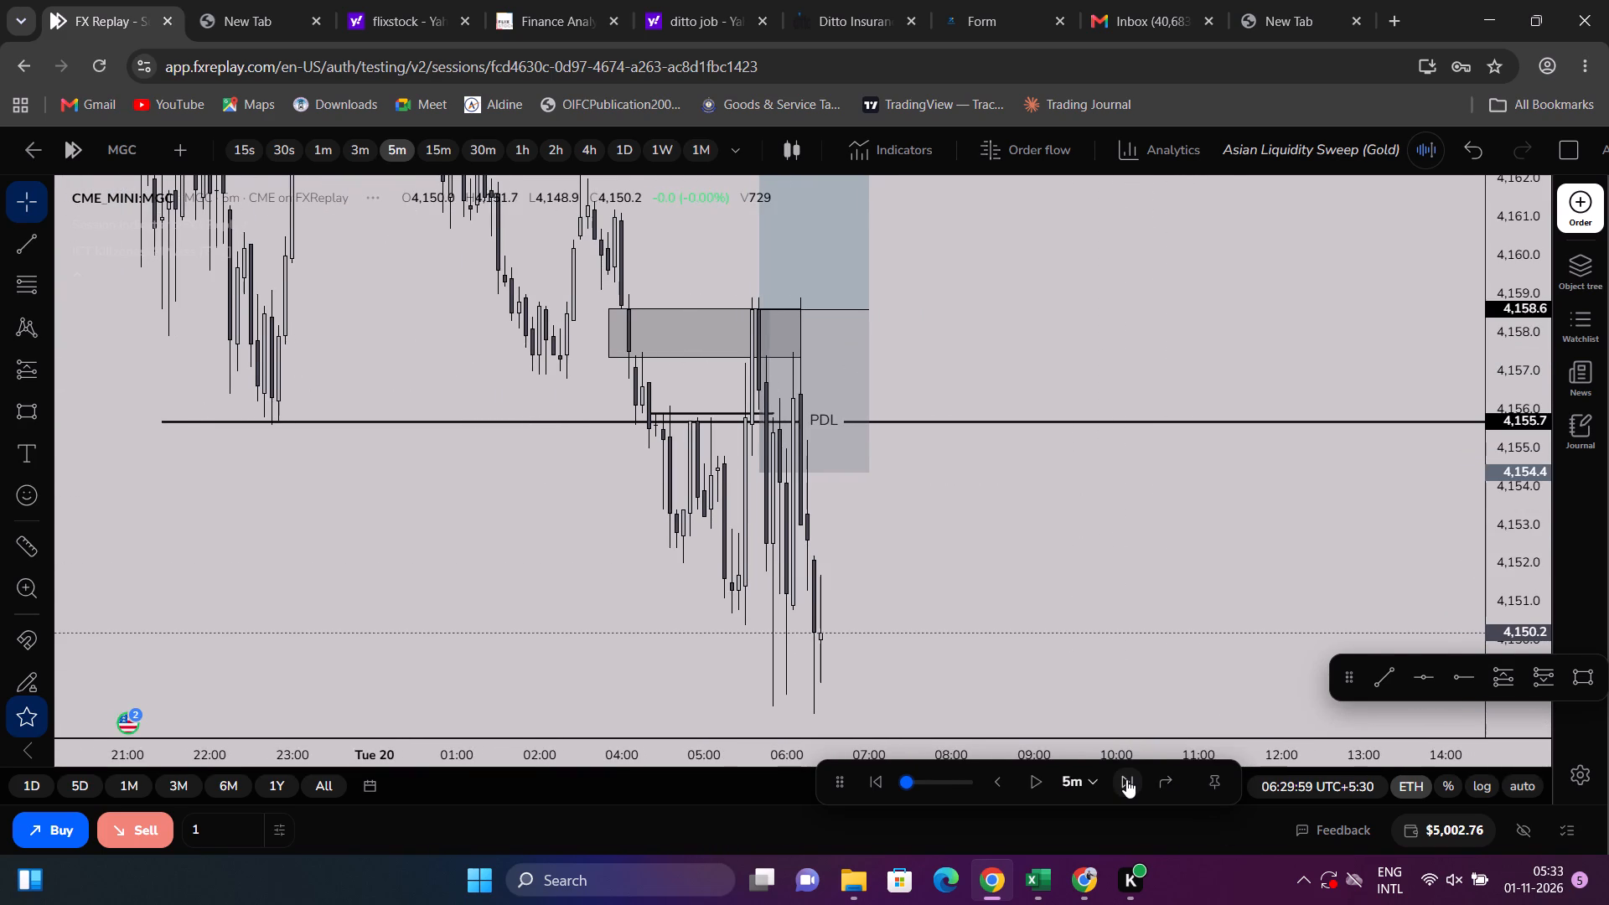
pyautogui.tripleClick(1125, 779)
pyautogui.tripleClick(1125, 779)
pyautogui.tripleClick(1125, 779)
pyautogui.tripleClick(1125, 779)
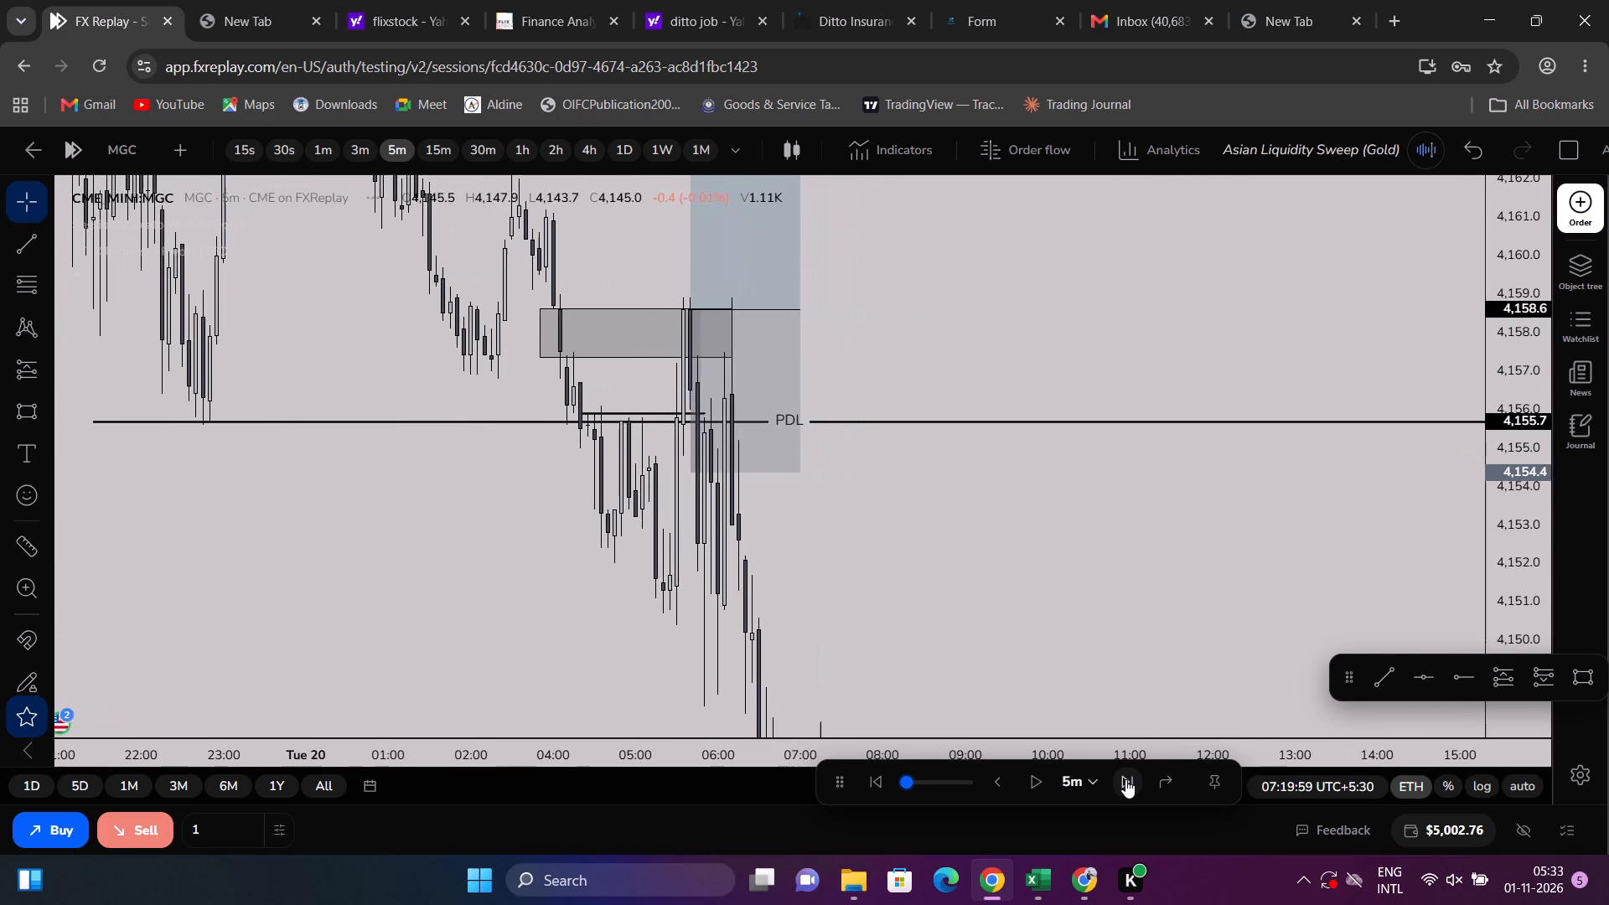
pyautogui.tripleClick(1125, 779)
pyautogui.click(1125, 779)
pyautogui.click(1125, 779)
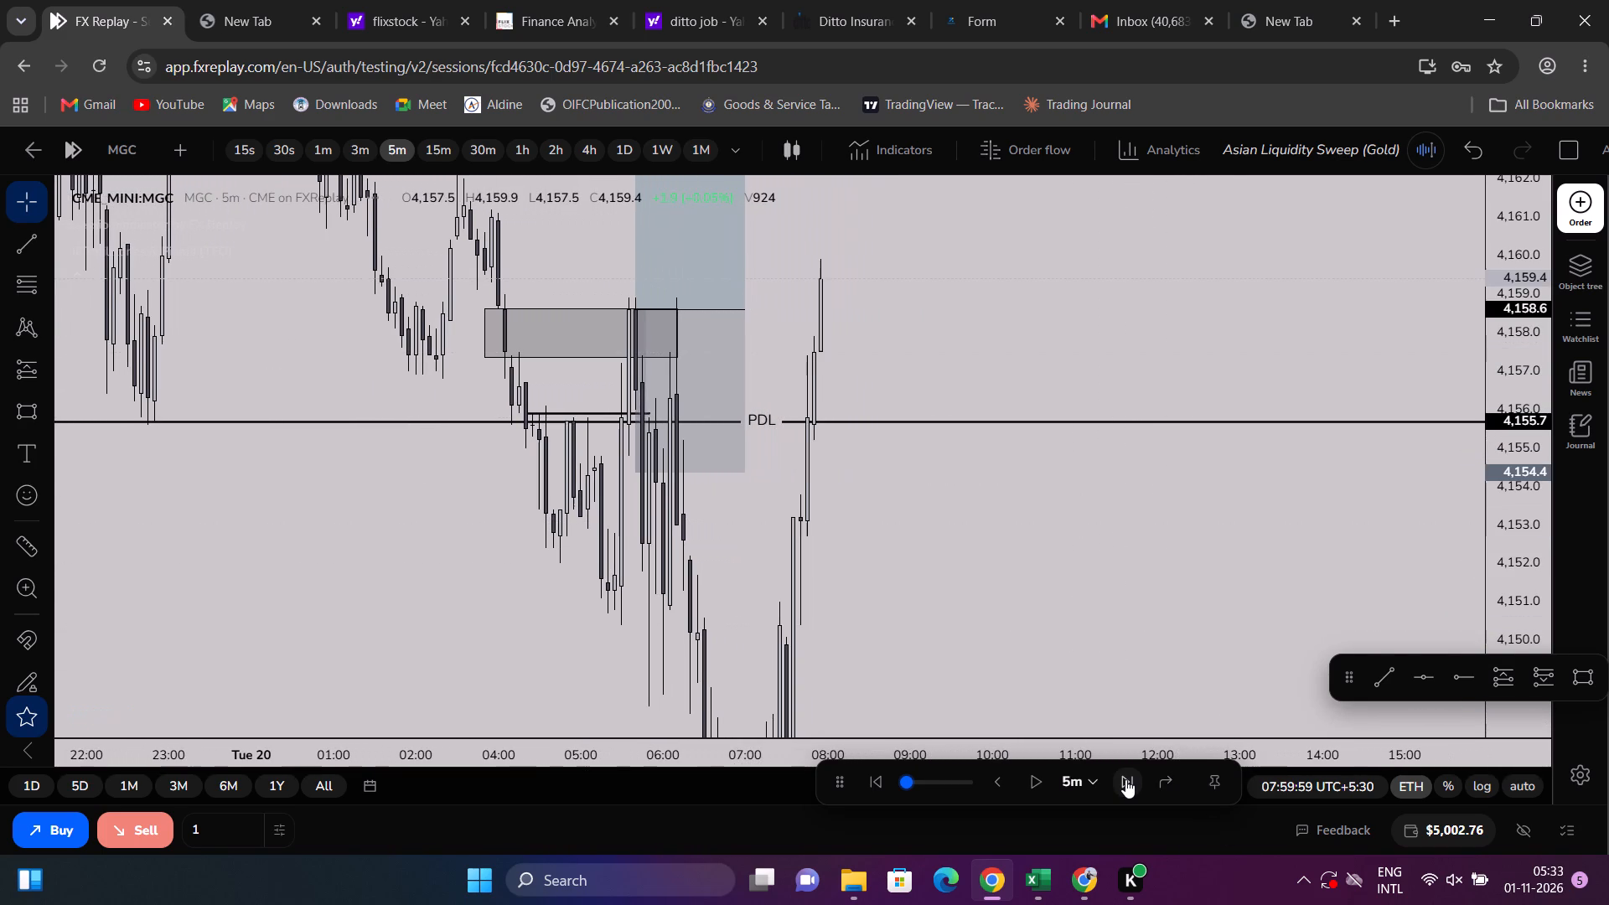
# Move the long position drawing to the 07:50 candle, with its entry at 4,159.6.
pyautogui.moveTo(1481, 463); pyautogui.dragTo(1467, 520)
pyautogui.moveTo(649, 452); pyautogui.dragTo(864, 425)
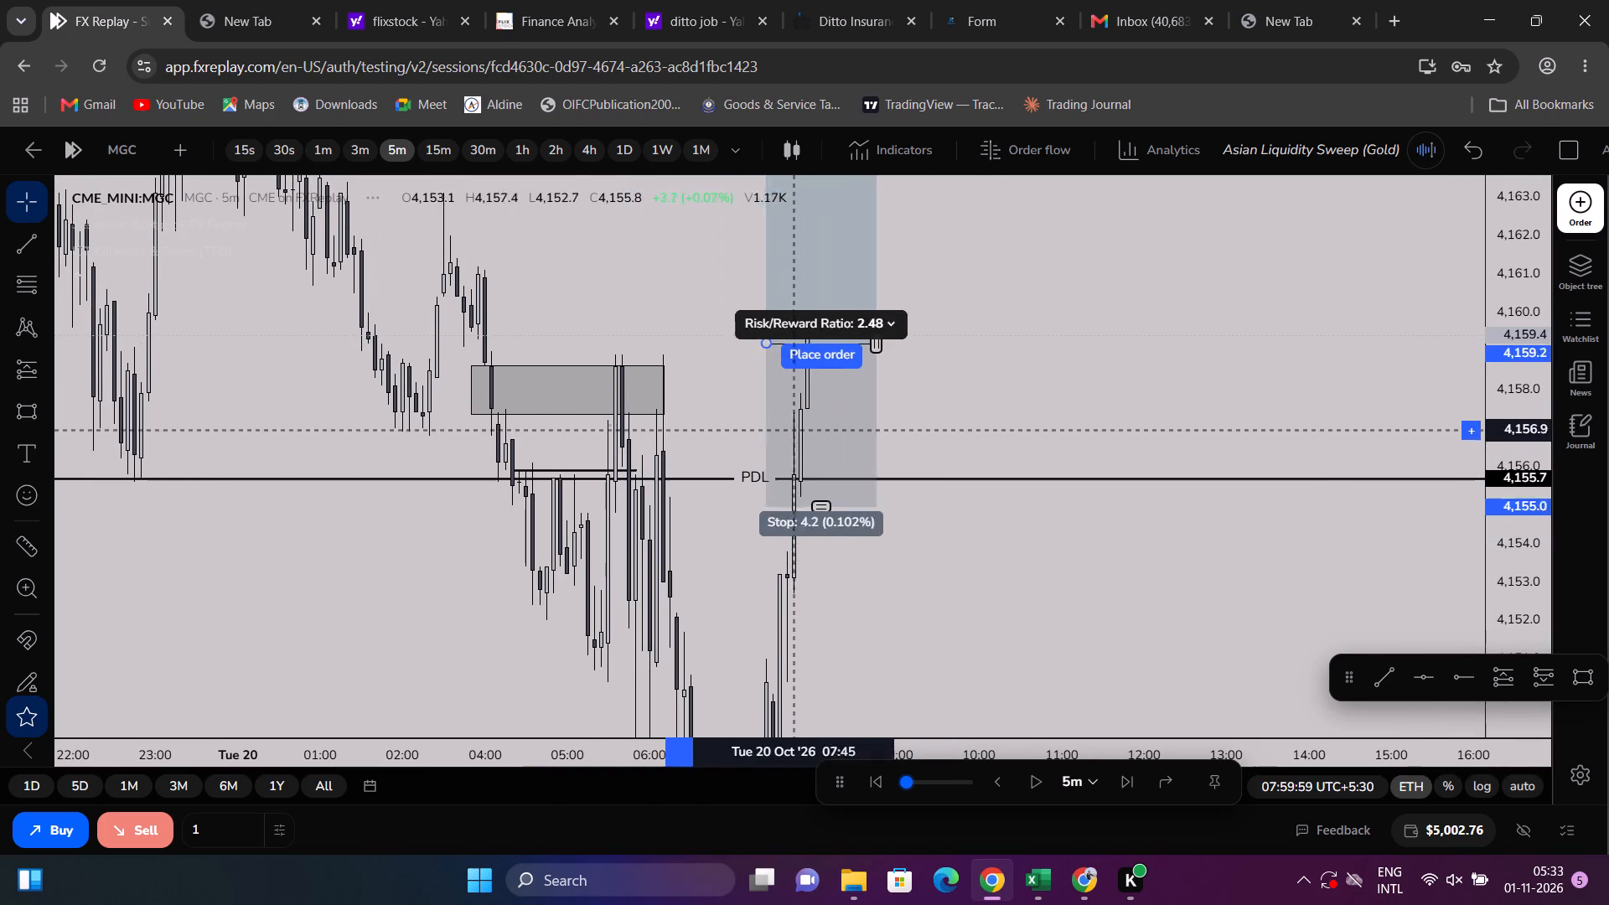
pyautogui.moveTo(864, 425); pyautogui.dragTo(830, 413)
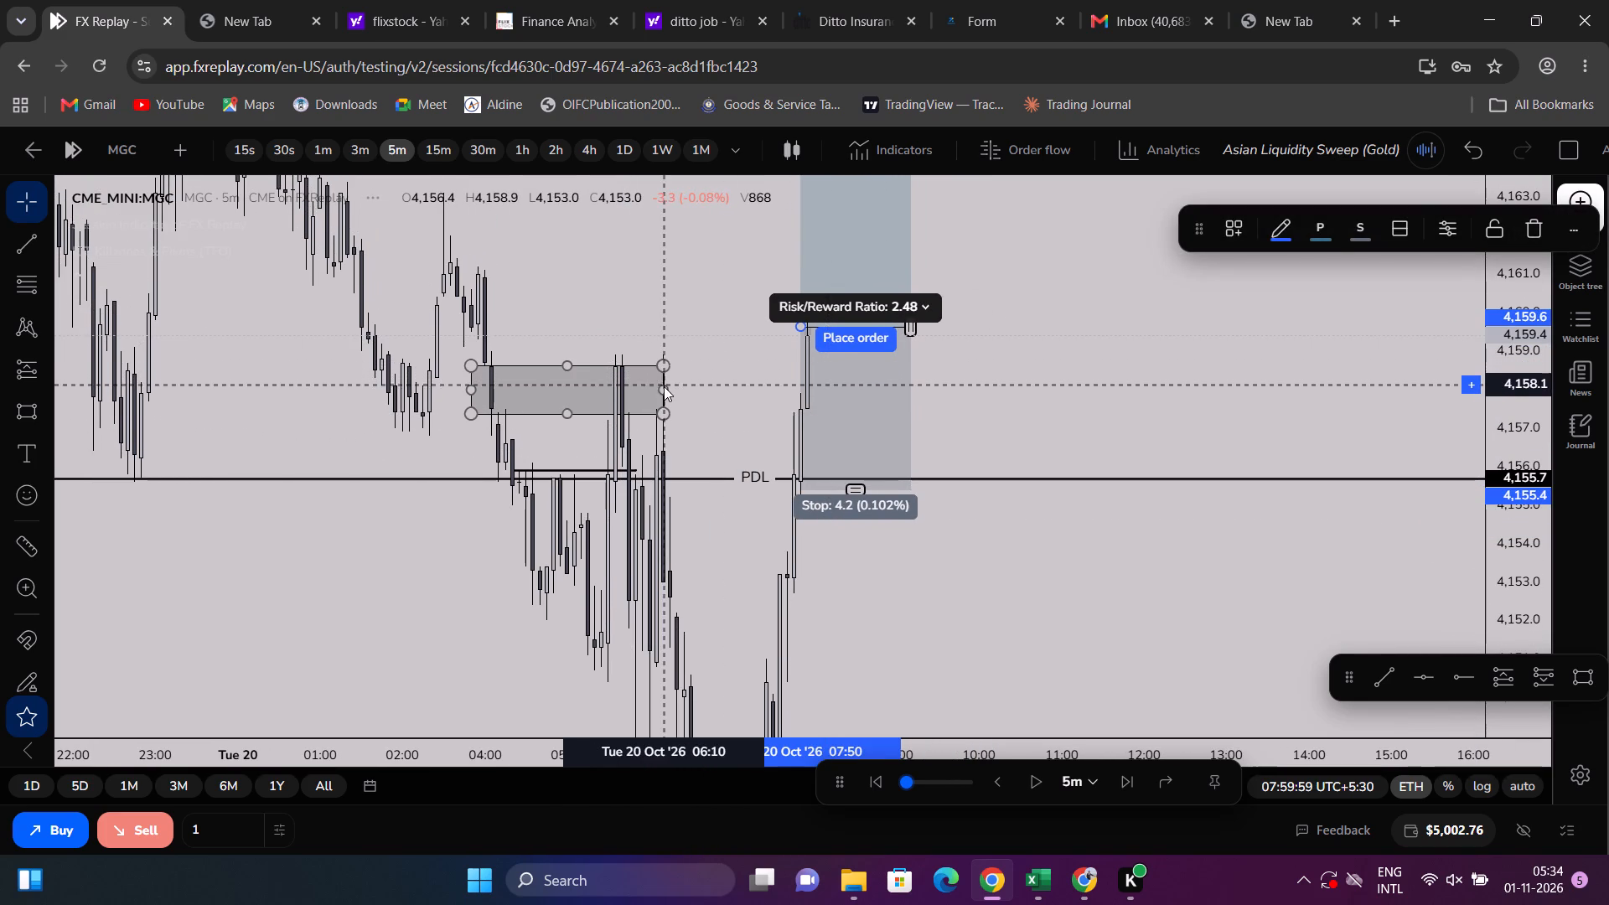
# Extend the gray zone rectangle's end edge to 11:35 on October 20.
pyautogui.moveTo(664, 386); pyautogui.dragTo(1110, 402)
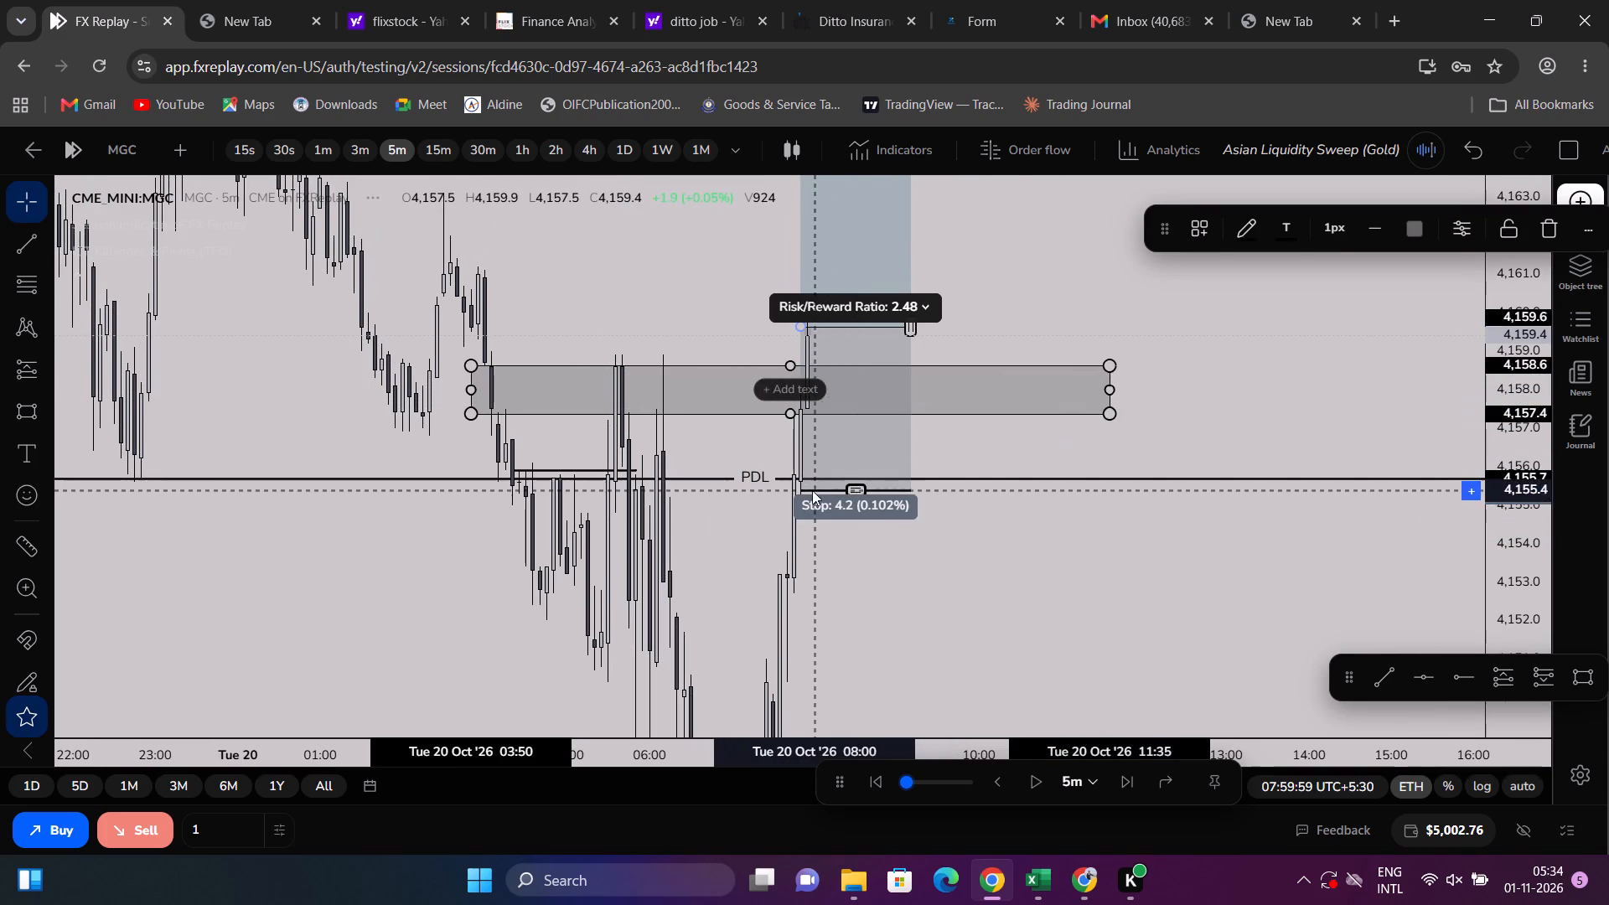
# Adjust the long position drawing's target to 4,169.3 near the NY PM High and its stop to 4,154.9.
pyautogui.moveTo(814, 494); pyautogui.dragTo(835, 504)
pyautogui.moveTo(951, 549); pyautogui.dragTo(952, 710)
pyautogui.scroll(-6, 1200, 433)
pyautogui.moveTo(1524, 384); pyautogui.dragTo(1306, 904)
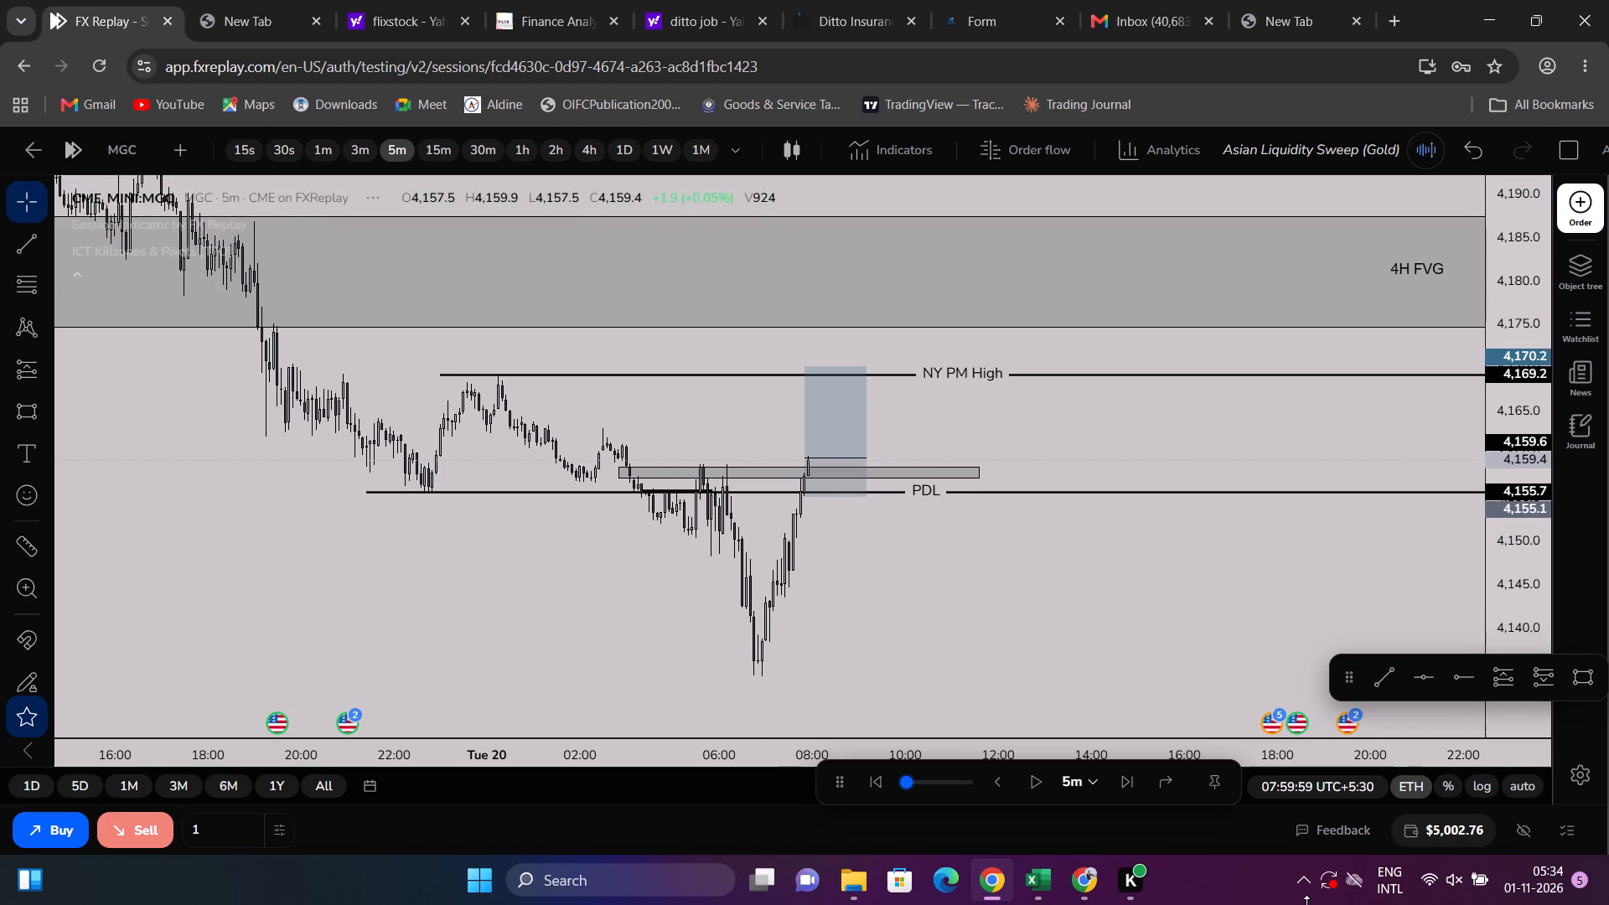
pyautogui.moveTo(1306, 904); pyautogui.dragTo(1327, 625)
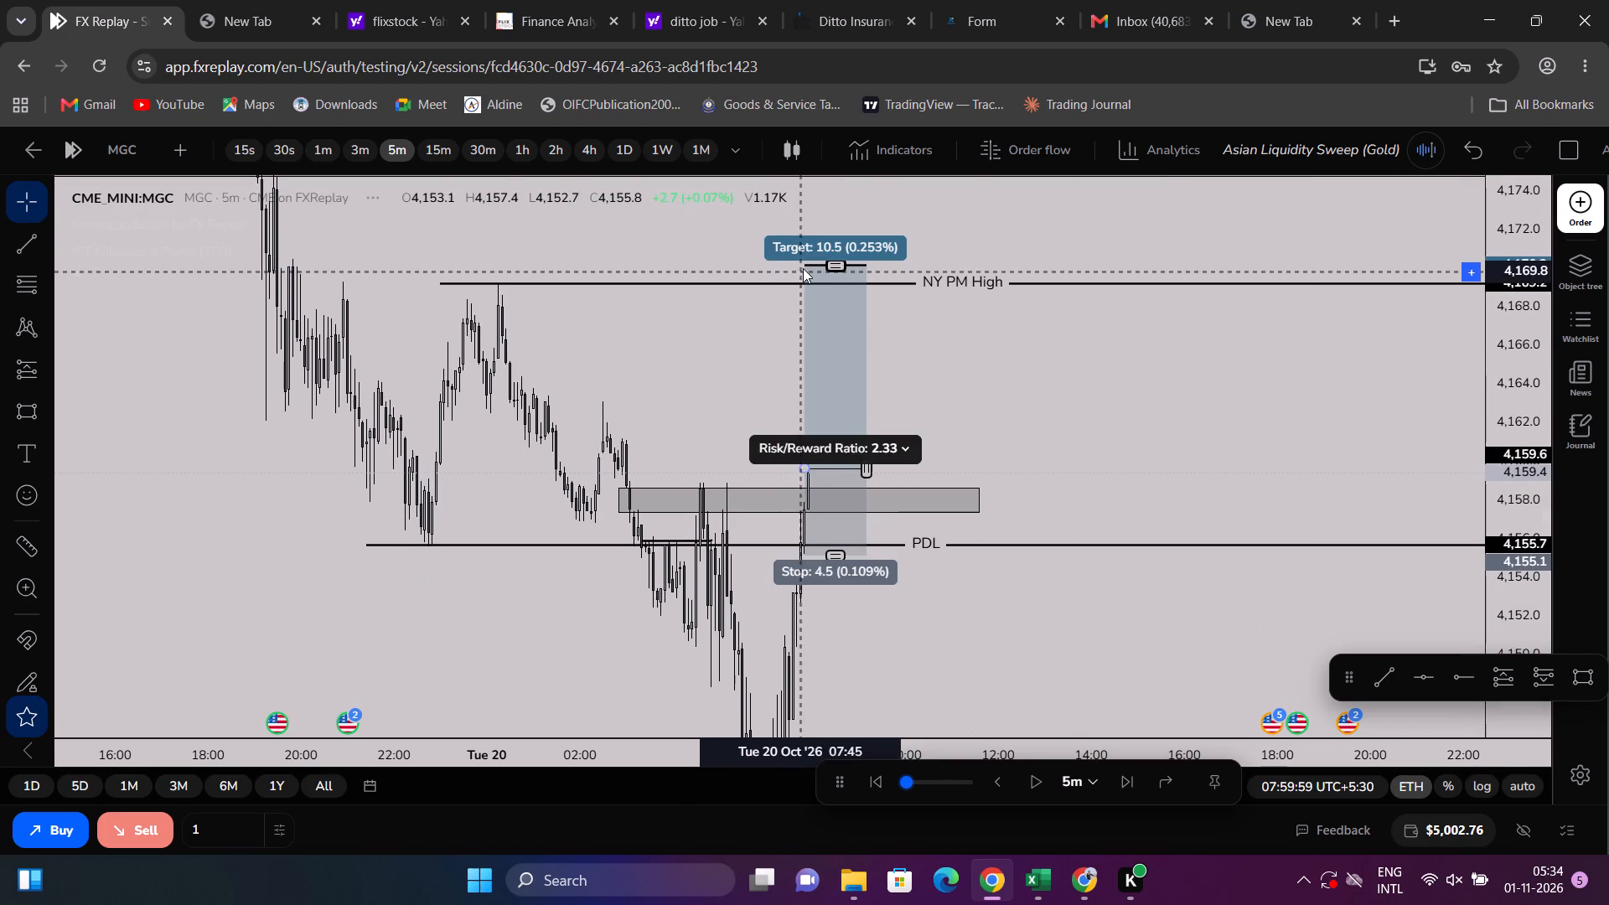
pyautogui.moveTo(804, 266); pyautogui.dragTo(810, 283)
pyautogui.scroll(4, 1131, 469)
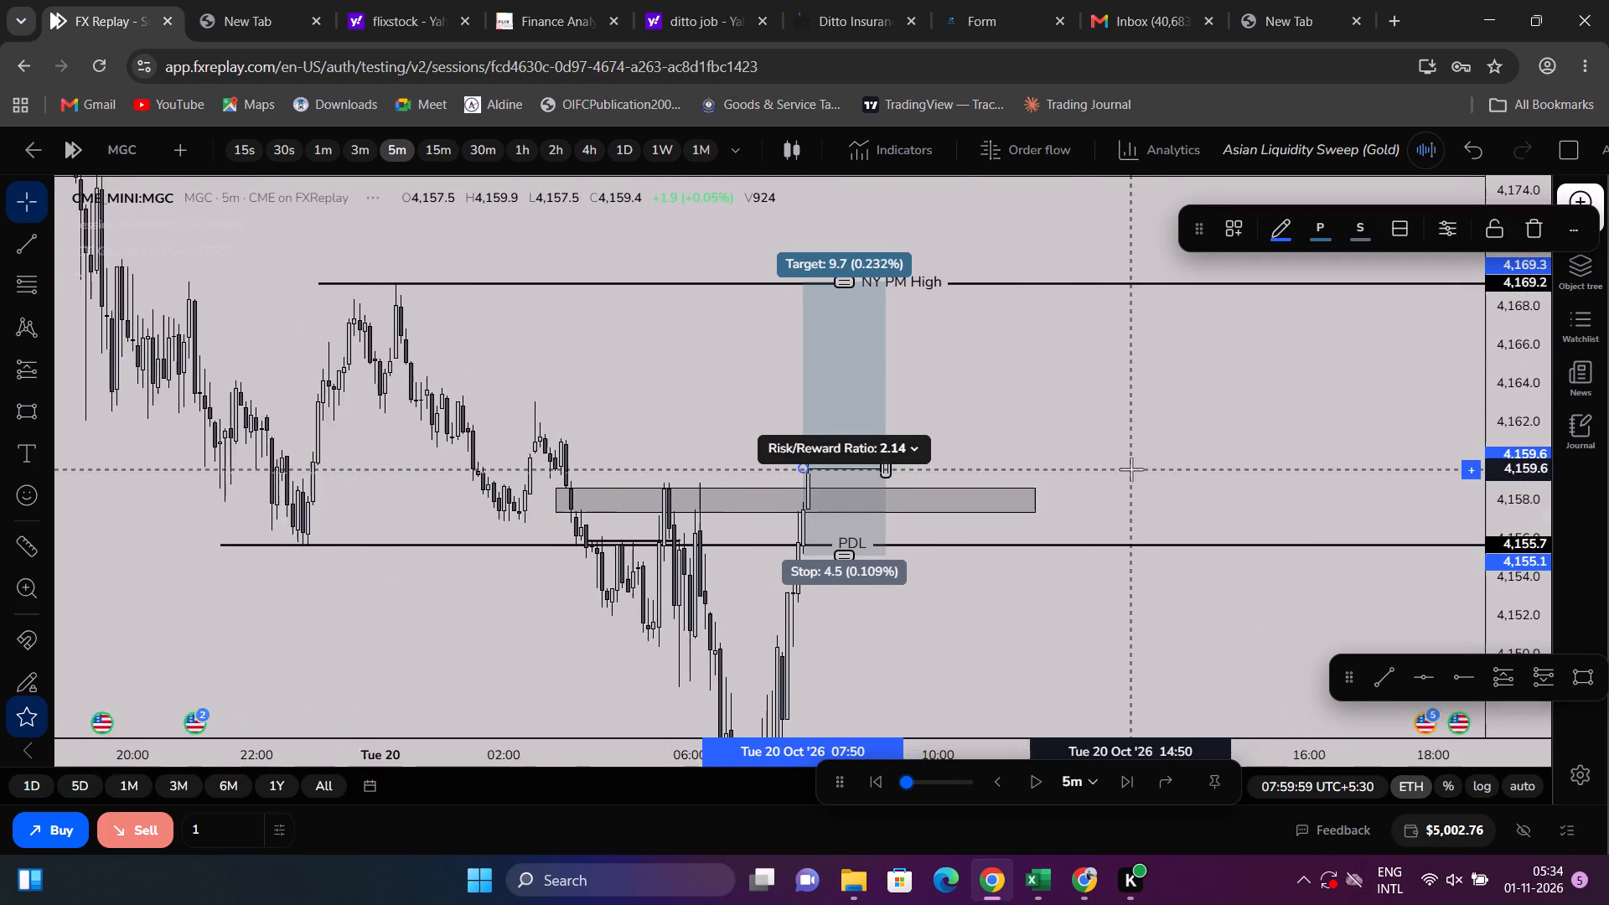
pyautogui.moveTo(1531, 641); pyautogui.dragTo(1455, 374)
pyautogui.moveTo(1255, 406); pyautogui.dragTo(1271, 212)
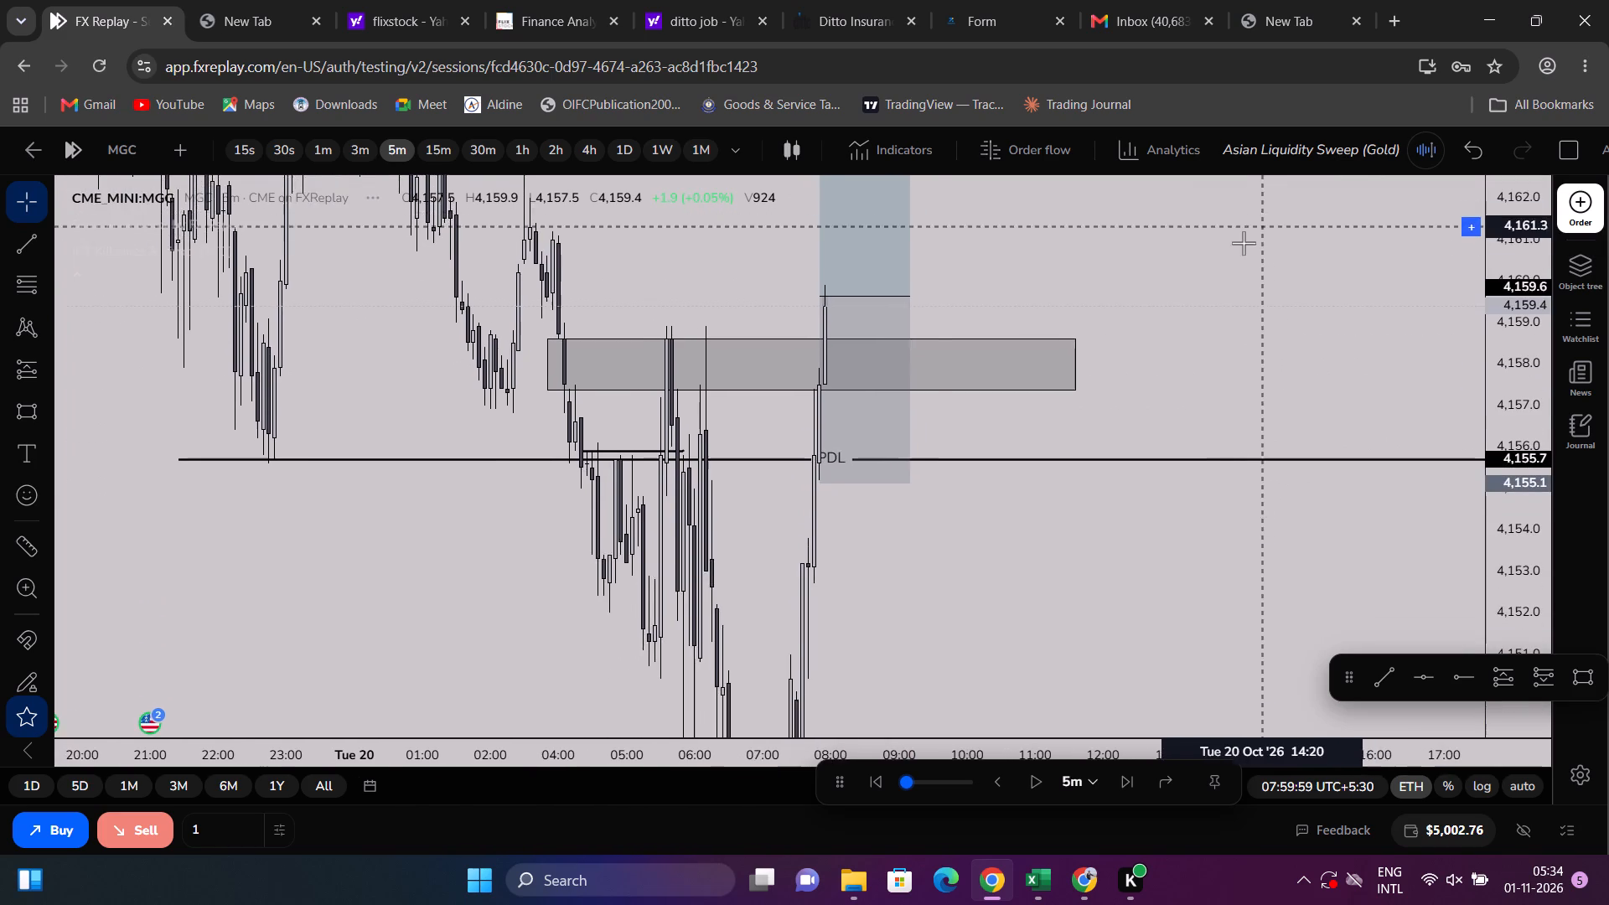
pyautogui.scroll(3, 1244, 243)
pyautogui.moveTo(872, 482); pyautogui.dragTo(882, 496)
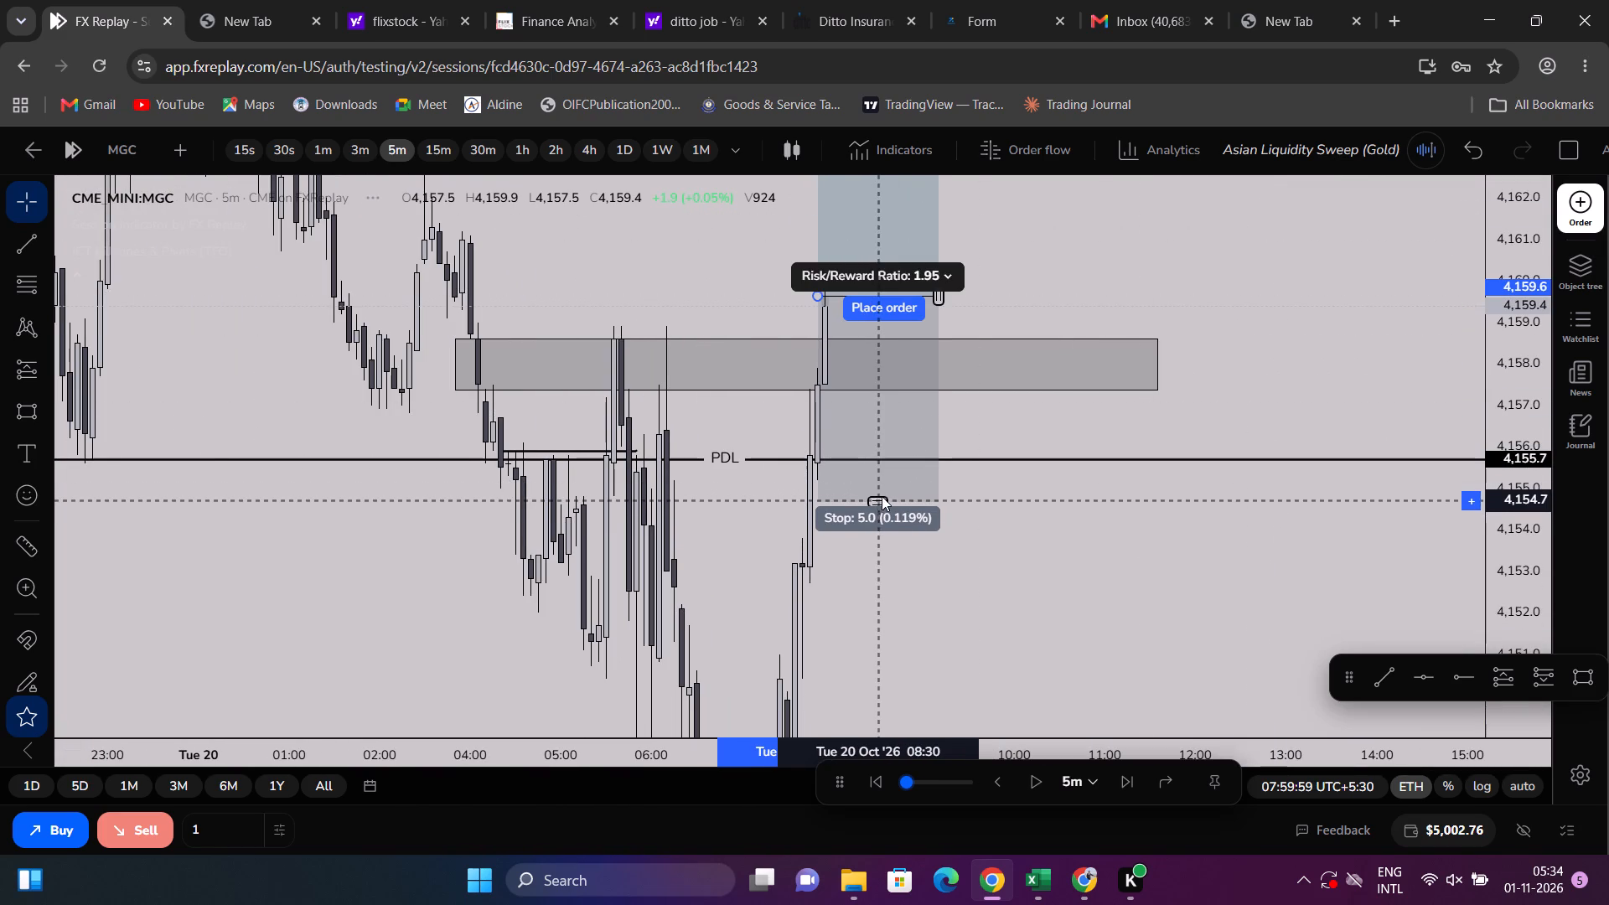
pyautogui.moveTo(882, 496); pyautogui.dragTo(884, 492)
pyautogui.click(1201, 393)
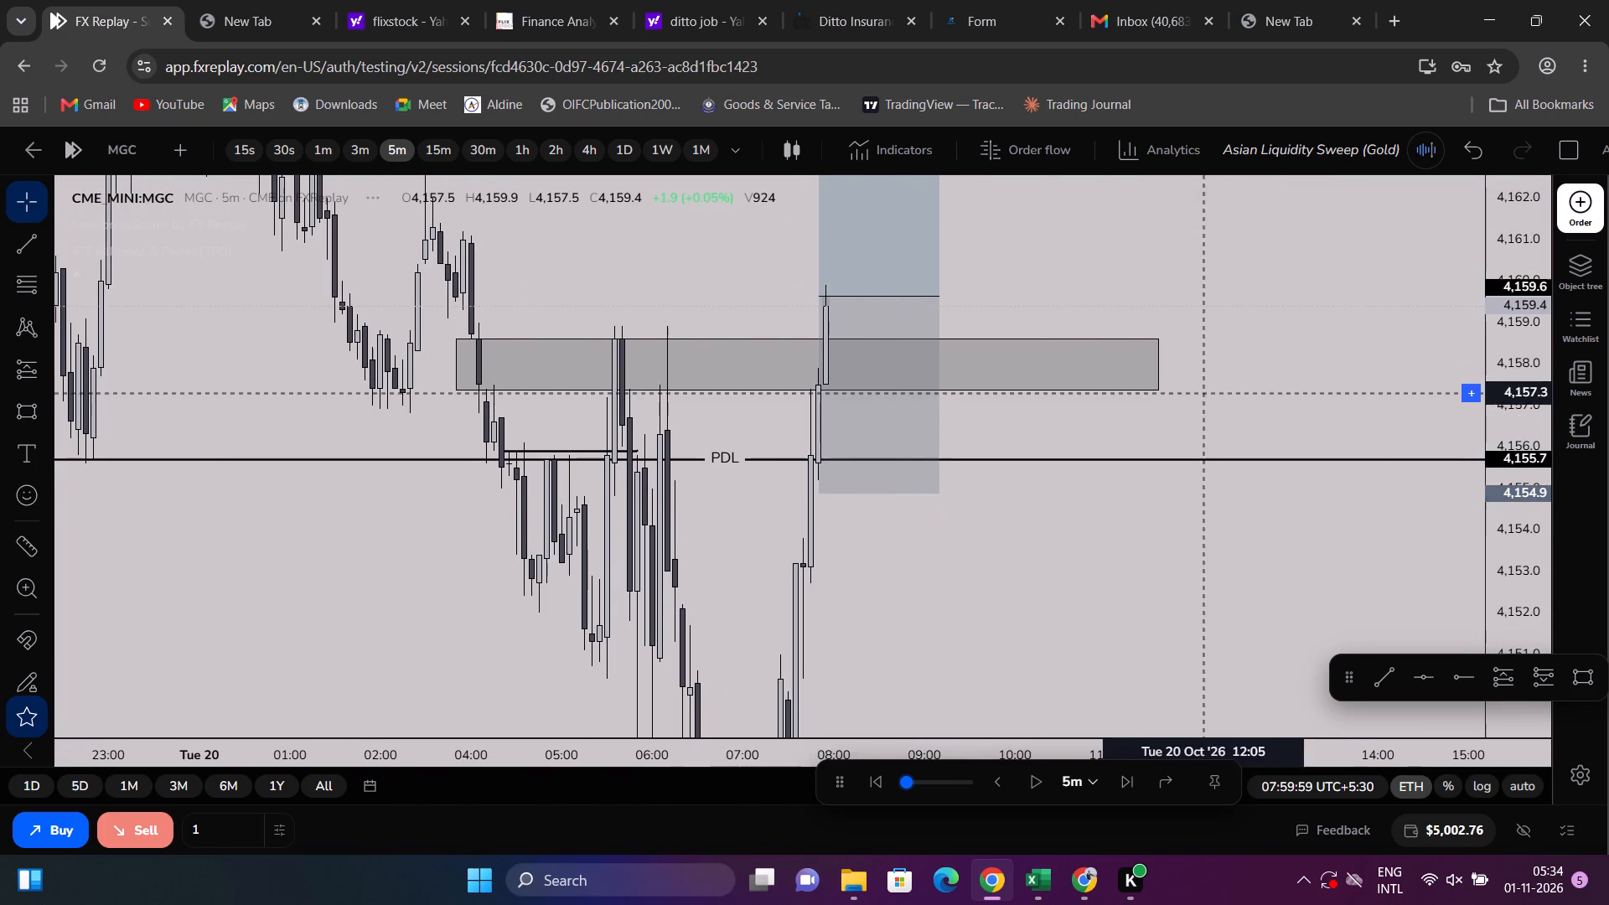
# Start a market buy order for MGC with its stop loss at 4154.9.
pyautogui.moveTo(1300, 360); pyautogui.dragTo(1287, 431)
pyautogui.scroll(-4, 1444, 390)
pyautogui.click(1582, 211)
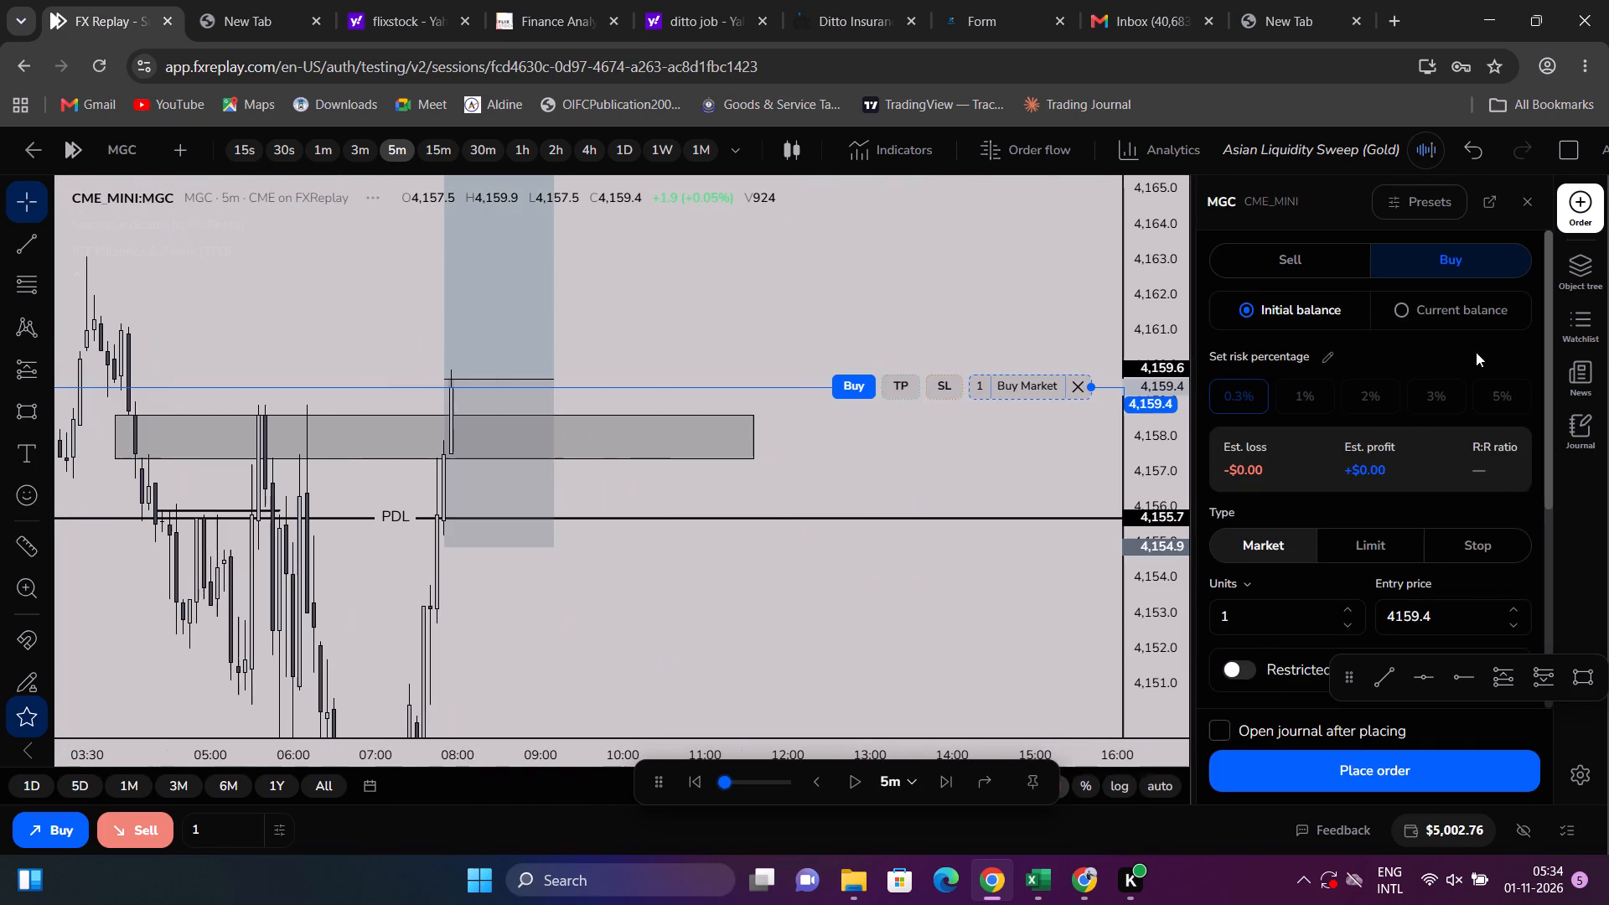
pyautogui.moveTo(943, 385); pyautogui.dragTo(906, 508)
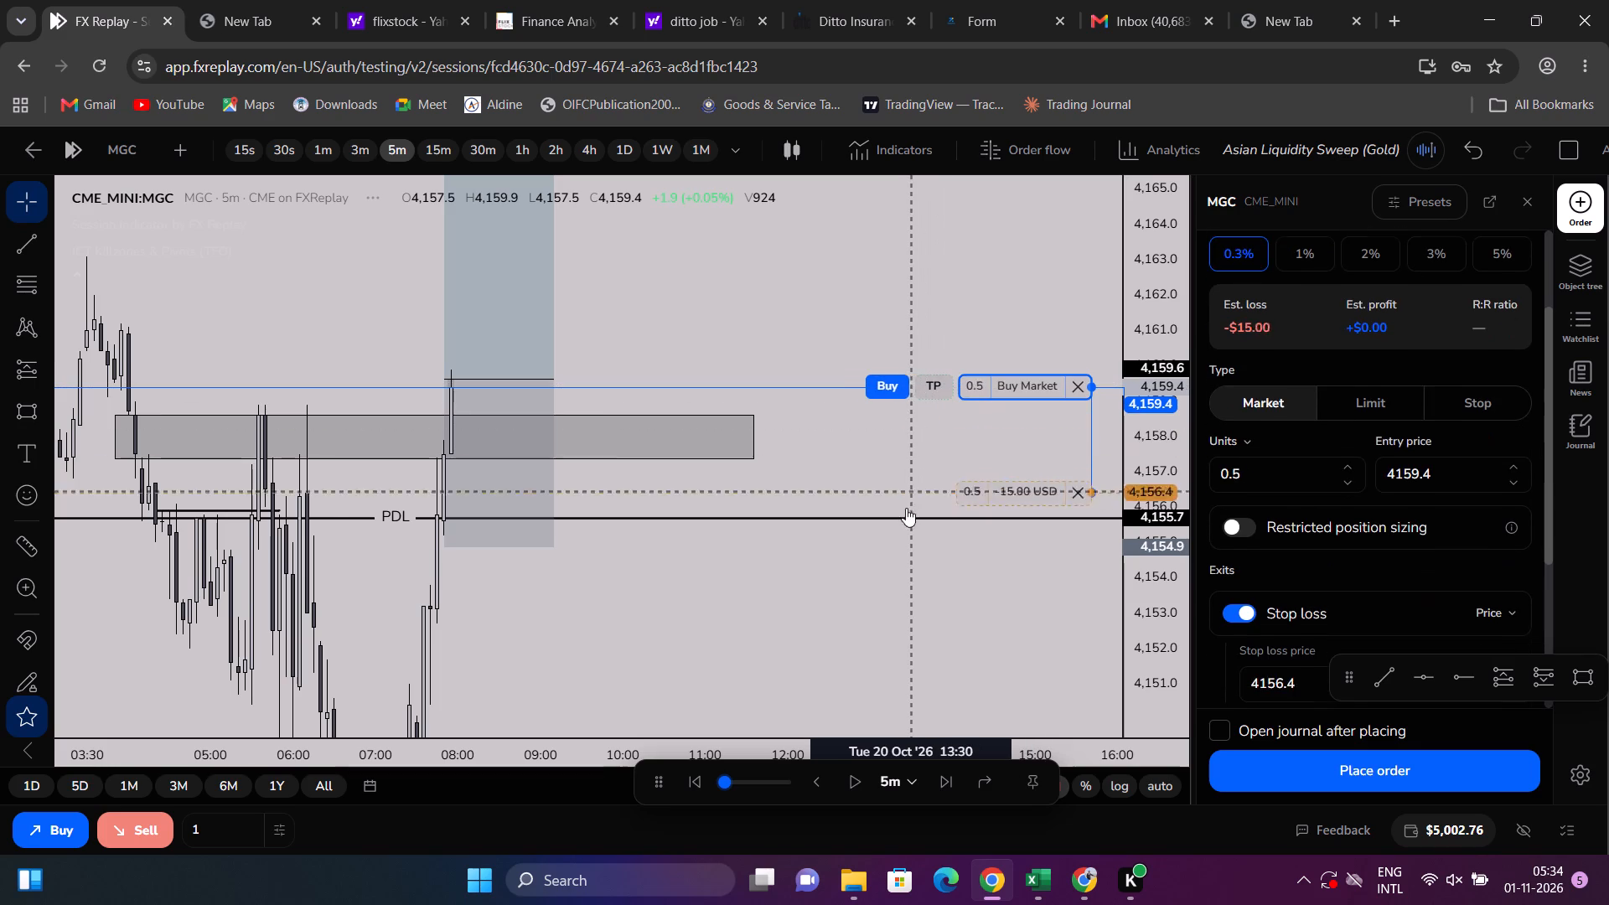
pyautogui.moveTo(906, 508); pyautogui.dragTo(906, 547)
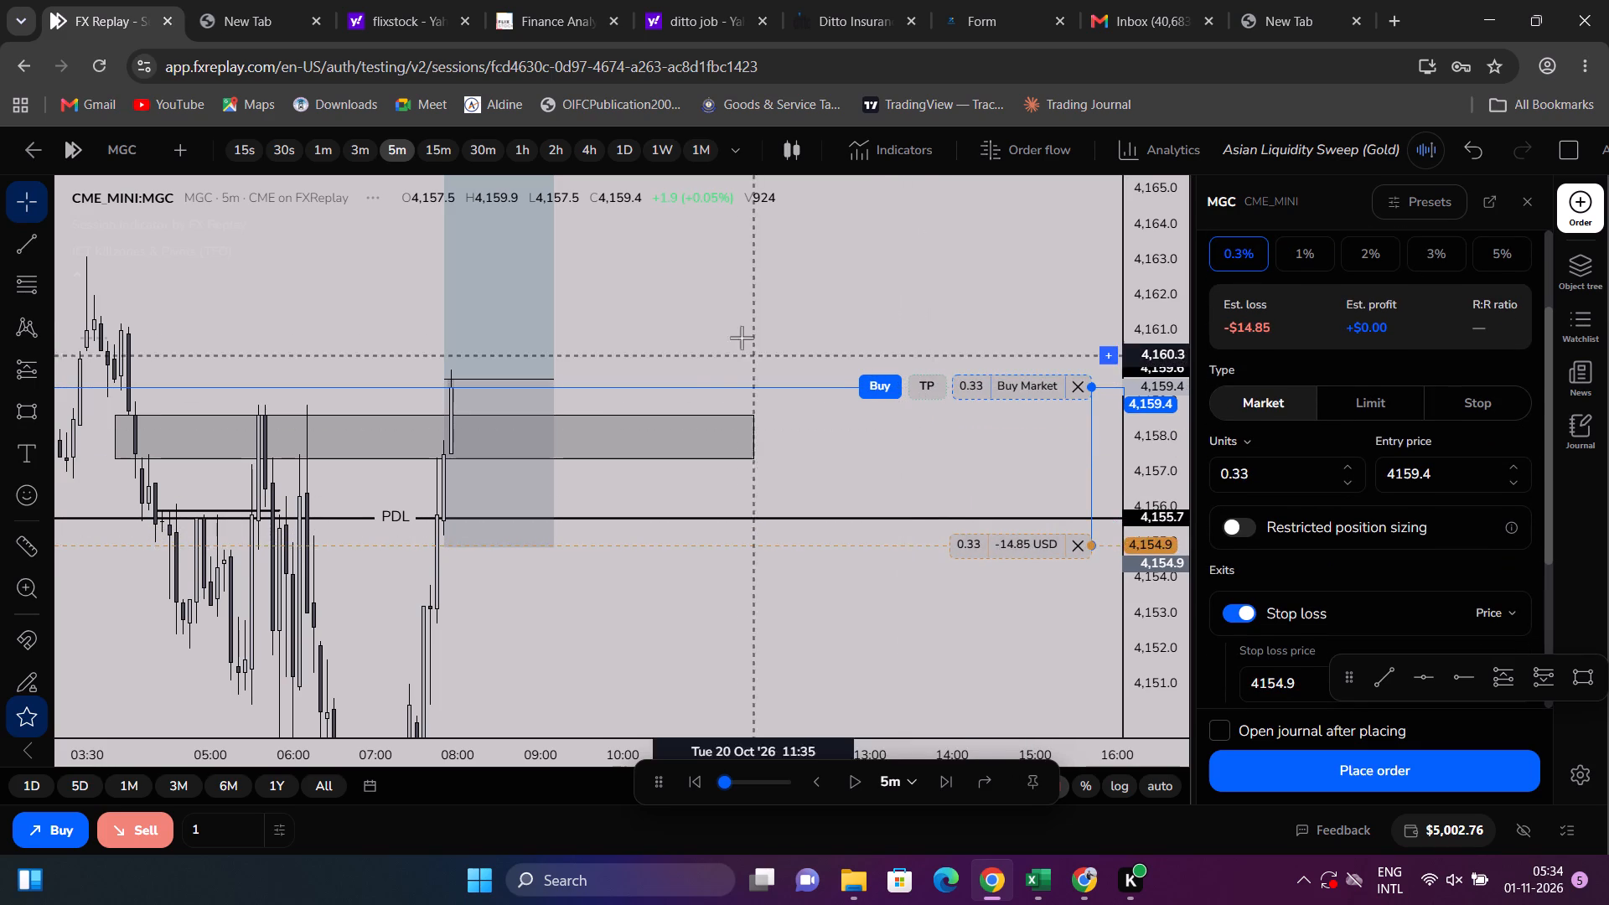
# Set the order's take profit at the NY PM High, 4169.2, and place the buy order.
pyautogui.moveTo(699, 306); pyautogui.dragTo(753, 471)
pyautogui.scroll(-3, 814, 440)
pyautogui.moveTo(924, 548); pyautogui.dragTo(923, 493)
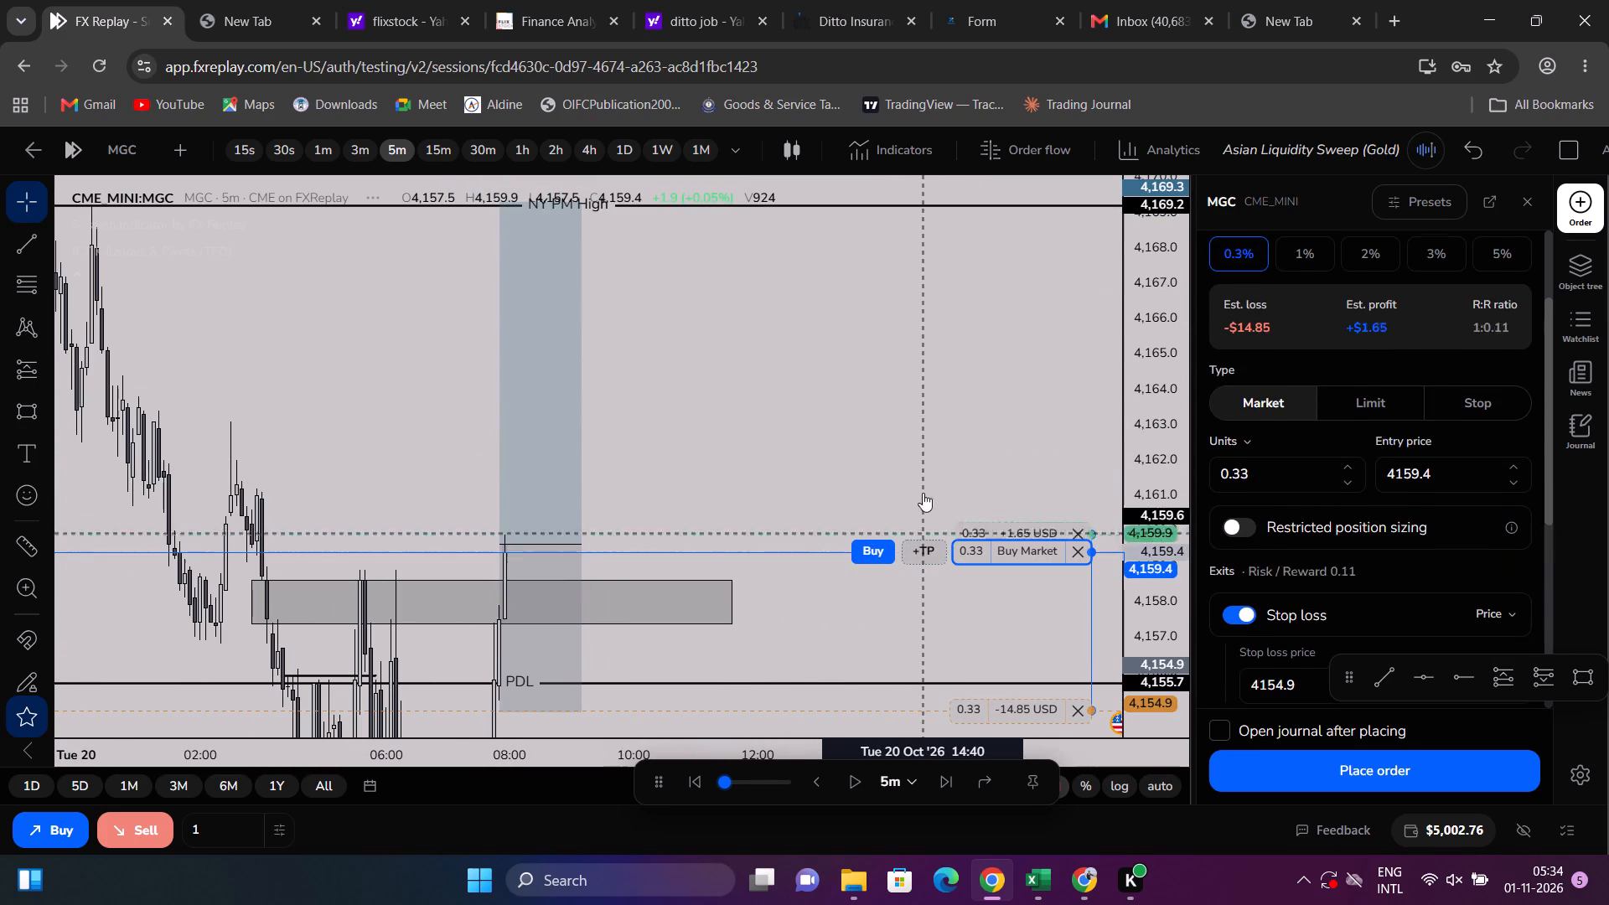
pyautogui.moveTo(923, 493); pyautogui.dragTo(939, 205)
pyautogui.moveTo(1157, 448); pyautogui.dragTo(1122, 636)
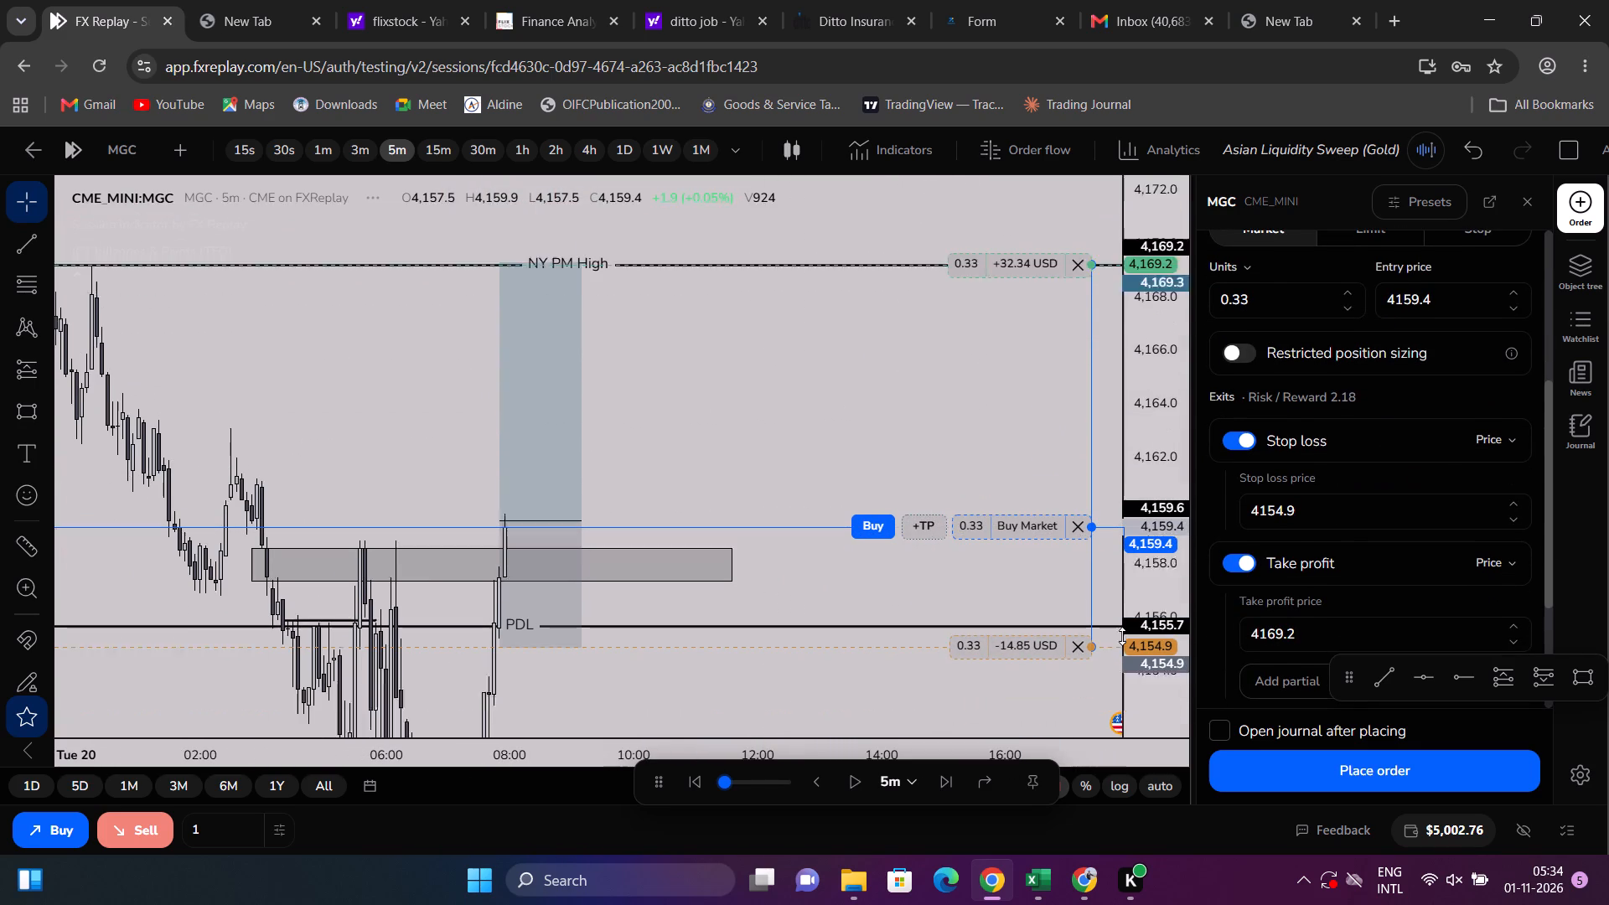
pyautogui.moveTo(1122, 636); pyautogui.dragTo(1093, 746)
pyautogui.scroll(-8, 951, 576)
pyautogui.moveTo(859, 596); pyautogui.dragTo(1181, 559)
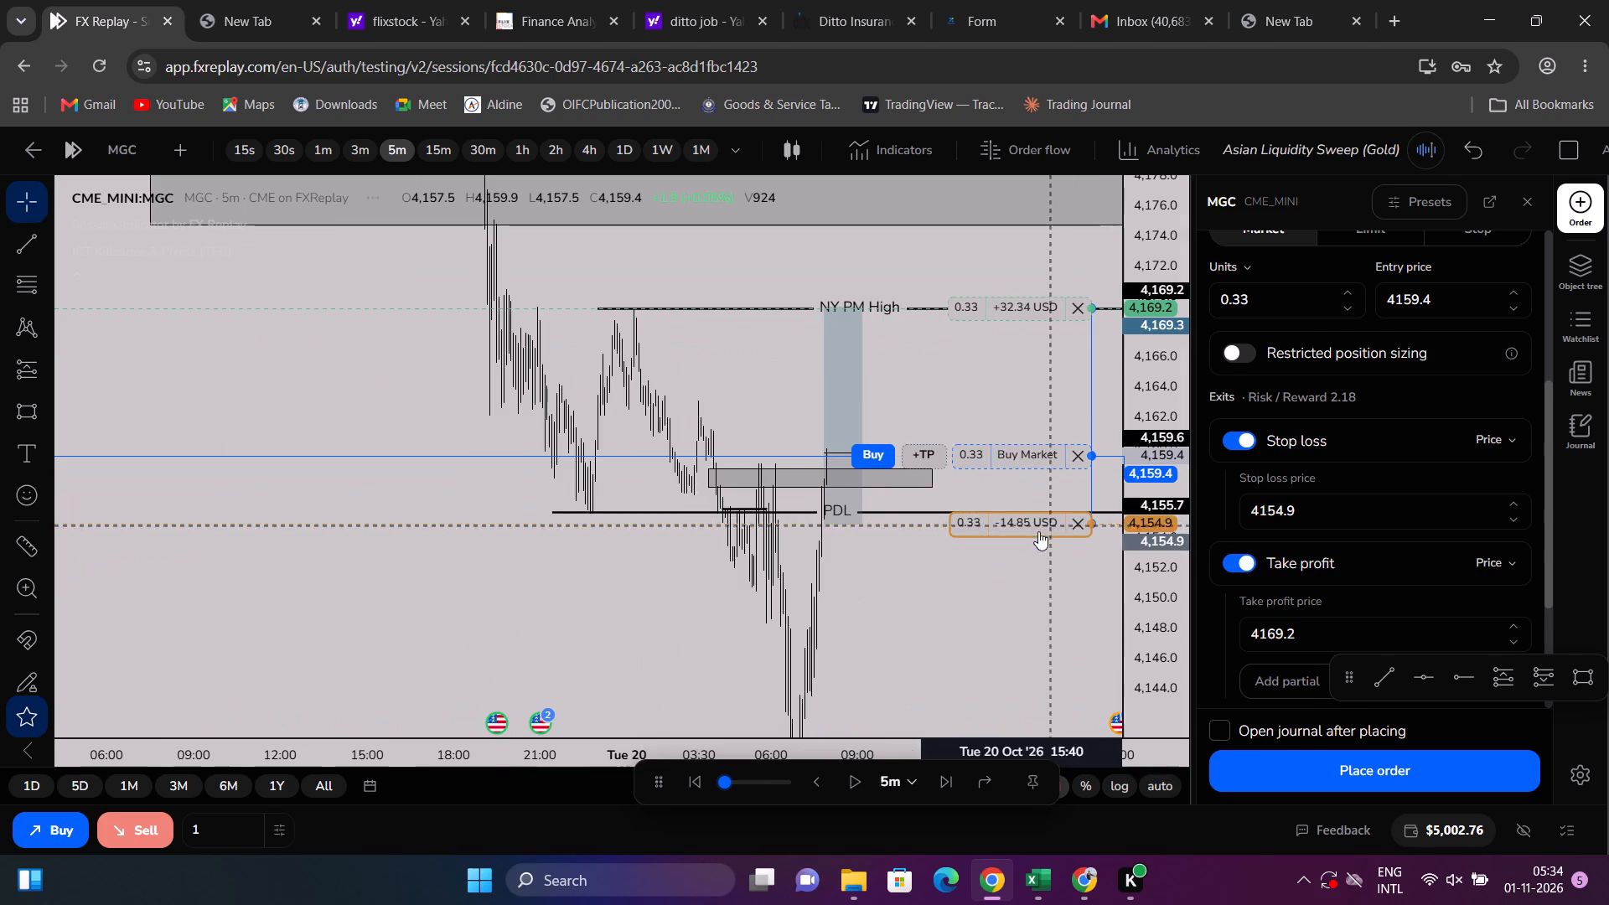
pyautogui.scroll(7, 1037, 532)
pyautogui.click(1334, 763)
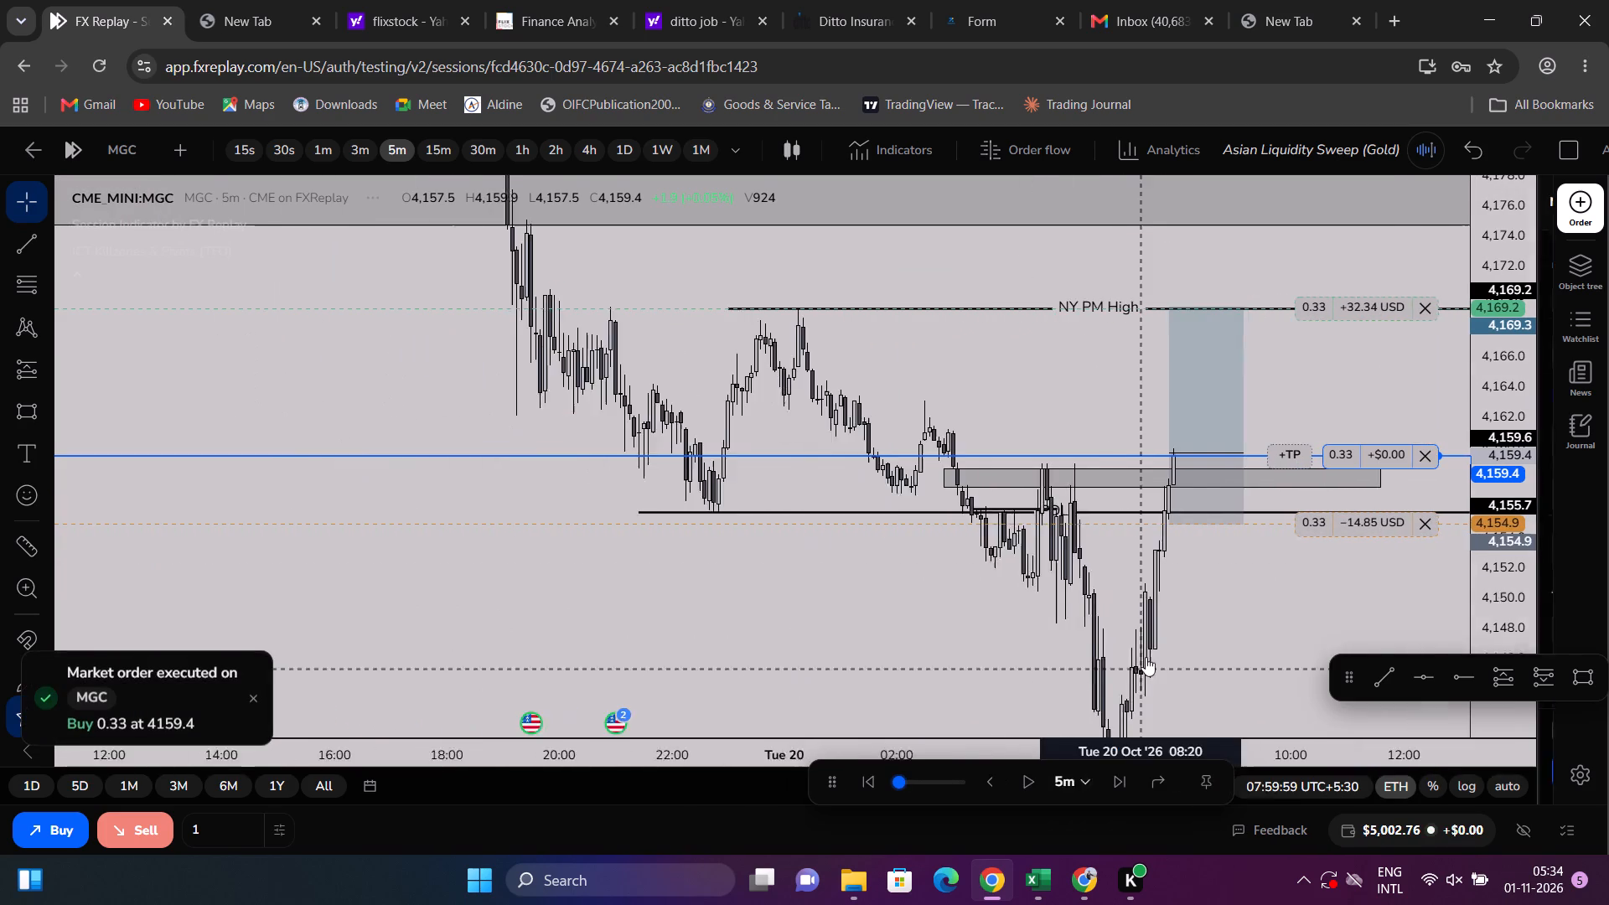
# Advance the replay in 5-minute candles to 11:34:59 to play out the open long trade.
pyautogui.scroll(4, 1156, 648)
pyautogui.moveTo(1211, 657); pyautogui.dragTo(1008, 594)
pyautogui.moveTo(1538, 599); pyautogui.dragTo(1517, 368)
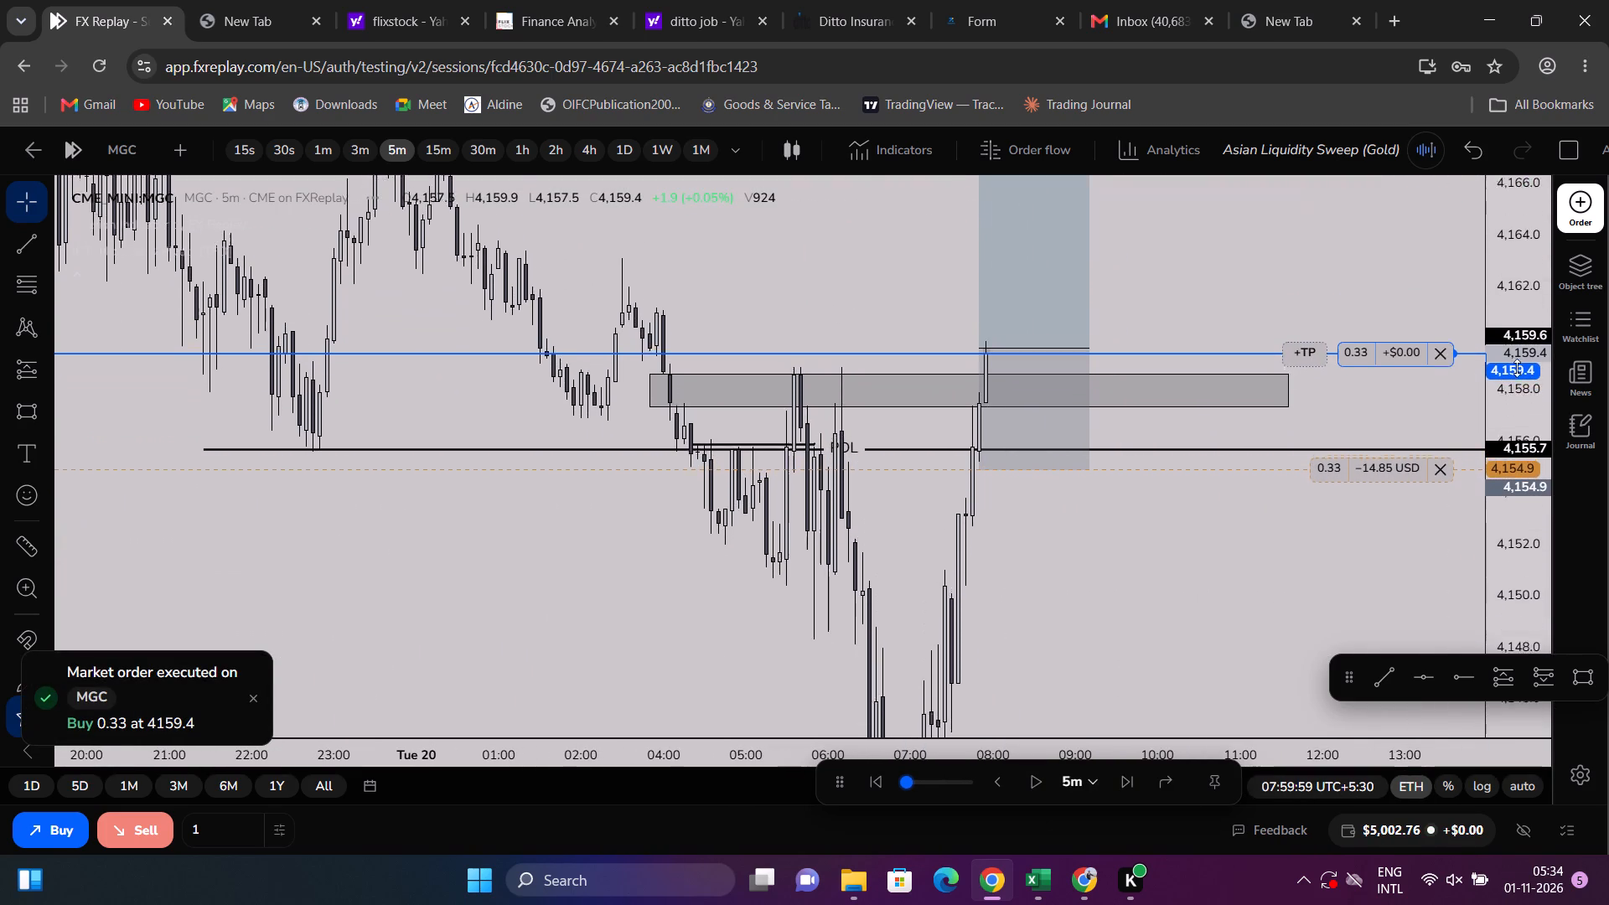
pyautogui.moveTo(1517, 368); pyautogui.dragTo(1467, 546)
pyautogui.click(1130, 777)
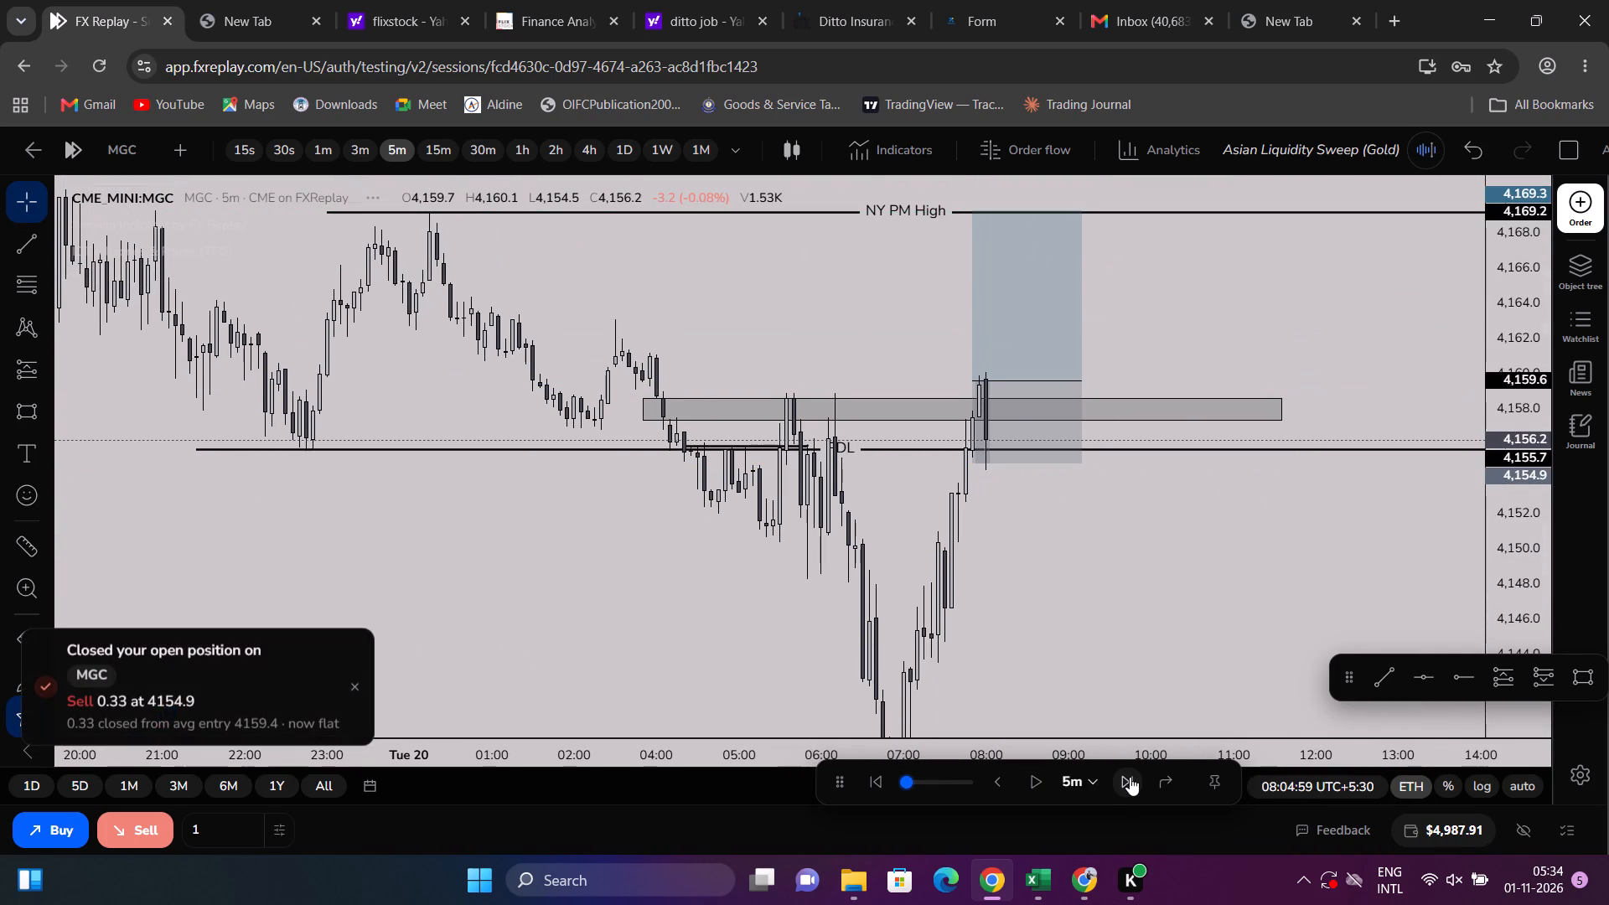
pyautogui.click(1130, 777)
pyautogui.tripleClick(1130, 777)
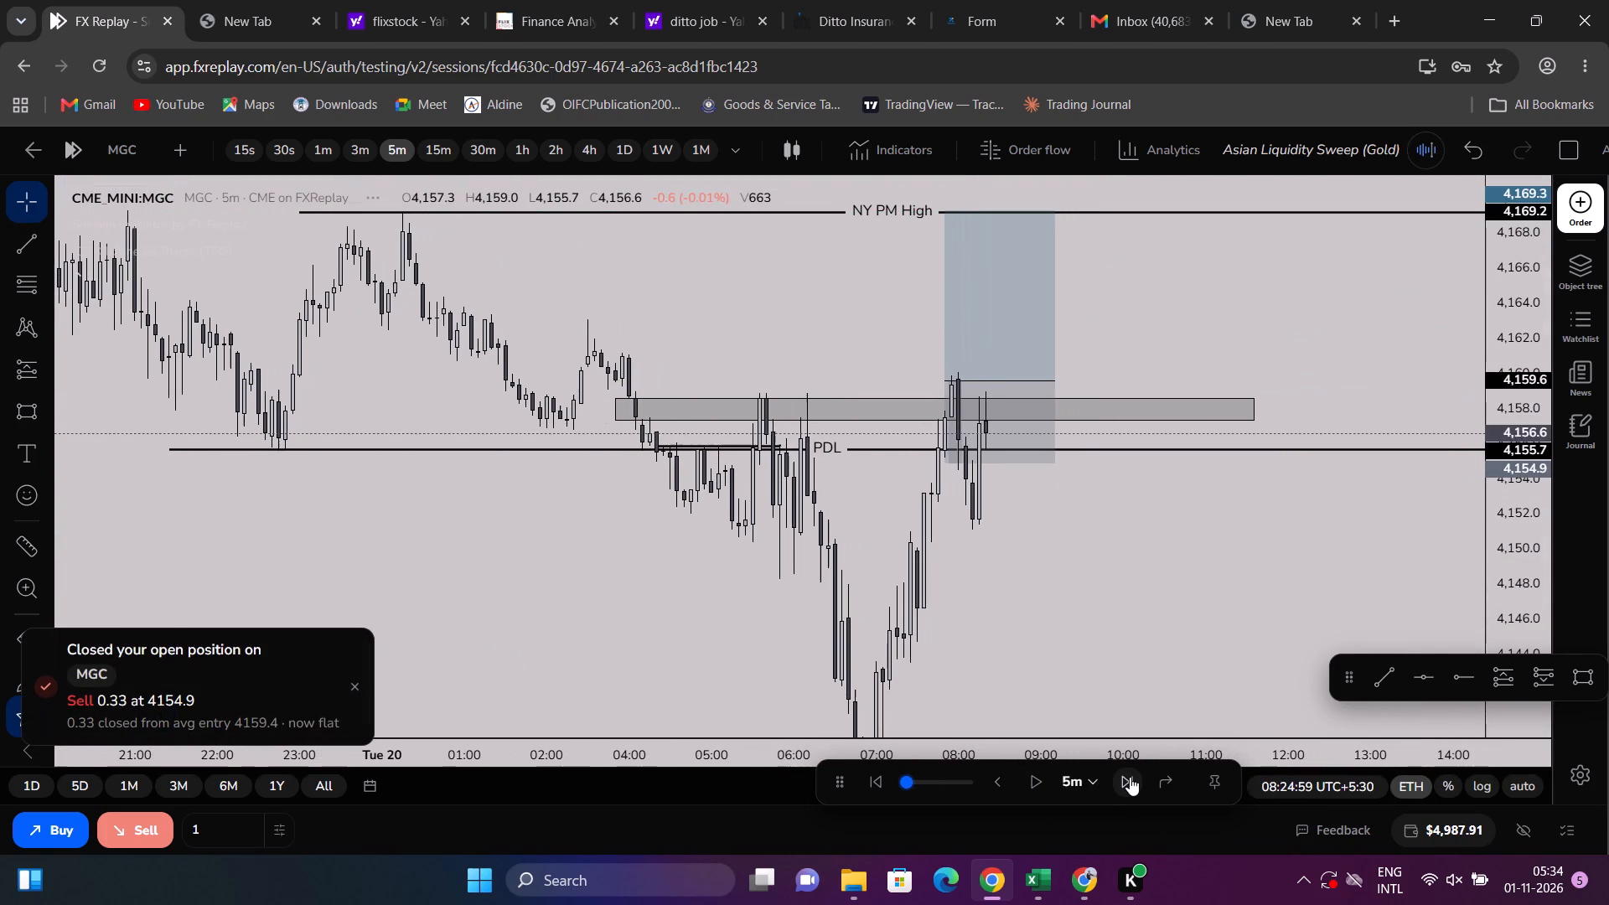
pyautogui.click(1130, 777)
pyautogui.click(1130, 777)
pyautogui.click(1130, 777)
pyautogui.tripleClick(1130, 777)
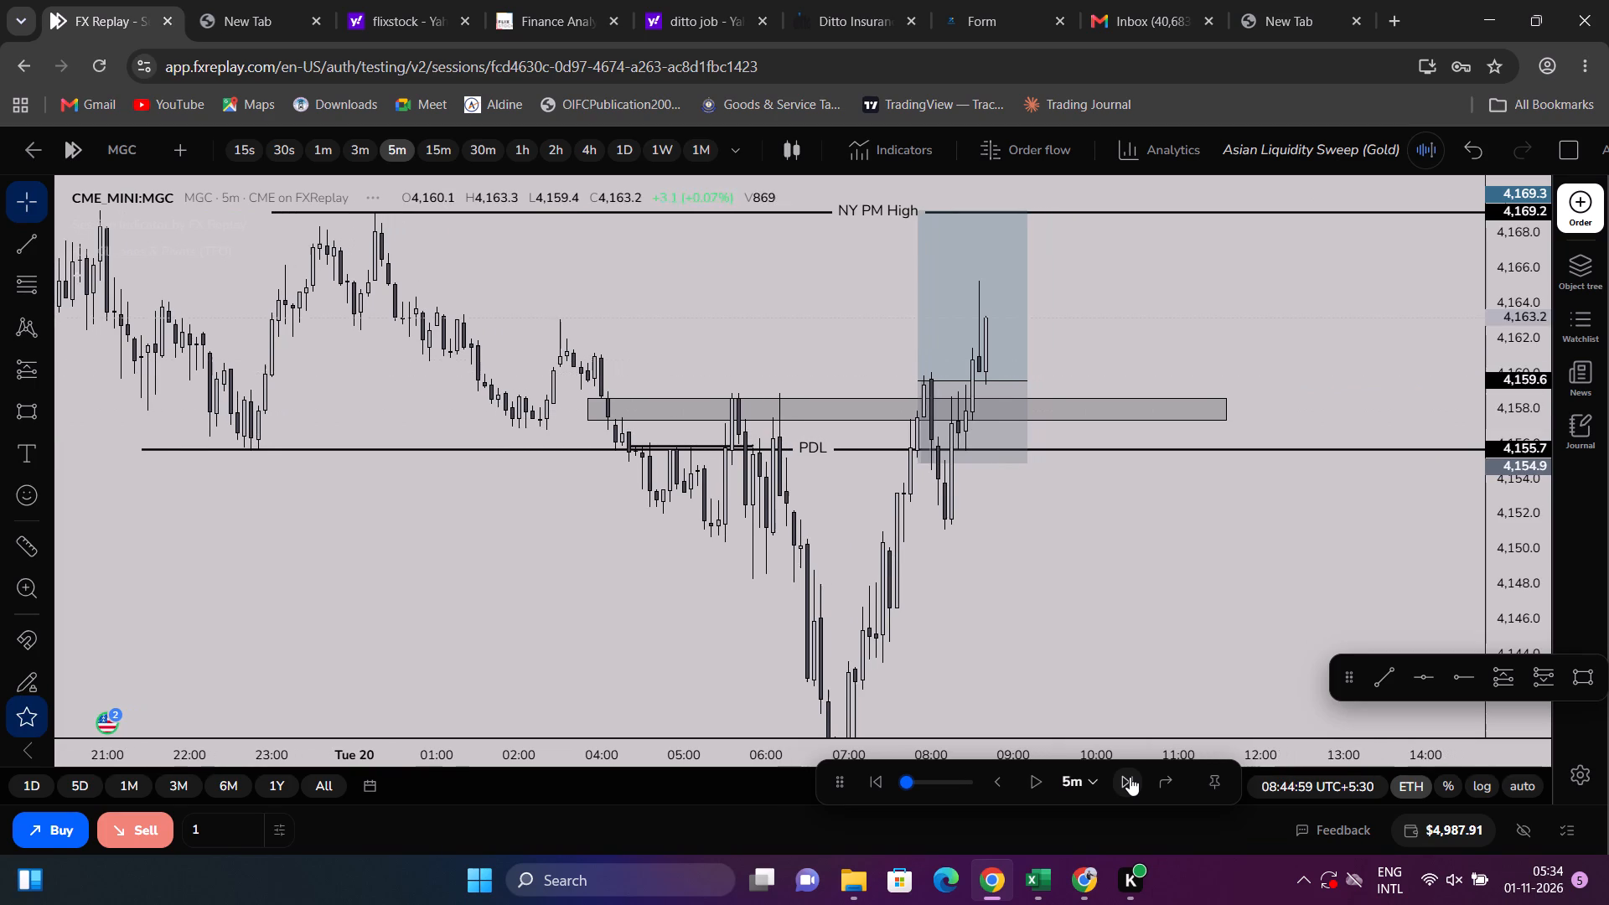
pyautogui.tripleClick(1130, 777)
pyautogui.tripleClick(1130, 777)
pyautogui.tripleClick(1130, 777)
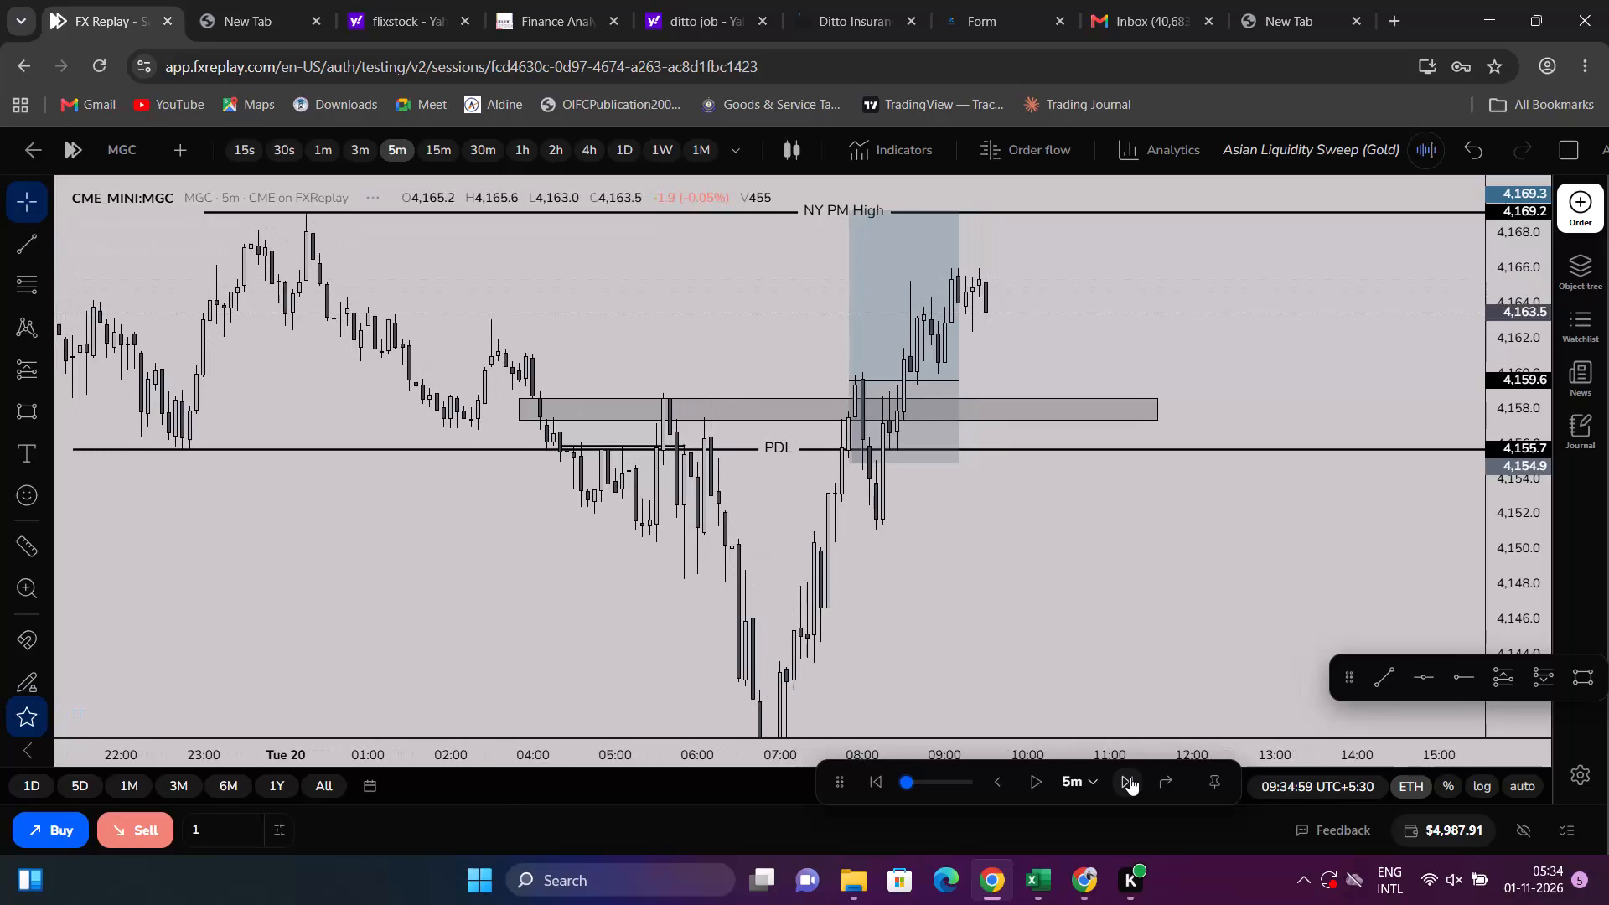
pyautogui.tripleClick(1130, 777)
pyautogui.tripleClick(1130, 777)
pyautogui.tripleClick(1130, 777)
pyautogui.tripleClick(1130, 777)
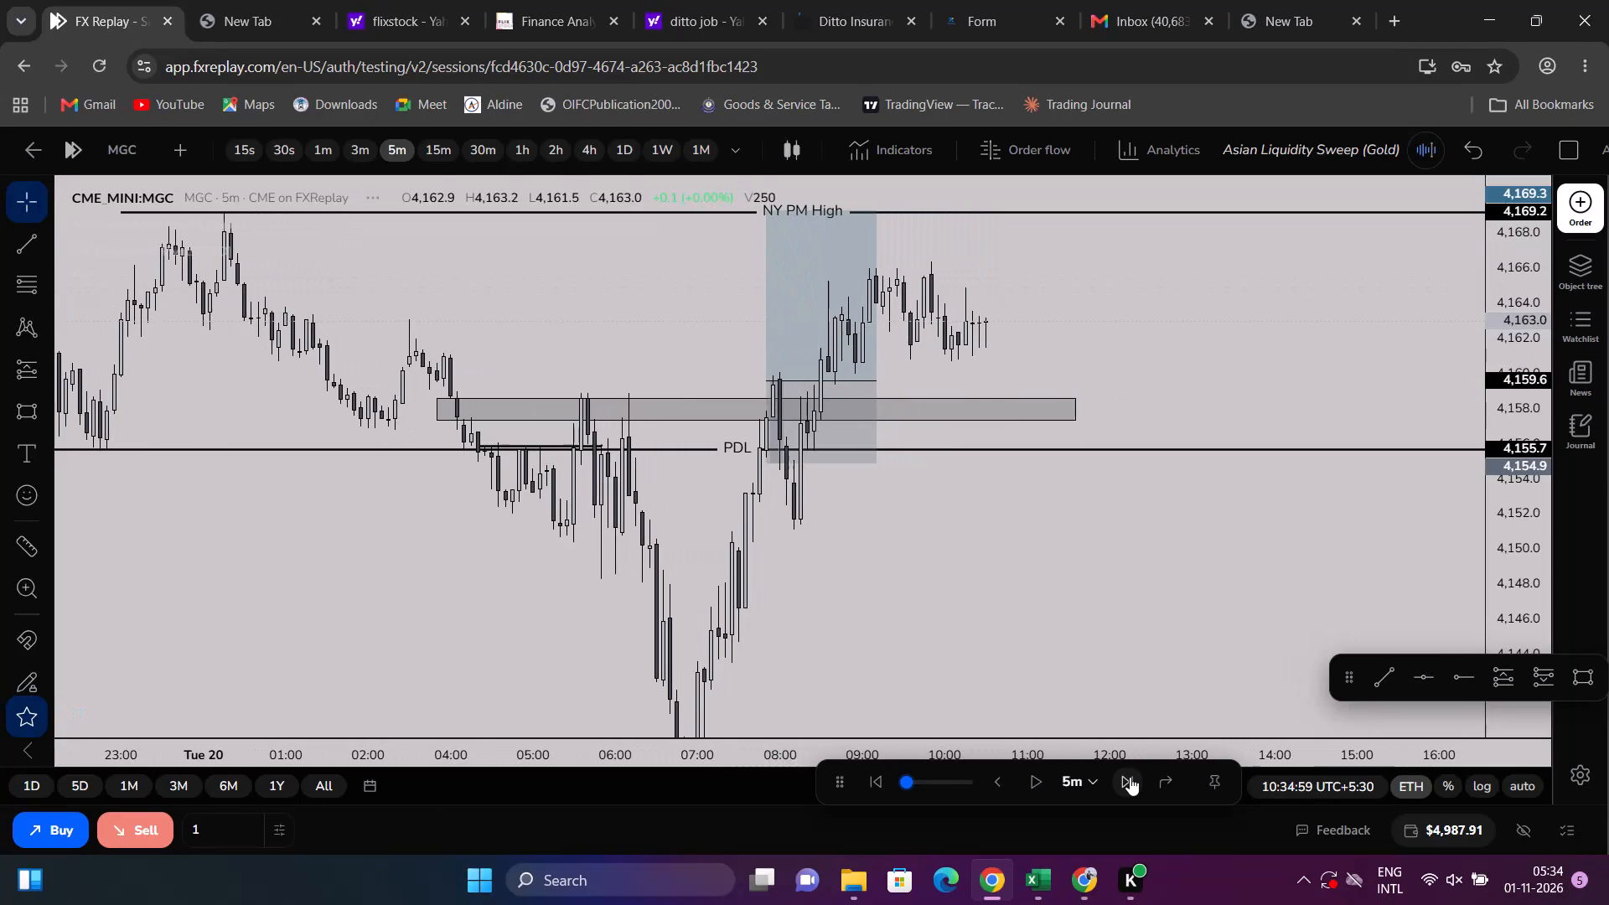
pyautogui.tripleClick(1130, 777)
pyautogui.tripleClick(1130, 777)
pyautogui.tripleClick(1130, 777)
pyautogui.doubleClick(1130, 777)
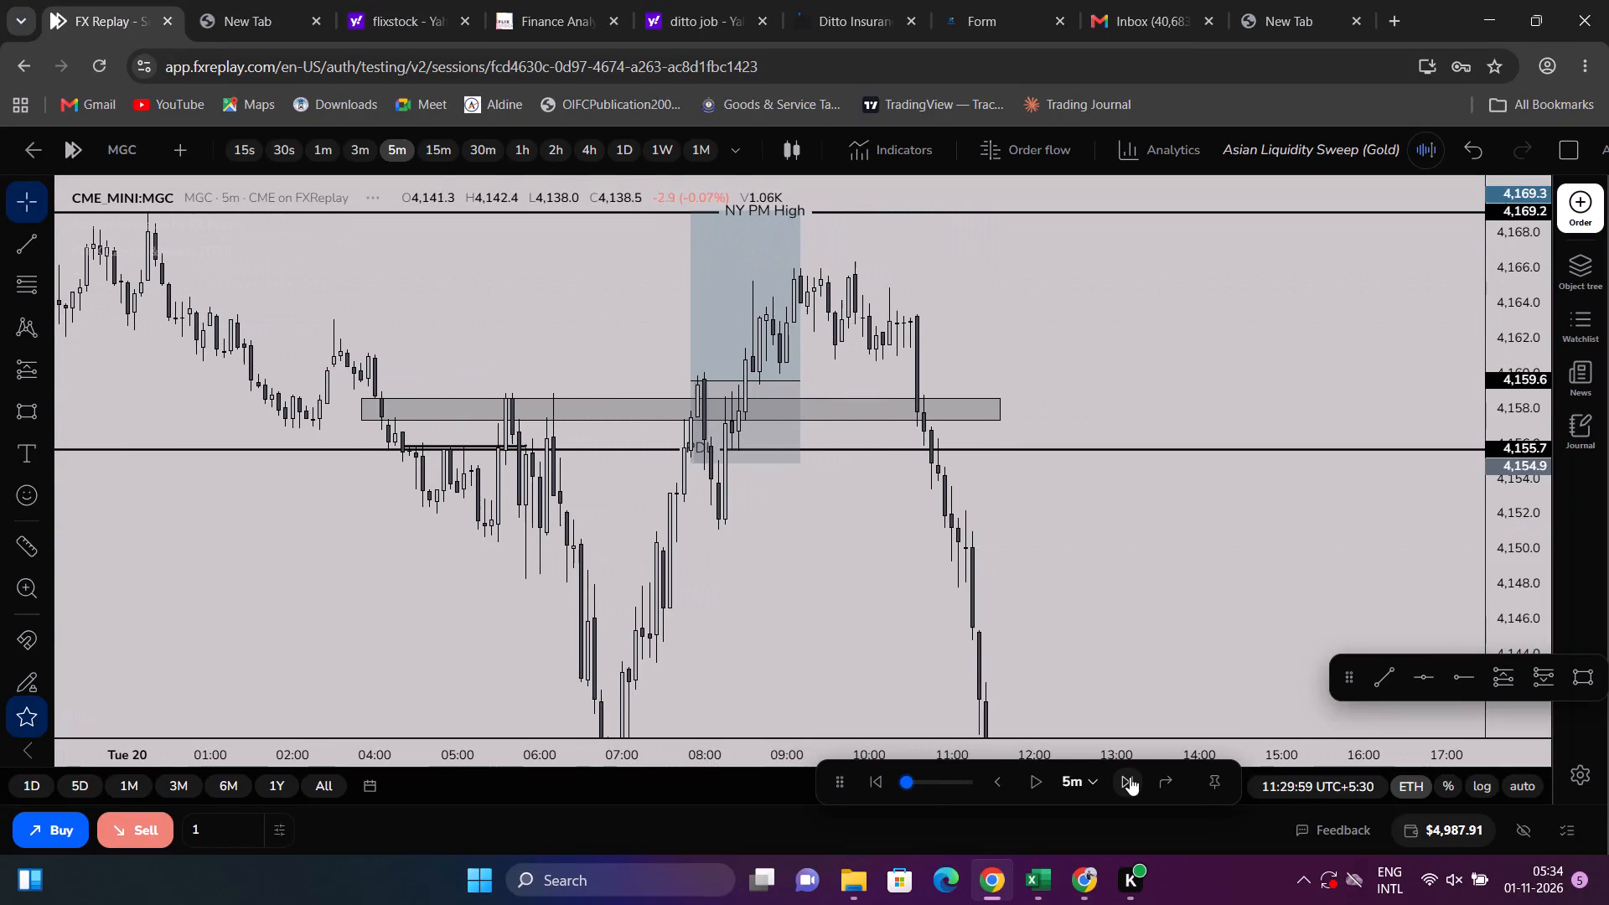
# Delete the long position drawing from the chart.
pyautogui.scroll(-4, 943, 537)
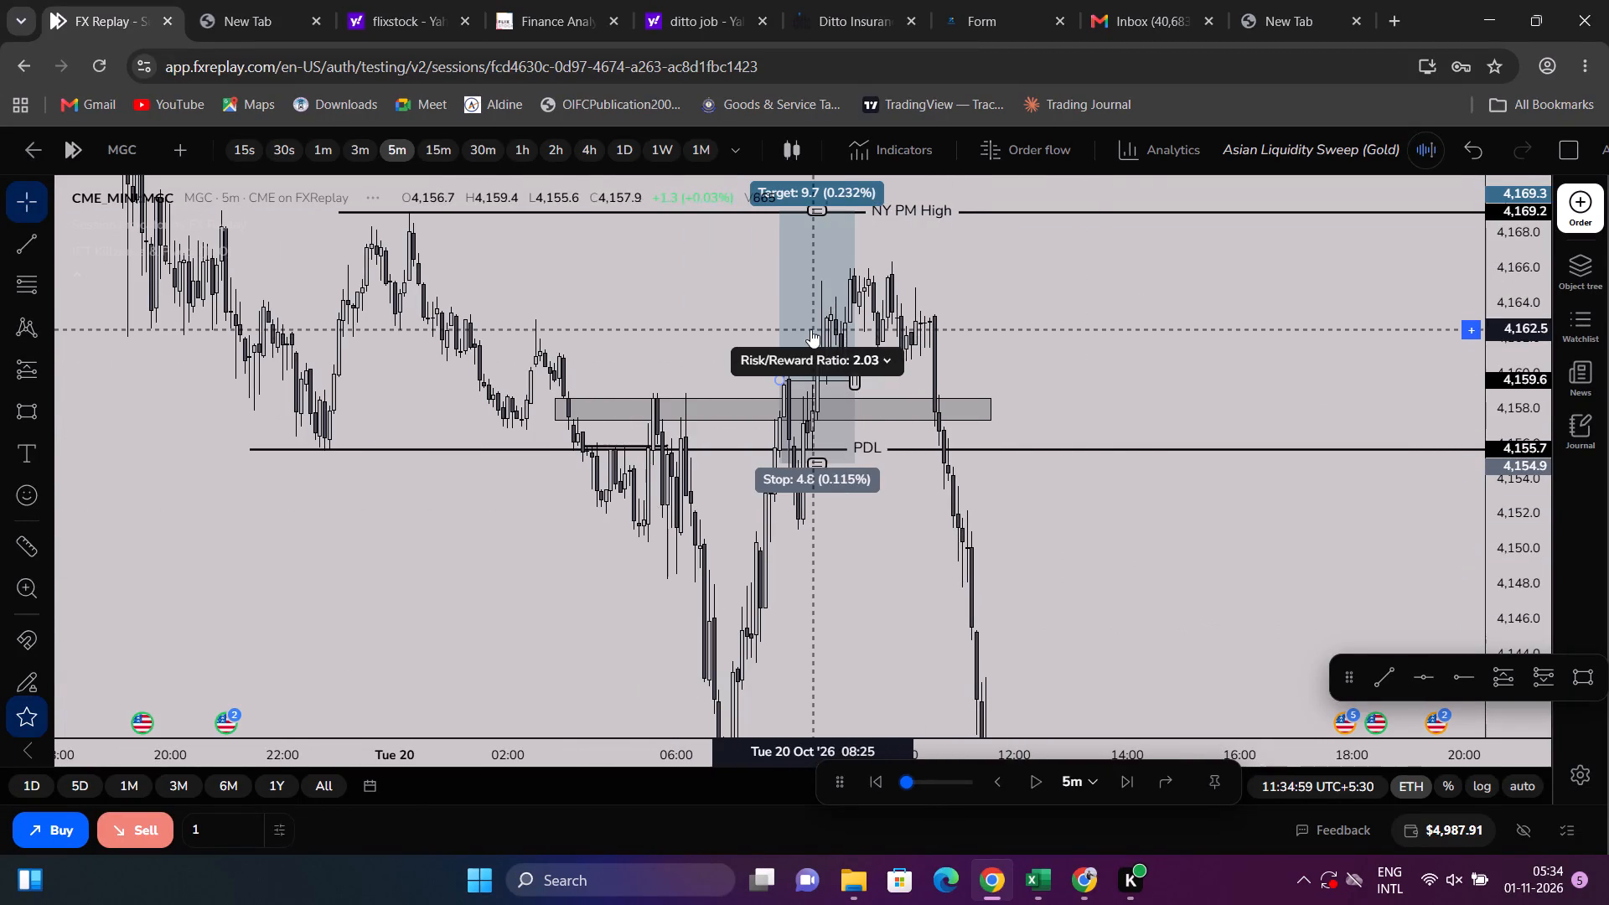
pyautogui.click(810, 329)
pyautogui.press('Delete')
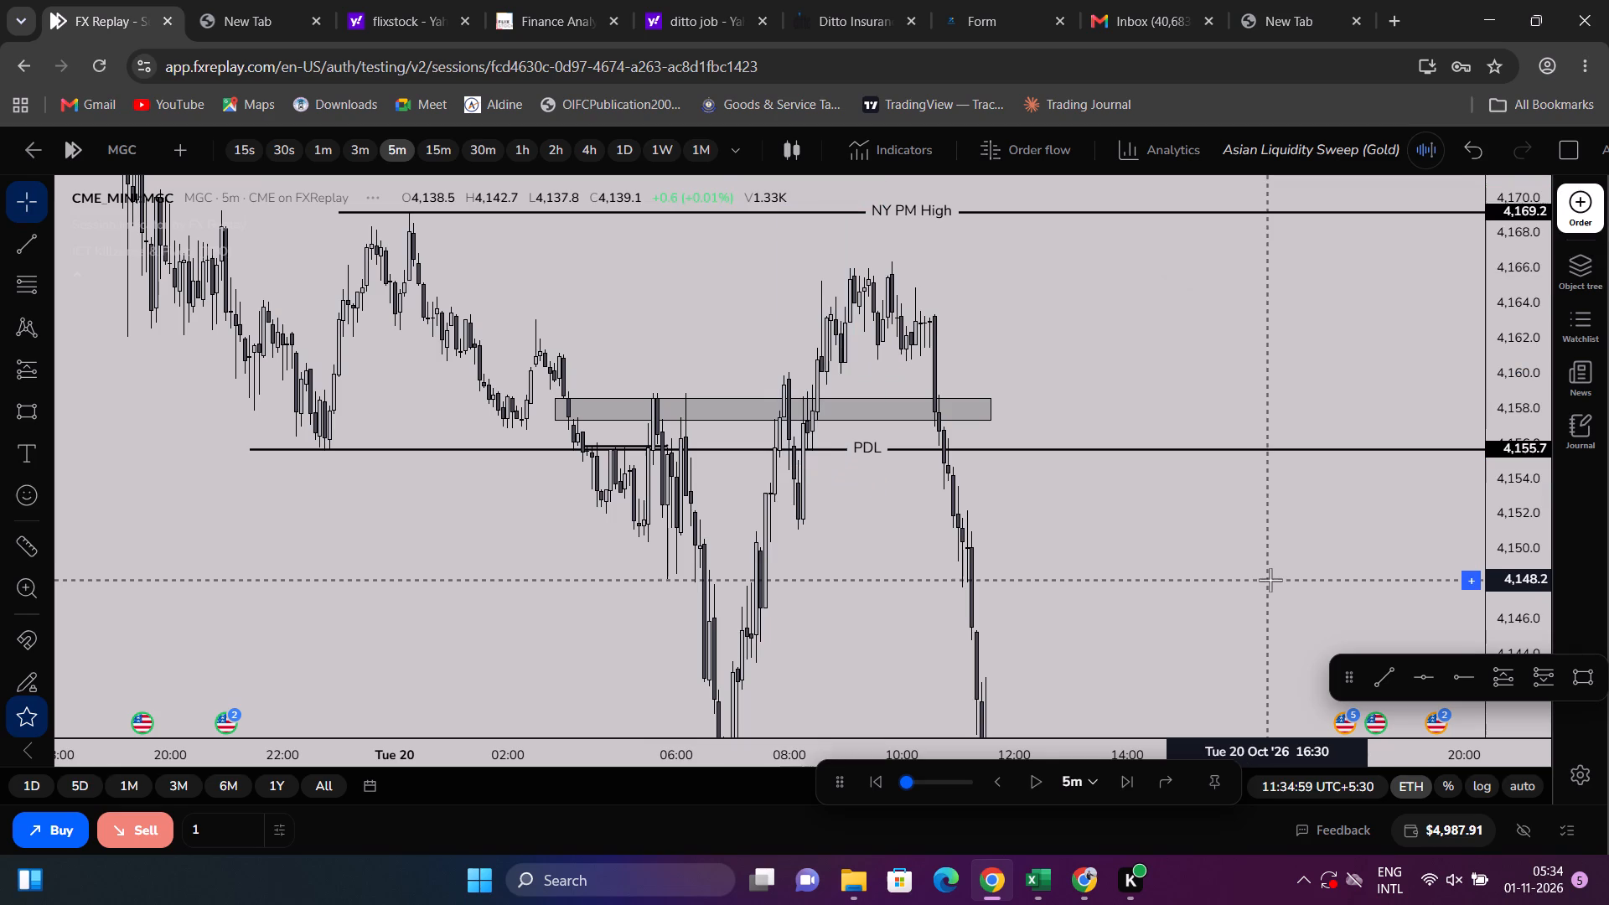
# Examine the October 20 price action around the gray zone, the PDL and the NY PM High.
pyautogui.scroll(4, 1168, 533)
pyautogui.moveTo(1516, 581); pyautogui.dragTo(1512, 261)
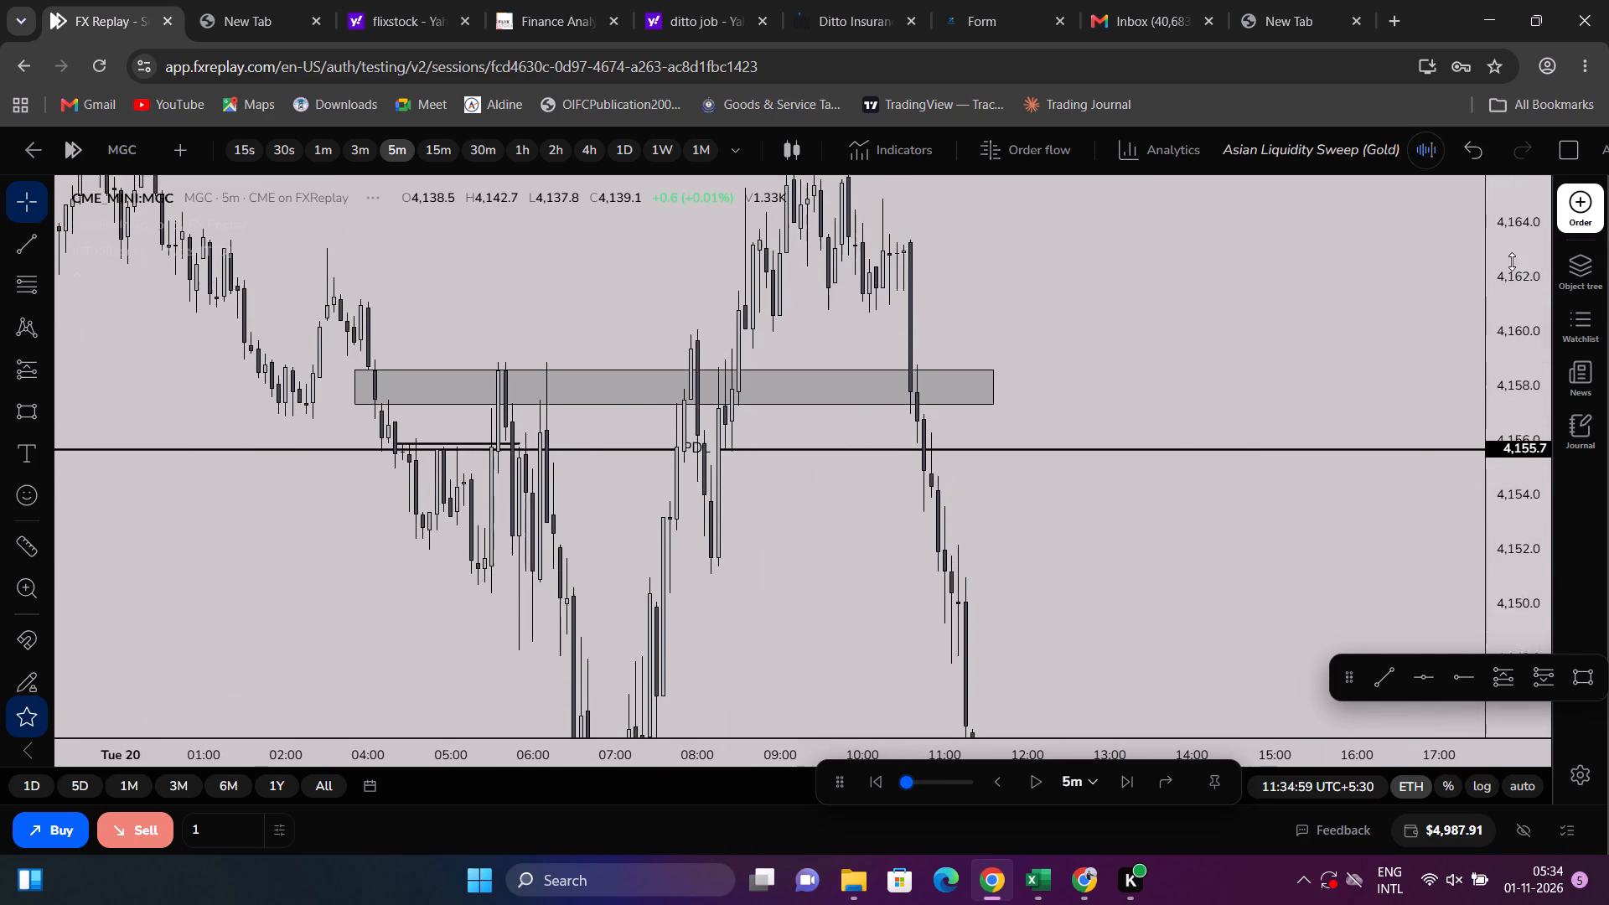
pyautogui.moveTo(1512, 261); pyautogui.dragTo(1508, 248)
pyautogui.scroll(5, 931, 282)
pyautogui.scroll(1, 755, 276)
pyautogui.moveTo(668, 280); pyautogui.dragTo(797, 266)
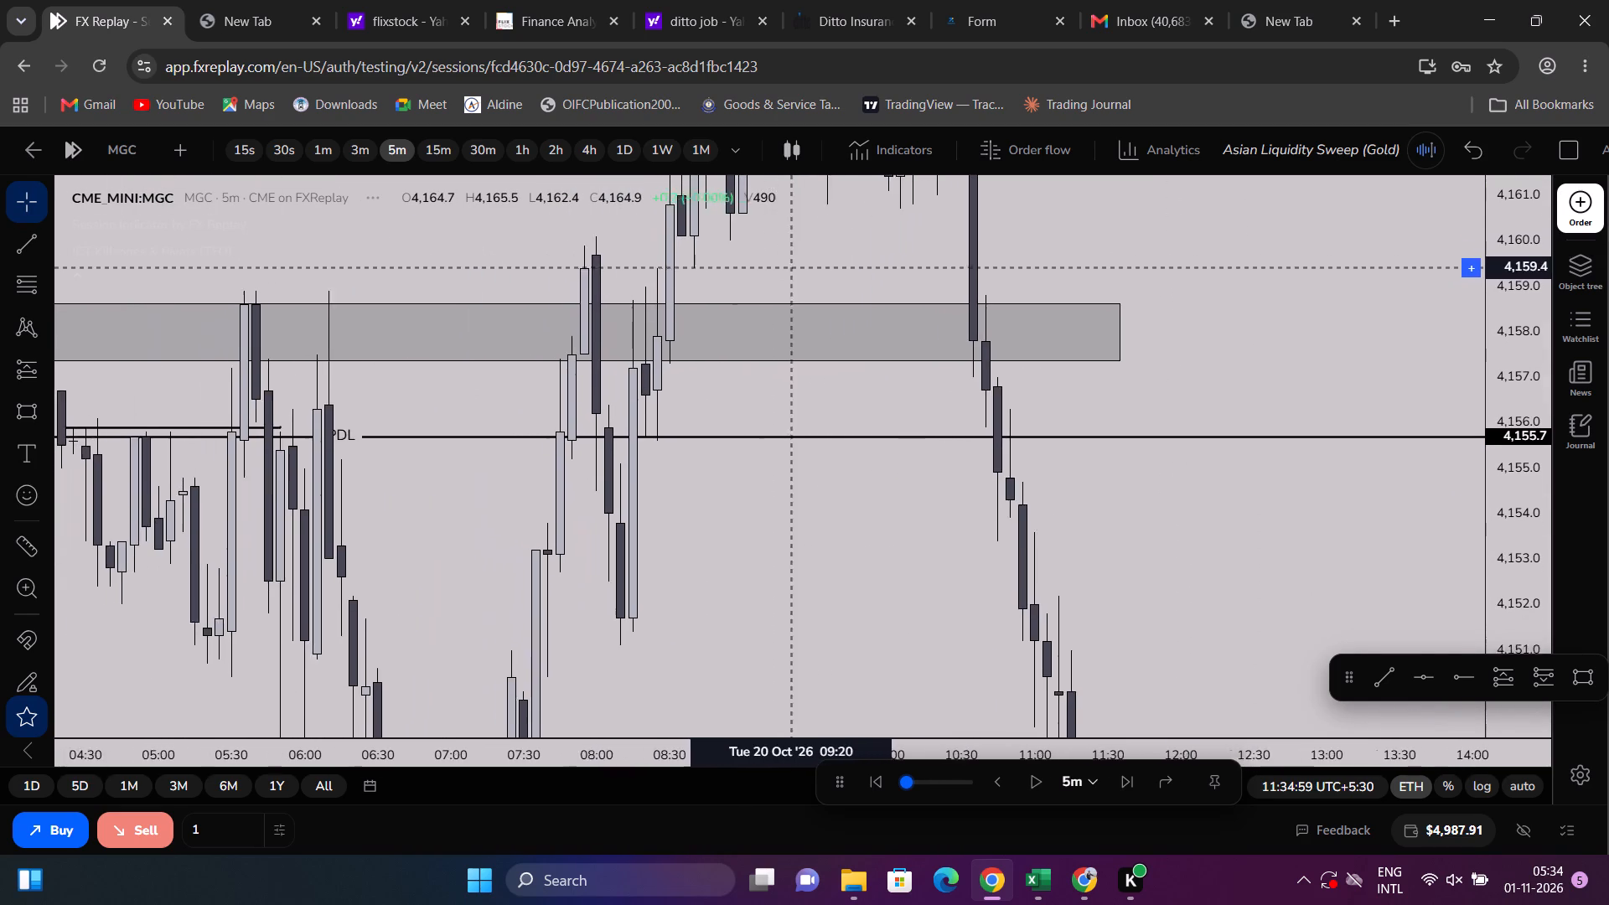
pyautogui.moveTo(797, 266); pyautogui.dragTo(1032, 279)
pyautogui.scroll(-4, 1033, 297)
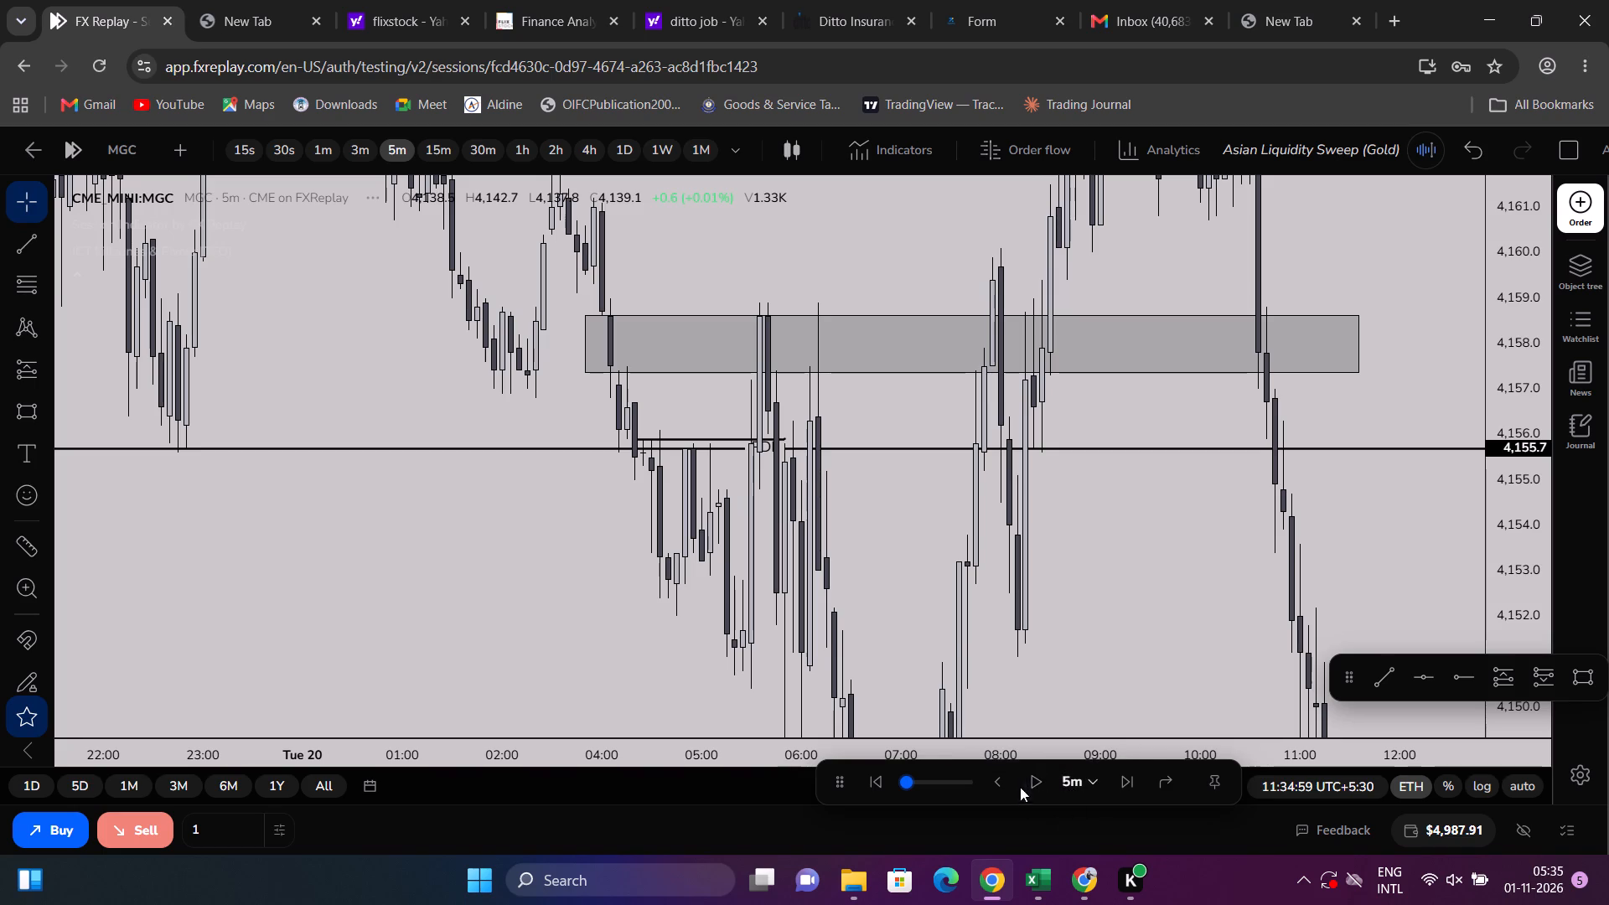
pyautogui.moveTo(1150, 592); pyautogui.dragTo(1156, 136)
pyautogui.scroll(-4, 1296, 305)
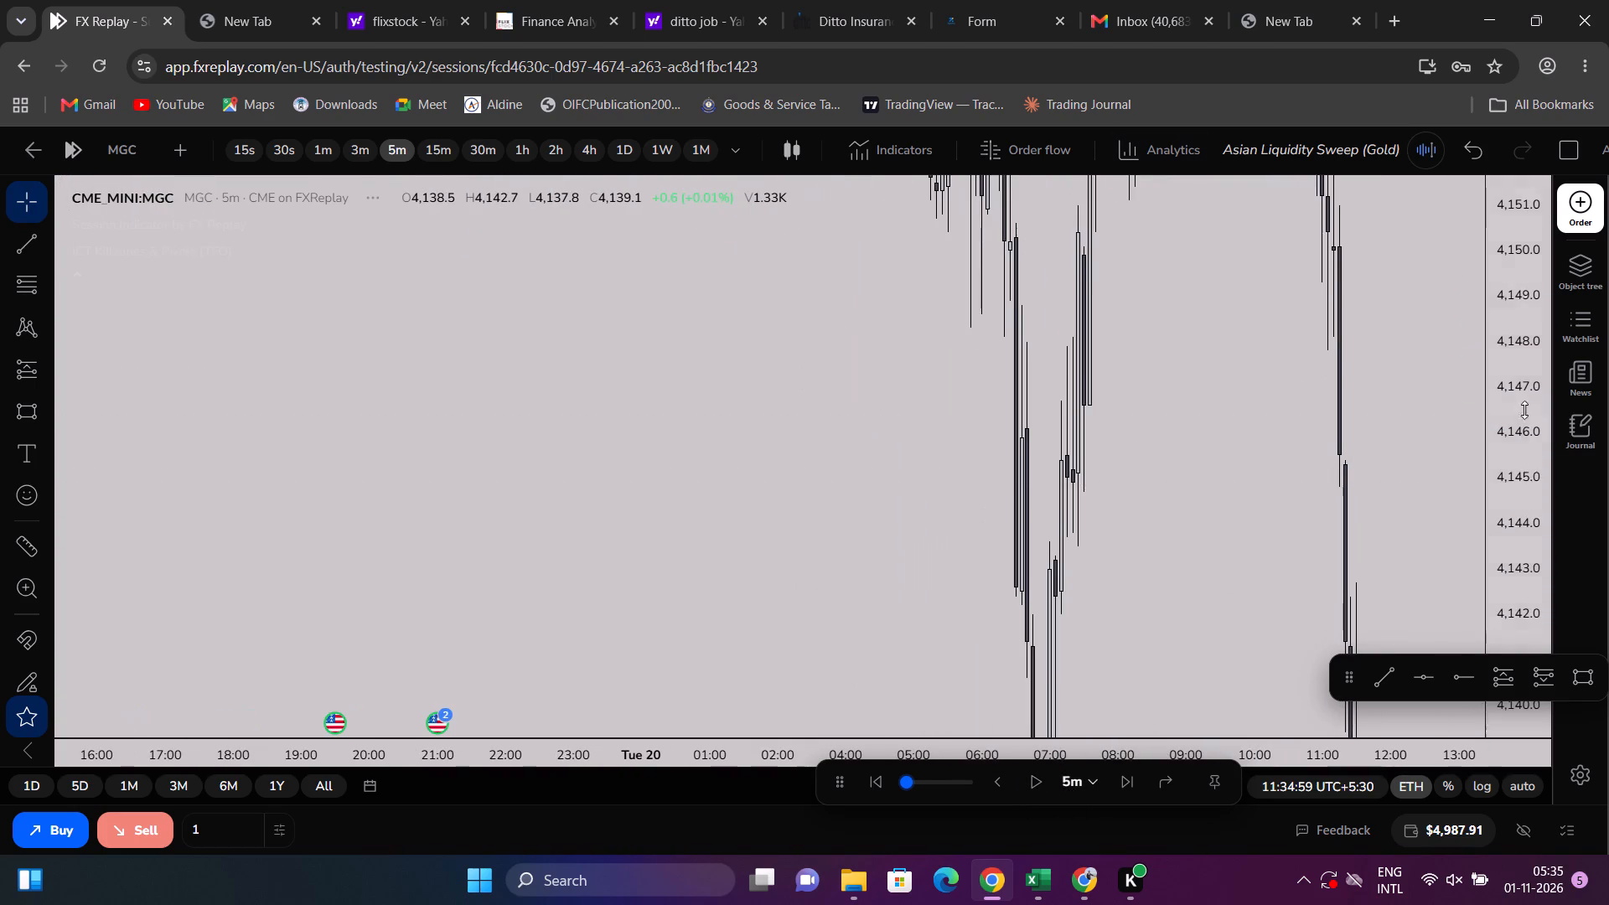
pyautogui.moveTo(1528, 416); pyautogui.dragTo(1425, 835)
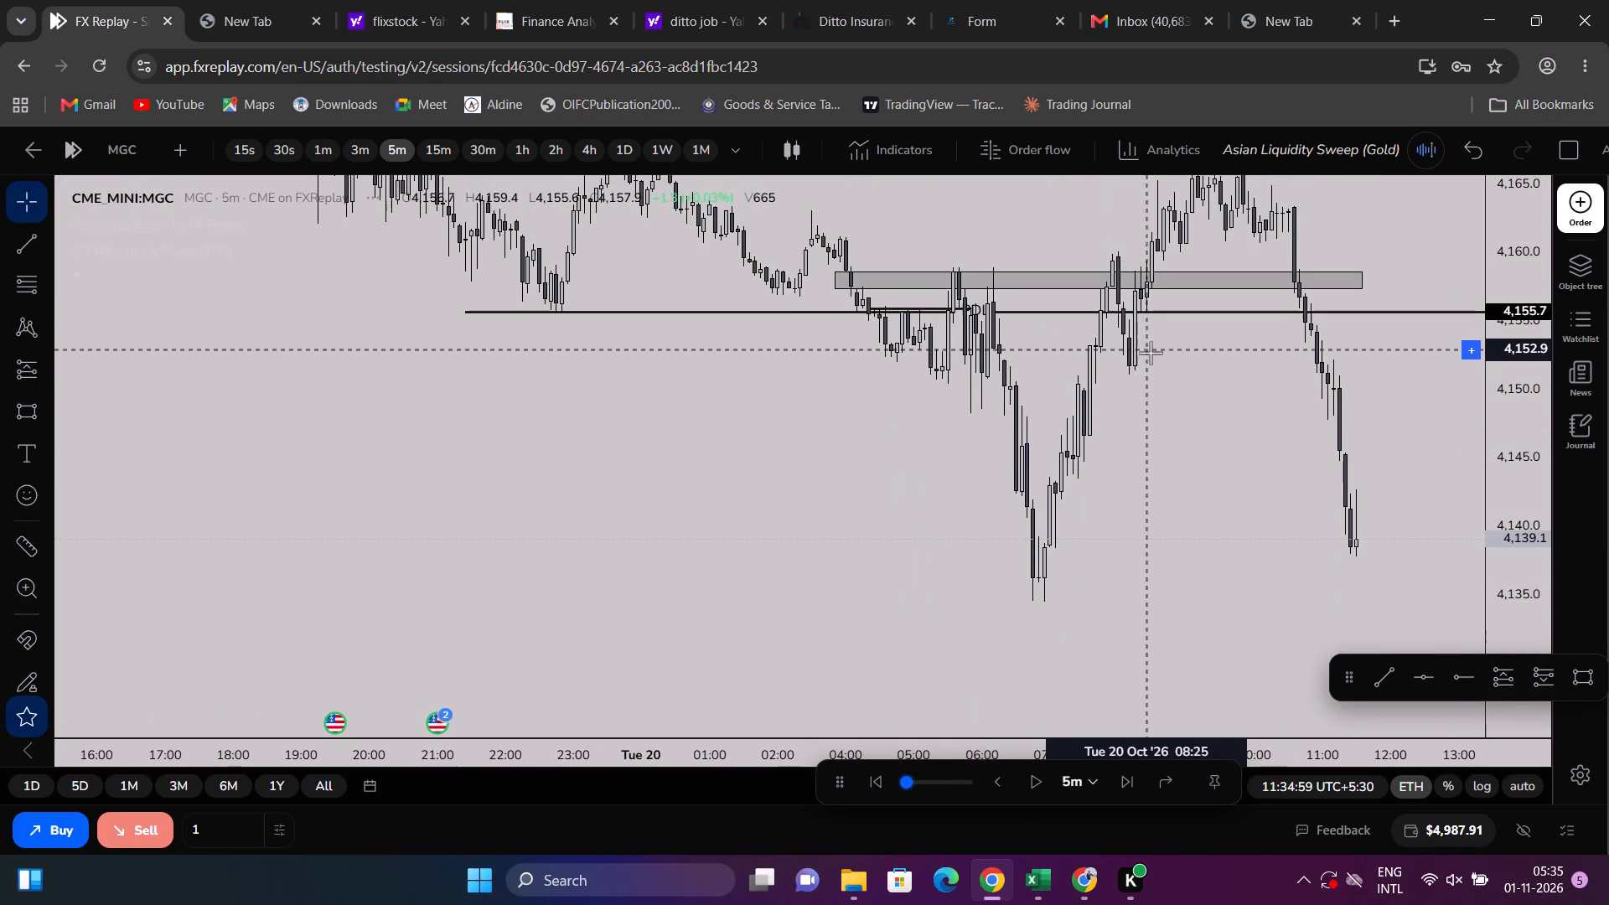
pyautogui.moveTo(1156, 363); pyautogui.dragTo(1134, 457)
pyautogui.scroll(-3, 1223, 501)
pyautogui.scroll(3, 1223, 501)
pyautogui.scroll(-3, 1211, 511)
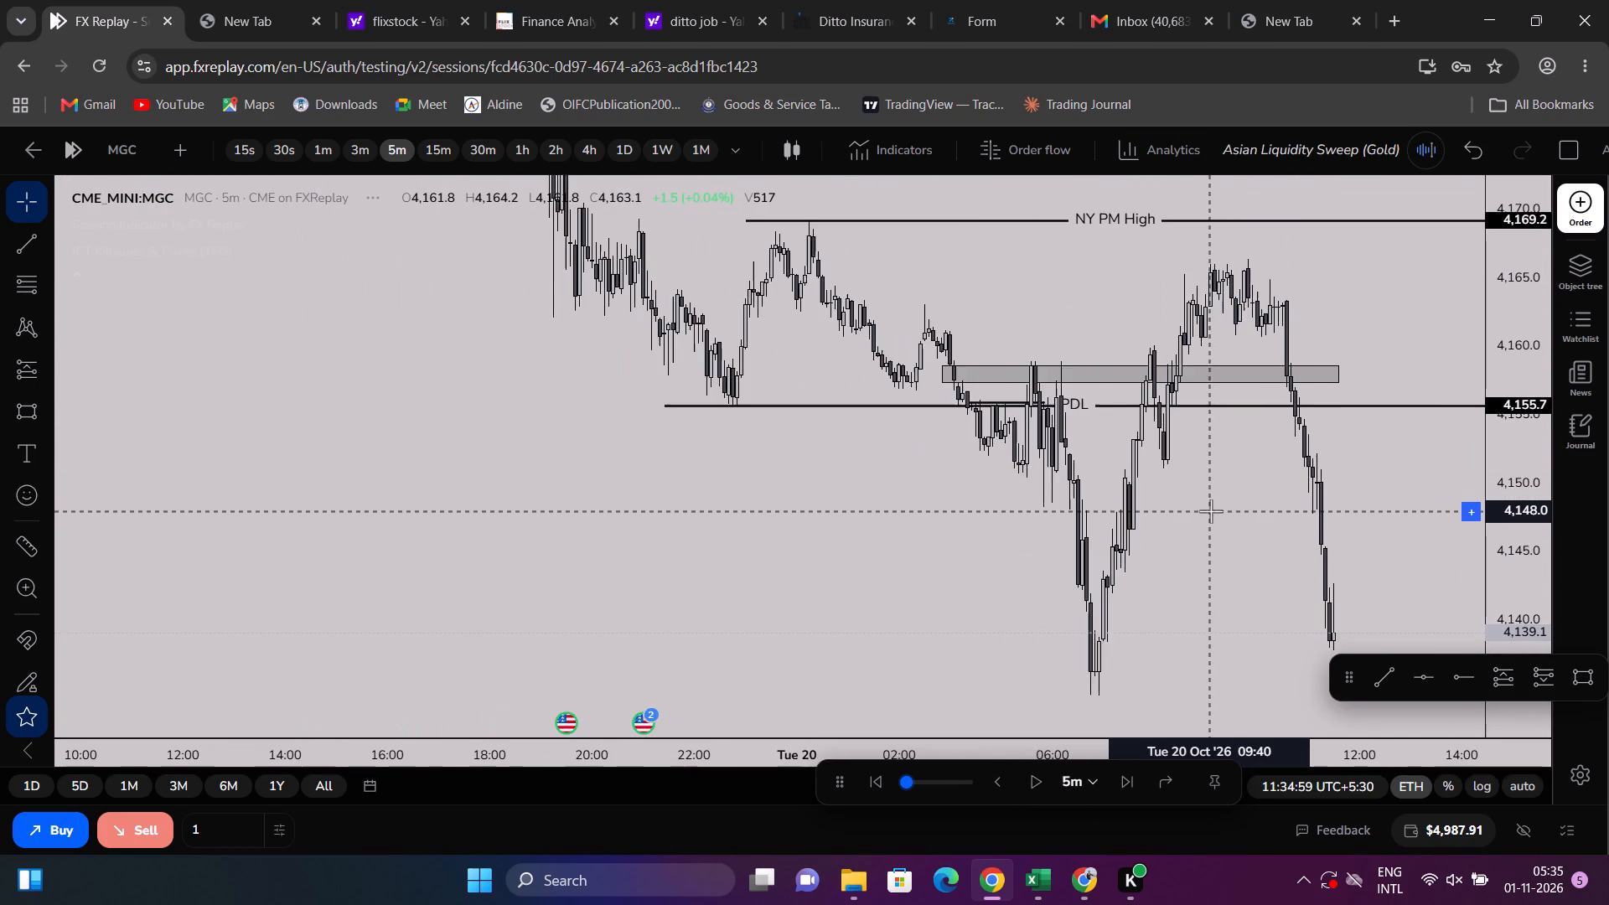
# Examine the October 20 price action between the Daily DOL level, the PDL and the NY PM High.
pyautogui.scroll(3, 1208, 512)
pyautogui.moveTo(1226, 472); pyautogui.dragTo(1239, 164)
pyautogui.scroll(-7, 1262, 203)
pyautogui.scroll(-3, 1252, 289)
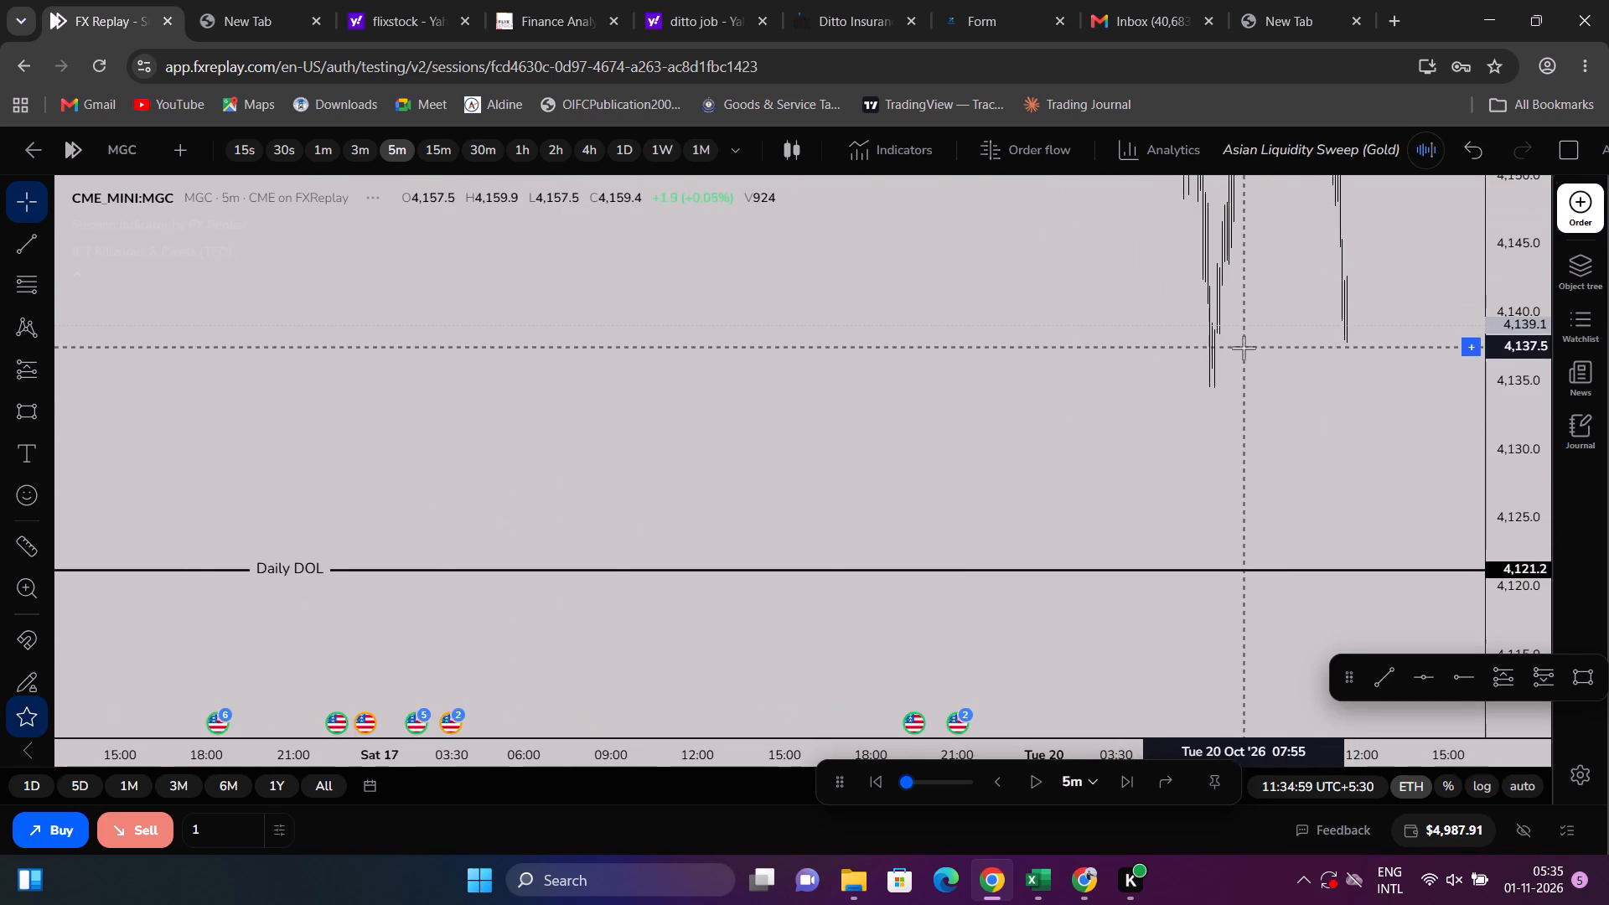
pyautogui.scroll(-12, 1245, 344)
pyautogui.scroll(16, 1280, 368)
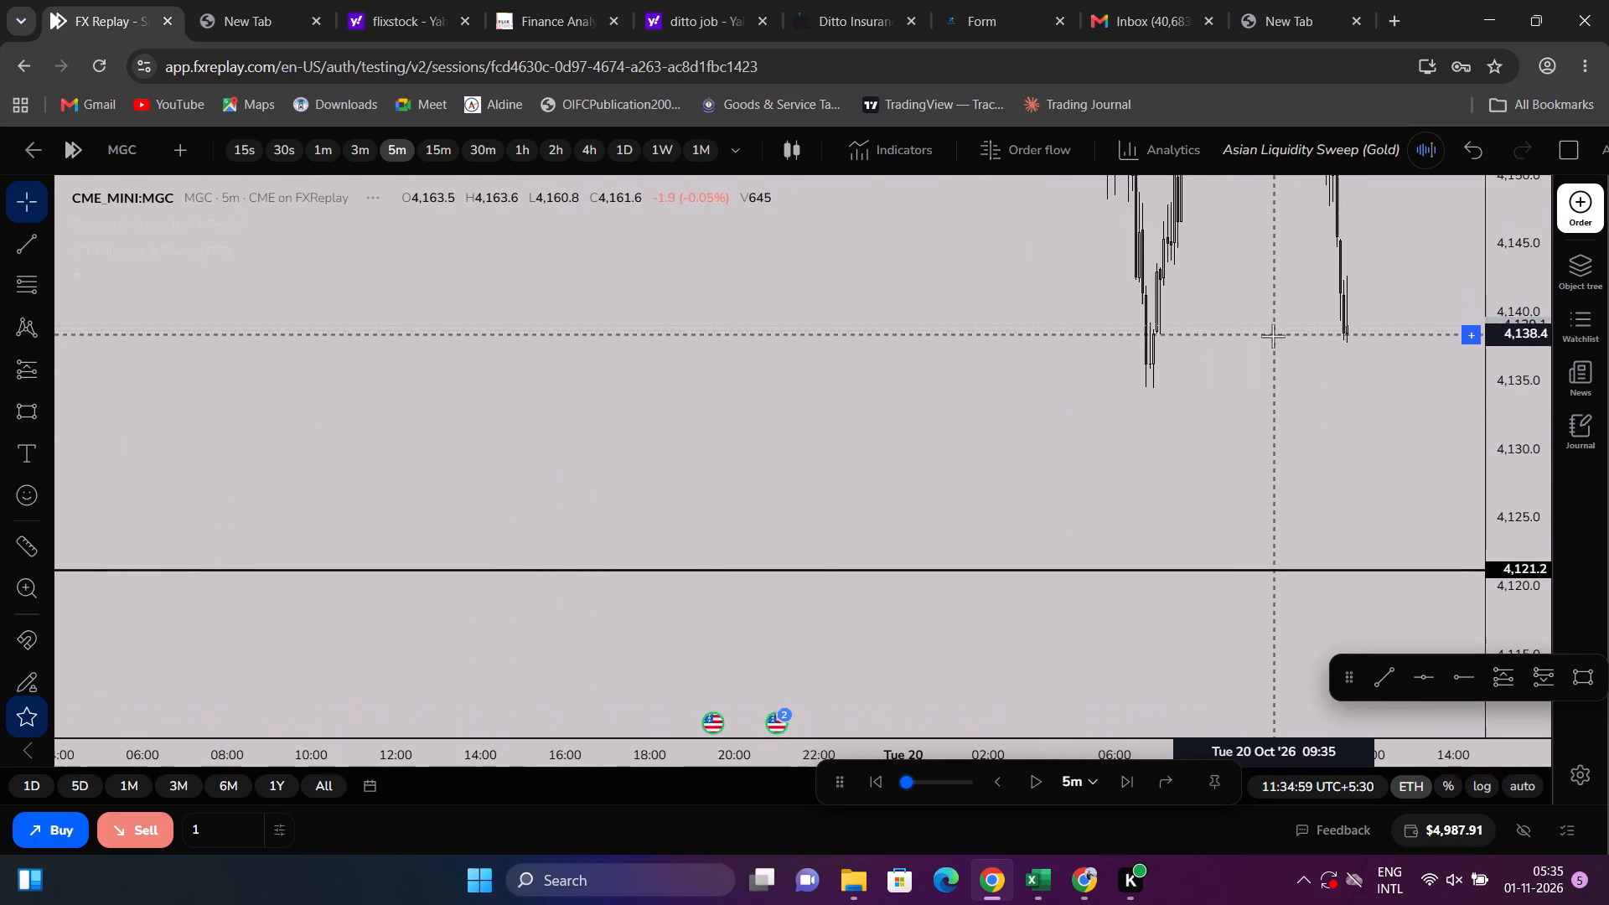
pyautogui.moveTo(1277, 333); pyautogui.dragTo(1196, 626)
pyautogui.scroll(3, 1169, 587)
pyautogui.scroll(-1, 1172, 544)
pyautogui.moveTo(1172, 544); pyautogui.dragTo(1153, 783)
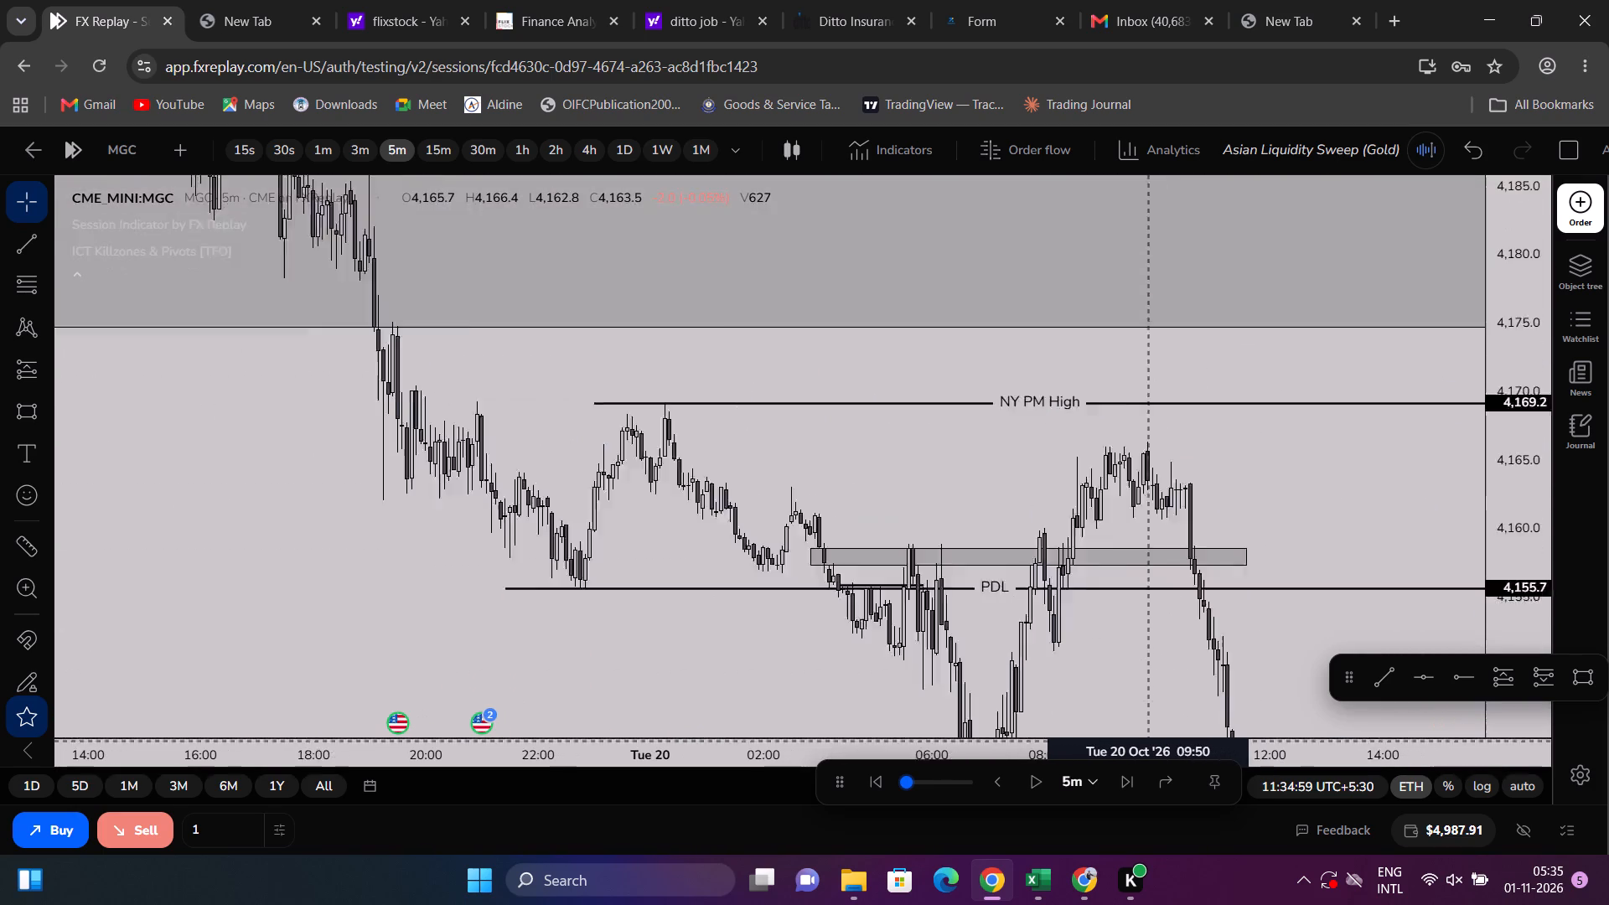
pyautogui.moveTo(1153, 783); pyautogui.dragTo(1172, 577)
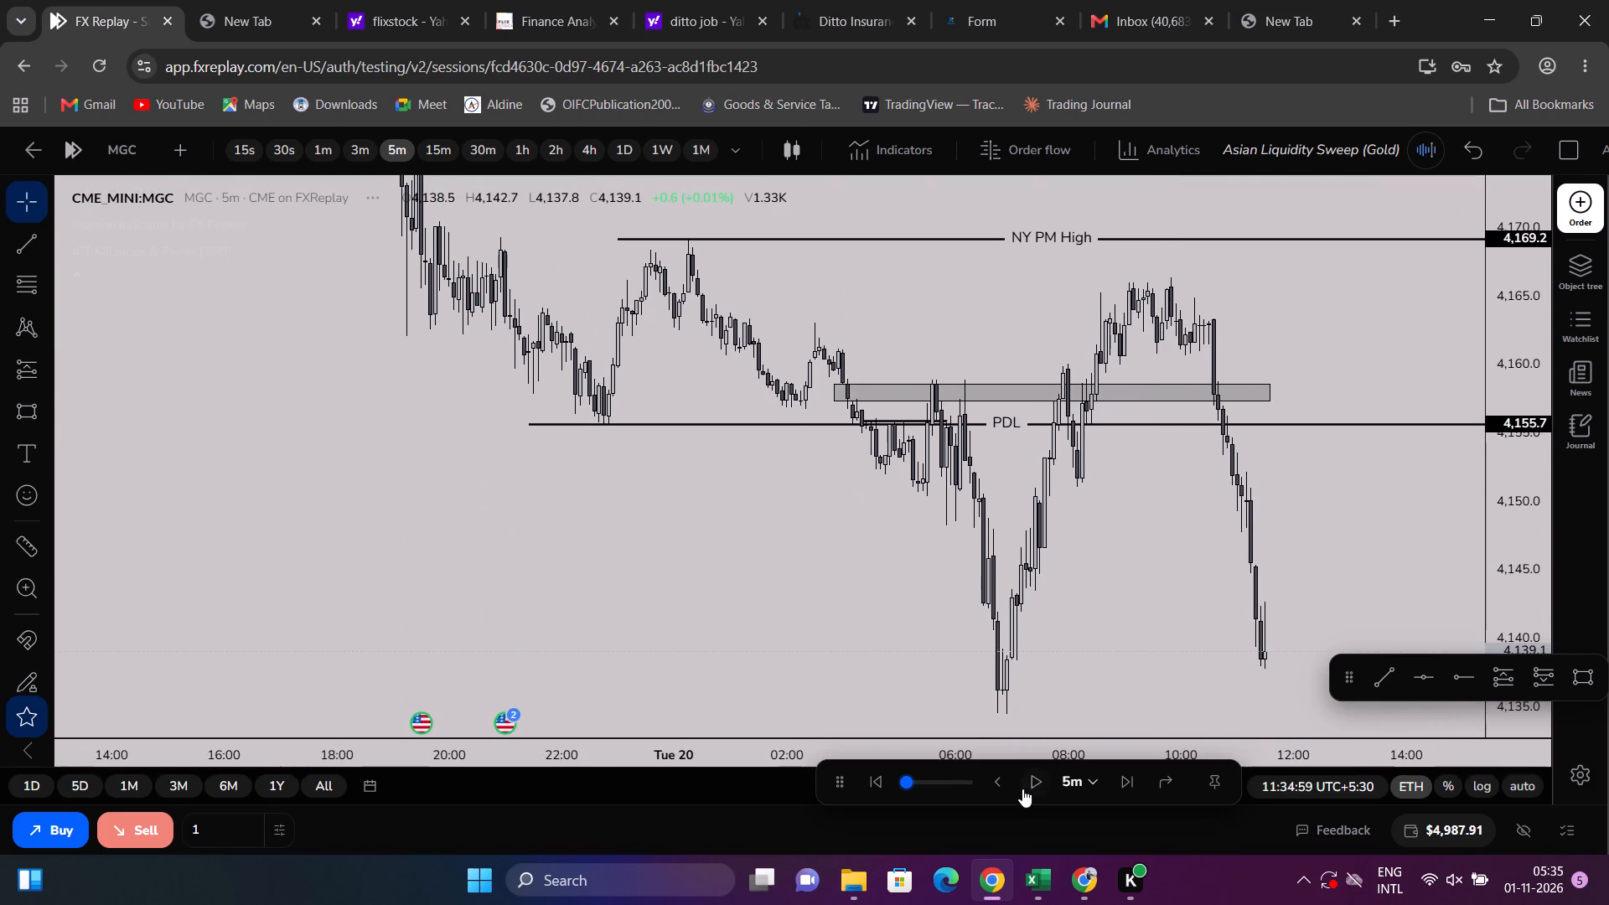
# Rewind the replay to 06:19:59 on October 20, changing the replay interval to 1h and agreeing to discard newer trades.
pyautogui.click(1001, 783)
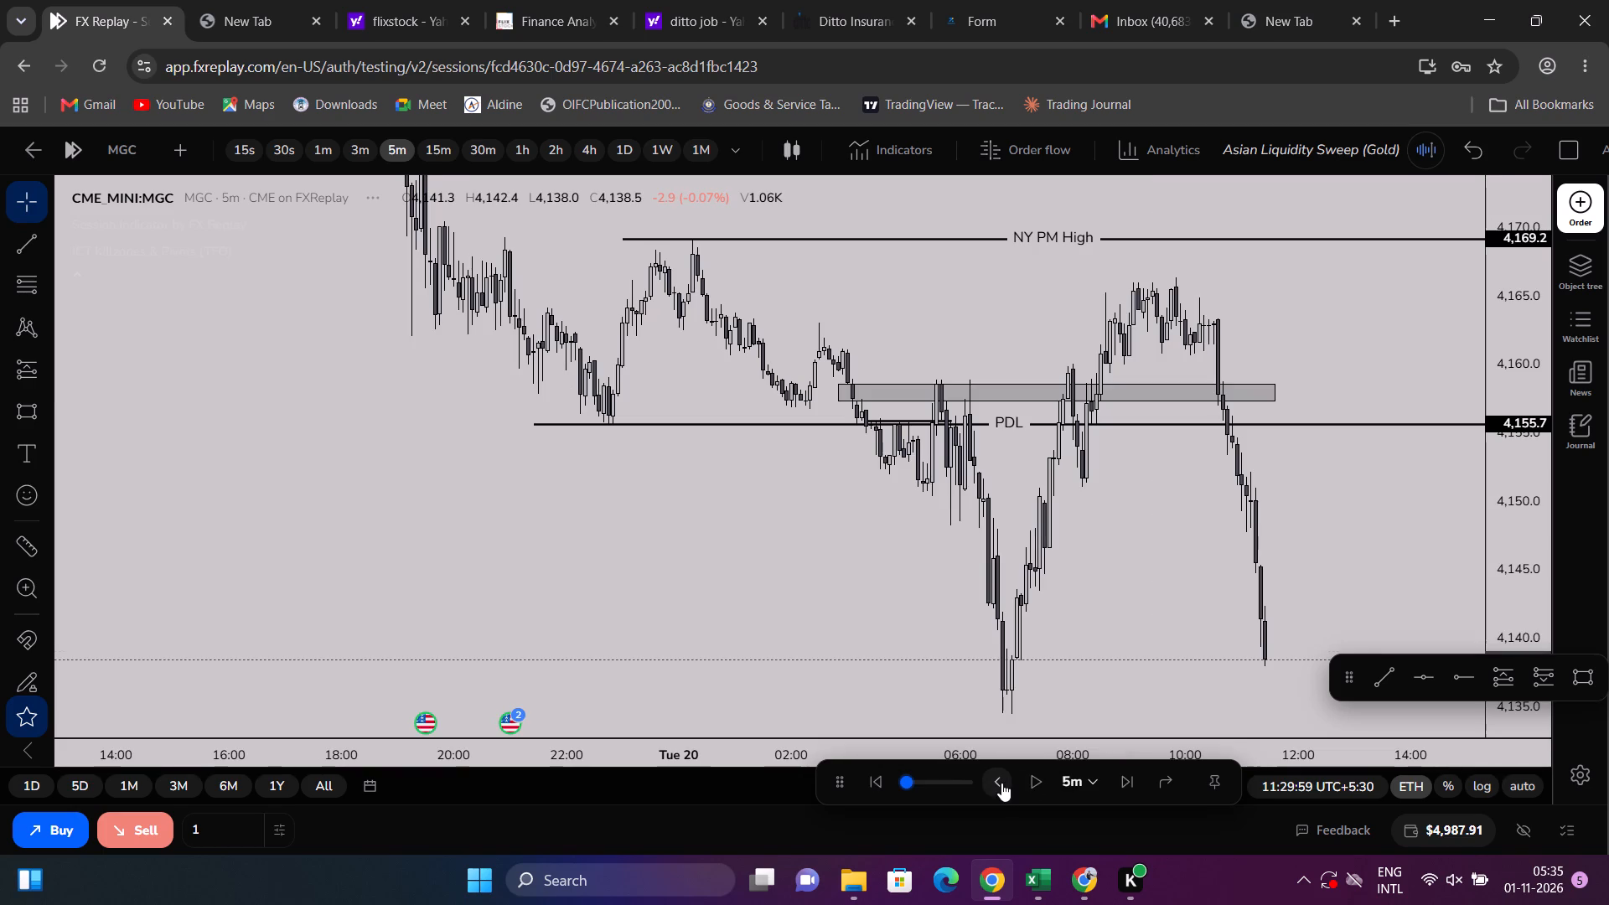
pyautogui.click(1001, 783)
pyautogui.click(1001, 783)
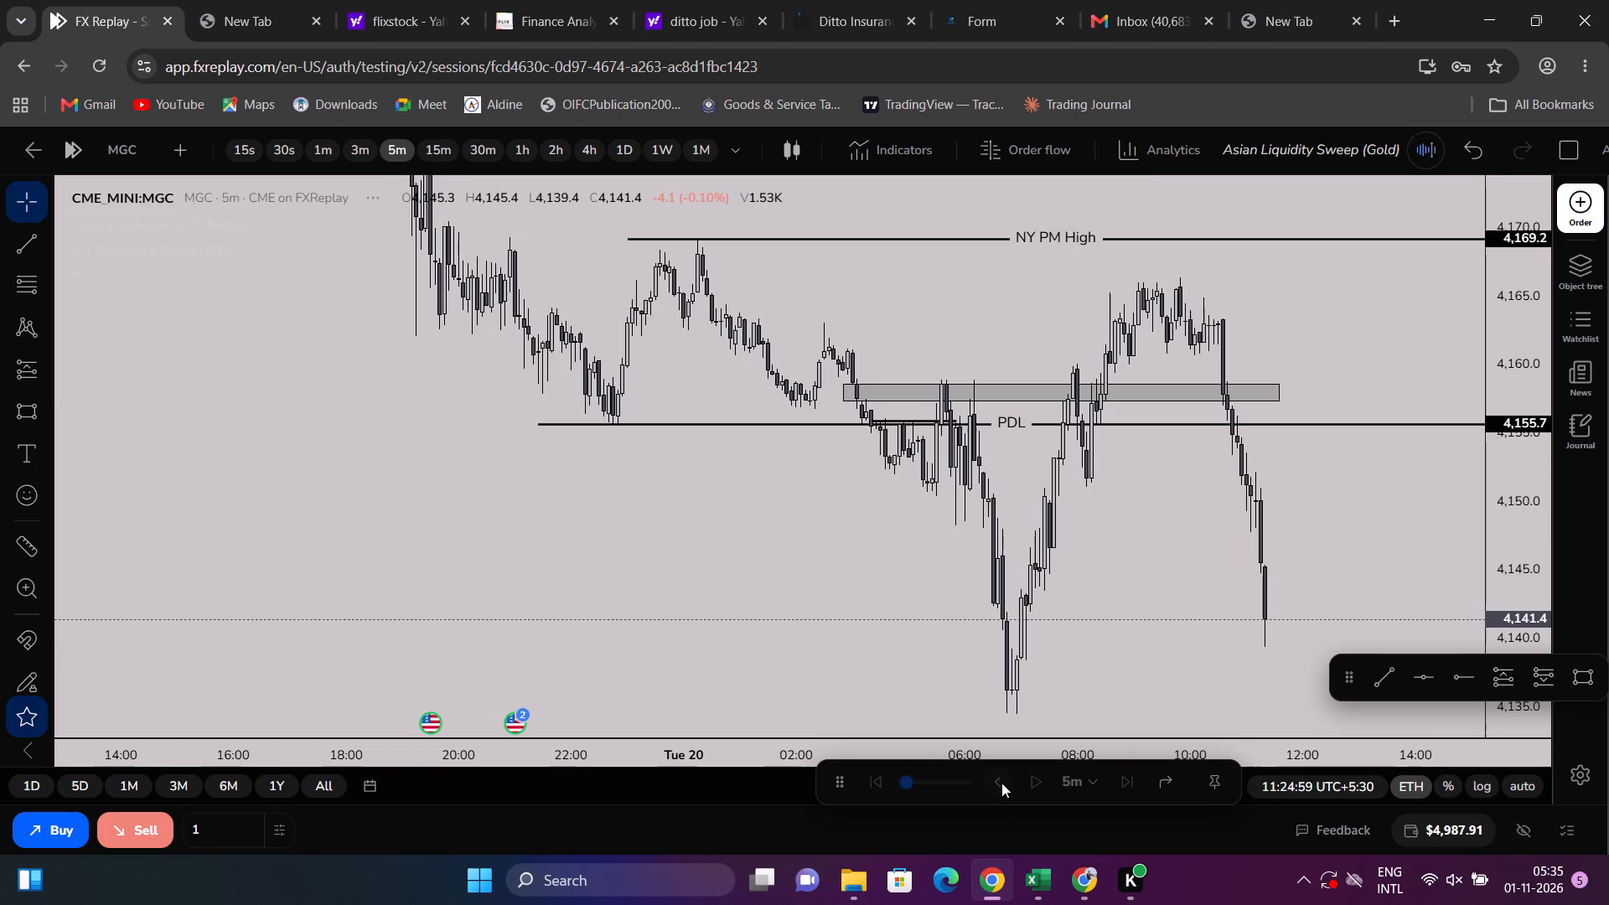
pyautogui.click(1084, 788)
pyautogui.scroll(-3, 1057, 708)
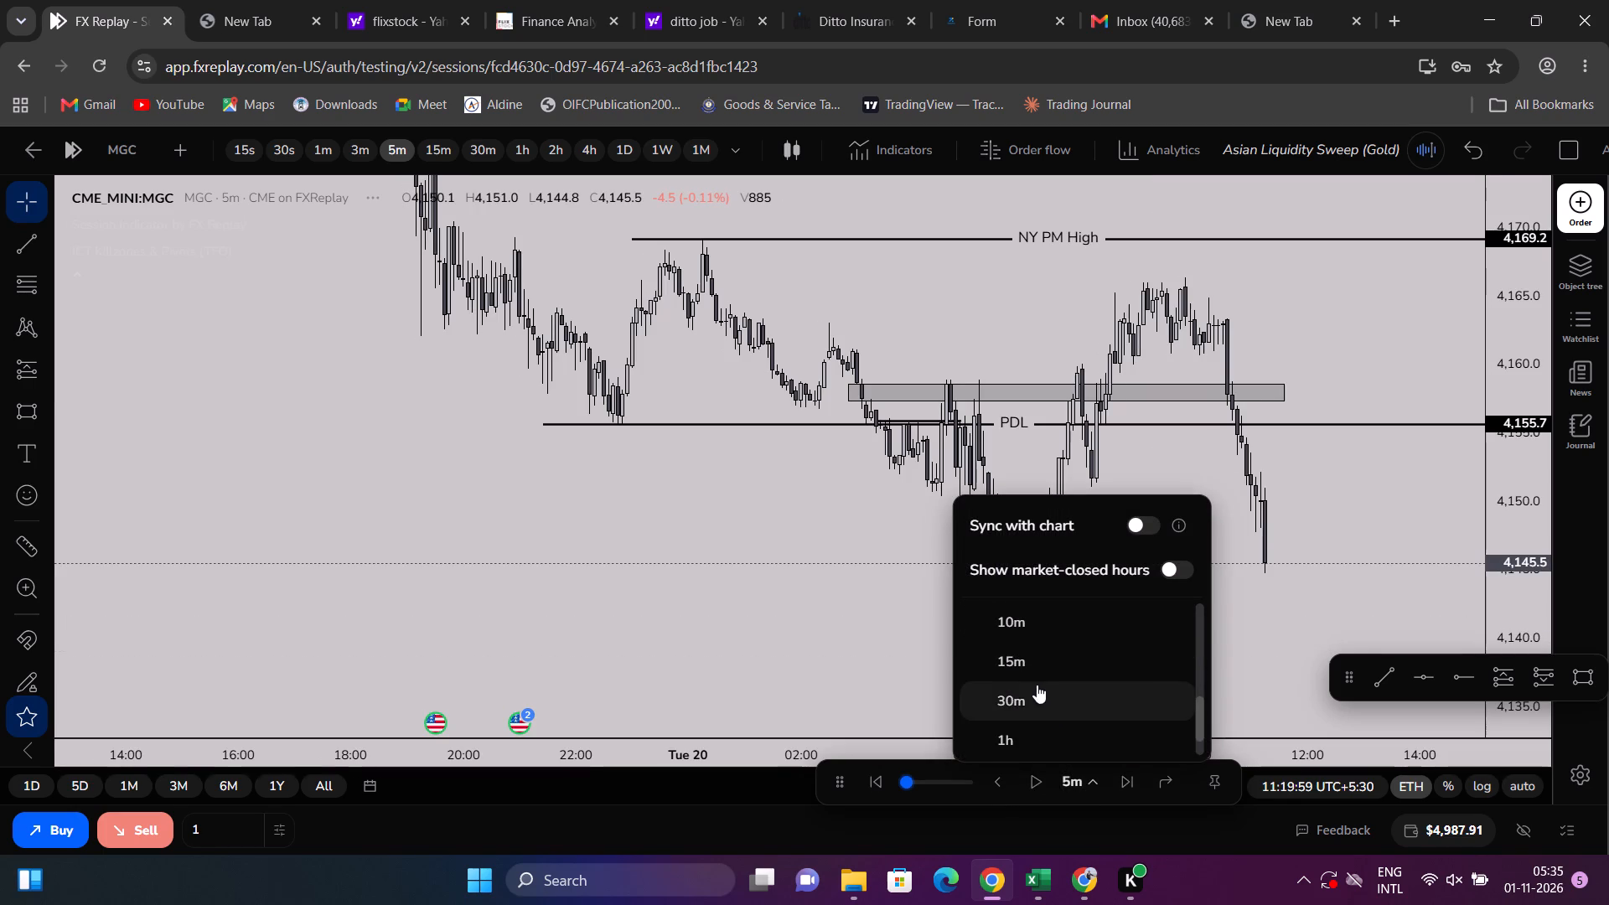
pyautogui.click(1022, 746)
pyautogui.click(1003, 782)
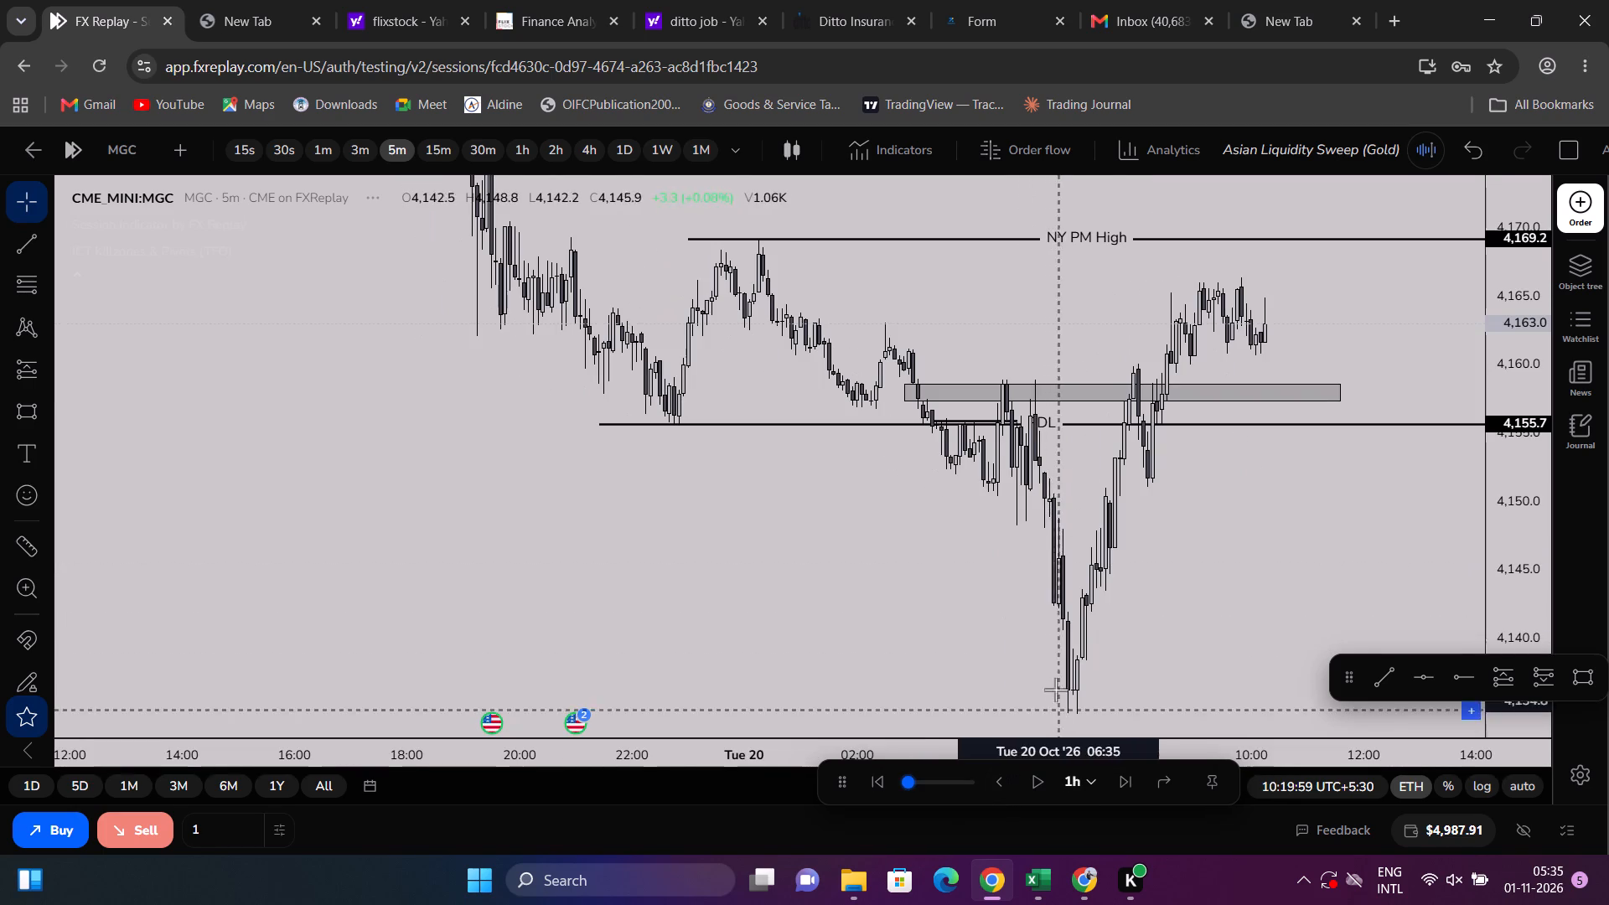
pyautogui.click(998, 782)
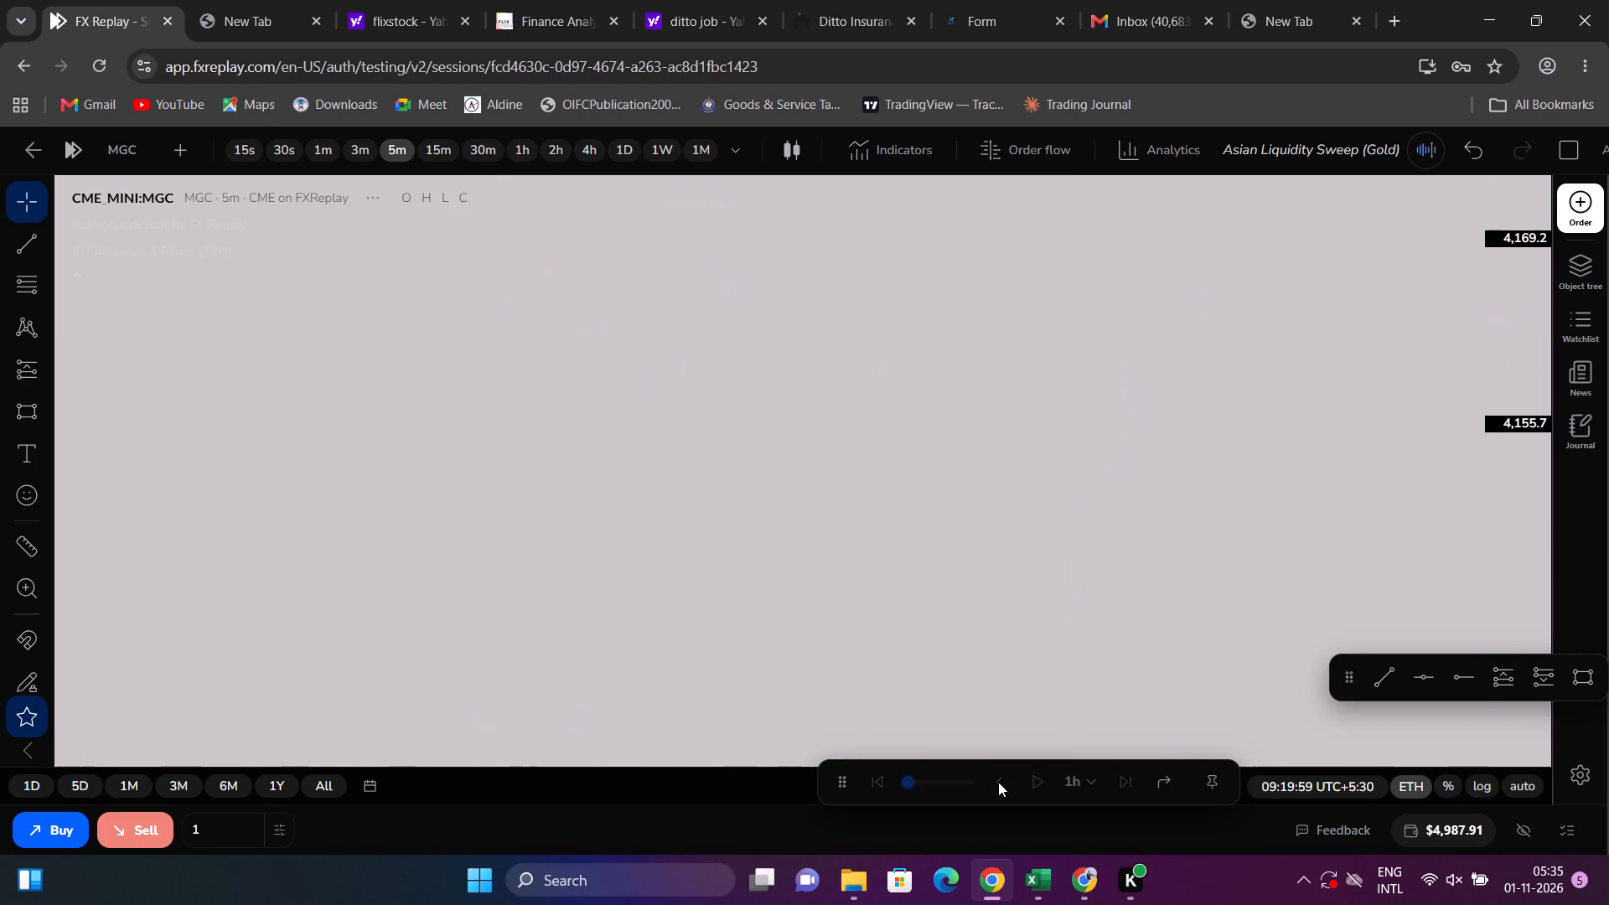
pyautogui.click(998, 782)
pyautogui.click(998, 782)
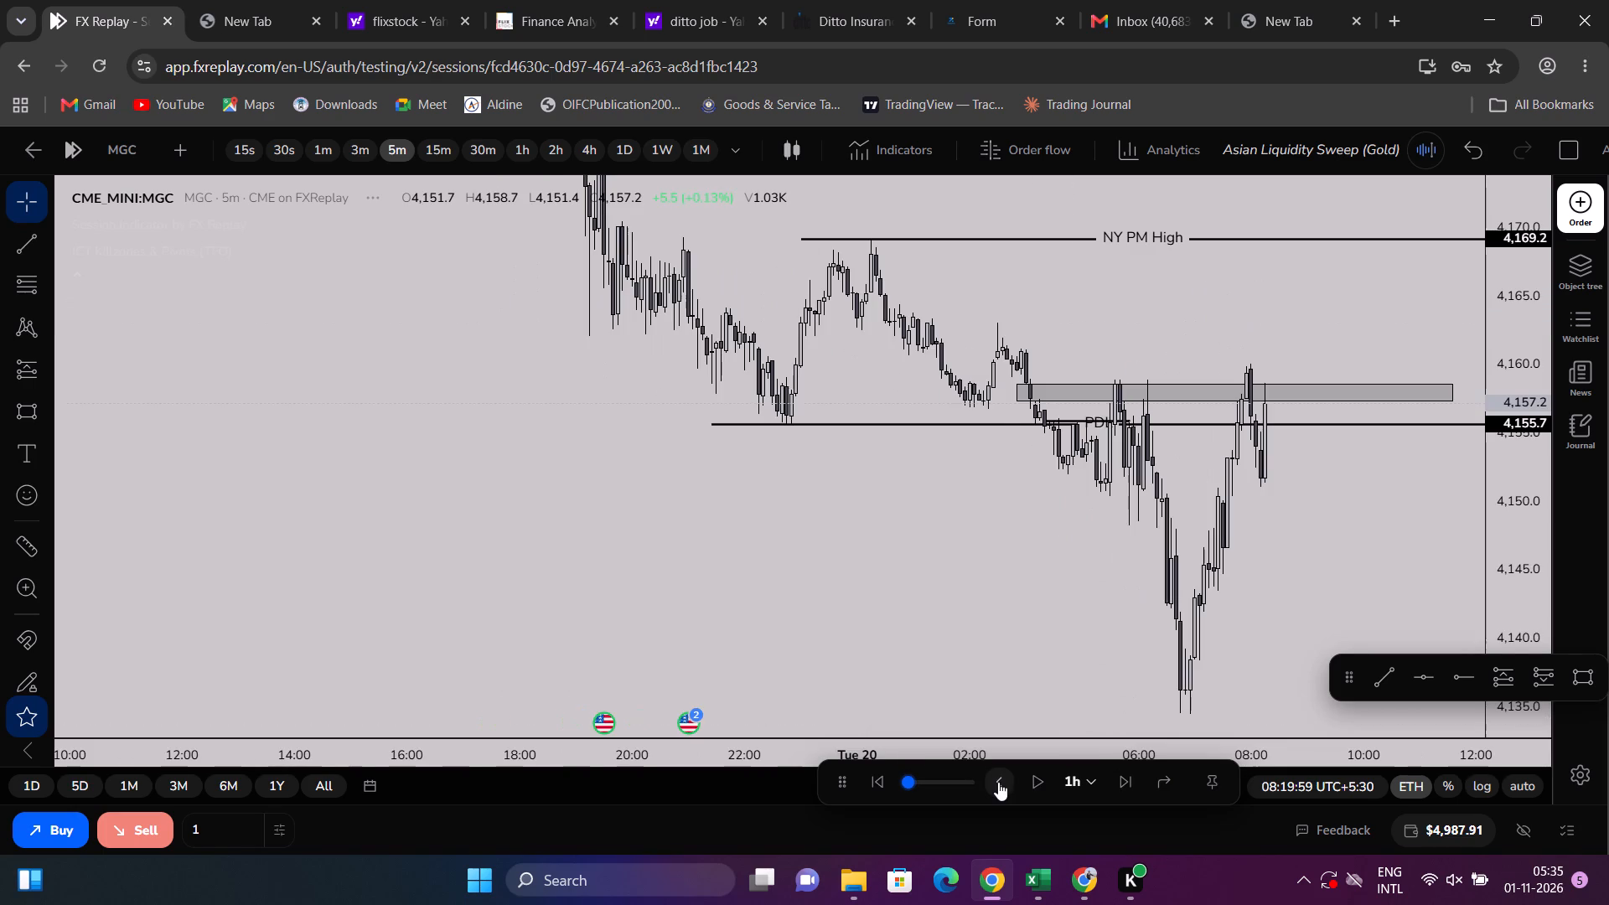
pyautogui.click(996, 577)
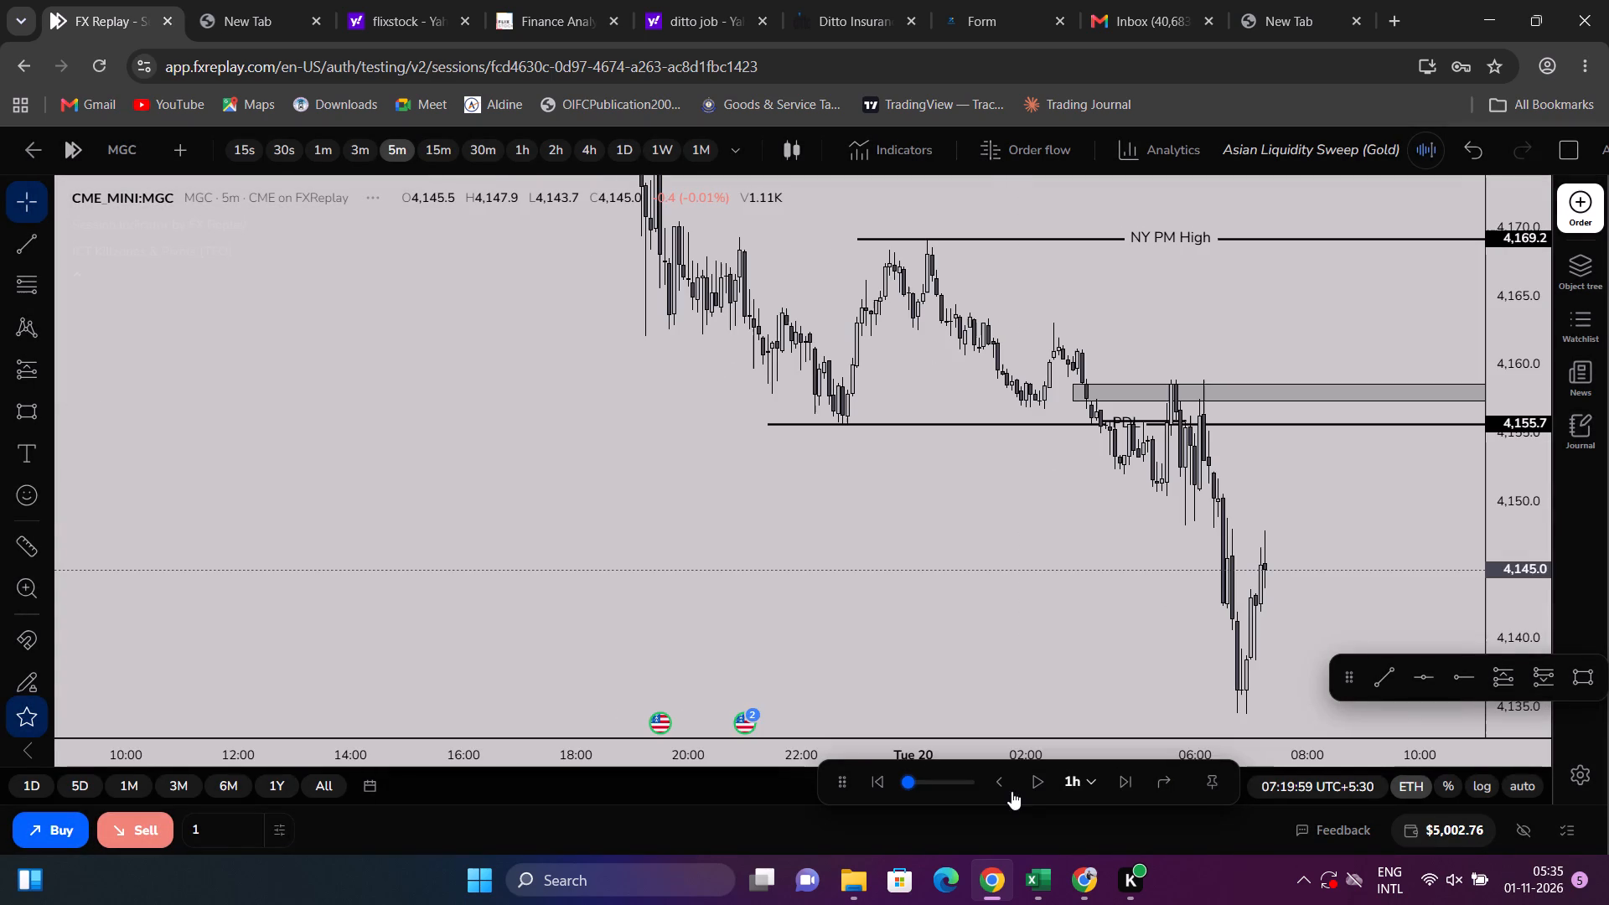
pyautogui.scroll(2, 1367, 575)
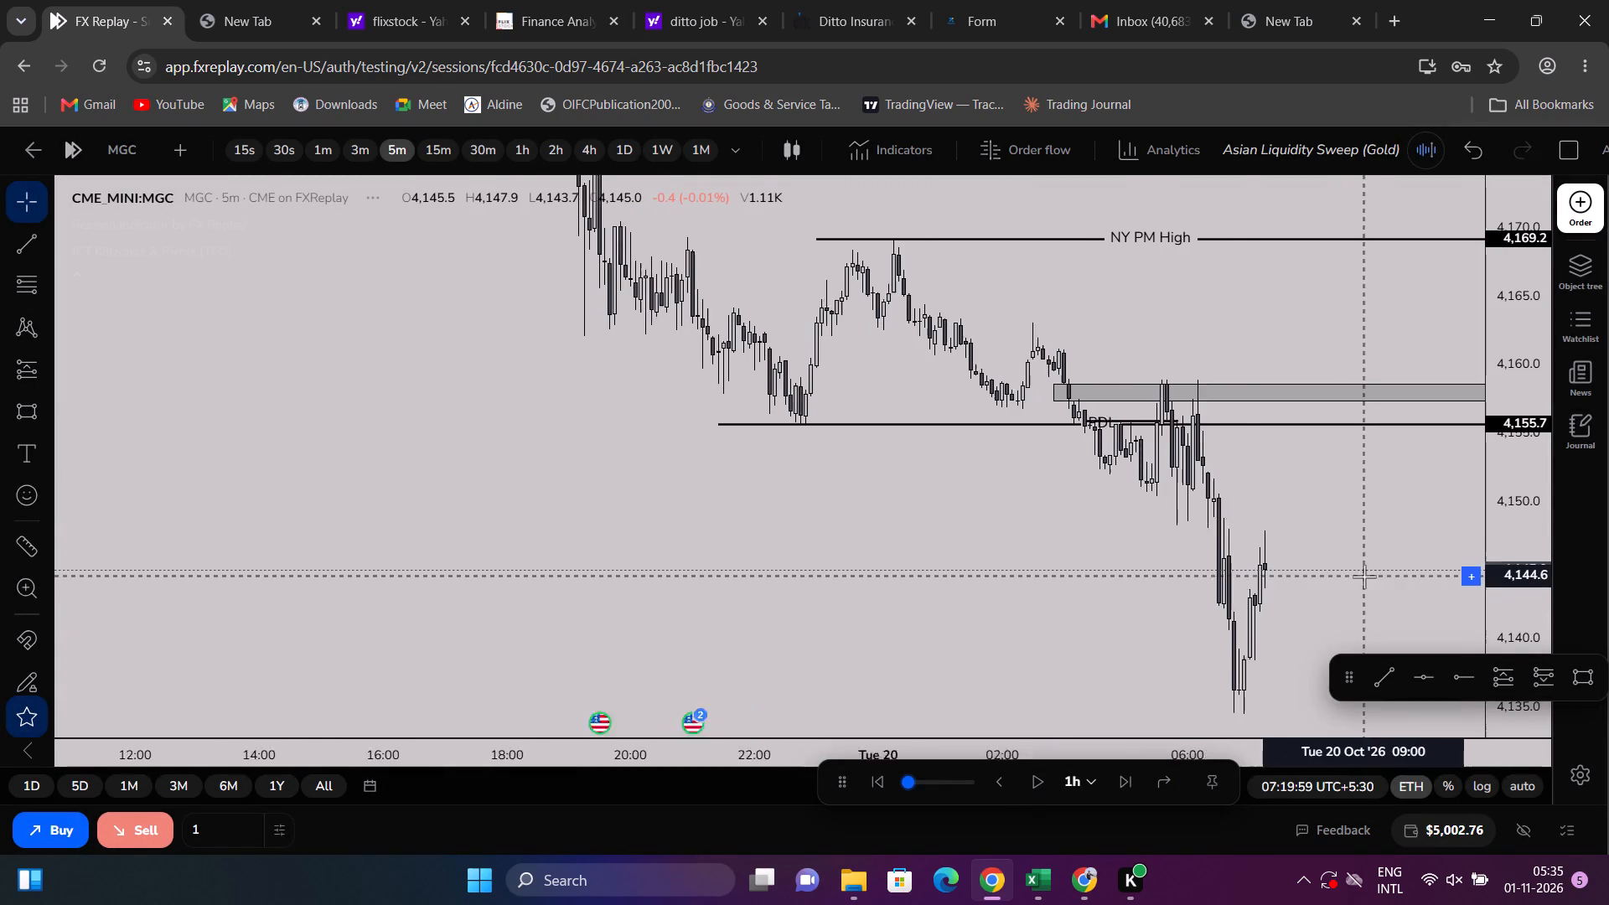
pyautogui.scroll(1, 1364, 577)
pyautogui.moveTo(1343, 577); pyautogui.dragTo(1156, 503)
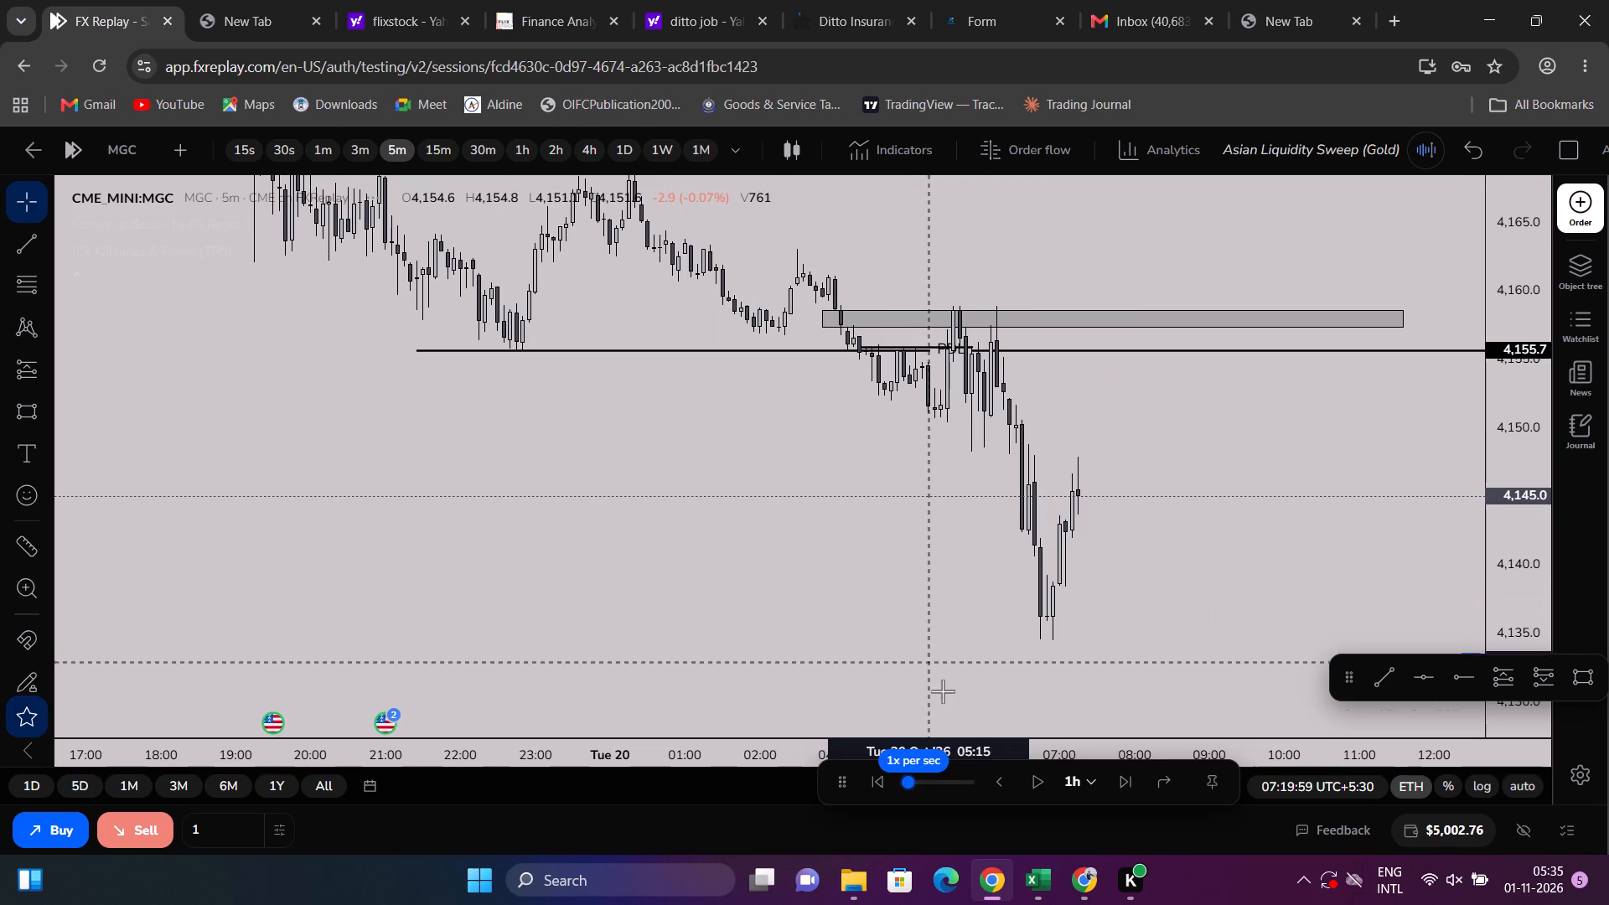
pyautogui.click(1005, 778)
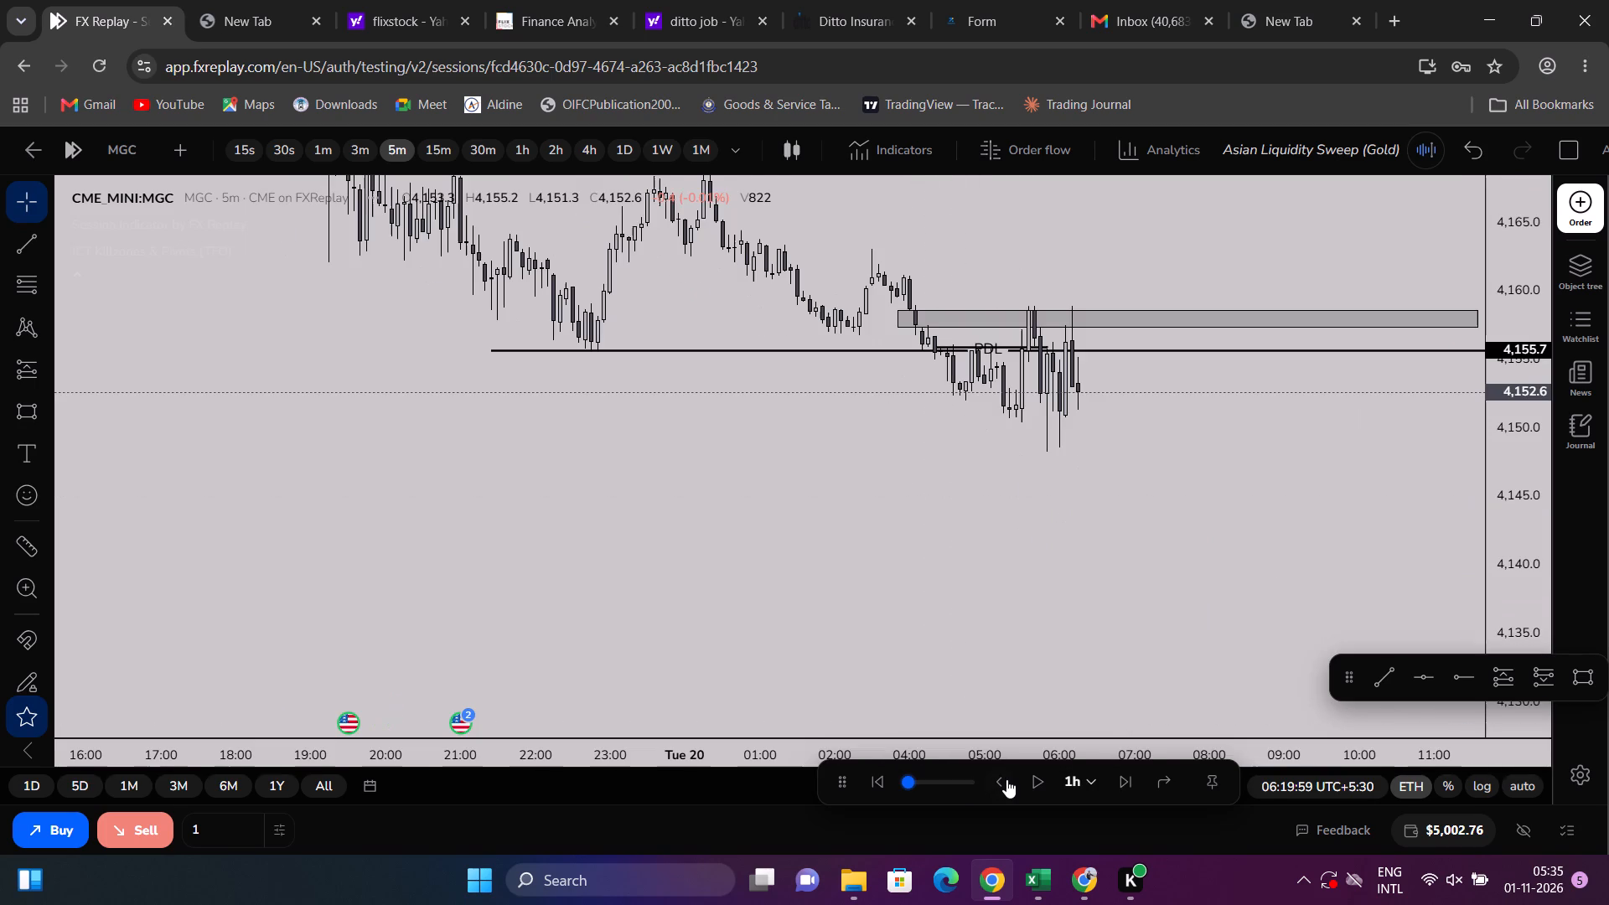
# Examine the candles around the gray zone and the PDL up close.
pyautogui.scroll(3, 1317, 486)
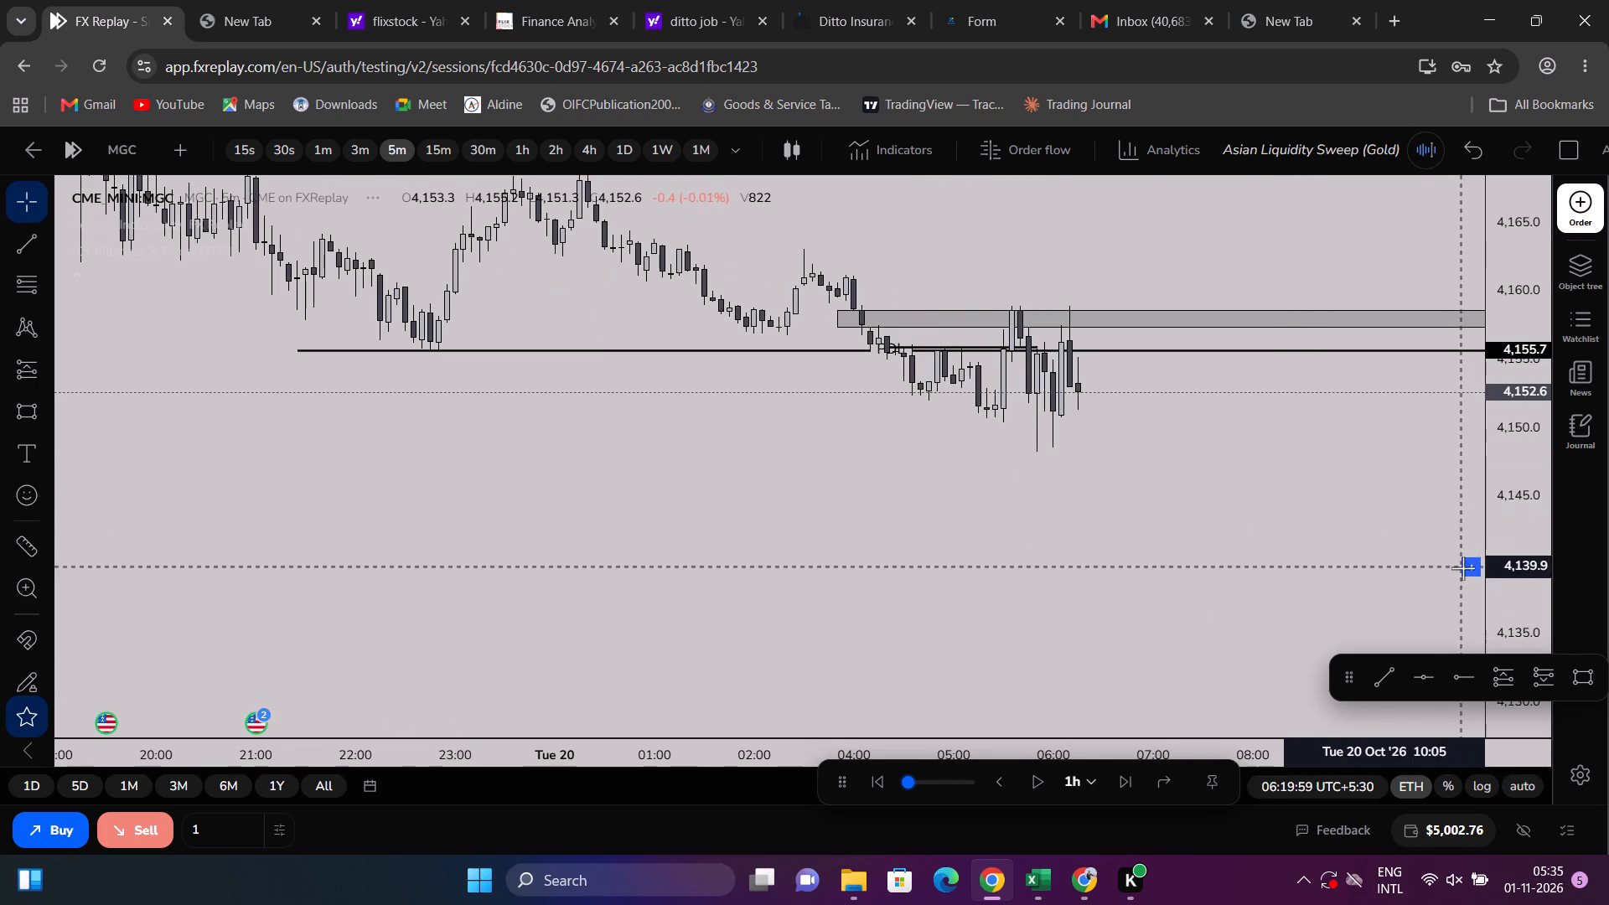
pyautogui.moveTo(1498, 551); pyautogui.dragTo(1487, 236)
pyautogui.moveTo(1305, 405); pyautogui.dragTo(1227, 693)
pyautogui.moveTo(1524, 598); pyautogui.dragTo(1537, 215)
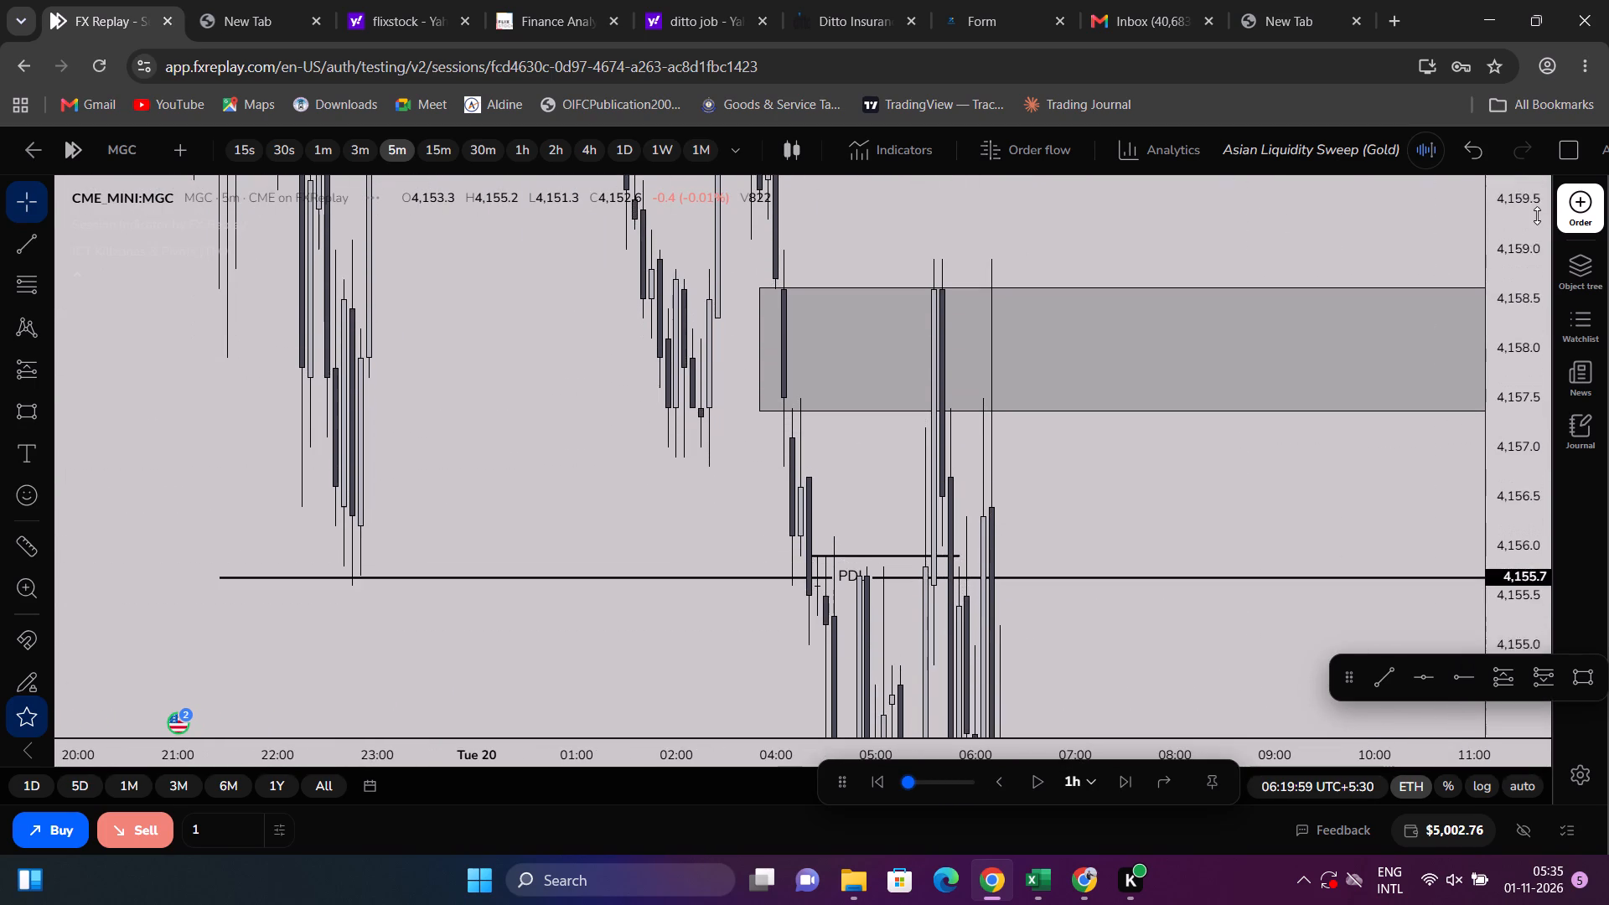
pyautogui.moveTo(1537, 215); pyautogui.dragTo(1534, 191)
pyautogui.scroll(3, 1370, 331)
pyautogui.moveTo(1493, 357); pyautogui.dragTo(1497, 367)
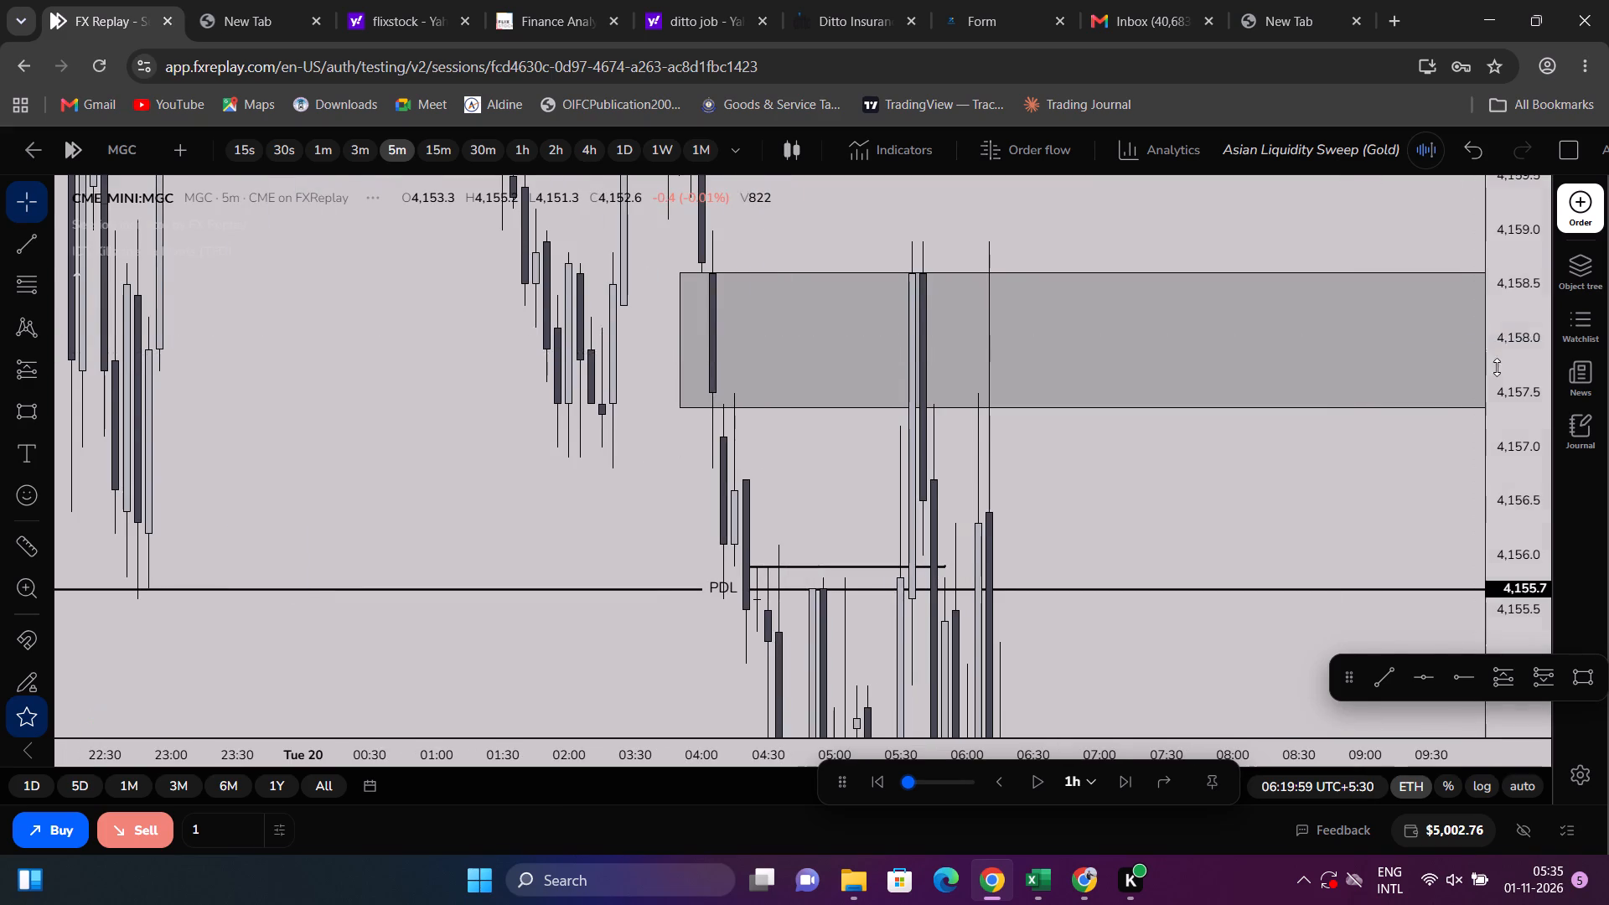
pyautogui.moveTo(1497, 367); pyautogui.dragTo(1344, 879)
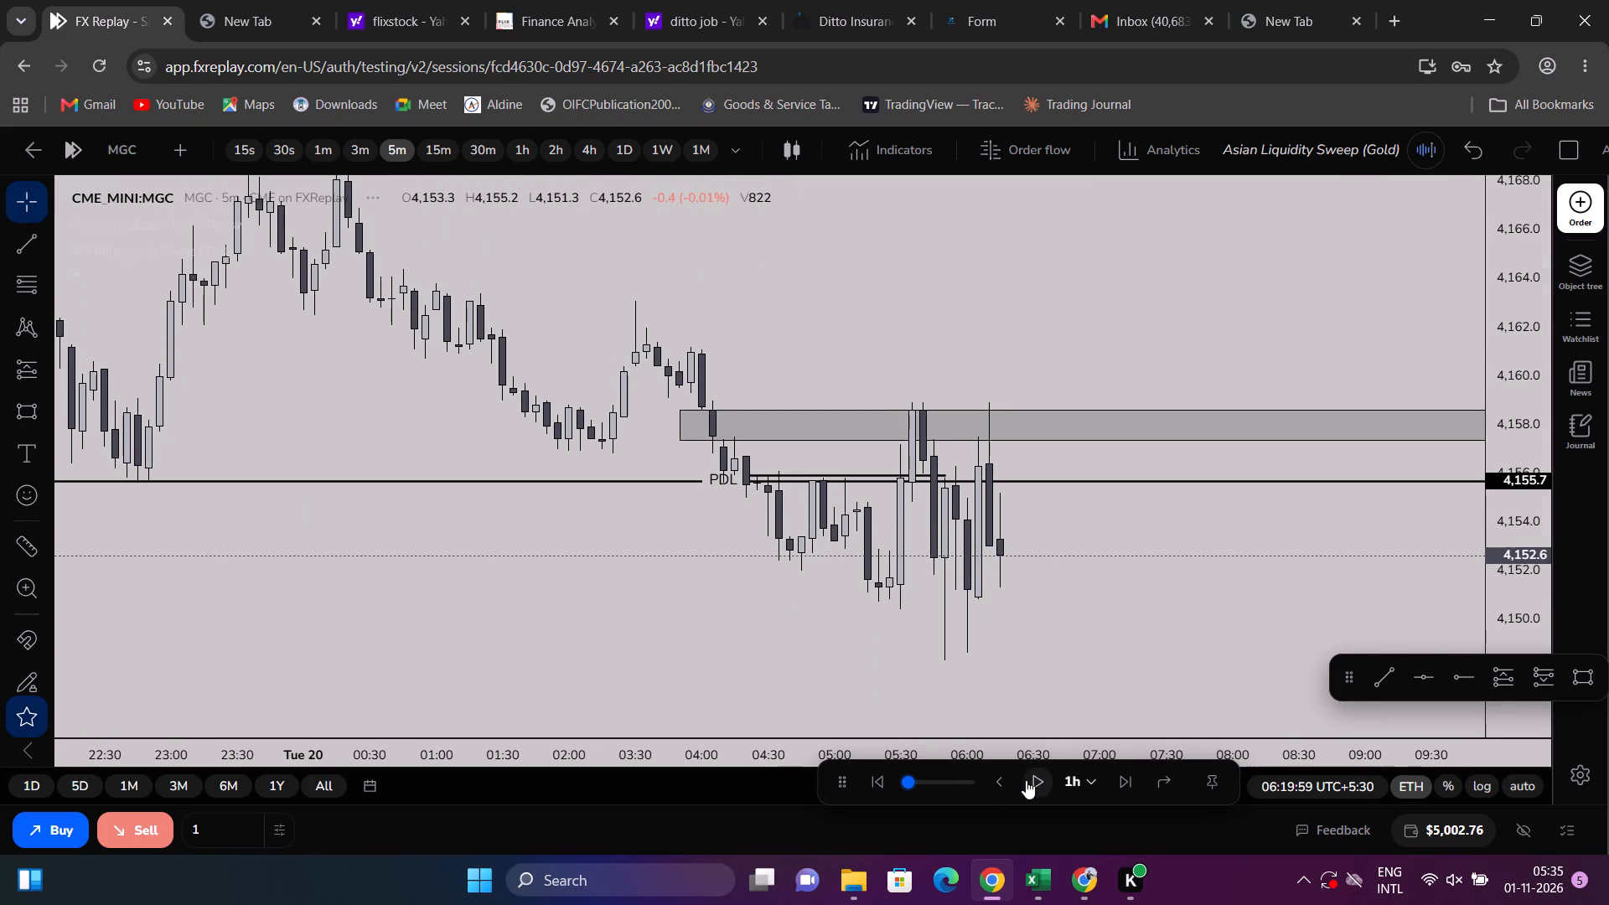
# Try rewinding the replay by 1 hour and, with the interval set to 15m, by 15 minutes, without agreeing to discard trades.
pyautogui.click(997, 781)
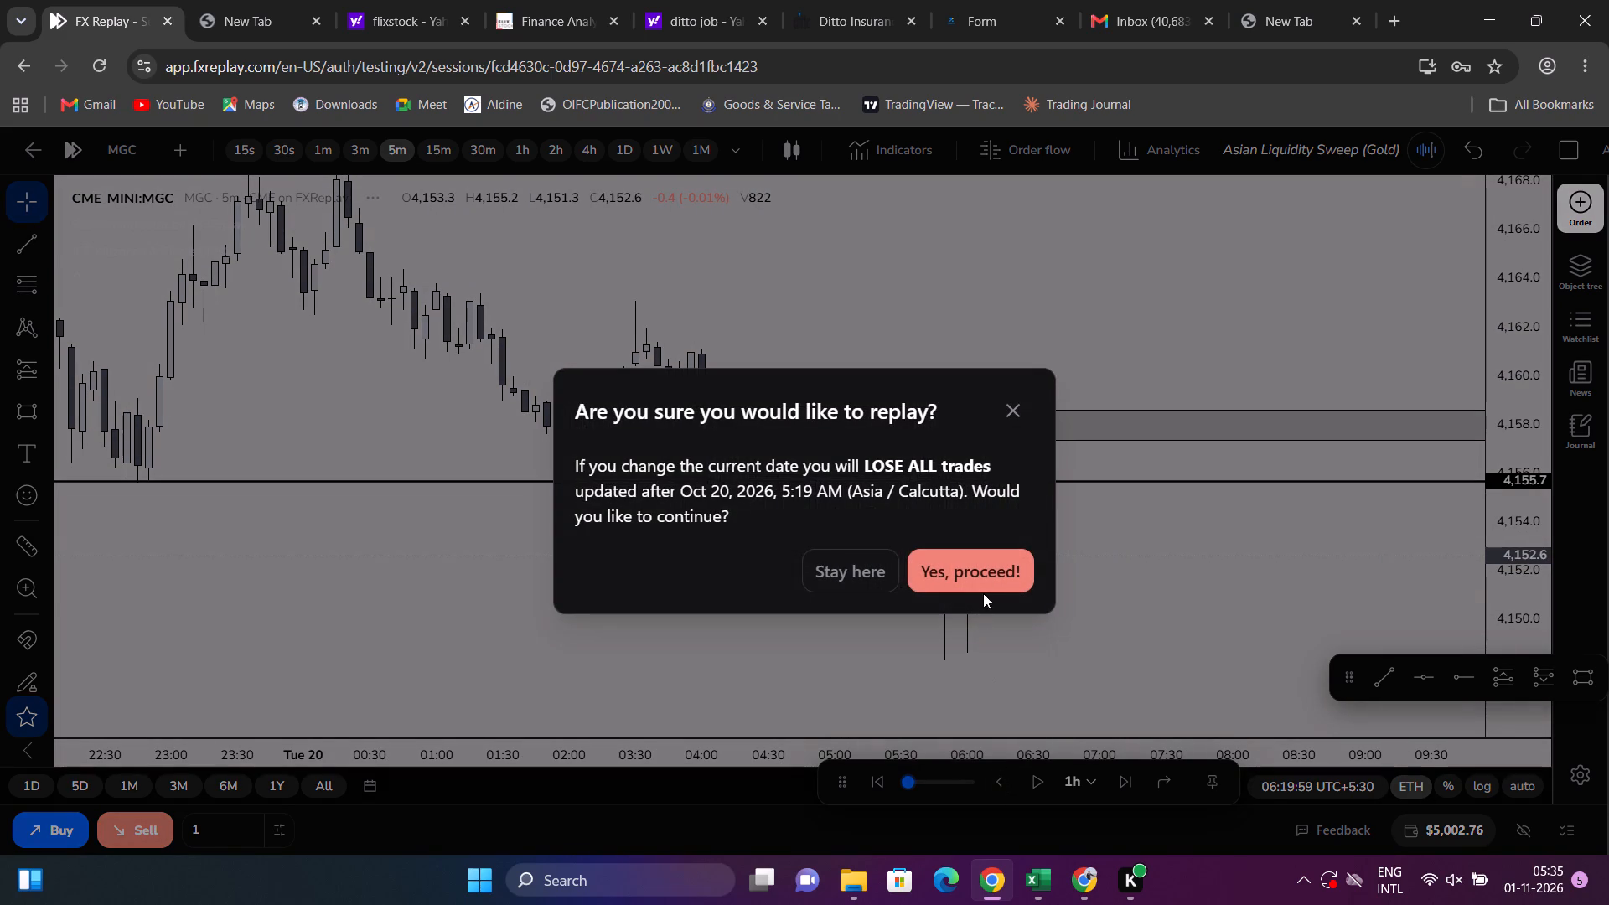
pyautogui.click(1011, 398)
pyautogui.click(1085, 789)
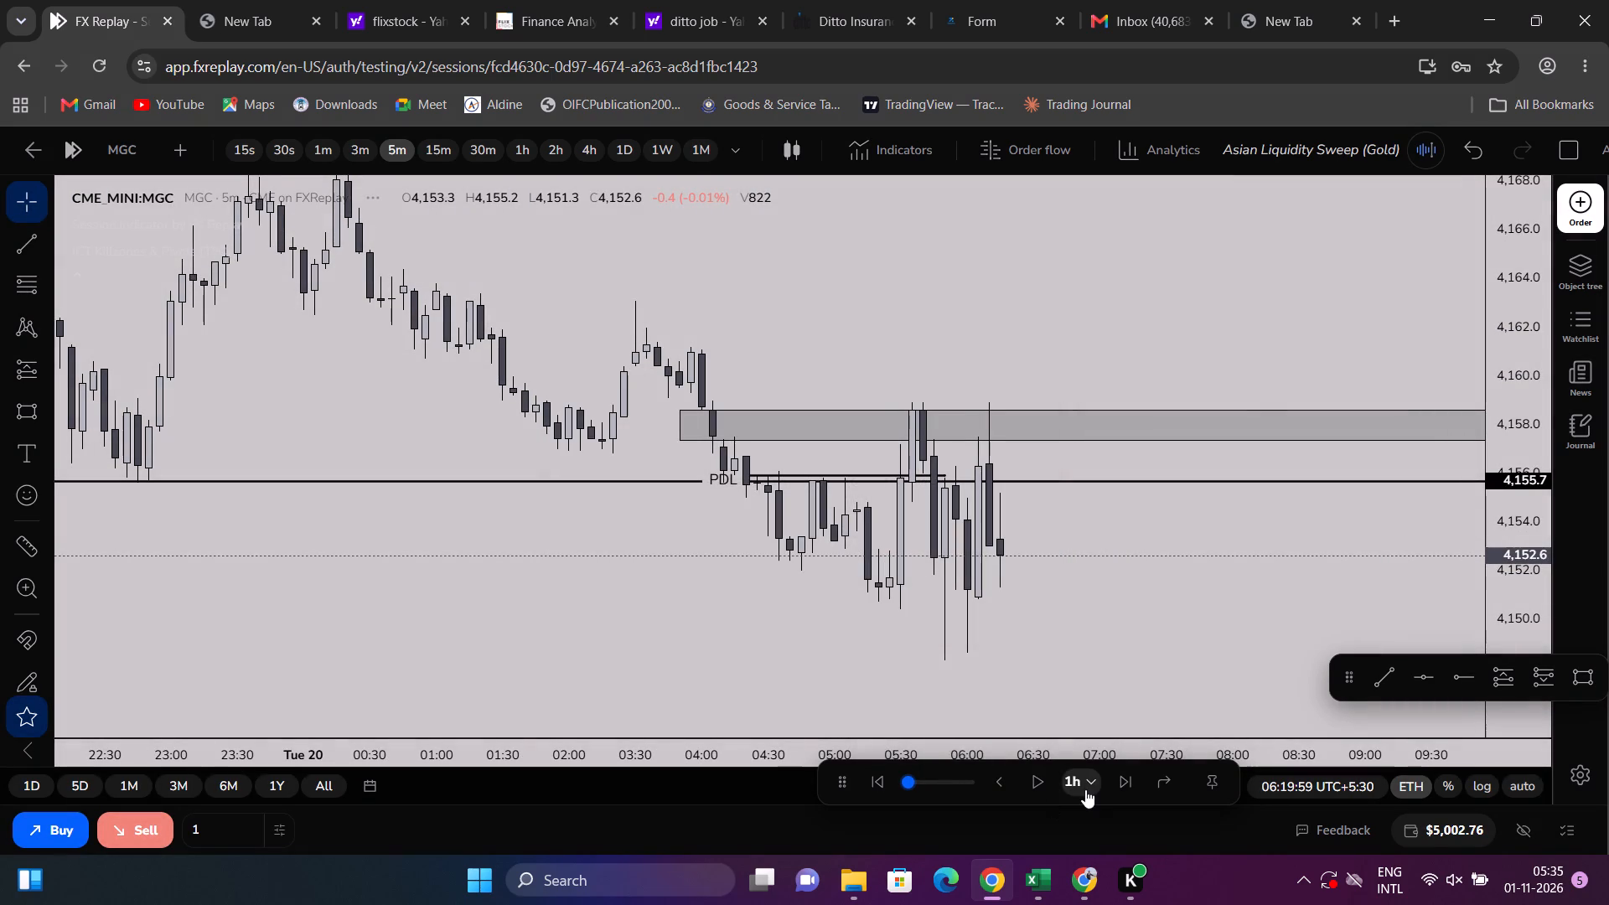
pyautogui.scroll(-3, 1091, 647)
pyautogui.click(1022, 669)
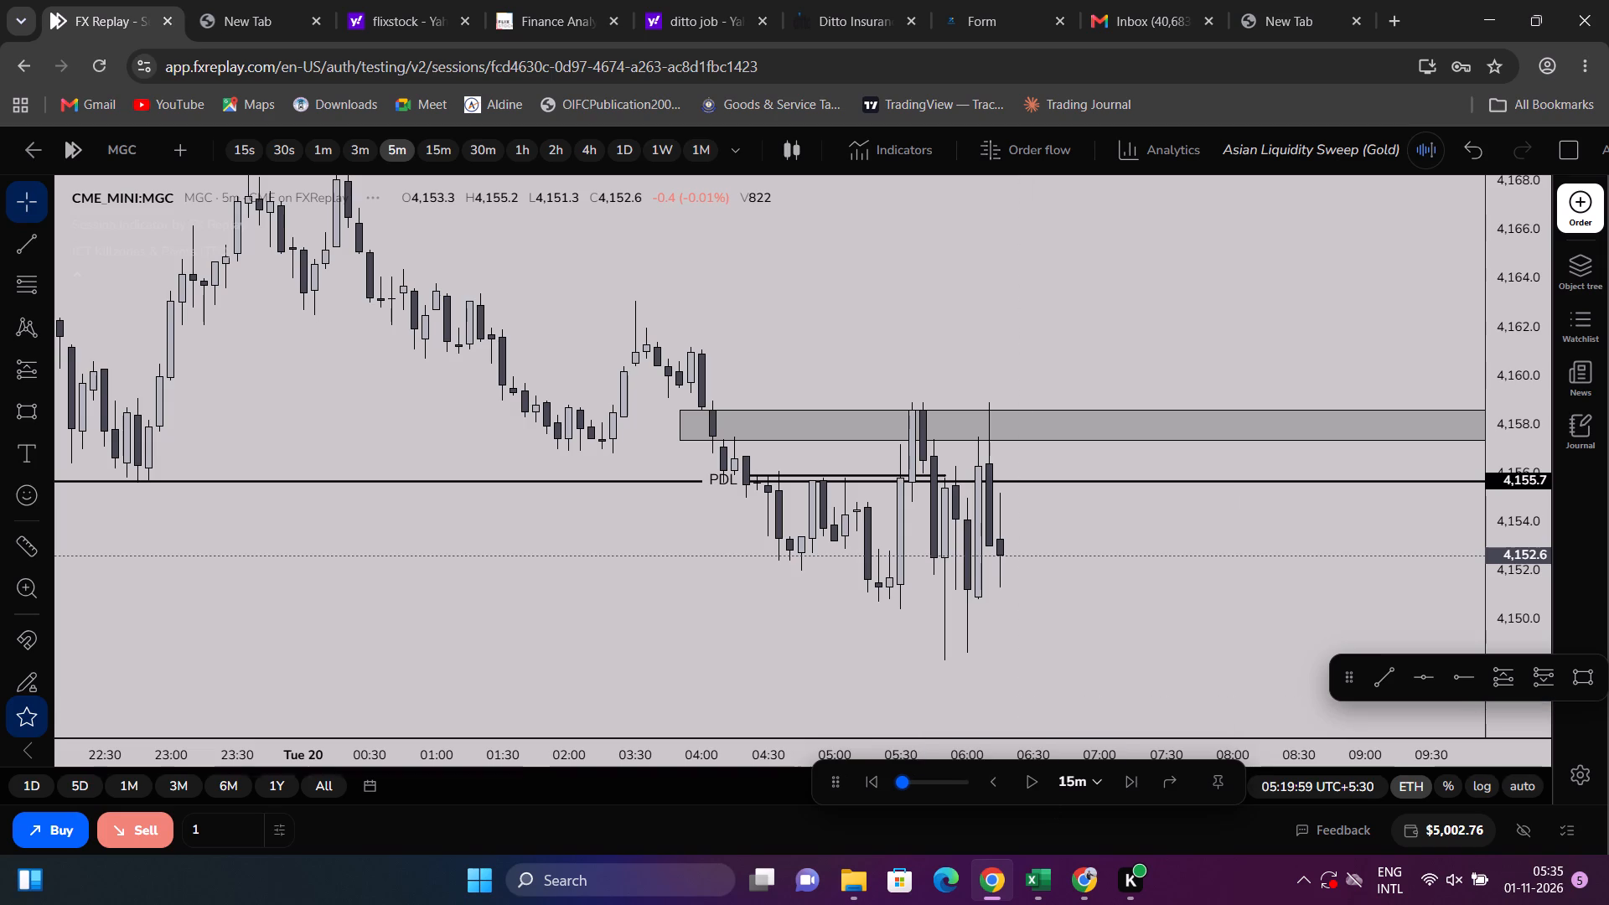
pyautogui.click(1025, 780)
pyautogui.click(1031, 778)
pyautogui.click(996, 776)
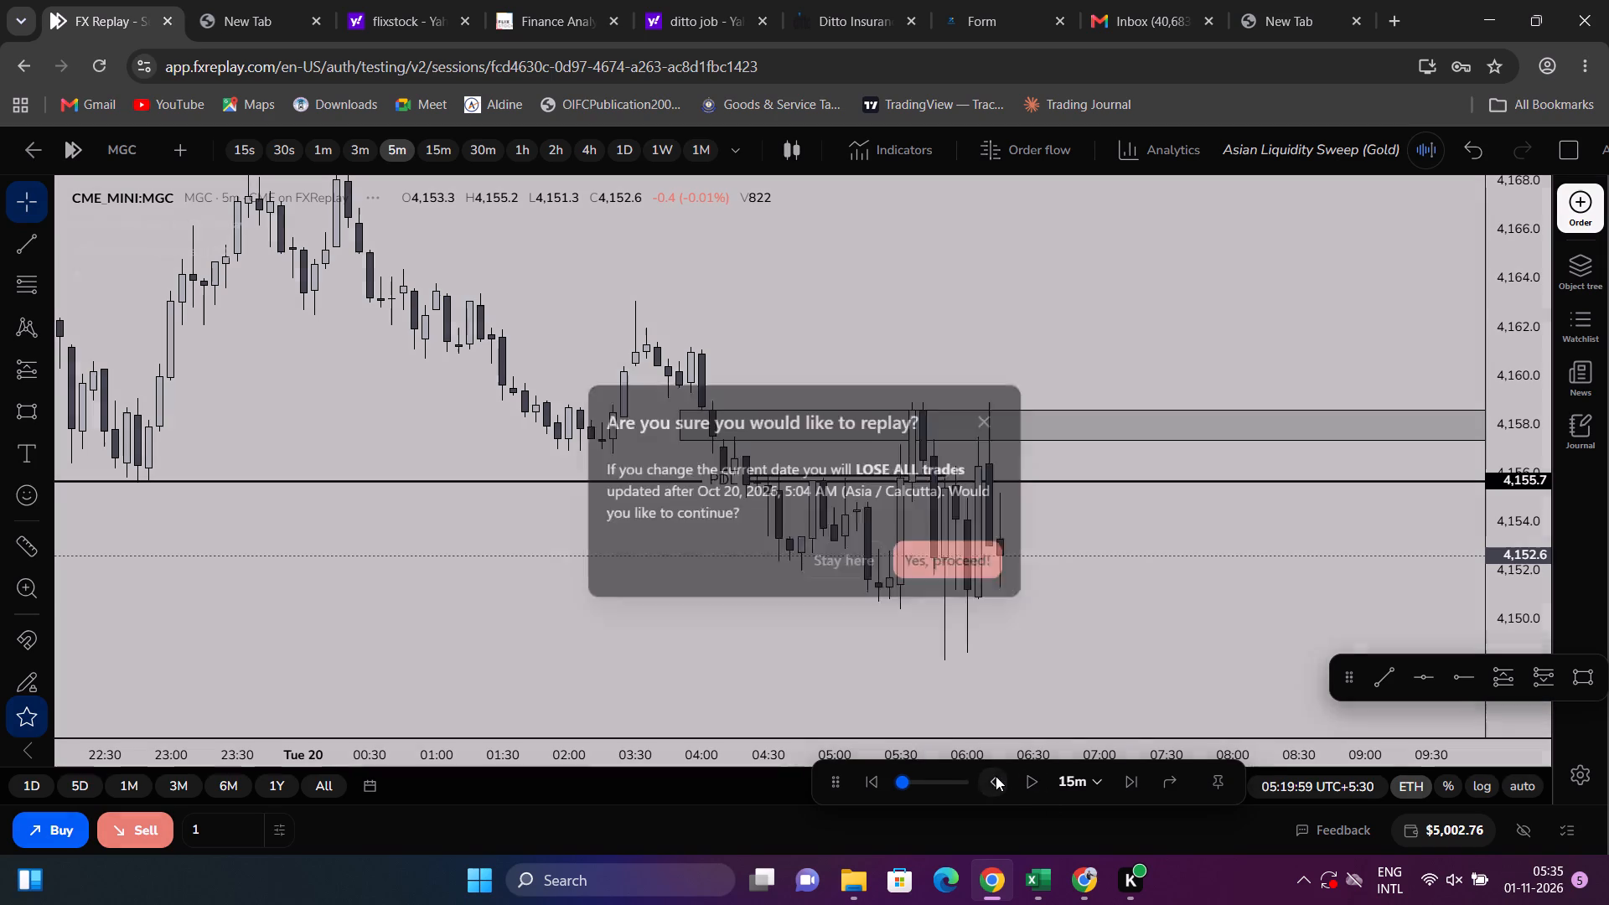
pyautogui.click(1018, 401)
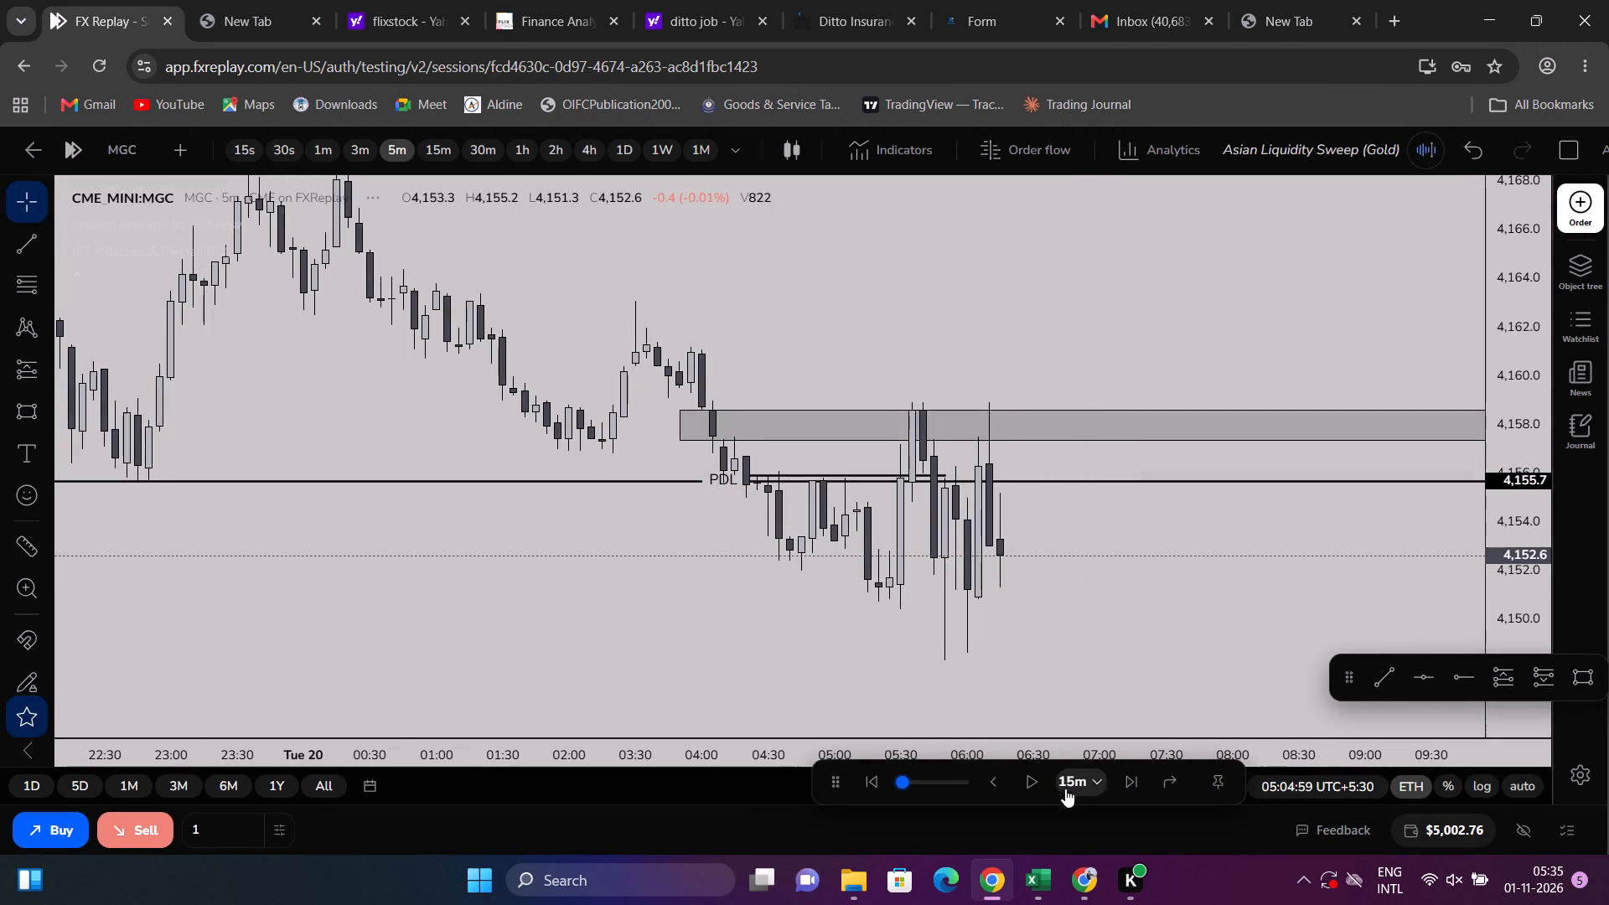
# Set the replay interval to 5m and rewind to 04:54:59, agreeing to discard the trades after that time.
pyautogui.click(1063, 808)
pyautogui.click(1063, 795)
pyautogui.scroll(-5, 1027, 665)
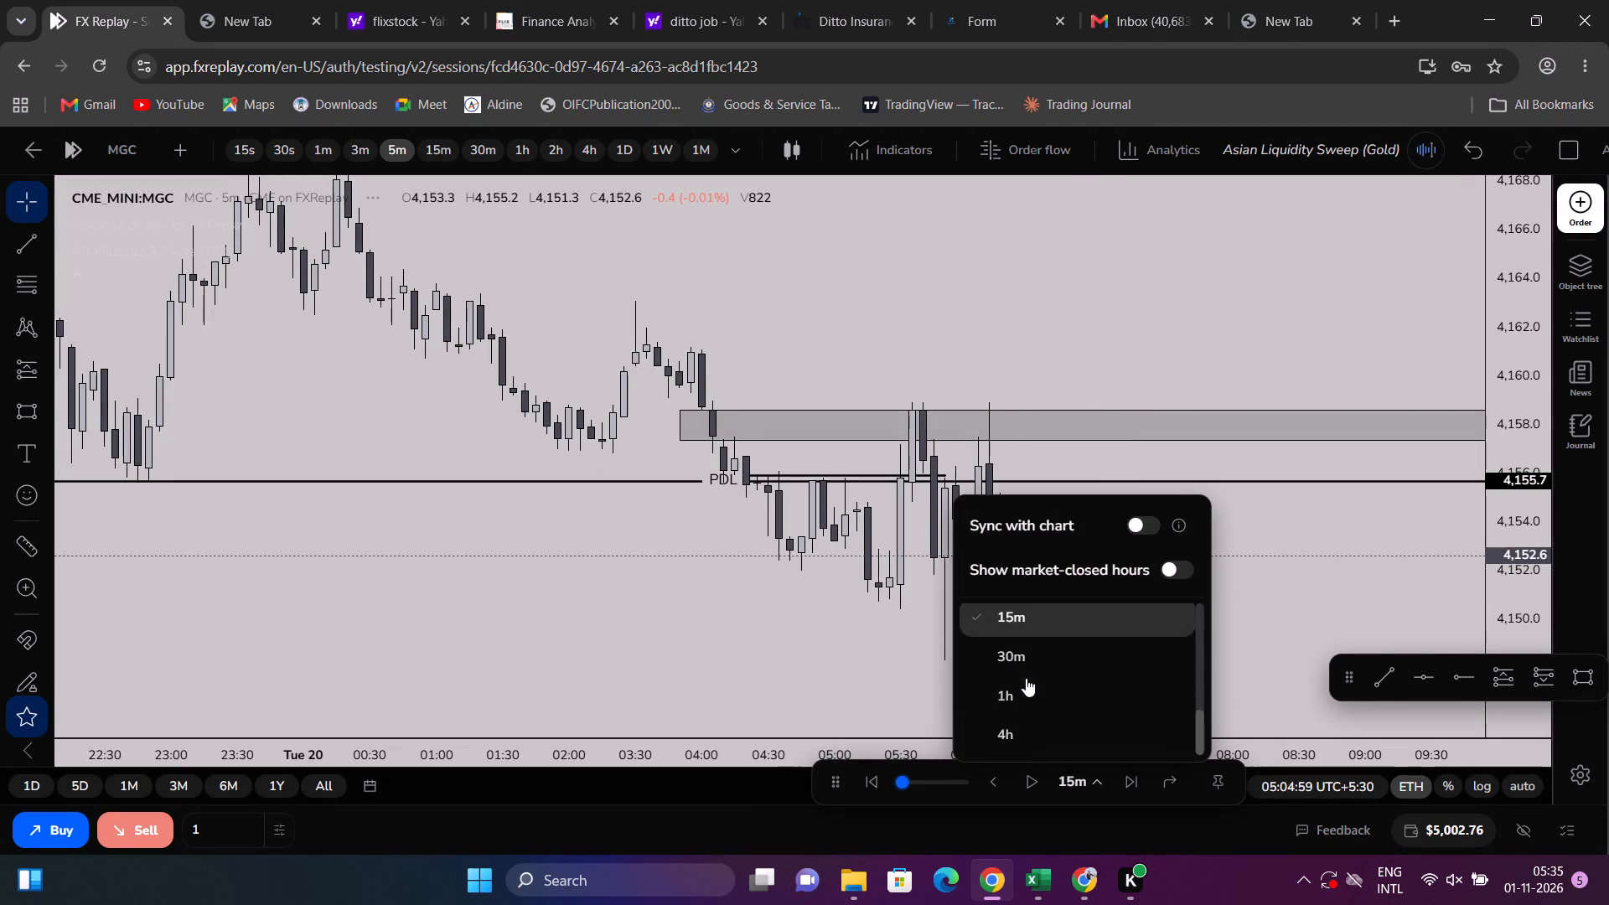
pyautogui.scroll(1, 1026, 654)
pyautogui.click(1029, 636)
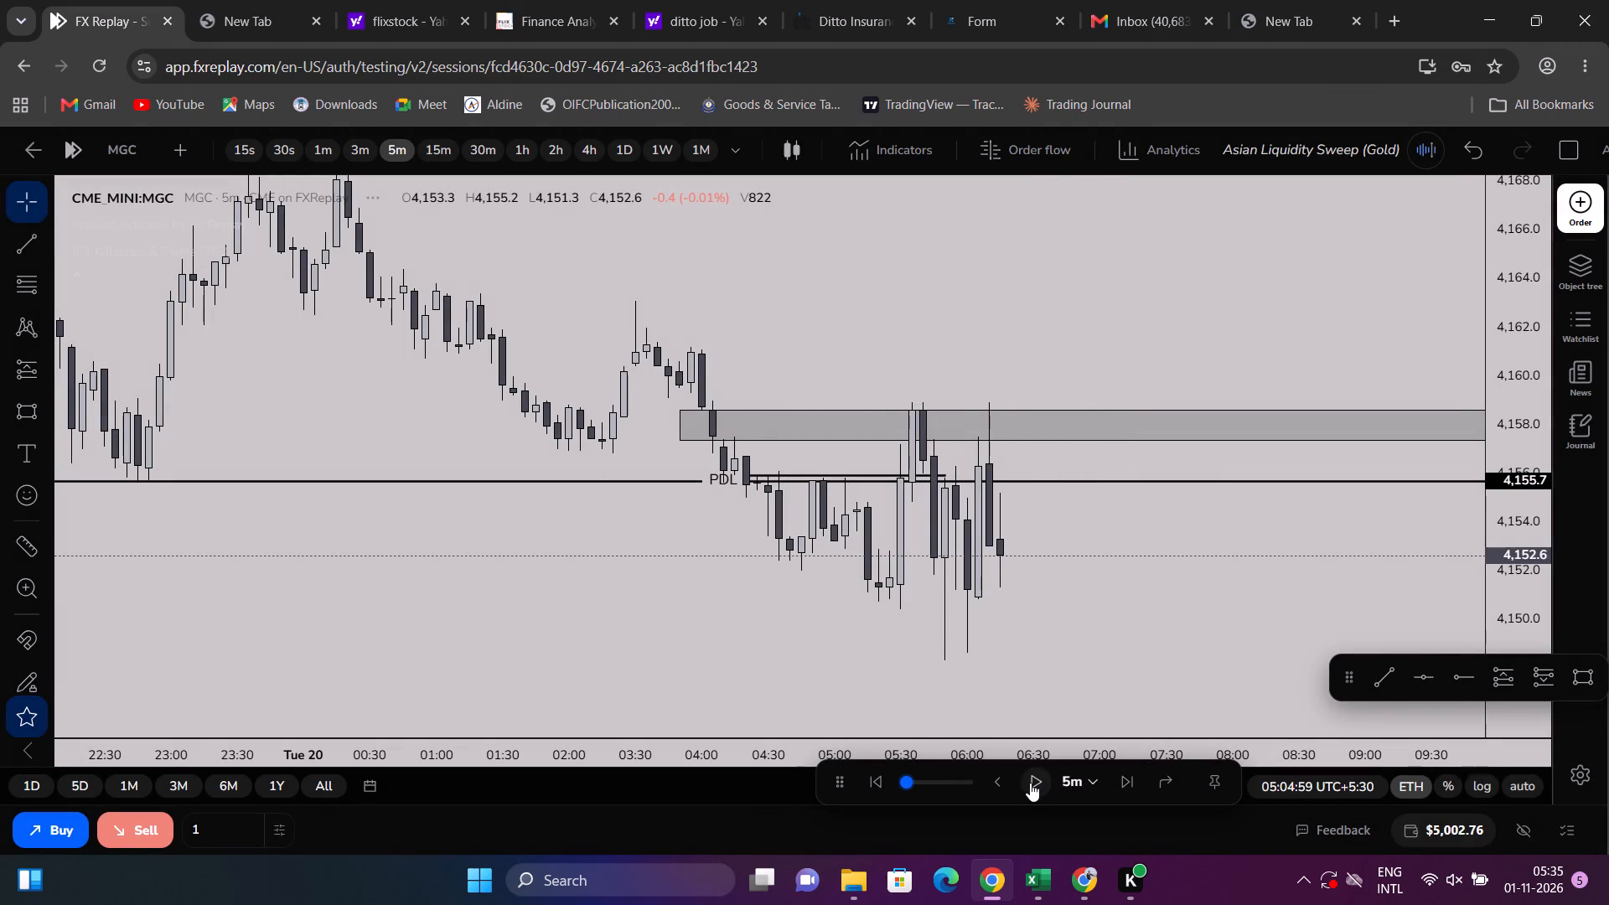
pyautogui.click(1000, 779)
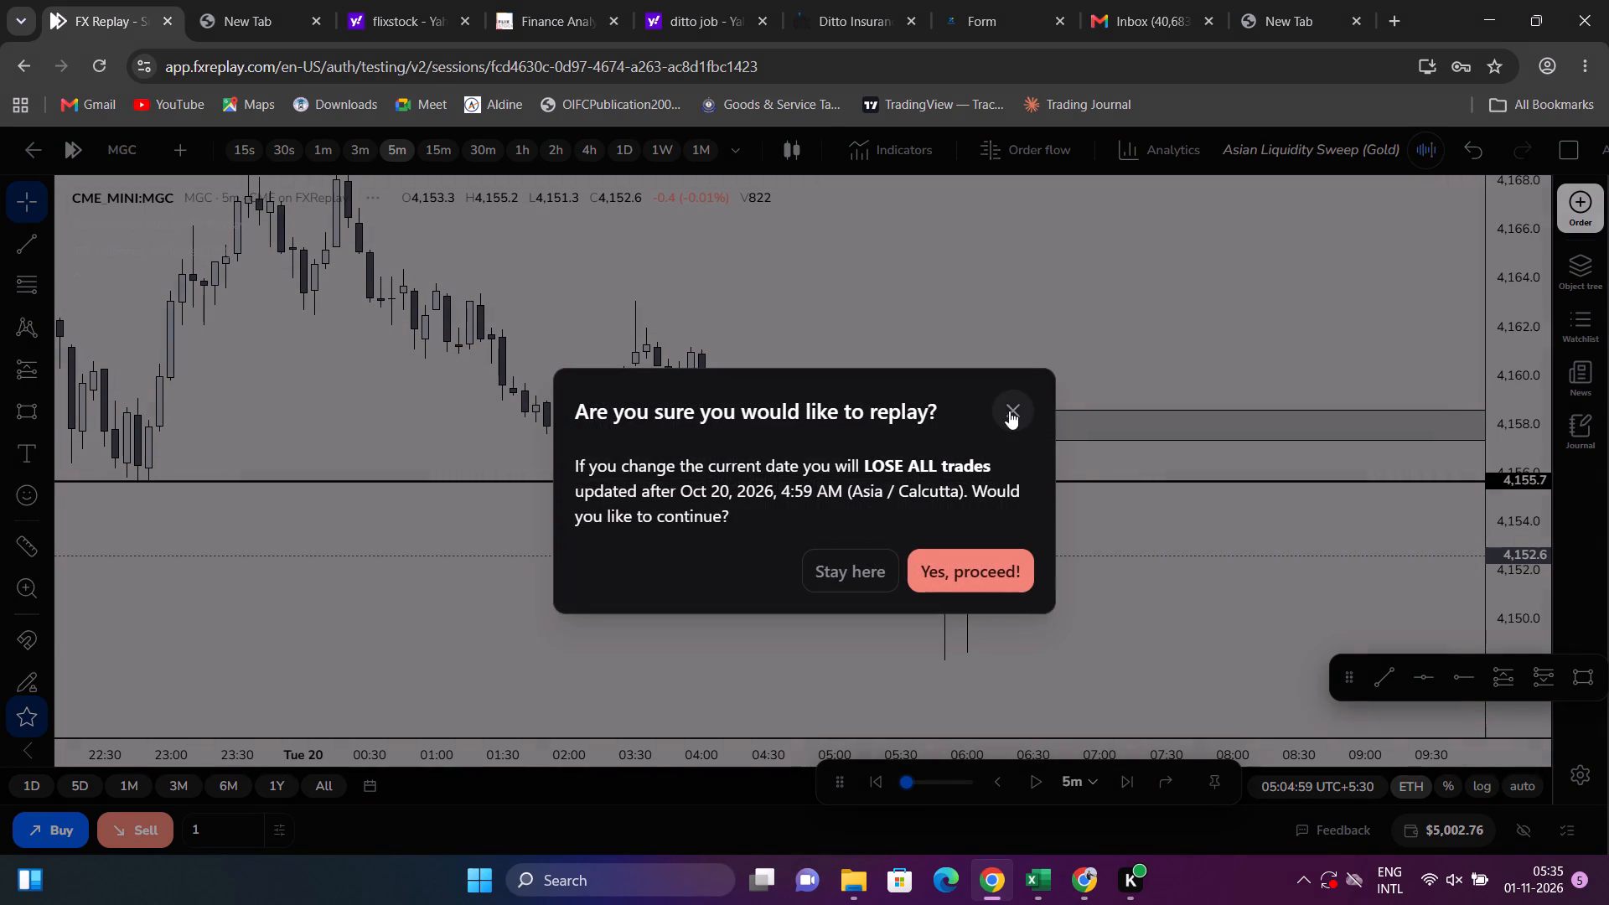
pyautogui.click(1009, 411)
pyautogui.scroll(-5, 1065, 561)
pyautogui.scroll(4, 1065, 562)
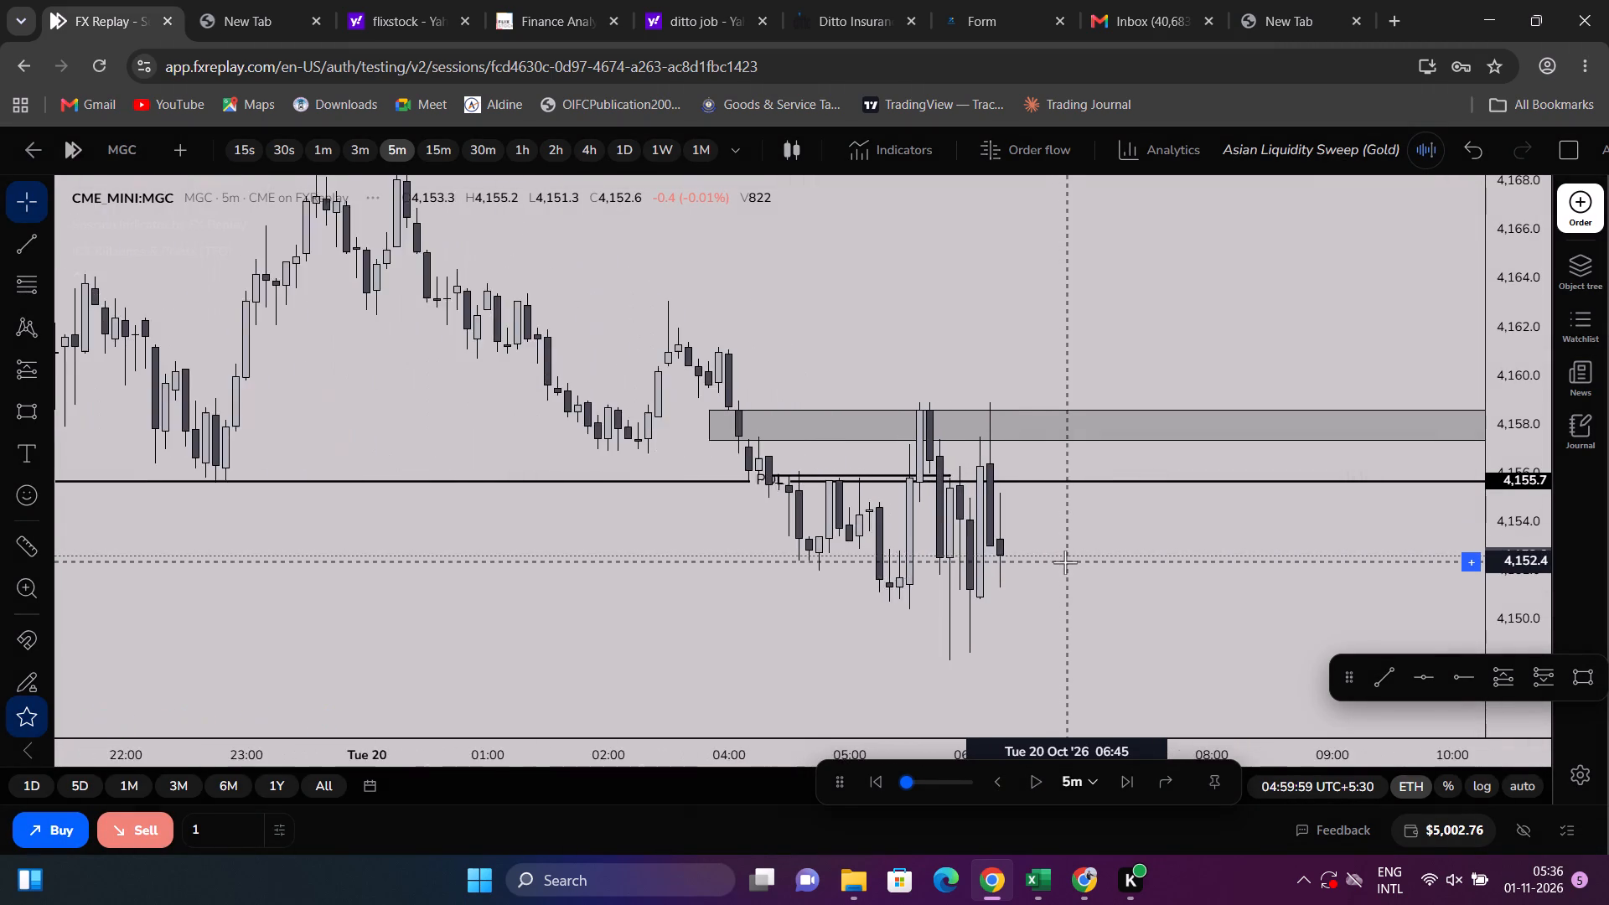
pyautogui.scroll(-3, 1065, 562)
pyautogui.scroll(3, 1062, 569)
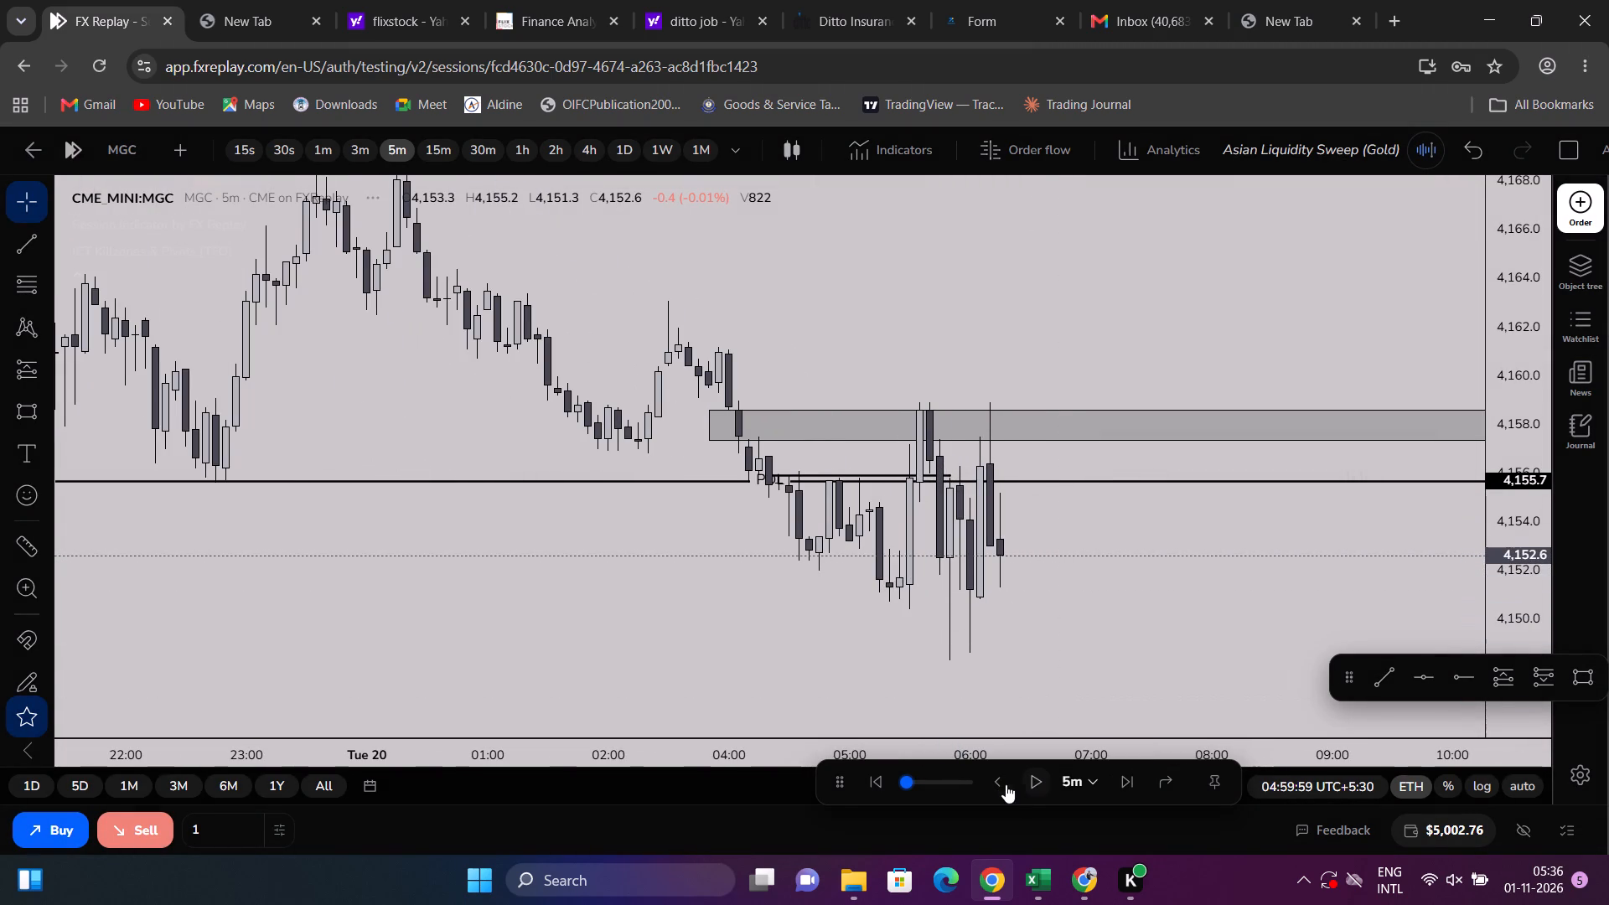
pyautogui.click(1001, 784)
pyautogui.click(977, 576)
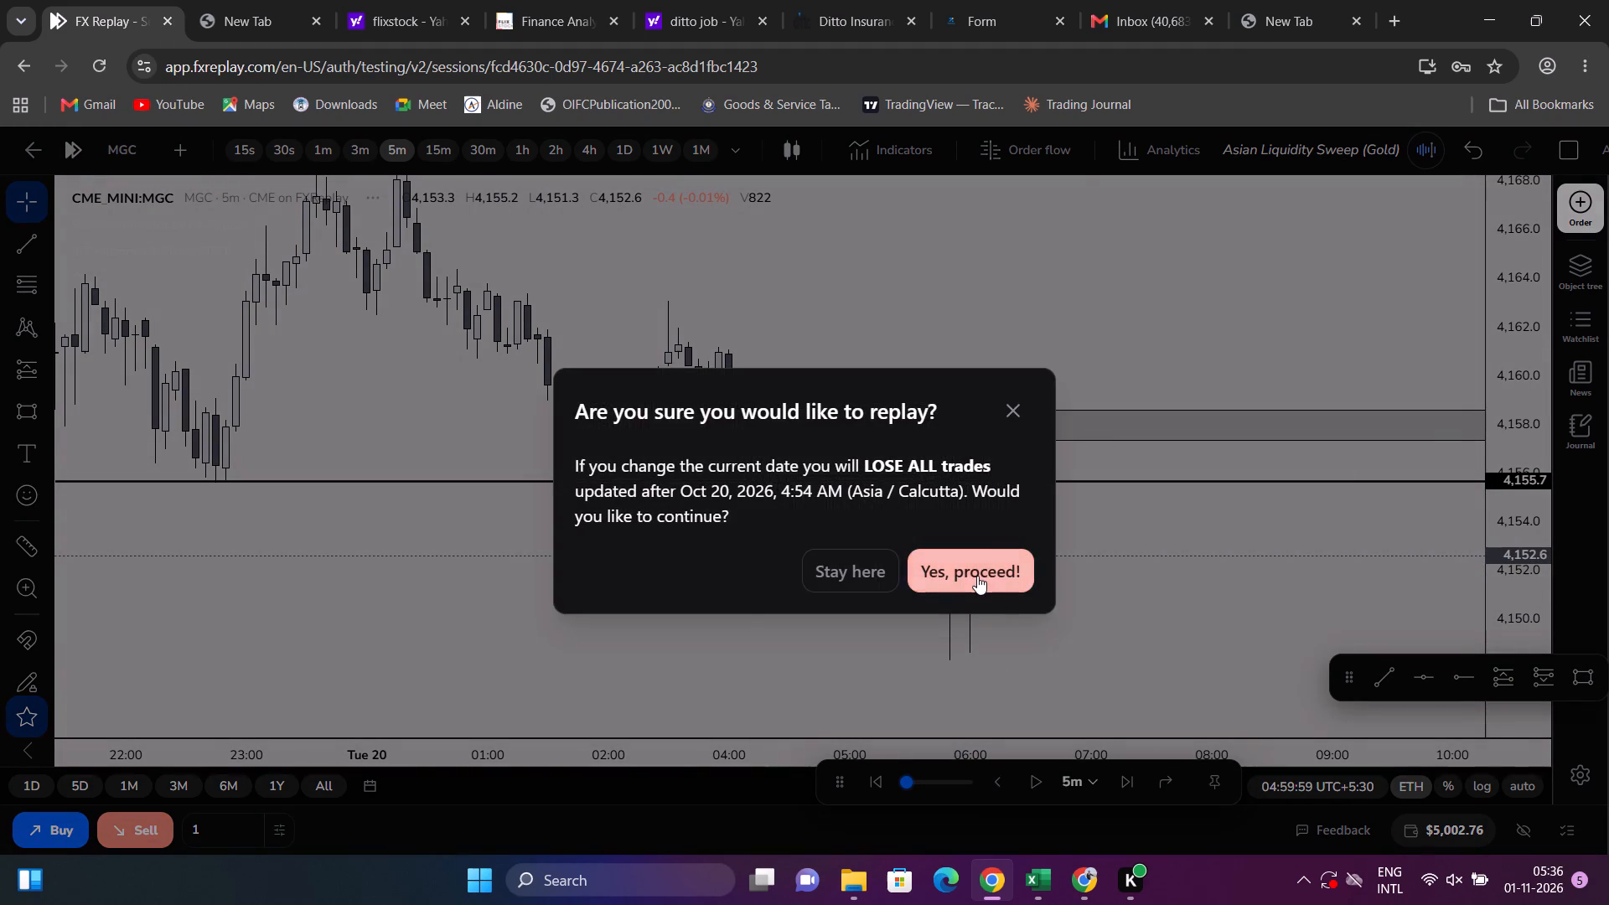
# Pick the Long Position tool and advance the replay in 5-minute candles to 05:39:59 on October 20.
pyautogui.scroll(-5, 1147, 564)
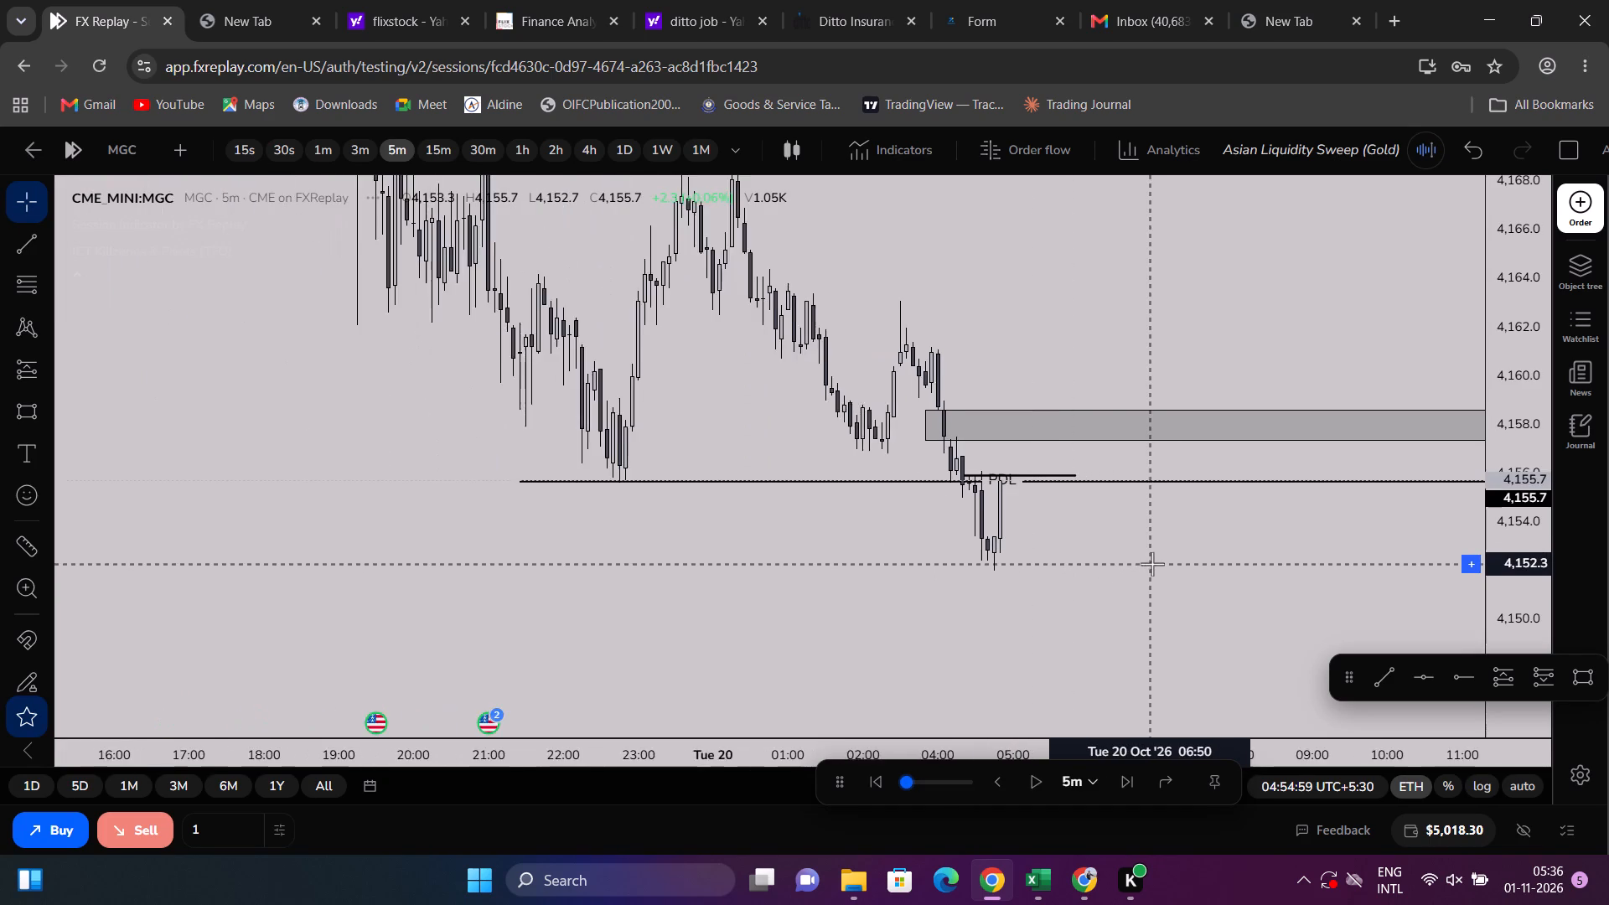
pyautogui.scroll(3, 1157, 565)
pyautogui.moveTo(1541, 587); pyautogui.dragTo(1559, 403)
pyautogui.click(1205, 602)
pyautogui.moveTo(1181, 608); pyautogui.dragTo(1097, 605)
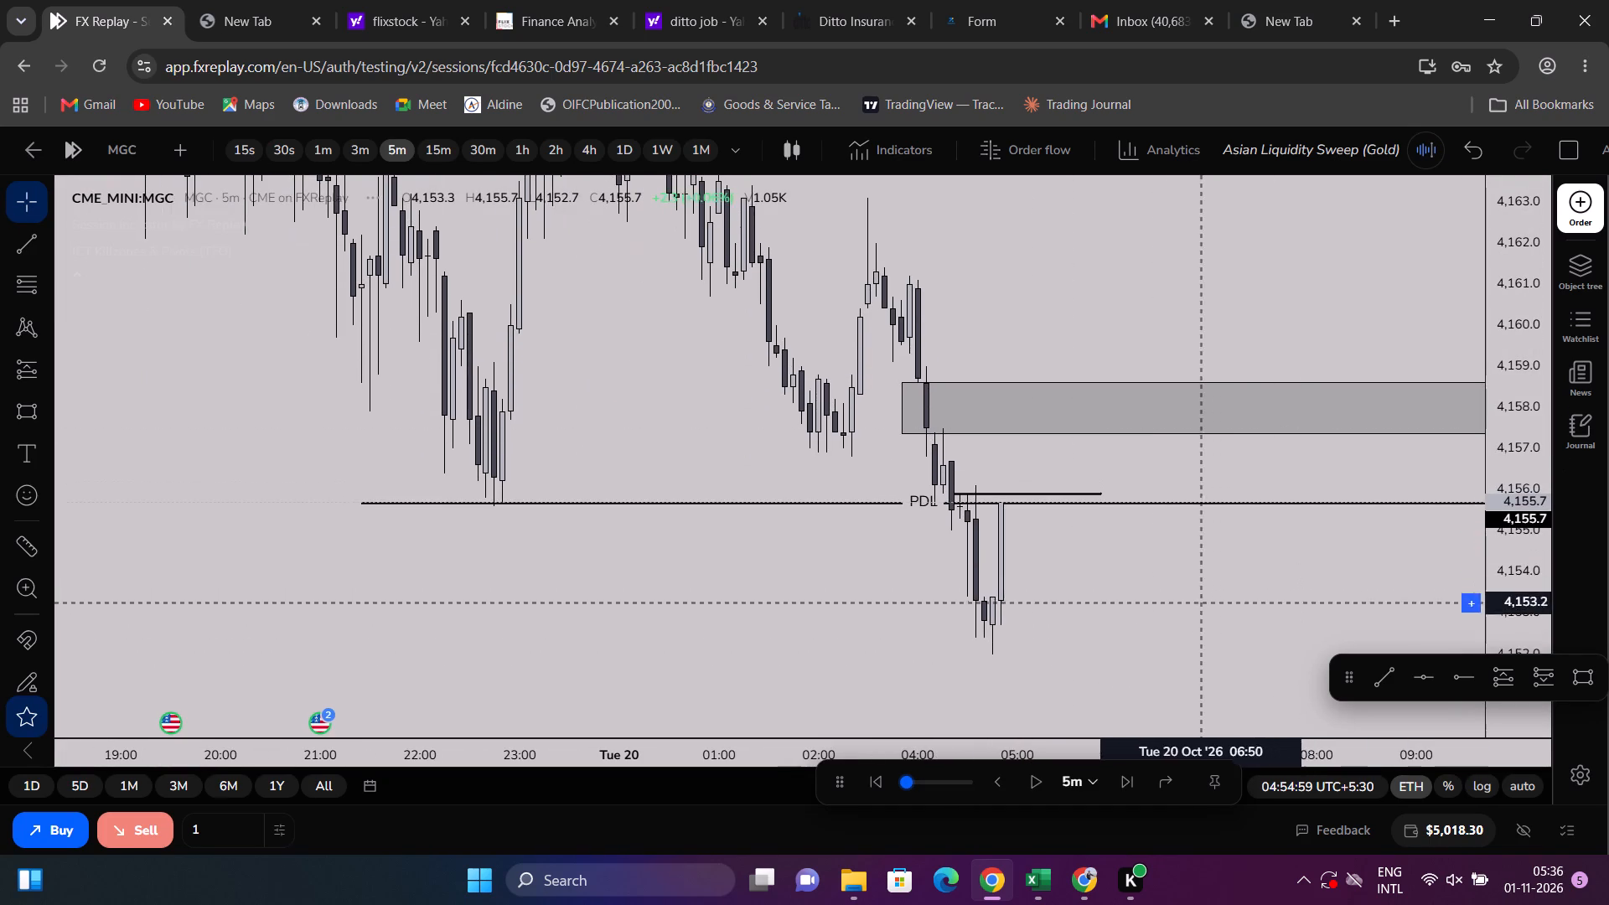
pyautogui.moveTo(1097, 605); pyautogui.dragTo(1075, 596)
pyautogui.click(50, 371)
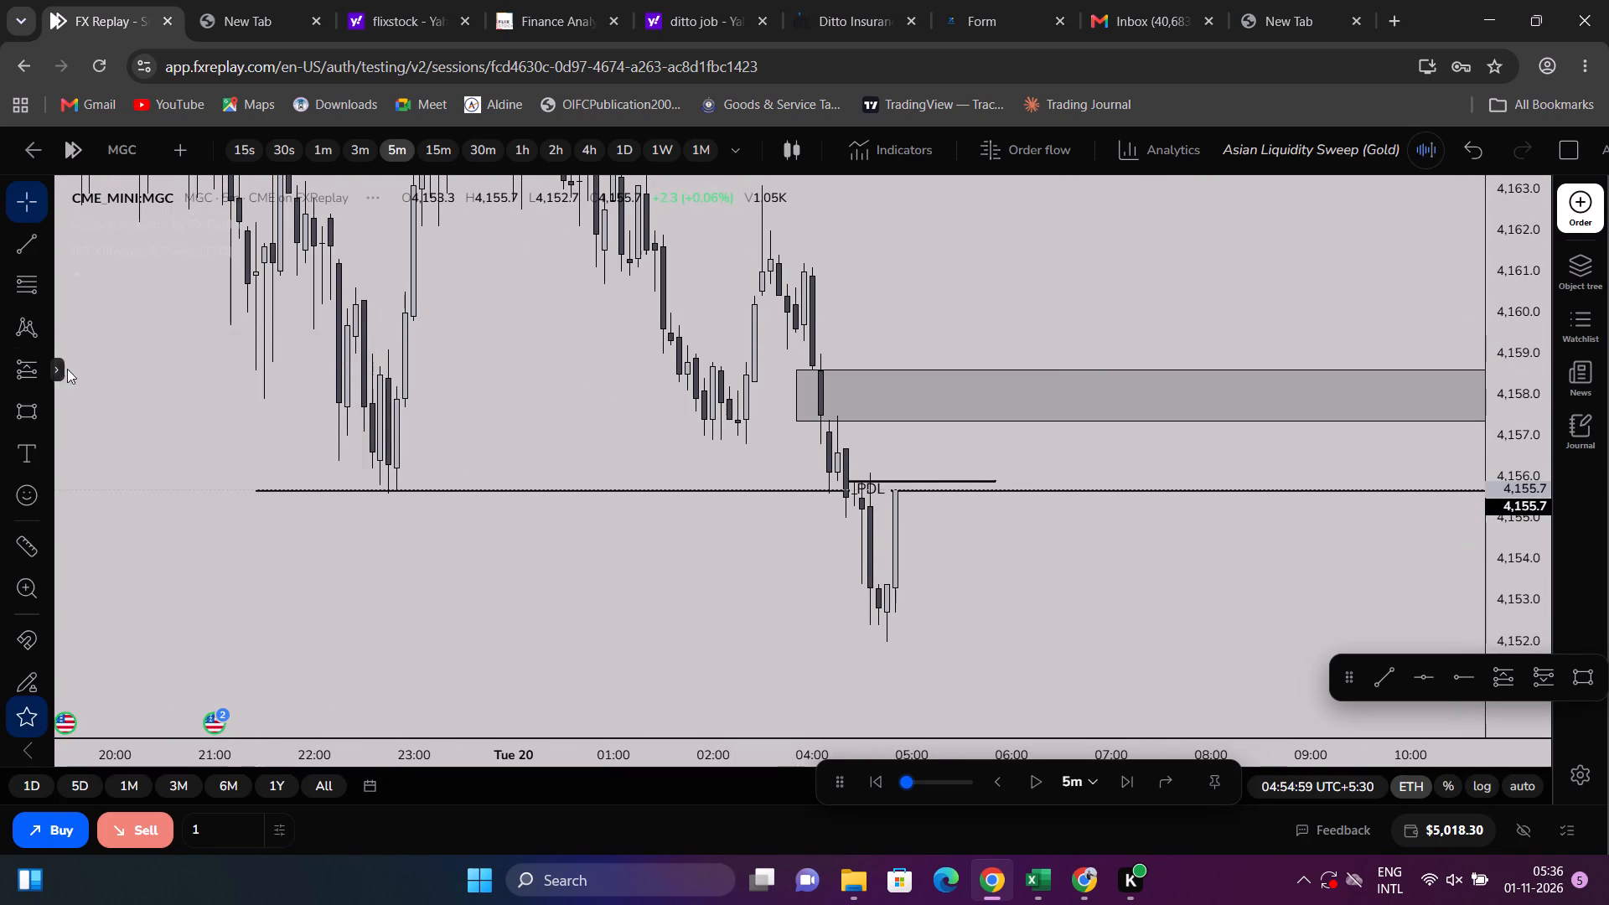
pyautogui.click(93, 394)
pyautogui.click(1121, 775)
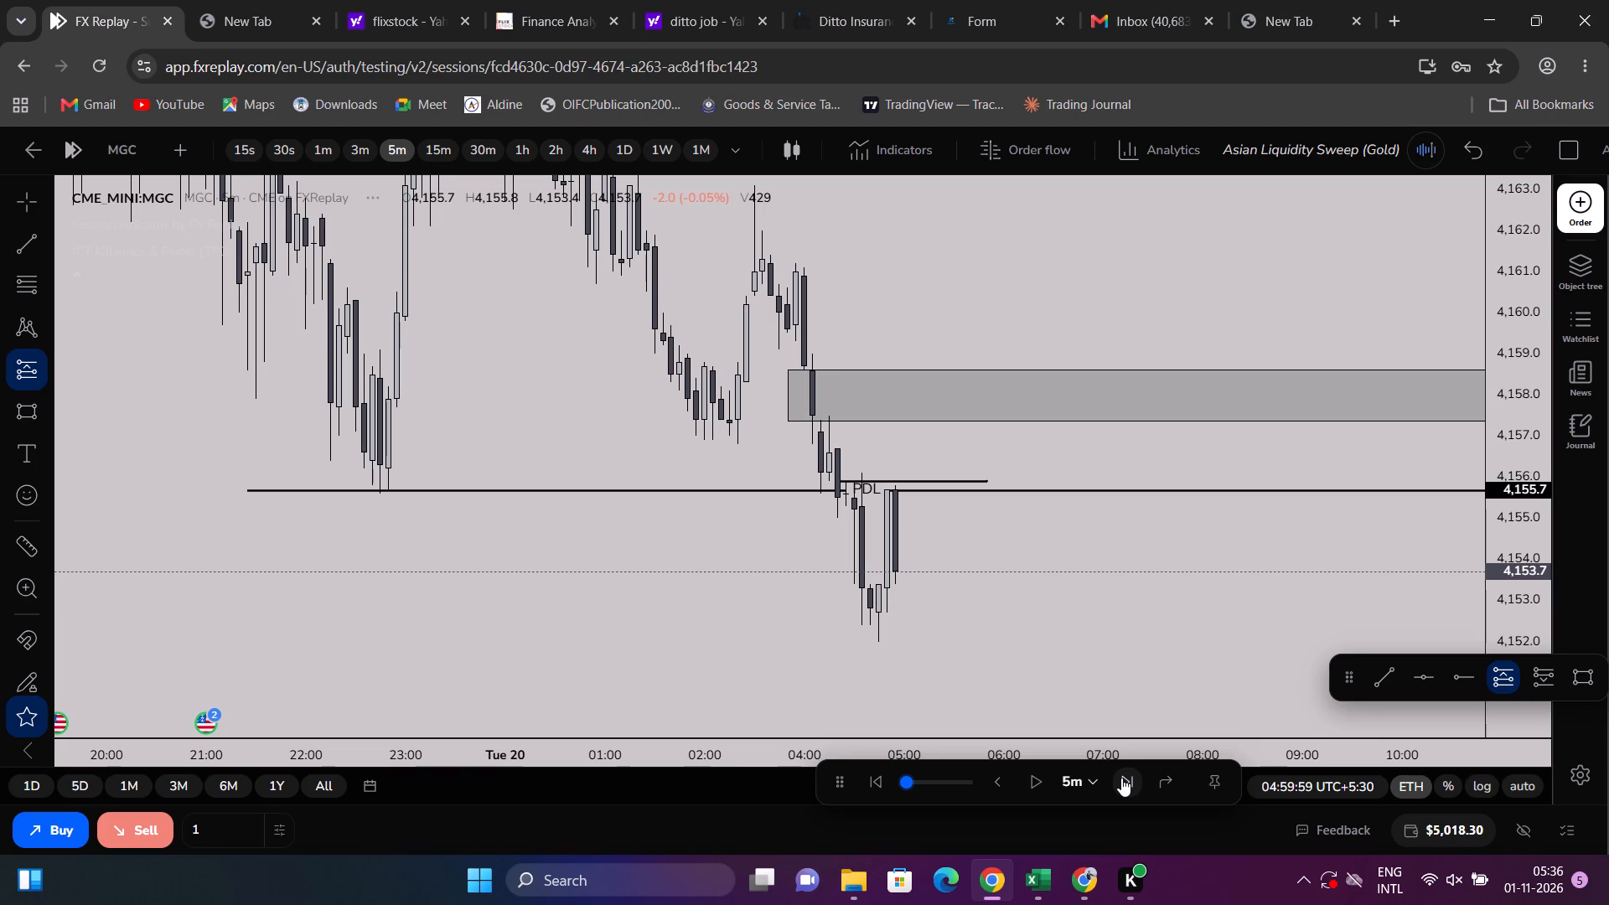
pyautogui.click(1121, 778)
pyautogui.doubleClick(1121, 778)
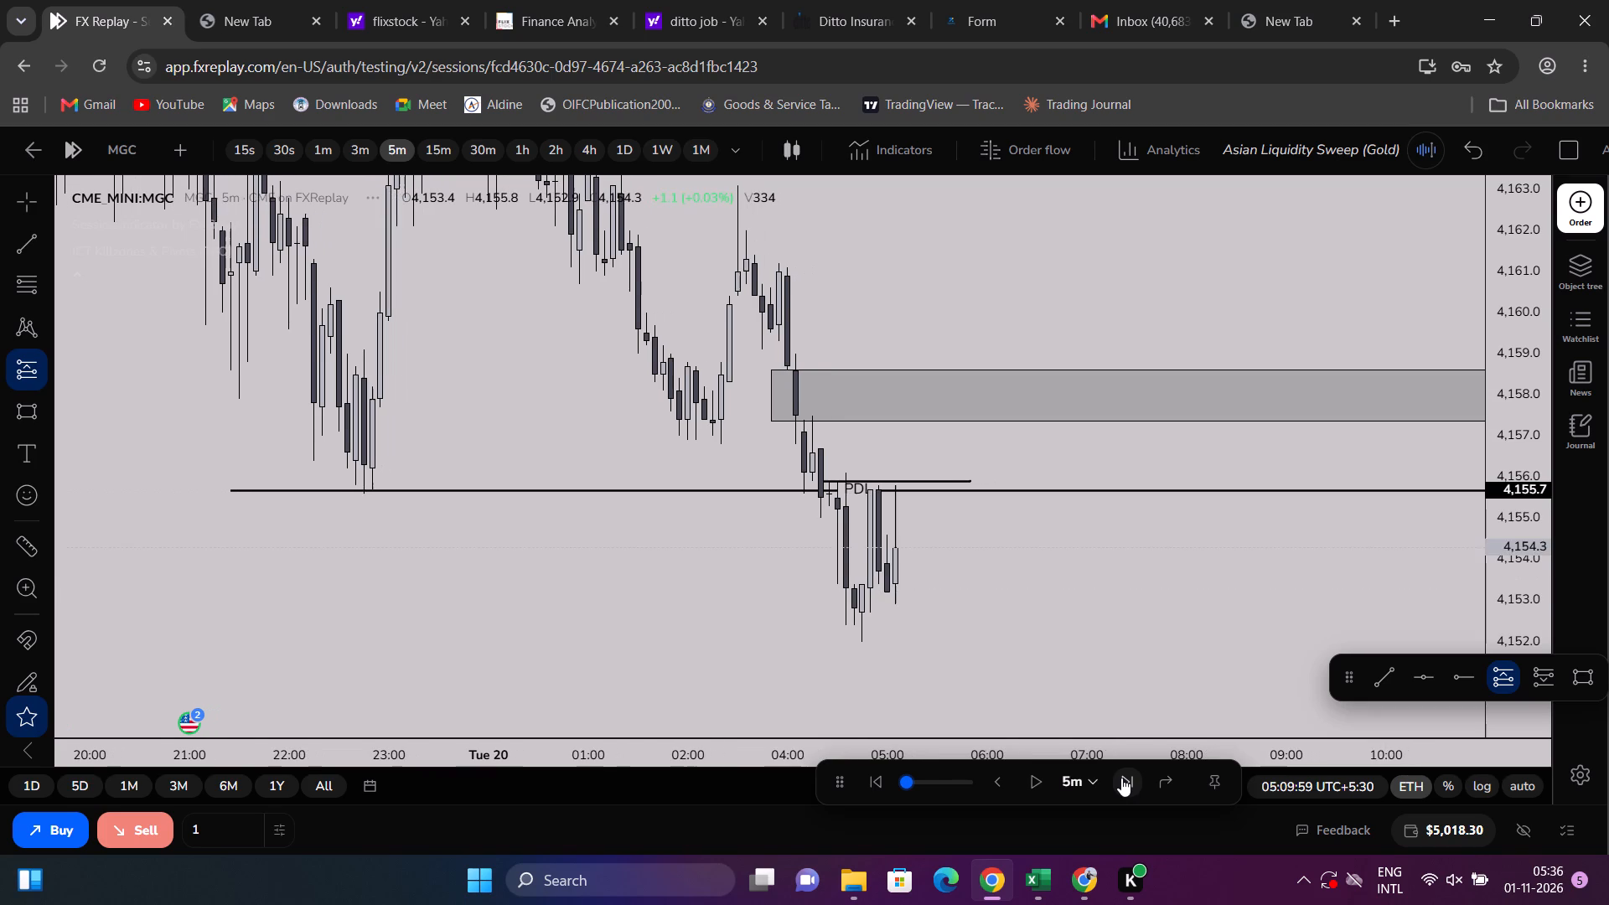
pyautogui.click(1121, 778)
pyautogui.click(1121, 778)
pyautogui.tripleClick(1121, 778)
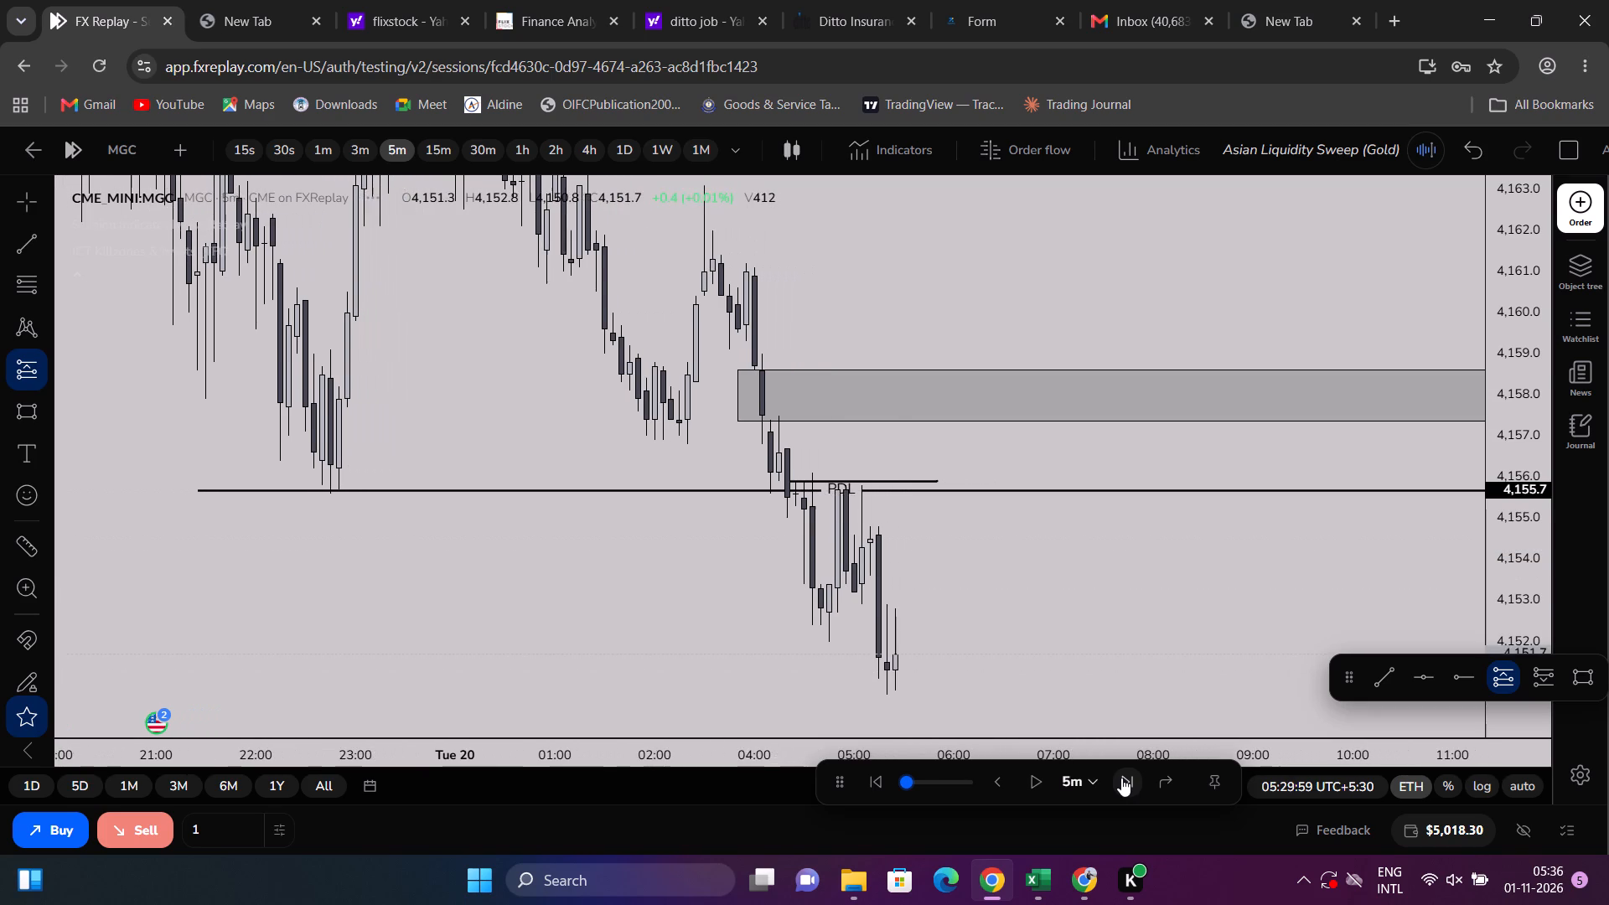
# Place a long position at the latest candle's close, entry 4158.6, with its stop about 4.2 points below.
pyautogui.click(897, 368)
pyautogui.moveTo(919, 424); pyautogui.dragTo(923, 497)
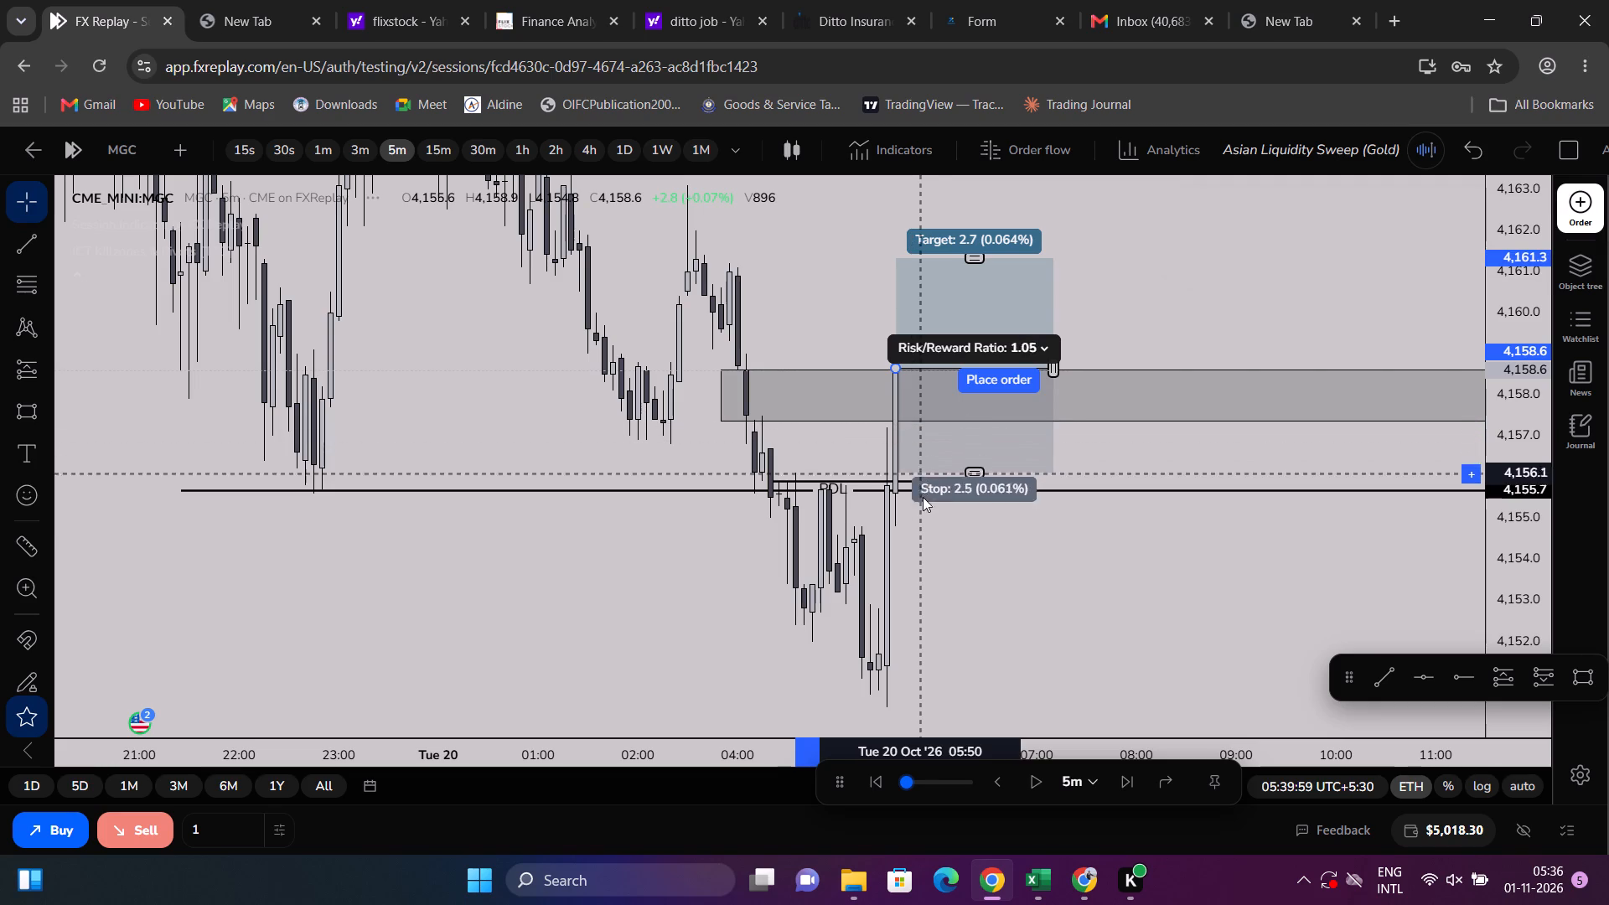
pyautogui.moveTo(923, 497); pyautogui.dragTo(950, 544)
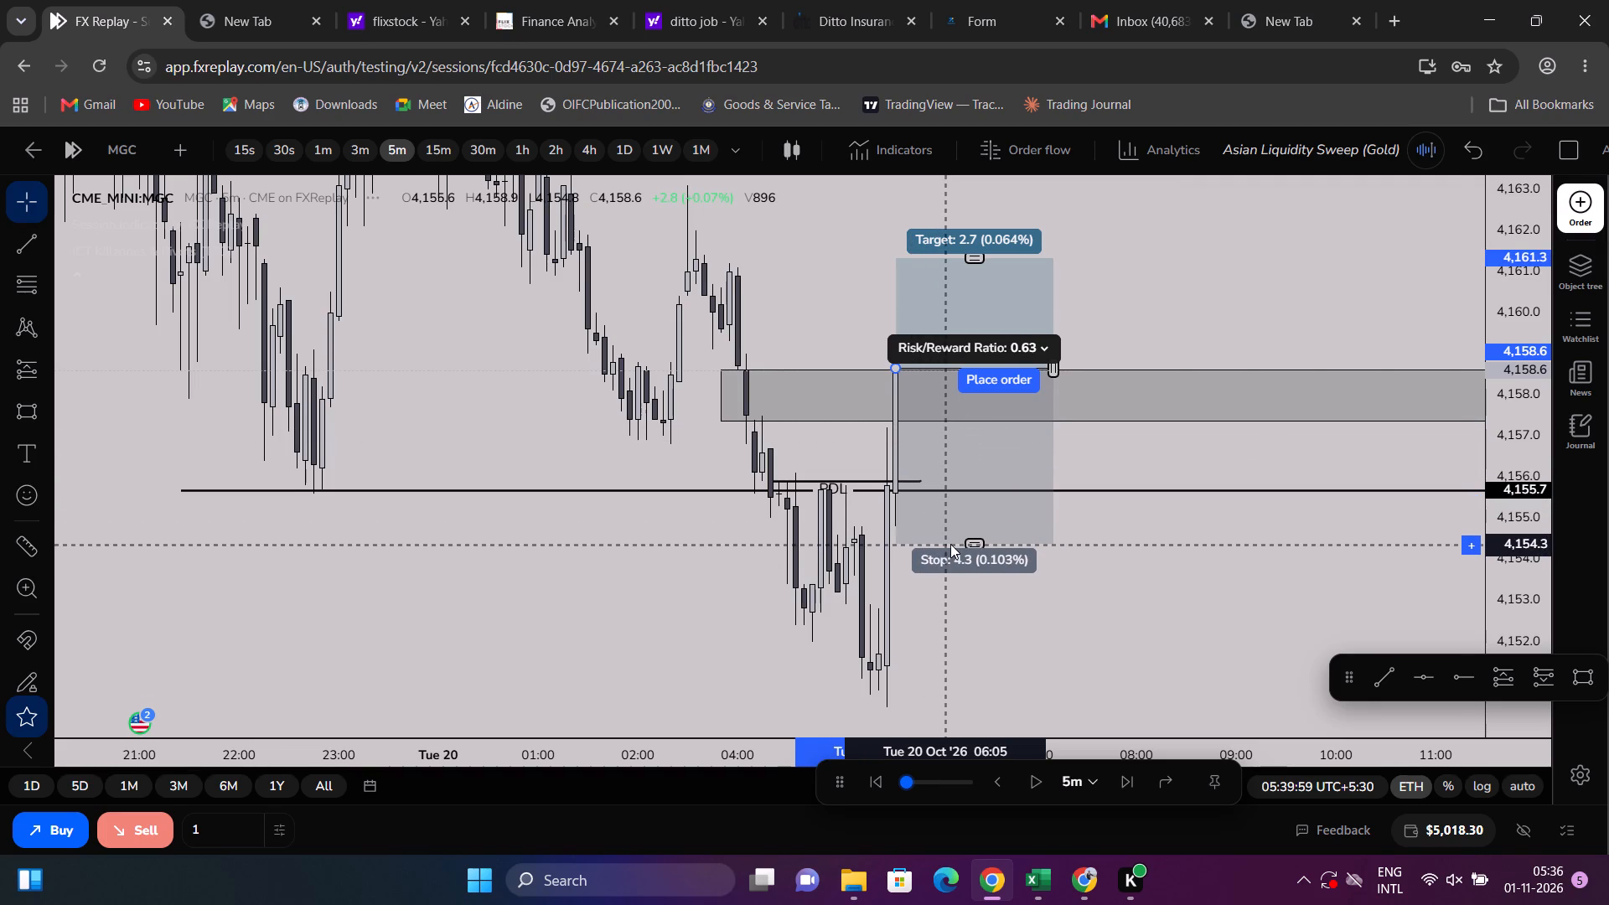
pyautogui.moveTo(950, 544); pyautogui.dragTo(953, 540)
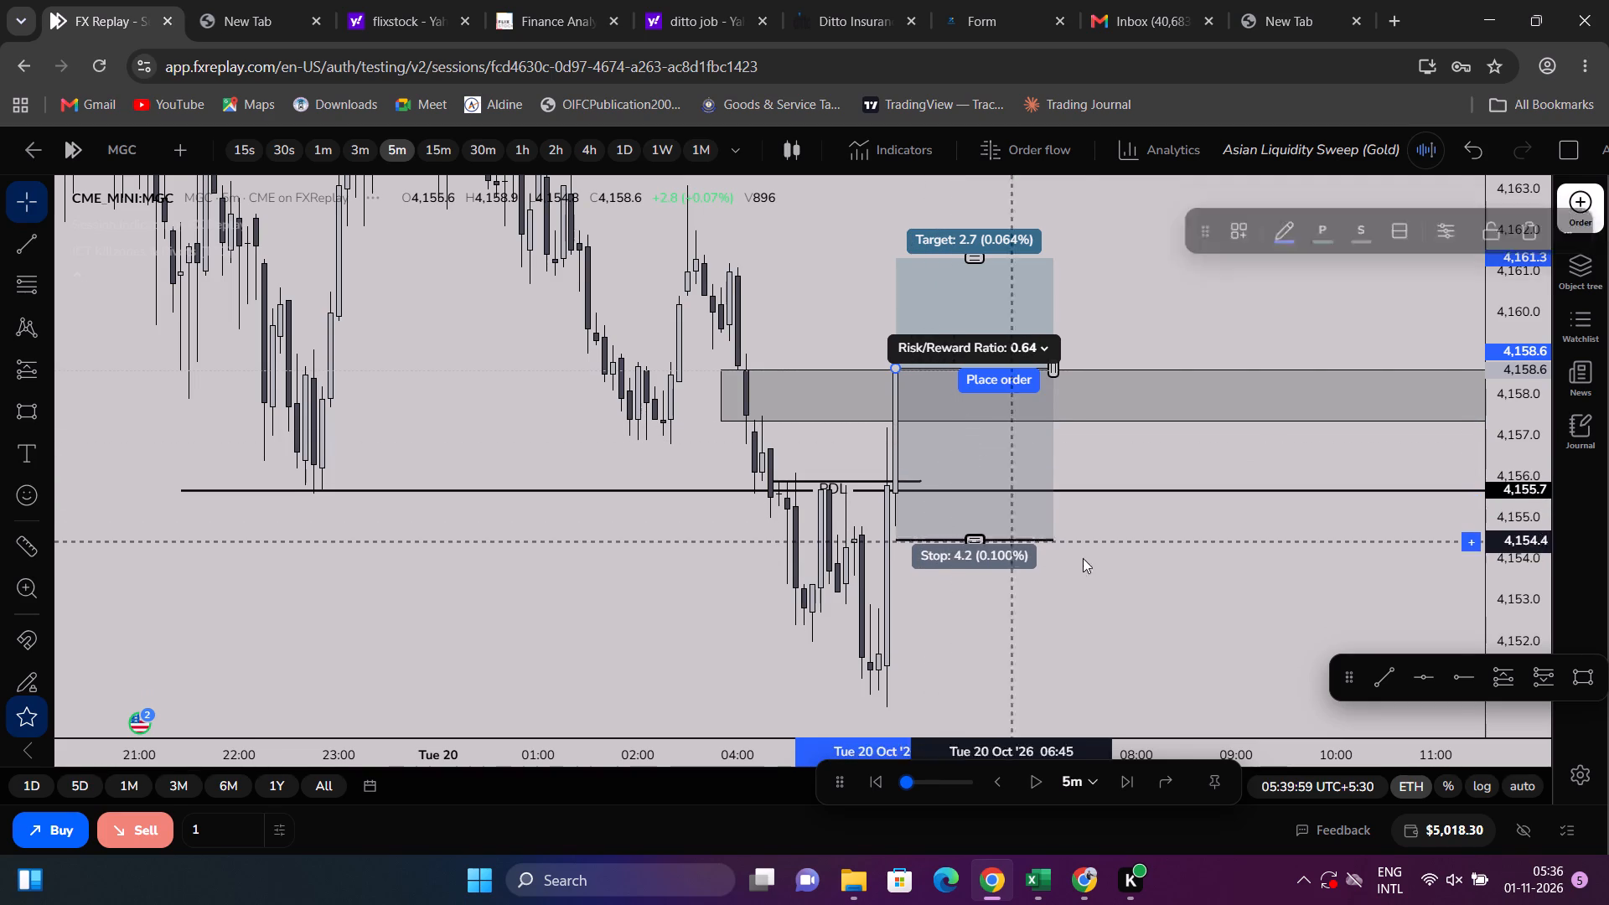
# Raise the long position's target to the NY PM High, about 10.5 points above entry.
pyautogui.moveTo(1085, 557); pyautogui.dragTo(1101, 755)
pyautogui.scroll(-3, 1020, 563)
pyautogui.moveTo(974, 452); pyautogui.dragTo(958, 168)
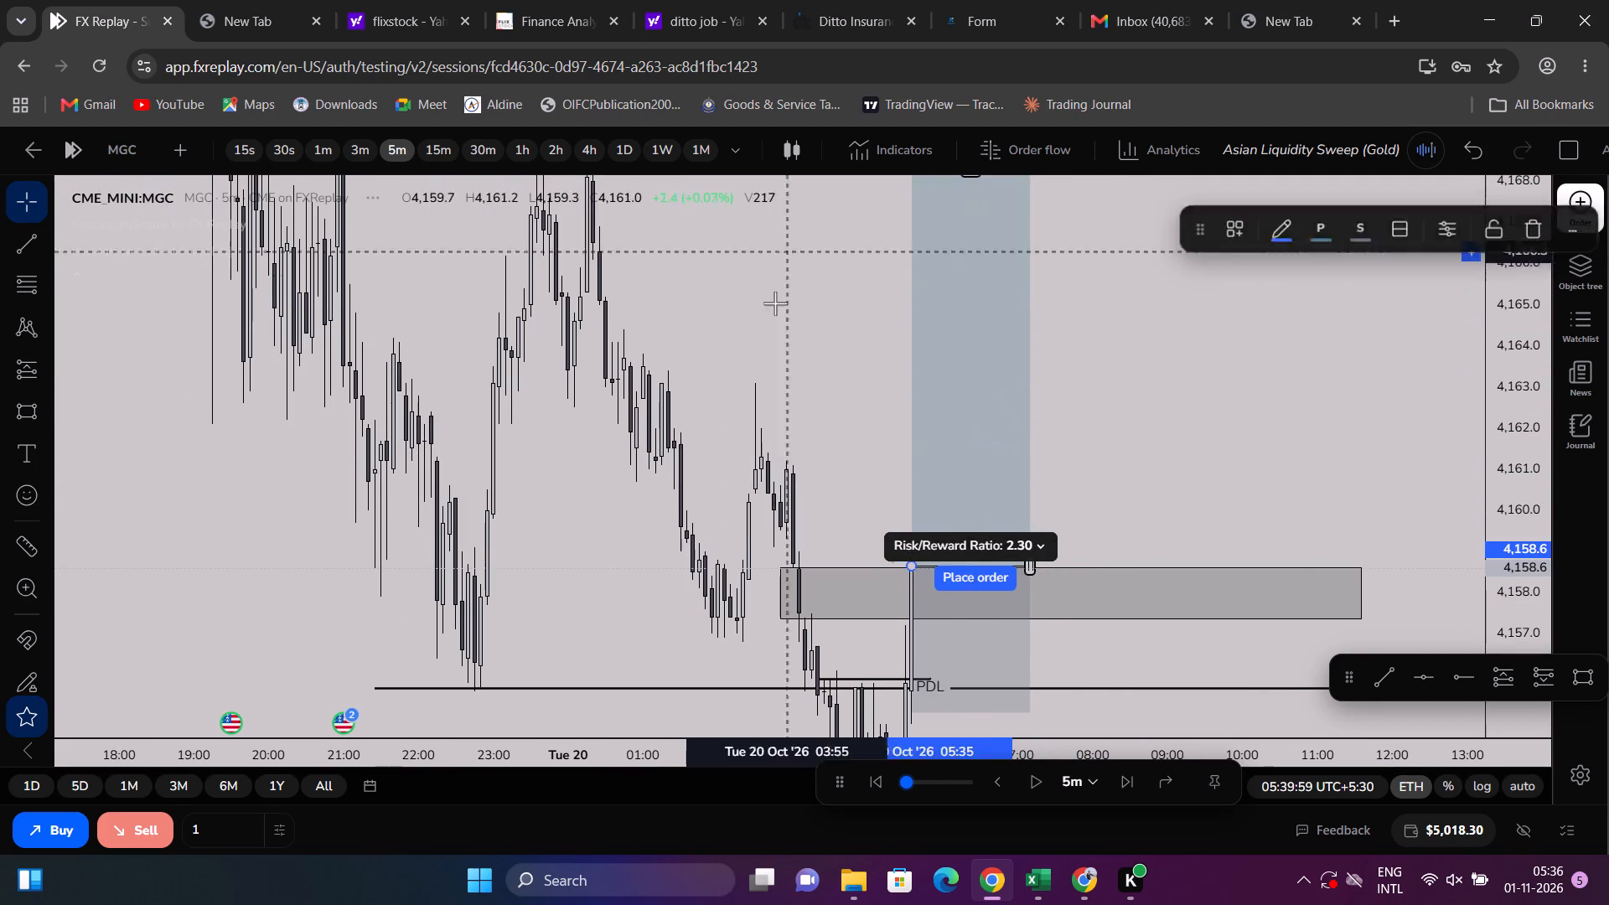
pyautogui.moveTo(772, 290); pyautogui.dragTo(757, 507)
pyautogui.moveTo(953, 385); pyautogui.dragTo(965, 348)
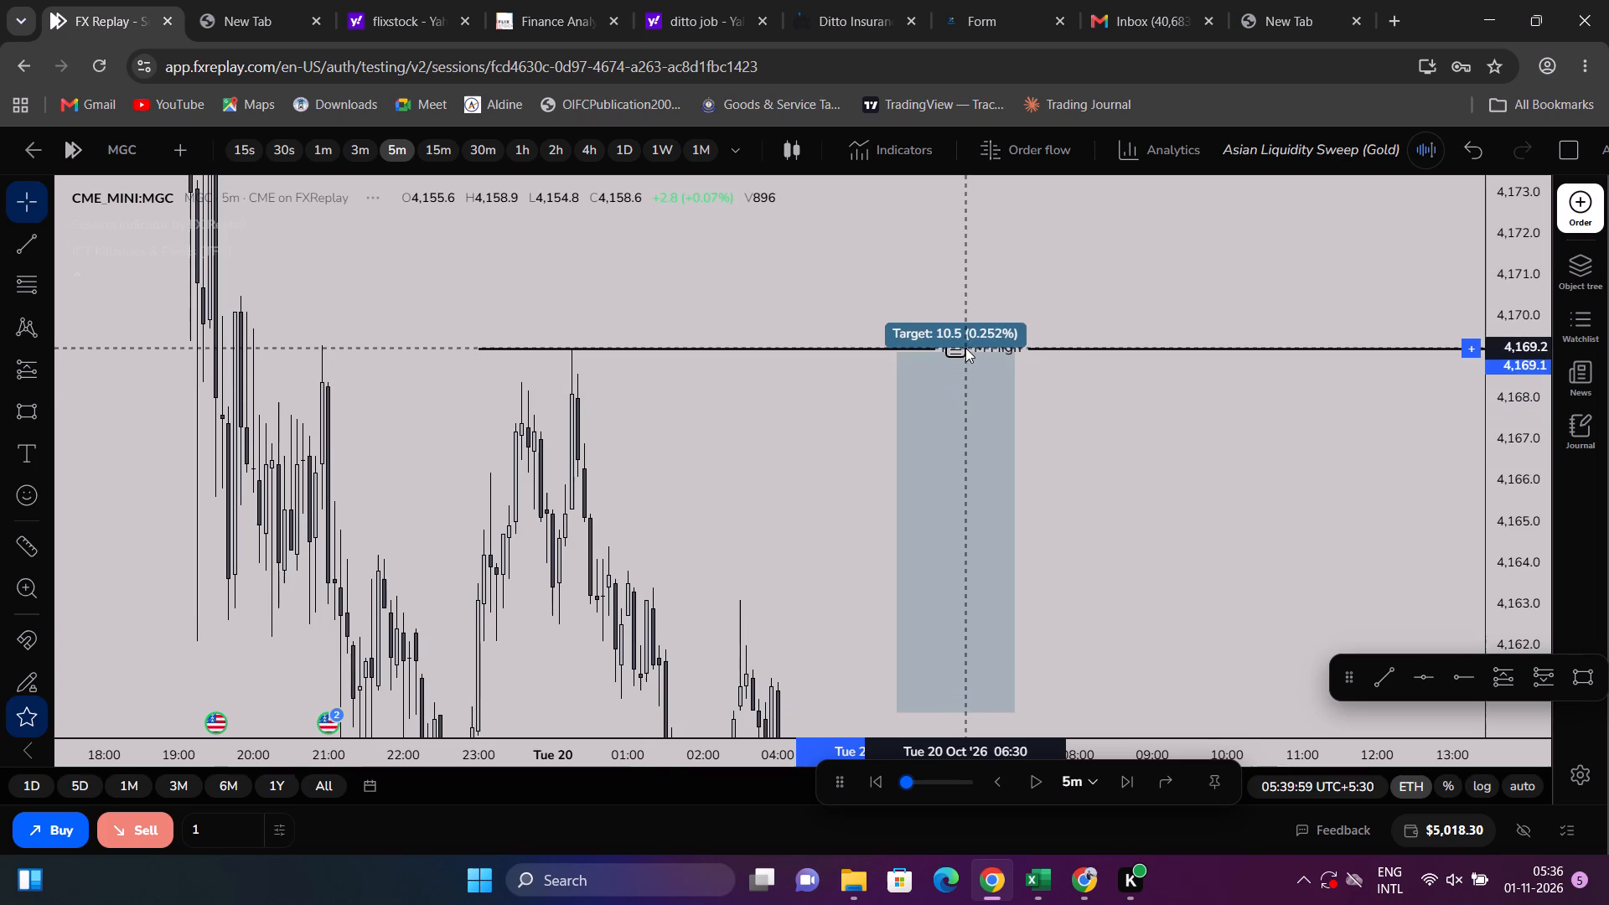
pyautogui.moveTo(965, 348); pyautogui.dragTo(972, 349)
# Examine the long position against the 4H FVG, NY PM High, gray zone and PDL, zoomed out and up close.
pyautogui.moveTo(618, 491); pyautogui.dragTo(690, 154)
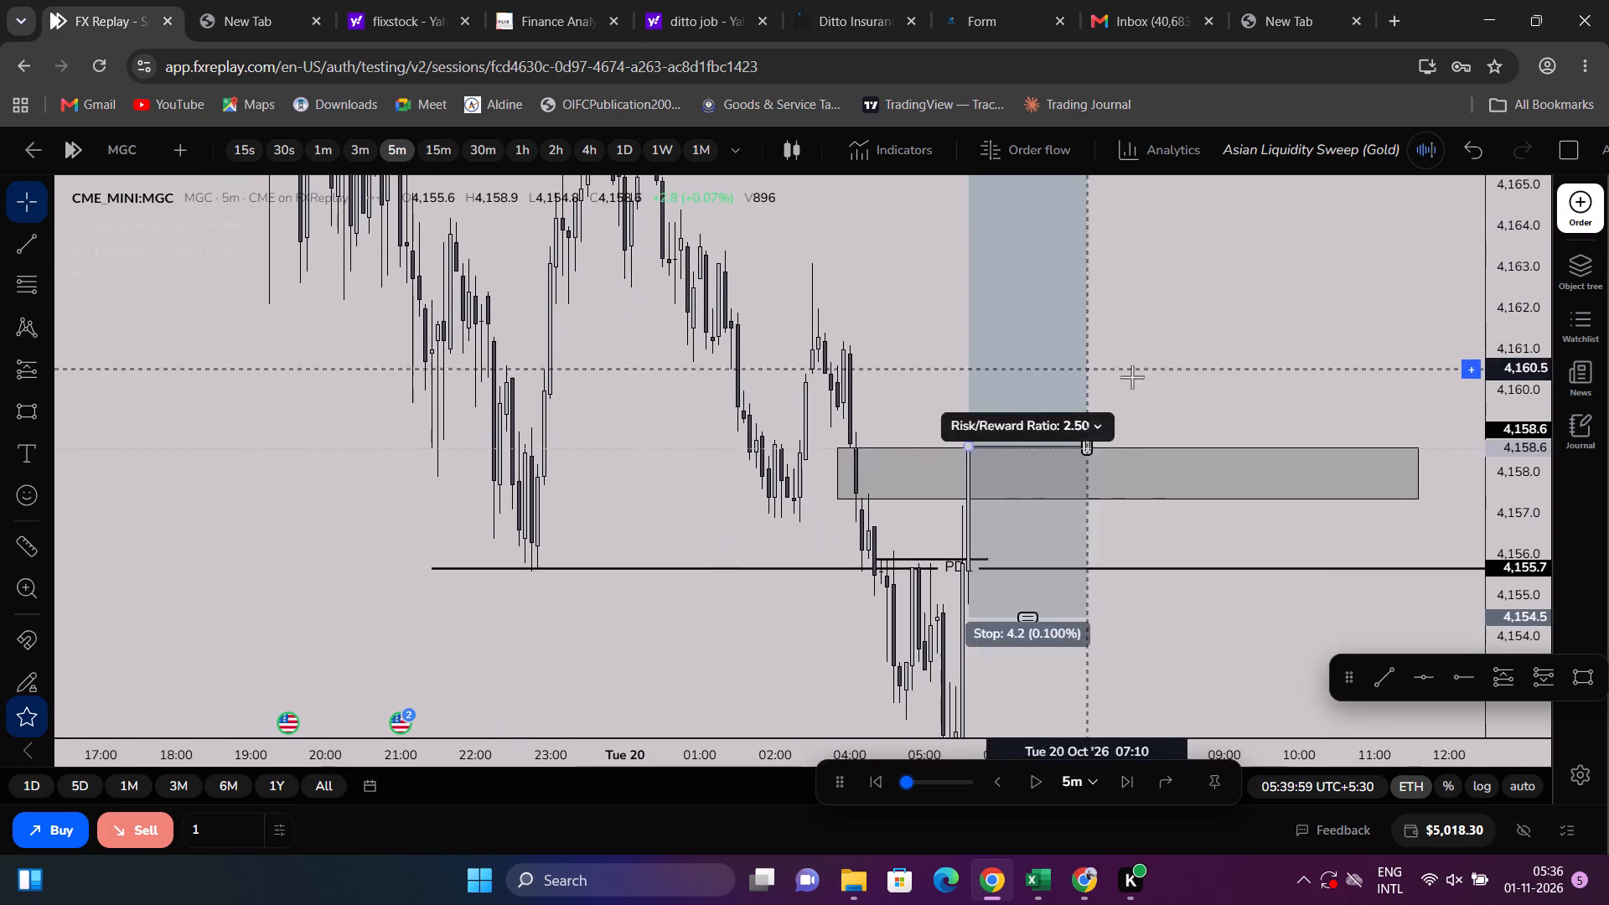
pyautogui.scroll(3, 1190, 379)
pyautogui.moveTo(1508, 360); pyautogui.dragTo(1375, 826)
pyautogui.scroll(-20, 889, 667)
pyautogui.scroll(-4, 889, 667)
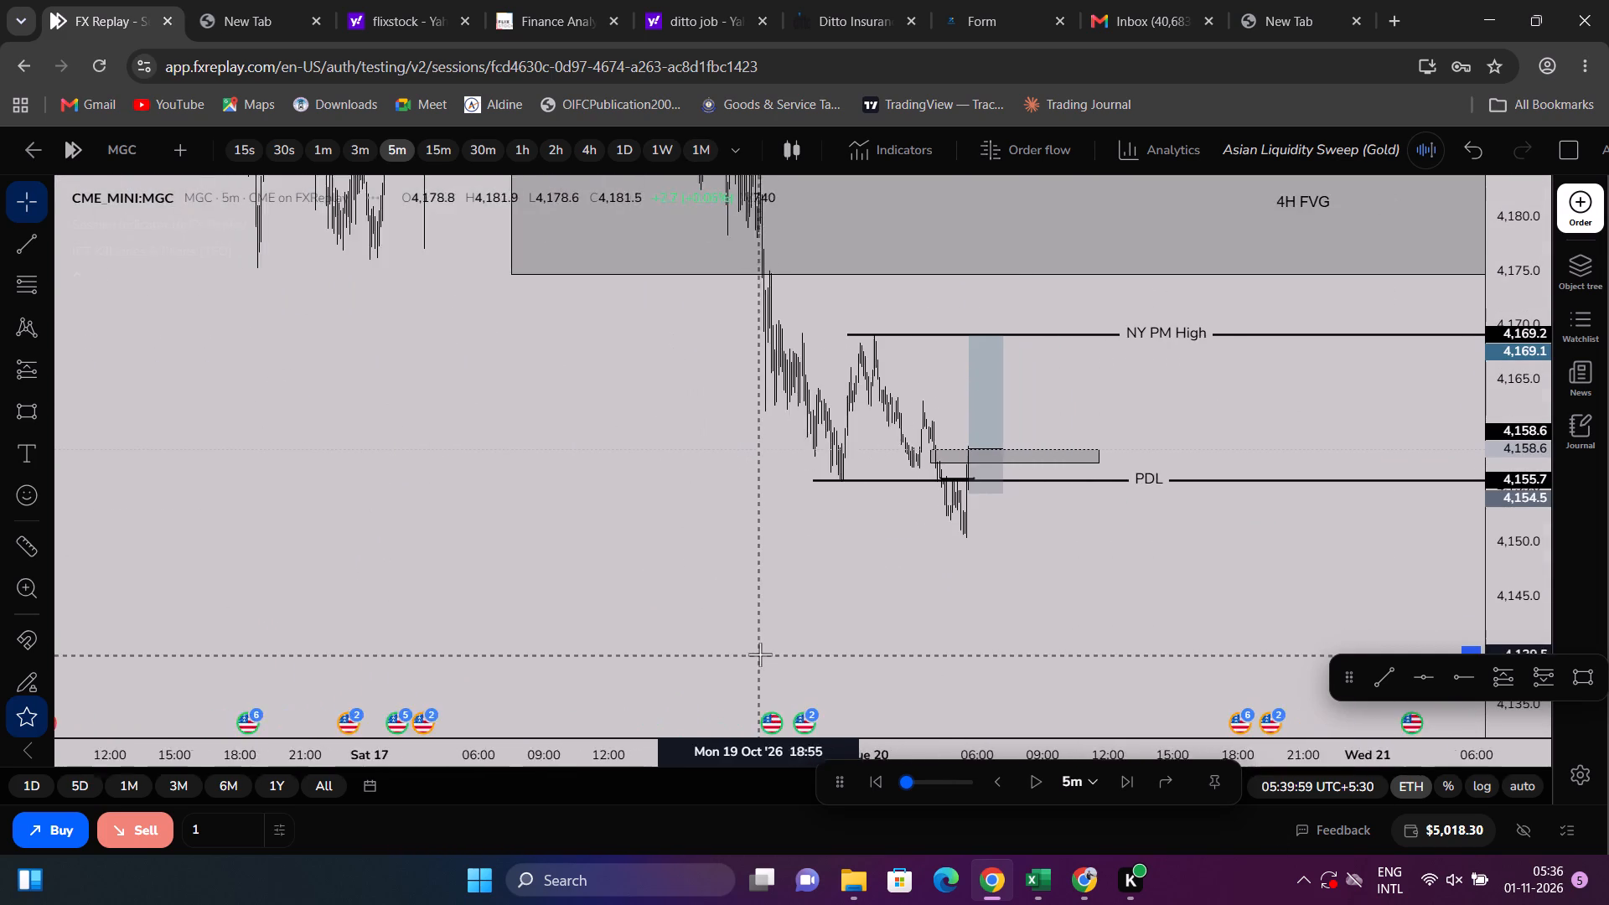
pyautogui.scroll(-12, 760, 654)
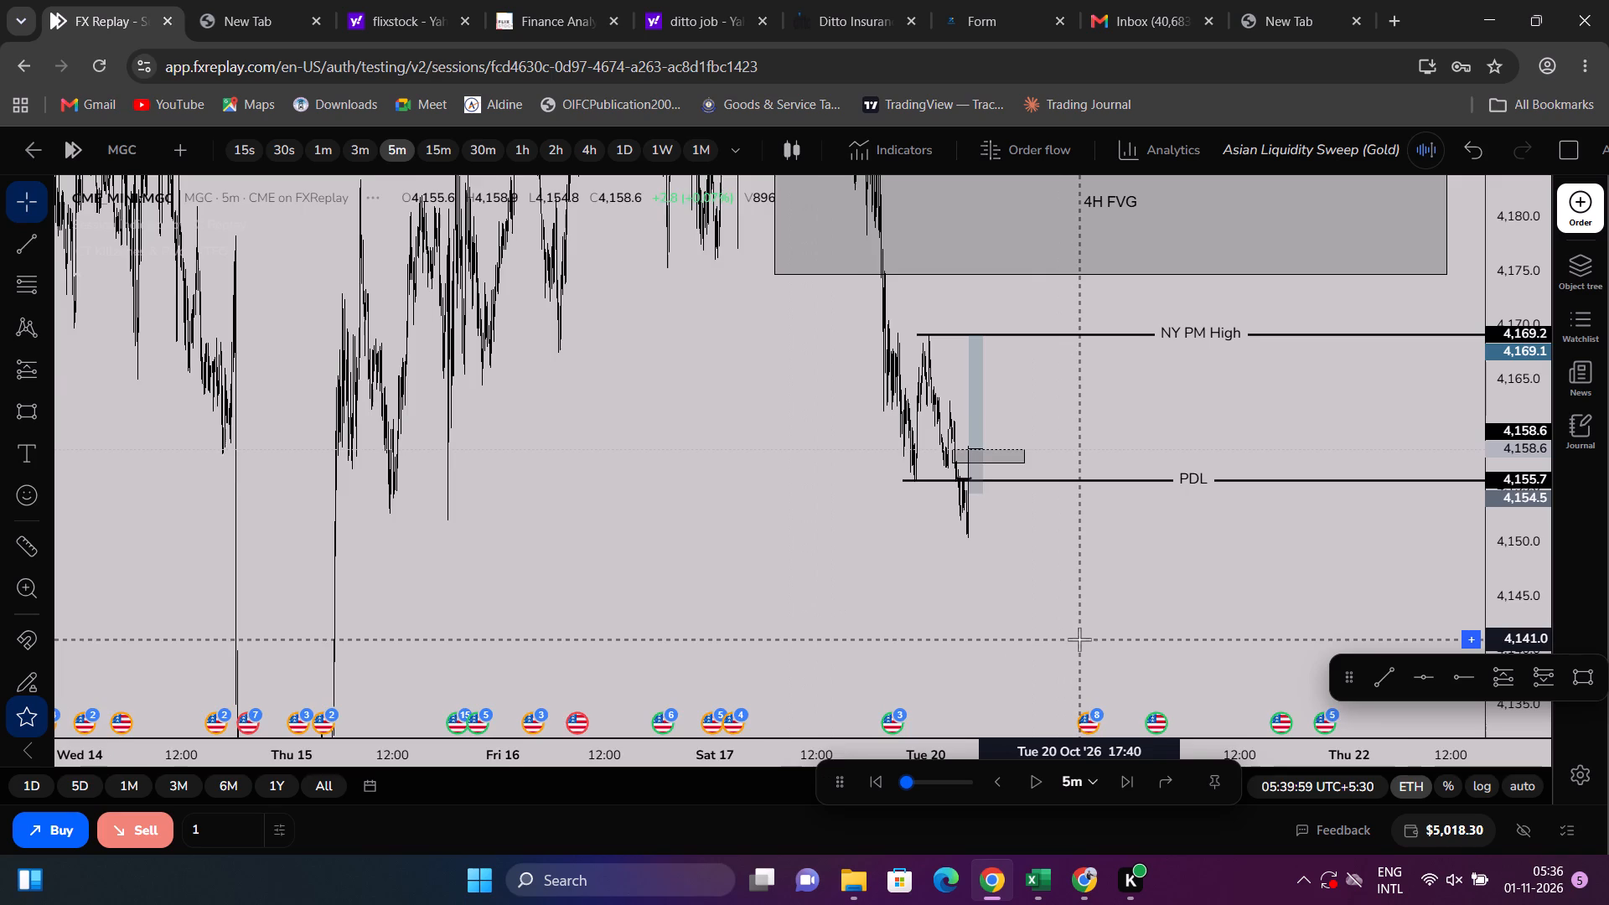
pyautogui.scroll(18, 1079, 639)
pyautogui.scroll(4, 1145, 614)
pyautogui.moveTo(1503, 572); pyautogui.dragTo(1504, 235)
pyautogui.scroll(4, 1221, 322)
pyautogui.moveTo(1189, 330); pyautogui.dragTo(1044, 362)
pyautogui.scroll(-4, 1044, 362)
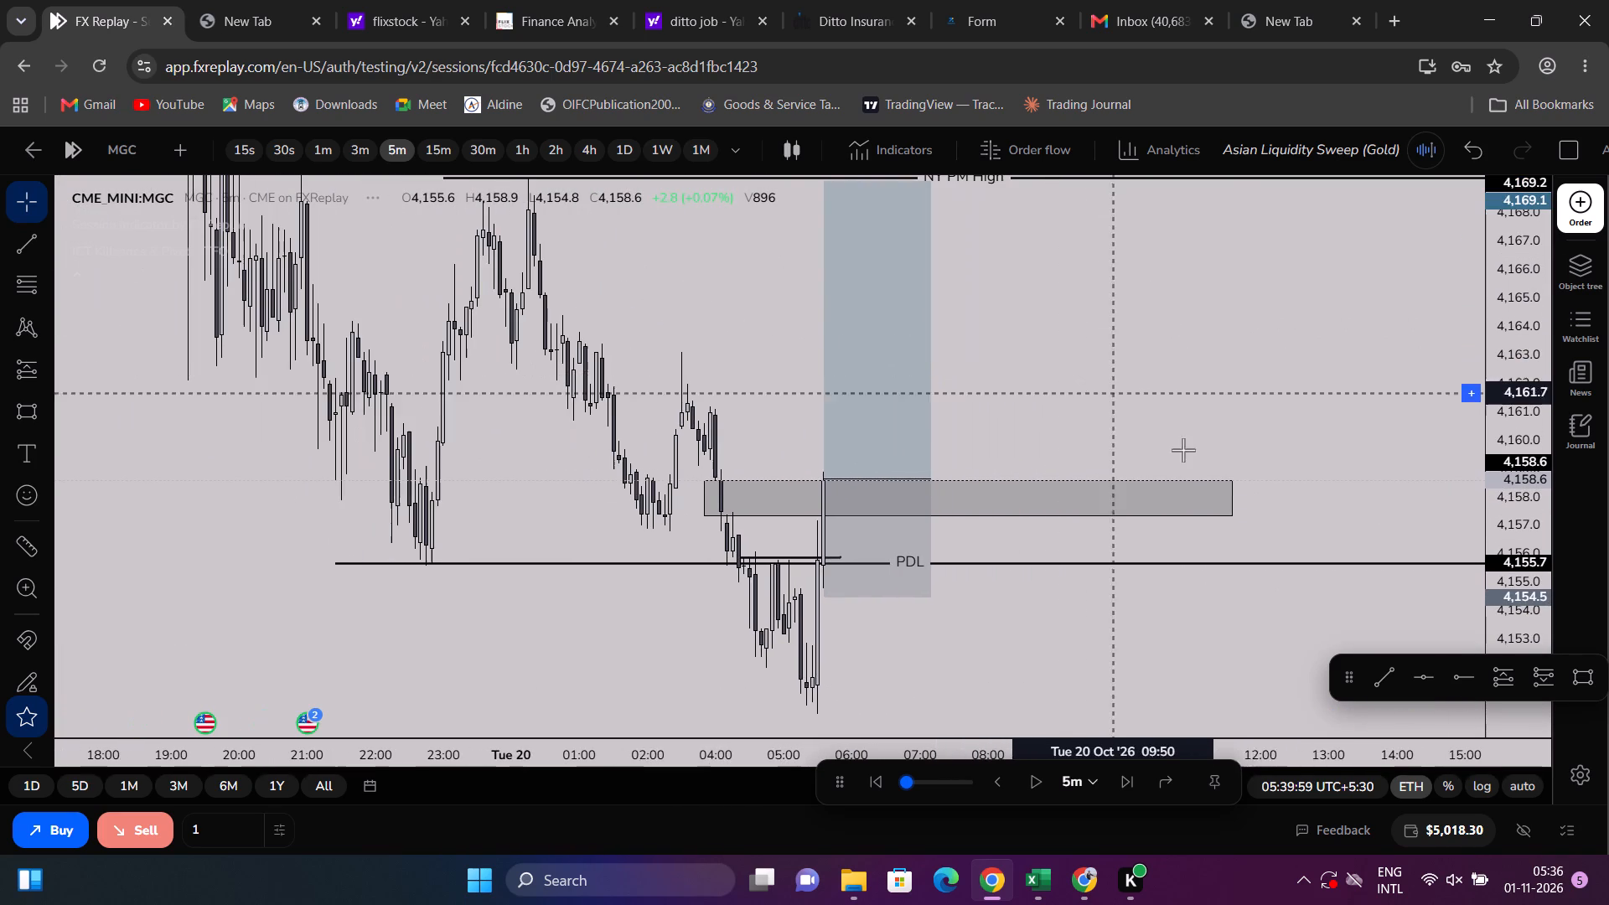
# Shorten the gray zone rectangle to about 09:25 and label it "5m IFVG".
pyautogui.moveTo(1234, 499); pyautogui.dragTo(1093, 484)
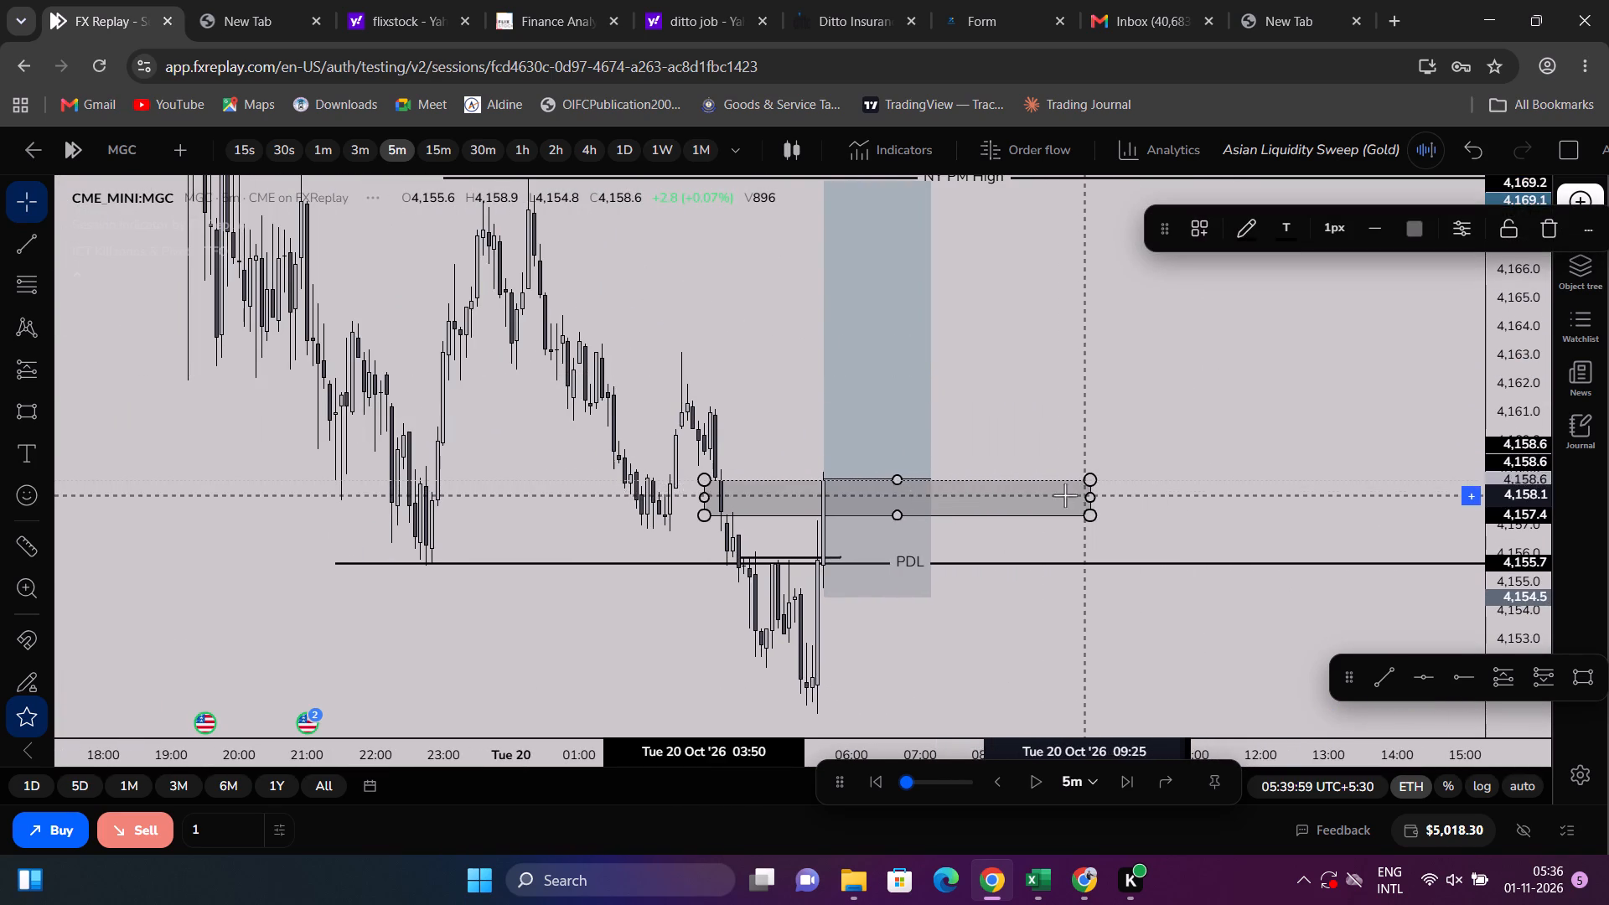
pyautogui.click(965, 488)
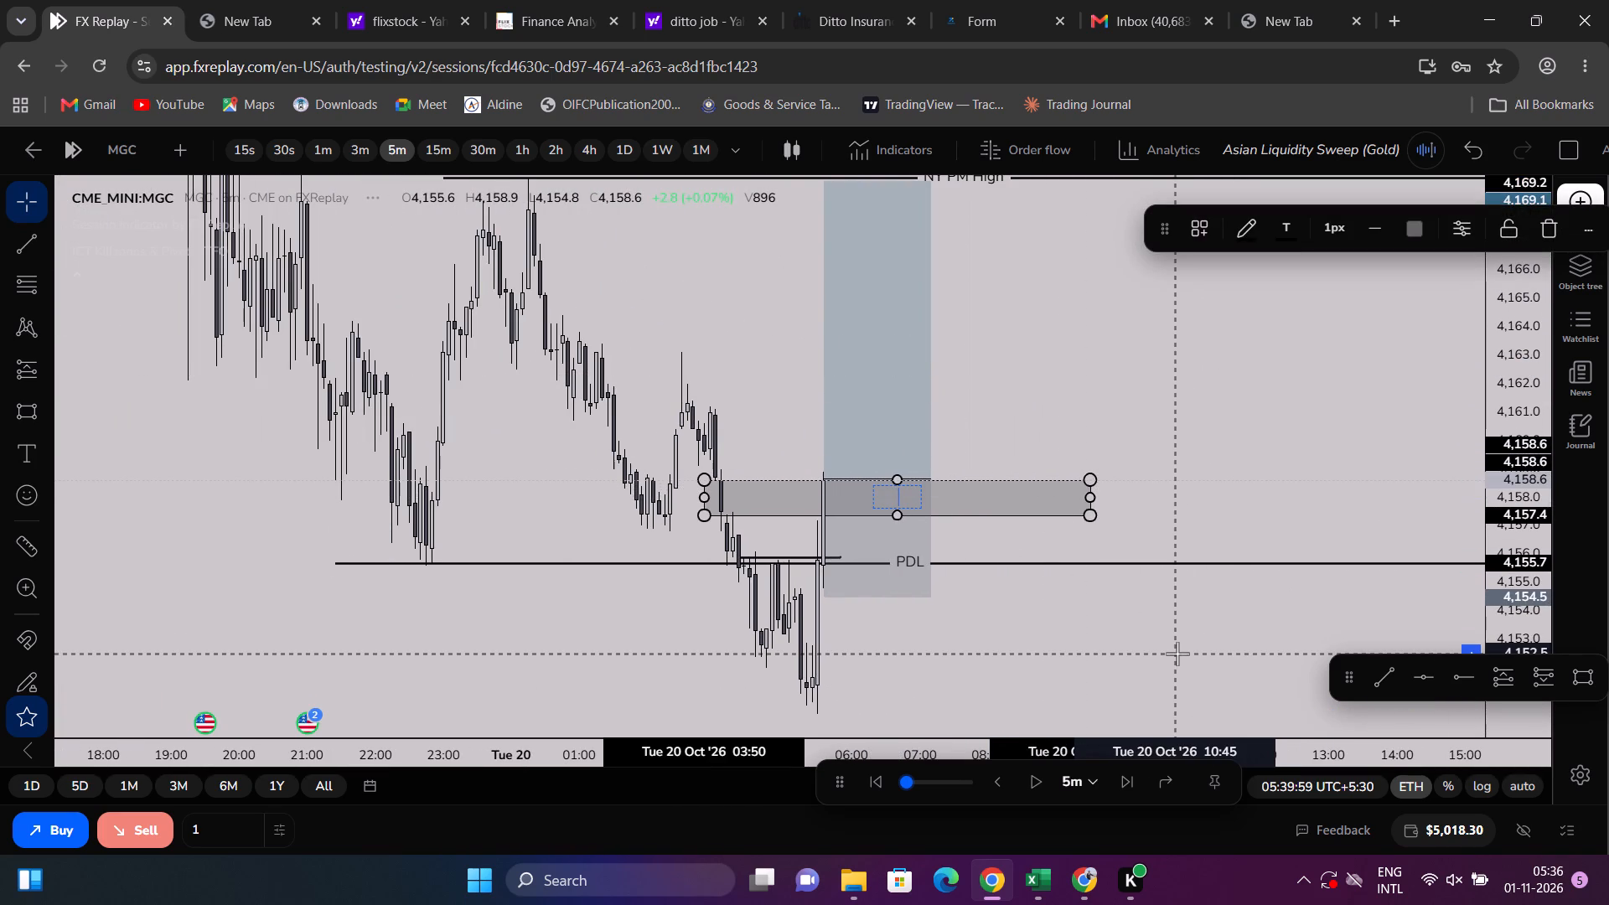
pyautogui.press('5')
pyautogui.write('IFVG')
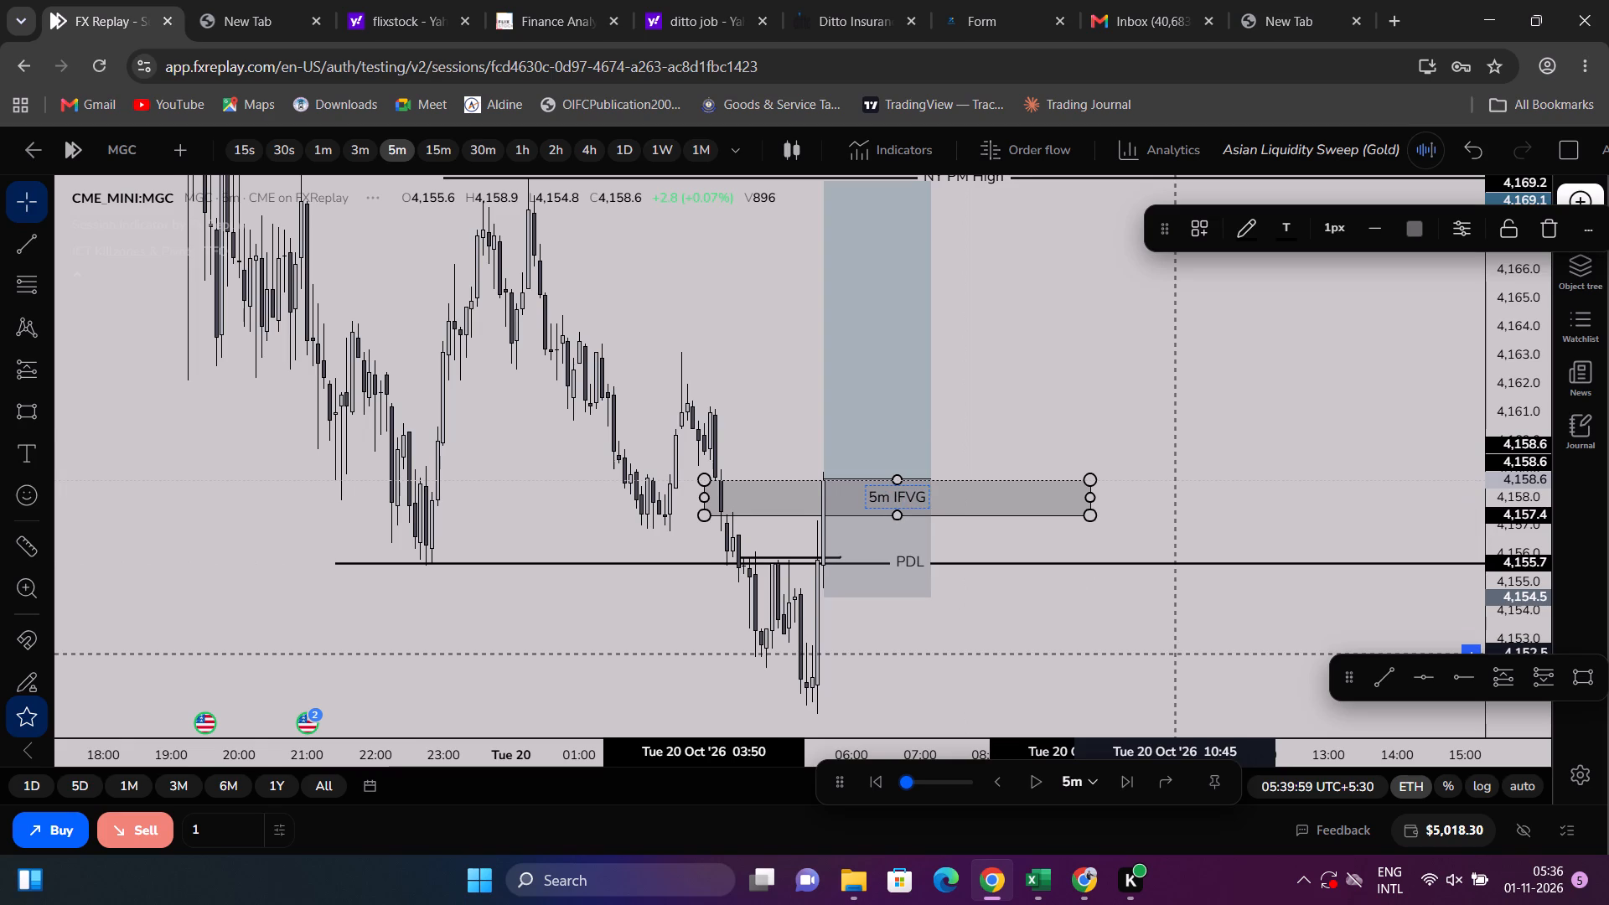
pyautogui.scroll(1, 1177, 654)
pyautogui.click(1151, 396)
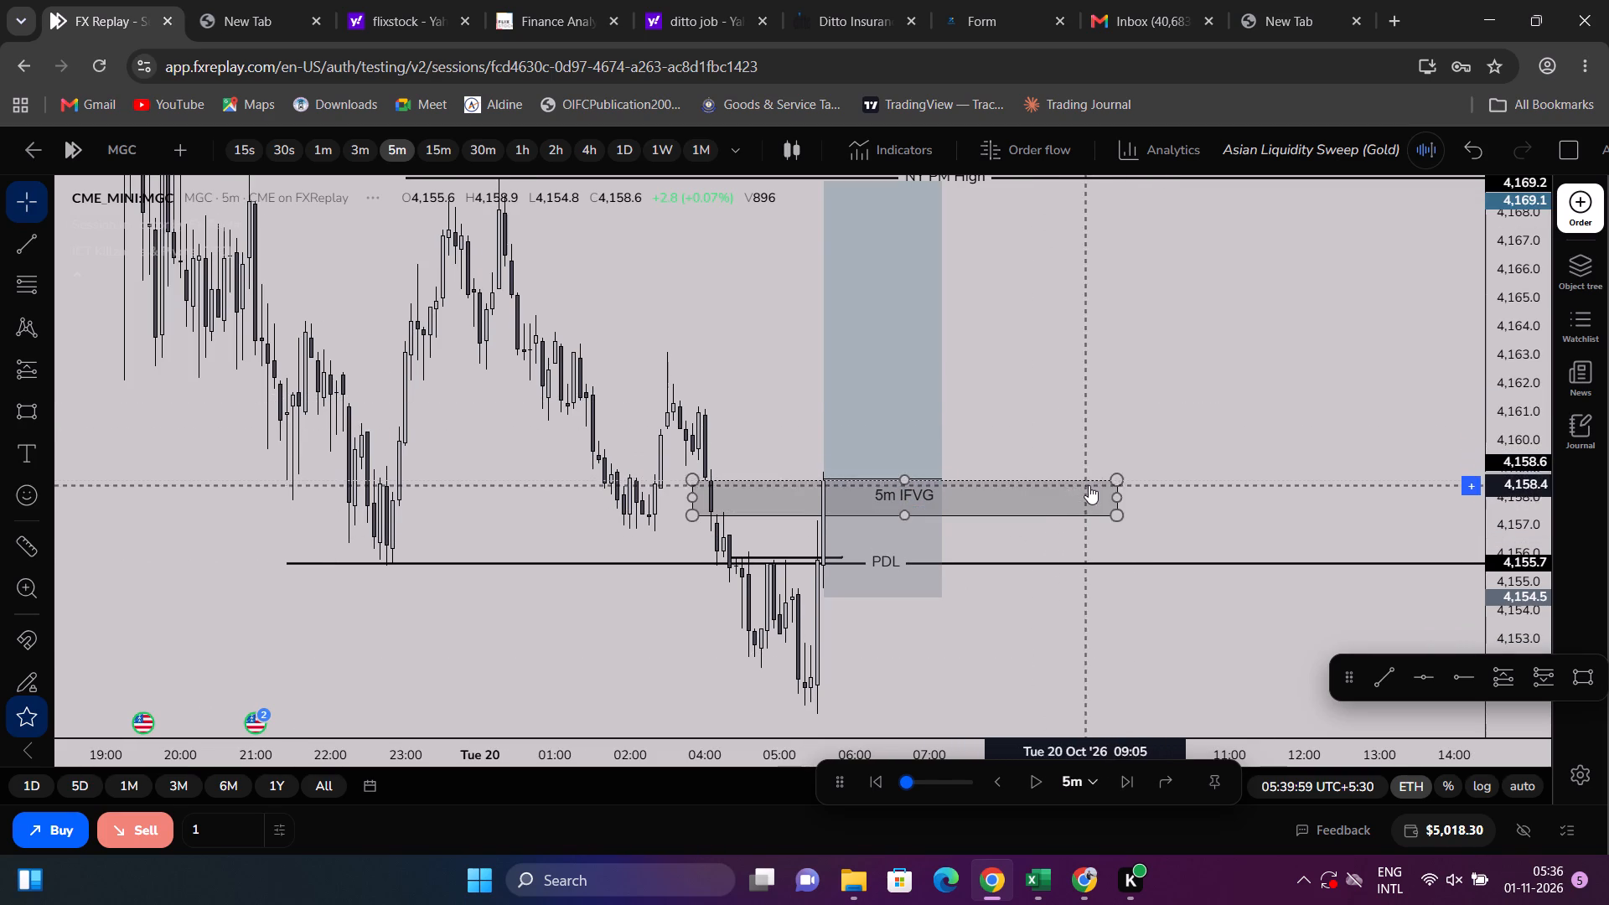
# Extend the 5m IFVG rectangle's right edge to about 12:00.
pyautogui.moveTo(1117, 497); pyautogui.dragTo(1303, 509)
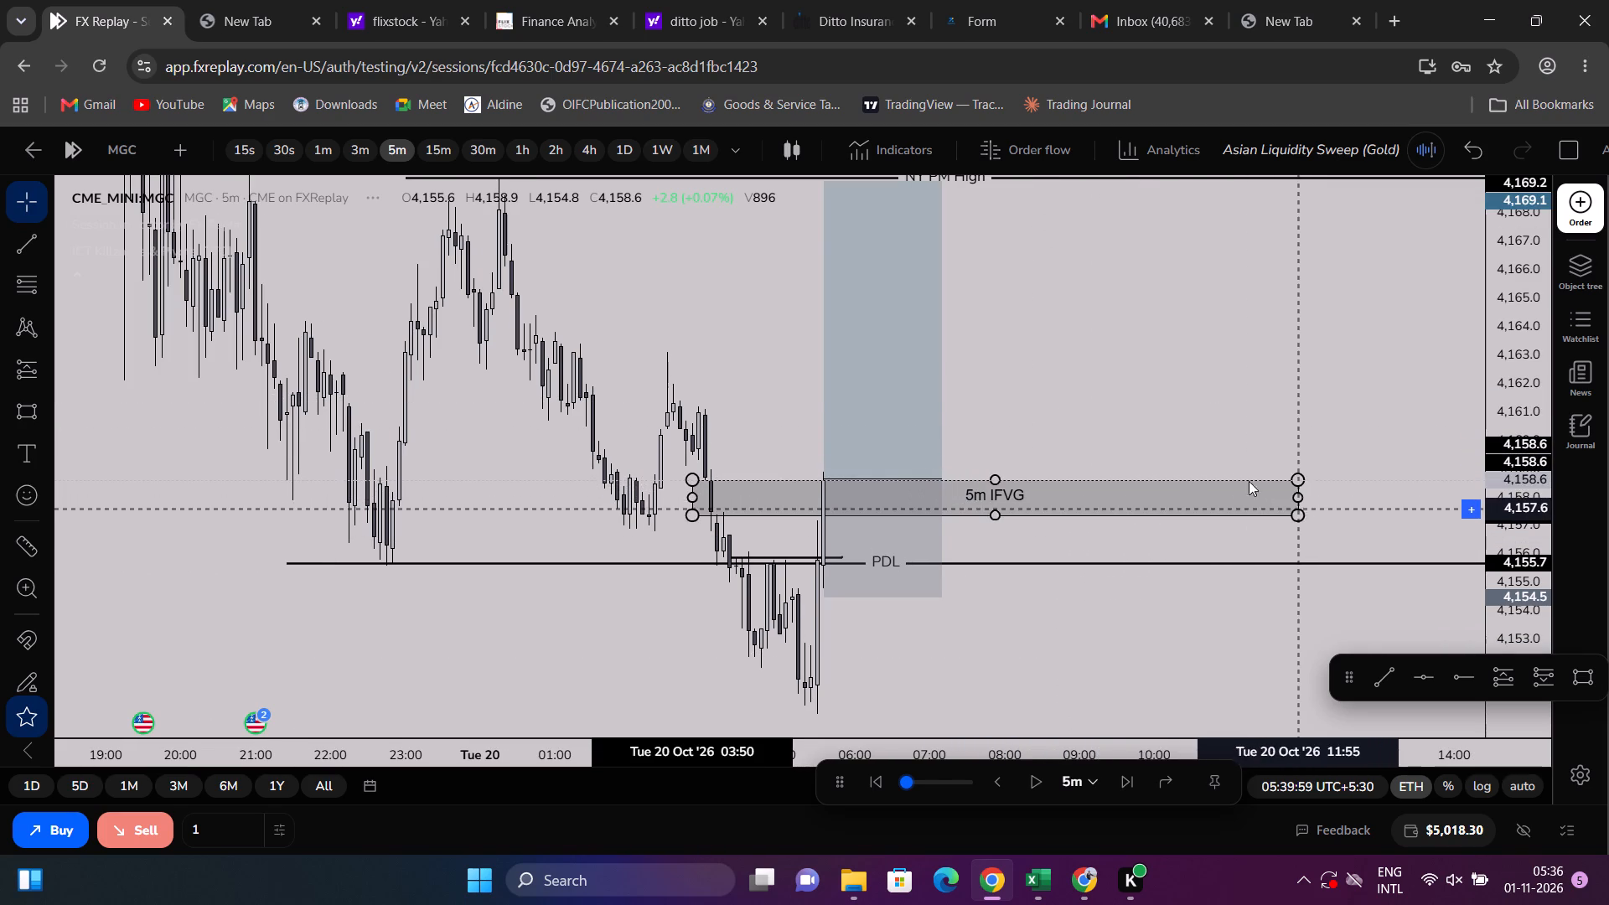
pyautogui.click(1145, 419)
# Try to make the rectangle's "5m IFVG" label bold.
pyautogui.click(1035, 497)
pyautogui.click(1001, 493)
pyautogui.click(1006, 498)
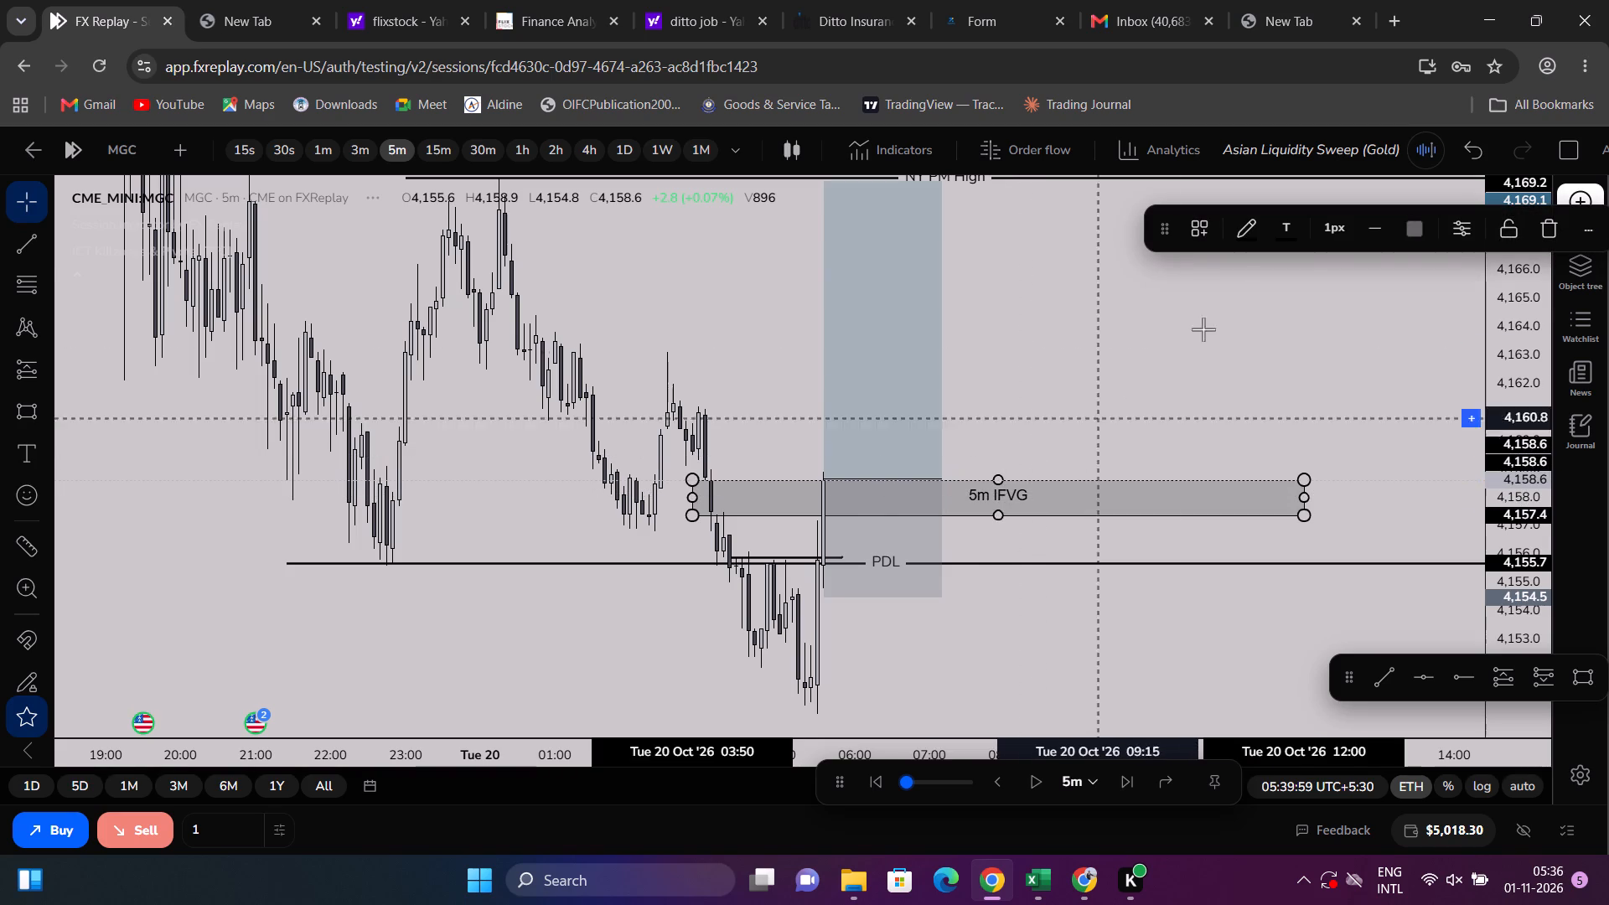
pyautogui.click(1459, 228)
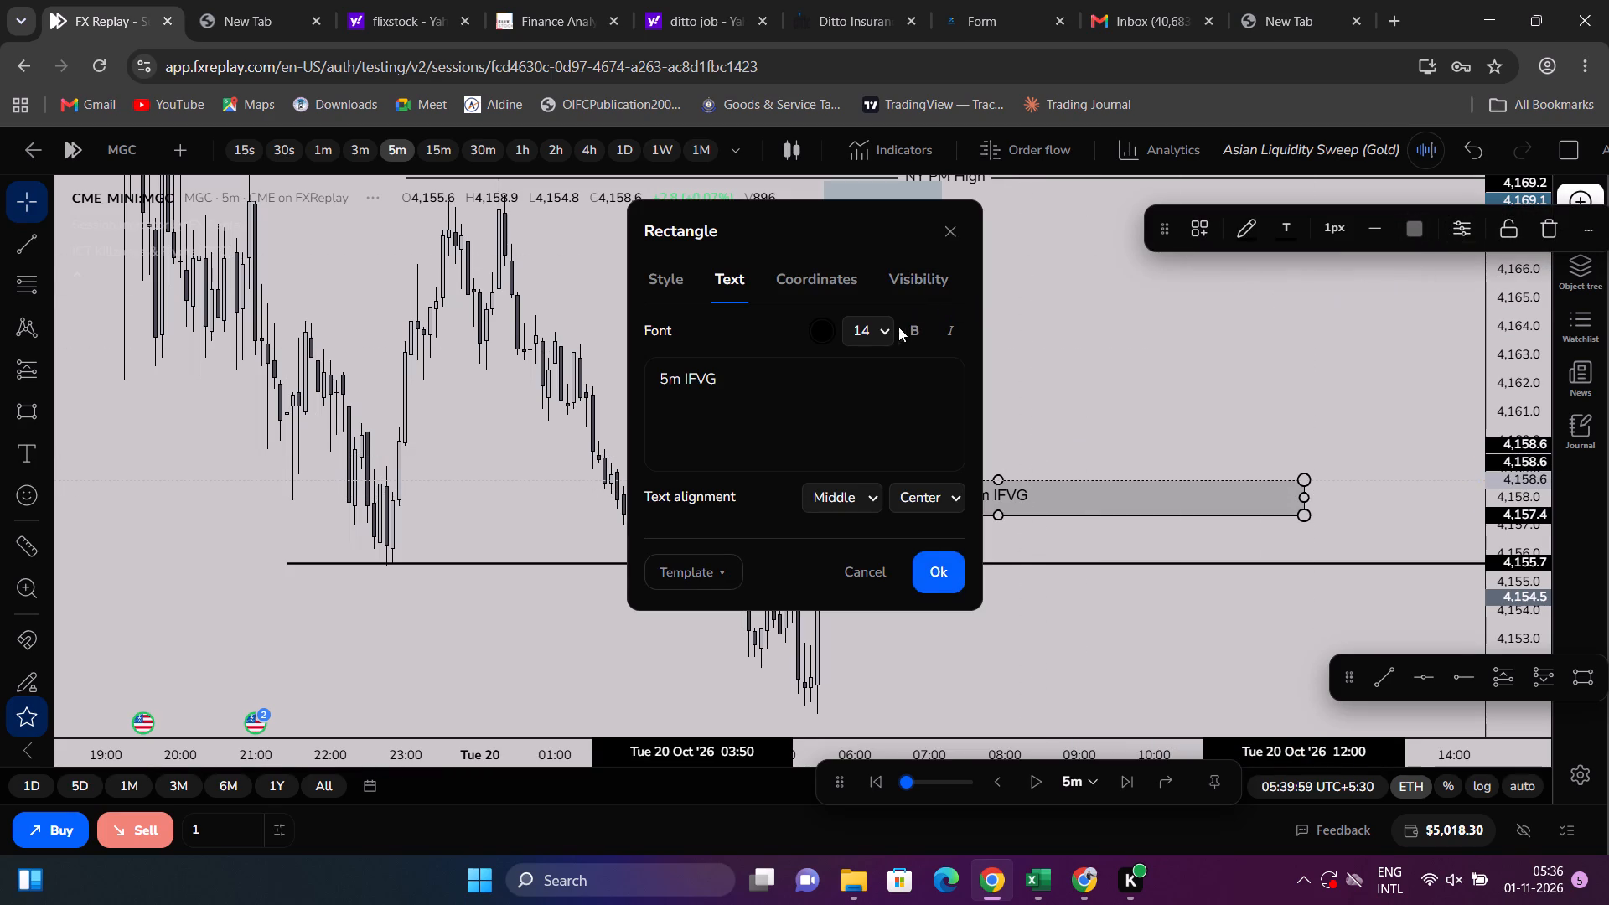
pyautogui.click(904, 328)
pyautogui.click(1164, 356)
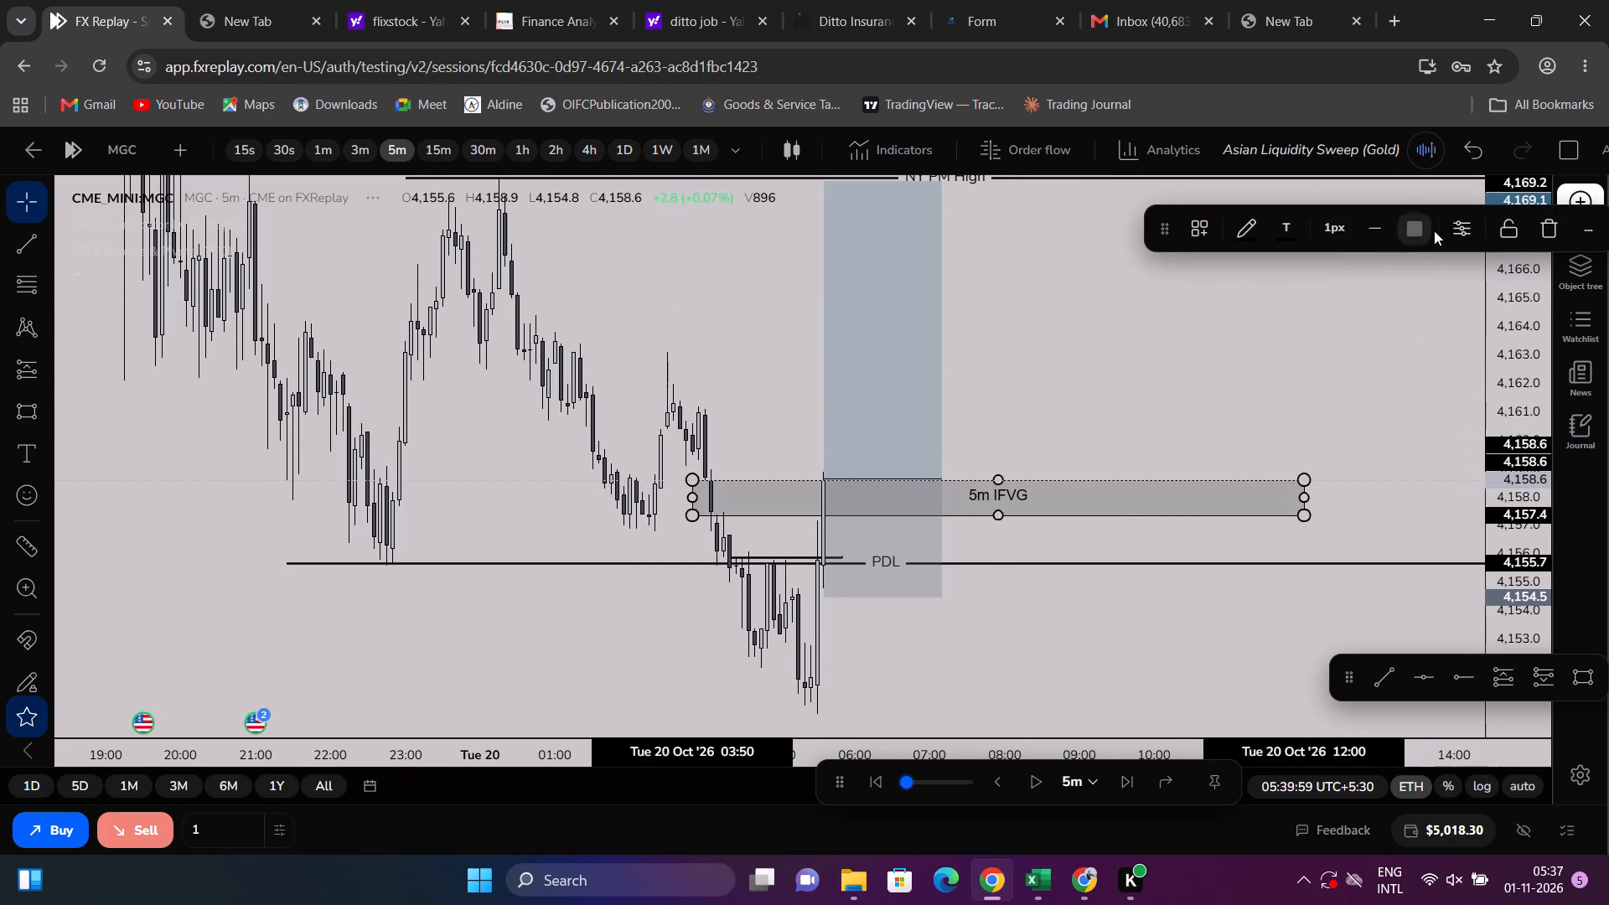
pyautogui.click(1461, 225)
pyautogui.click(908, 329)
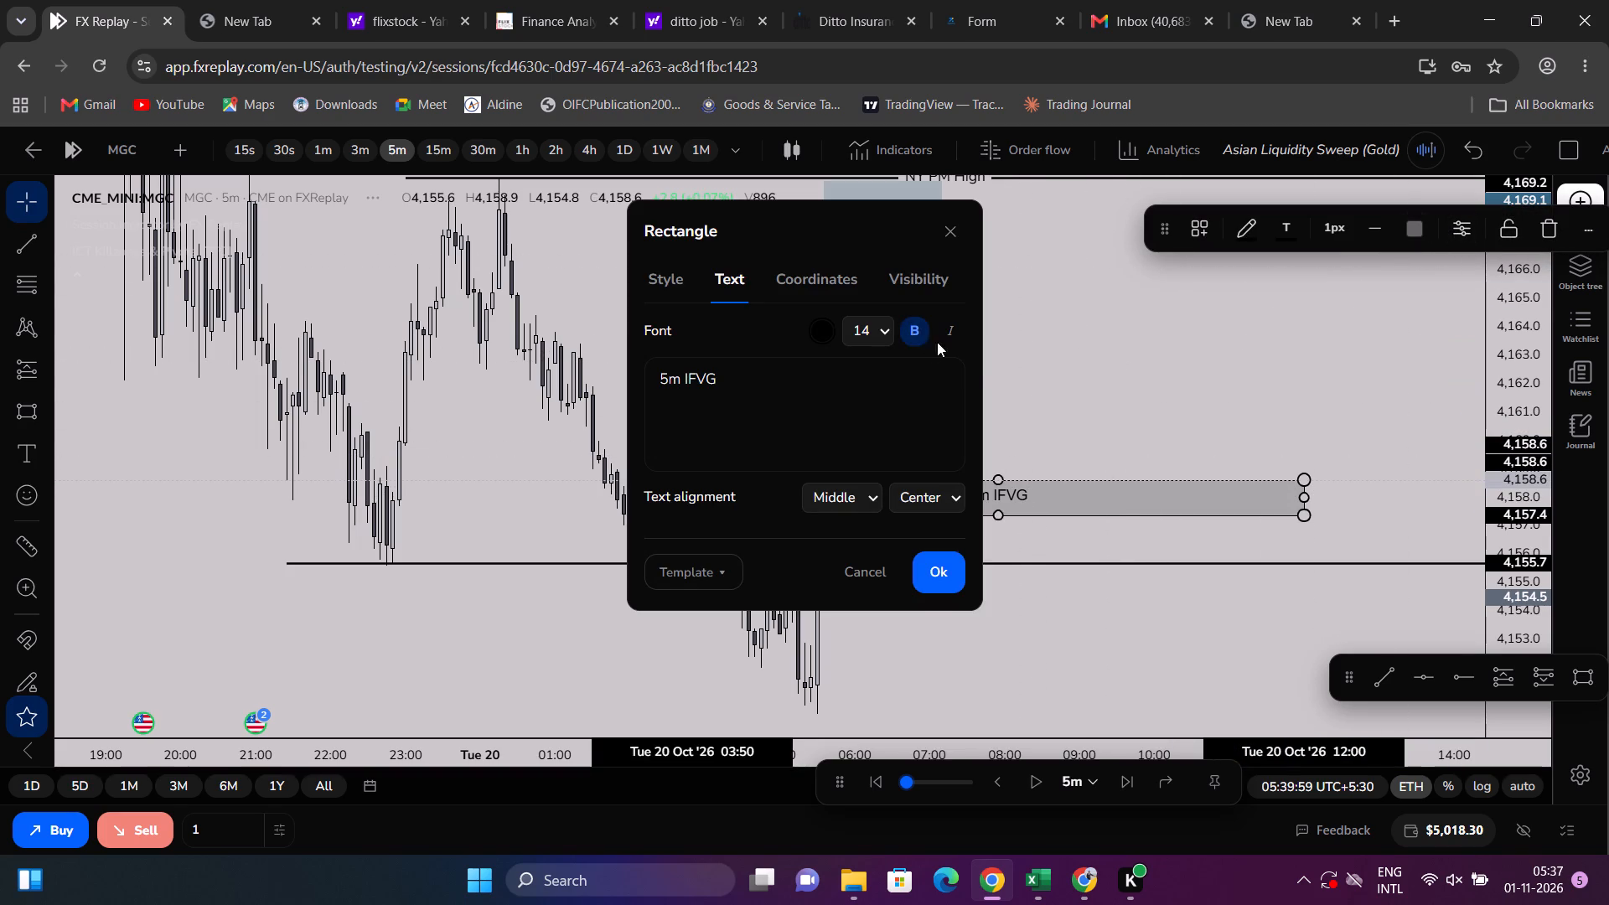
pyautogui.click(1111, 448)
# Make the rectangle's "5m IFVG" label bold and apply the settings.
pyautogui.click(1009, 498)
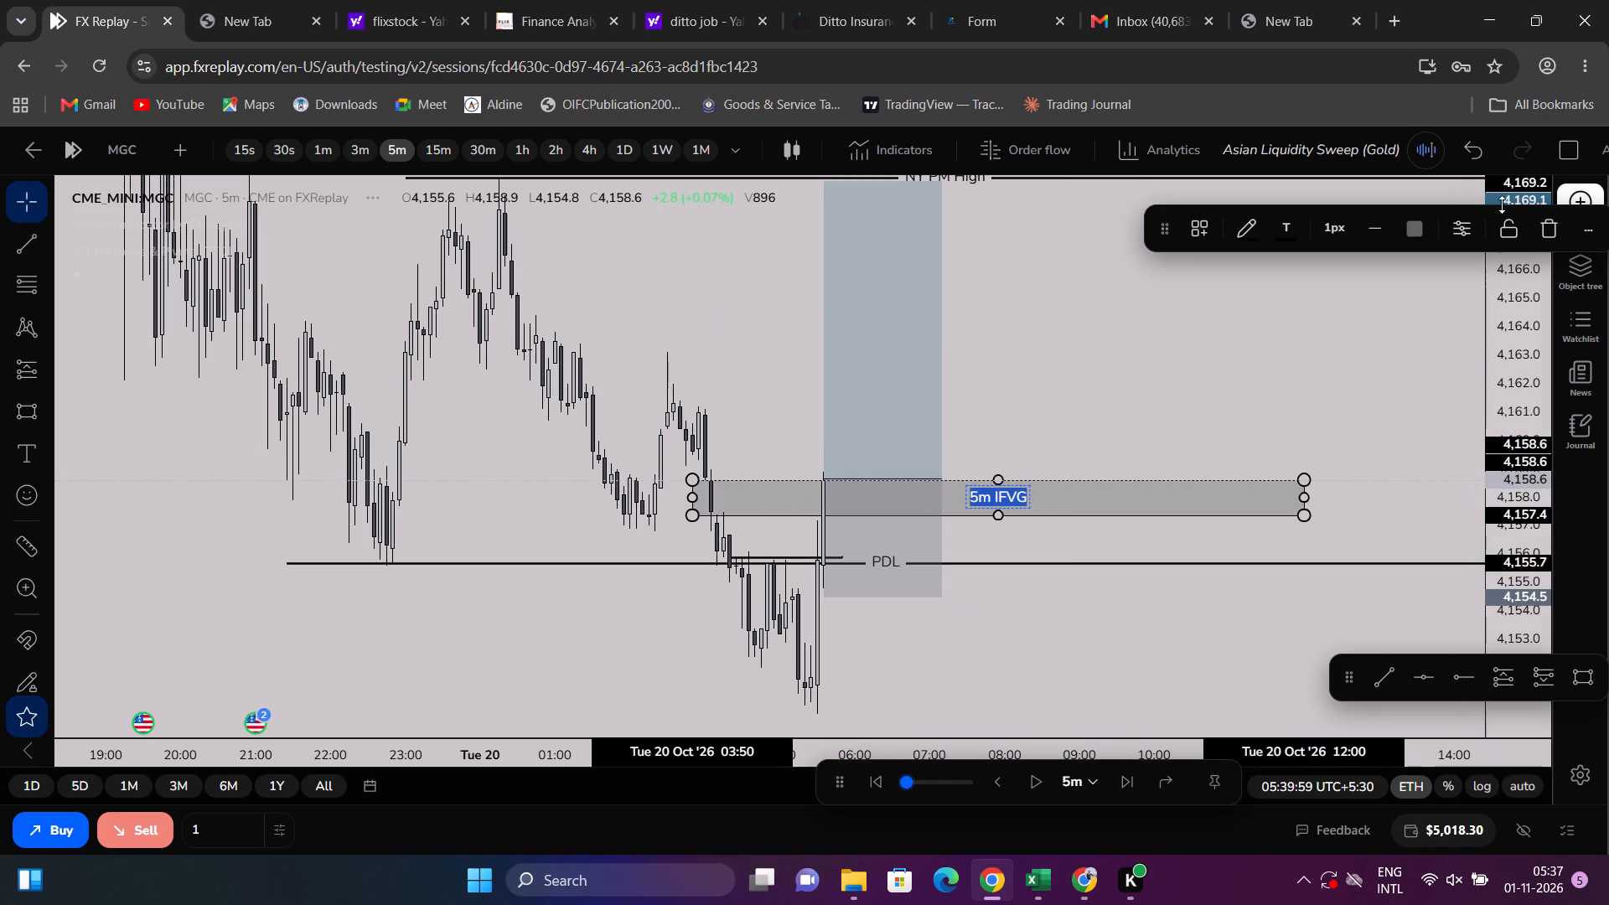
pyautogui.click(1467, 237)
pyautogui.click(813, 377)
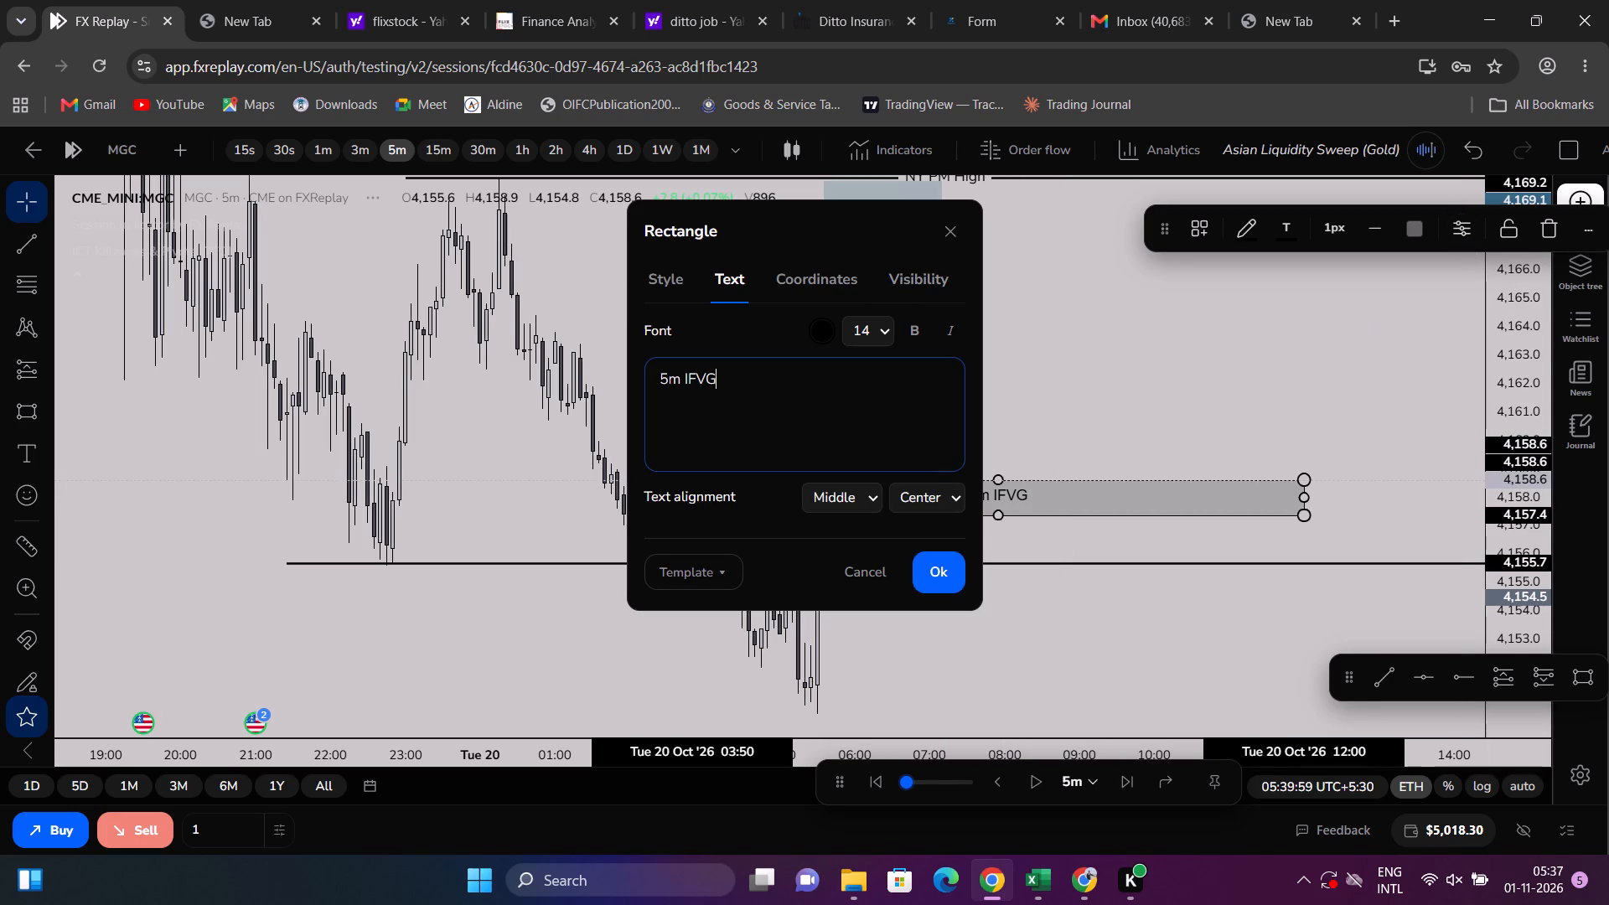
pyautogui.click(918, 328)
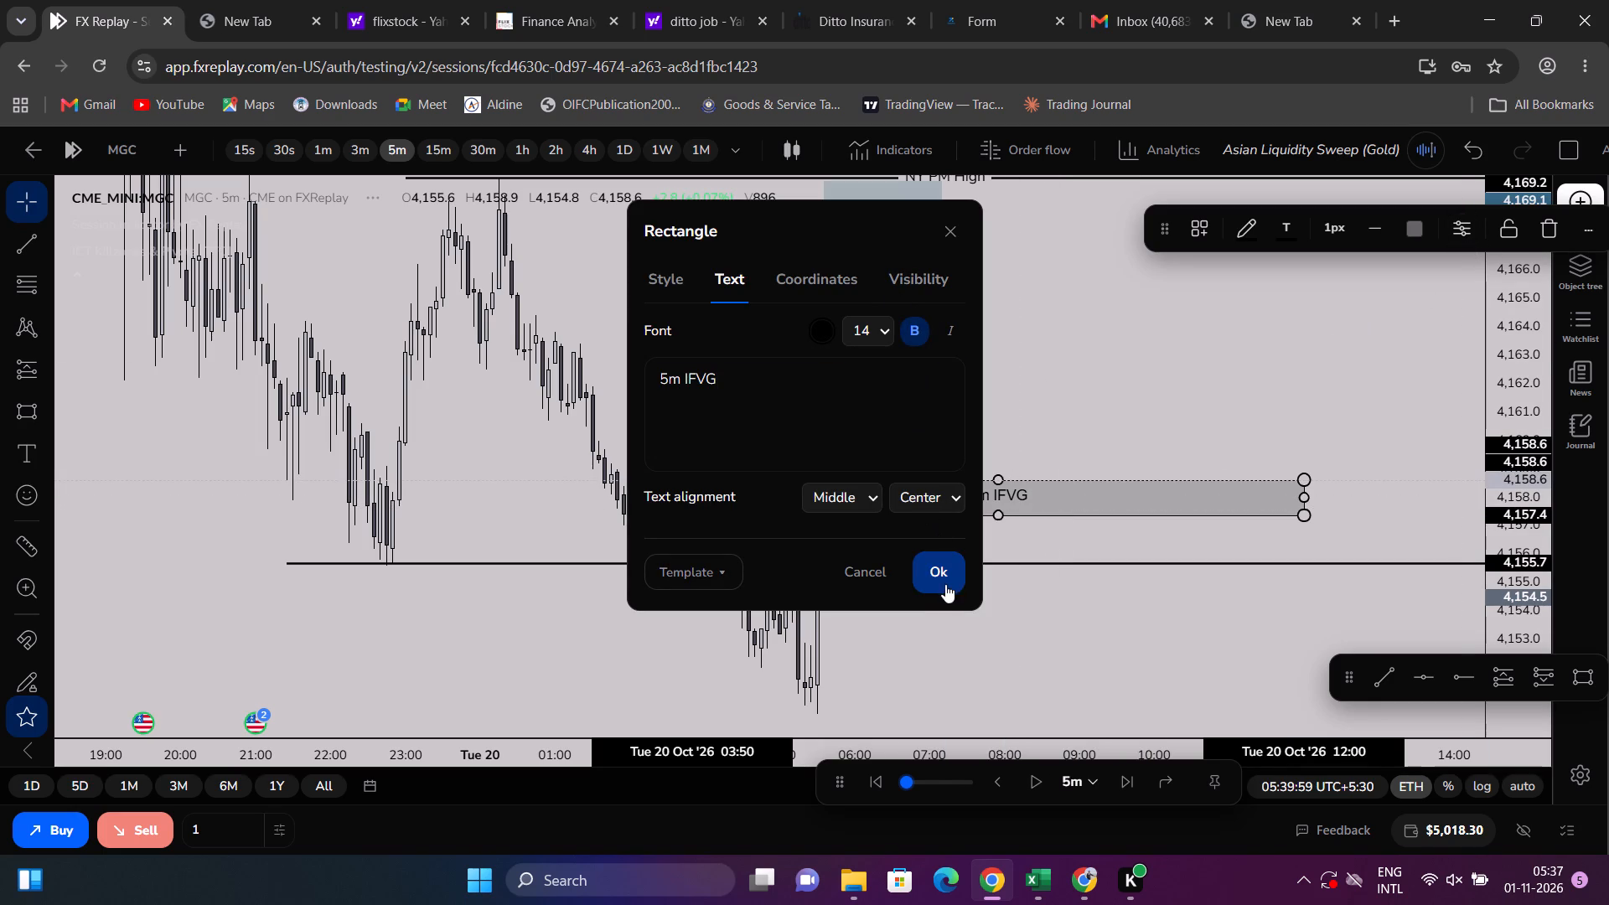
pyautogui.click(948, 579)
pyautogui.click(1094, 406)
# Shorten the 5m IFVG rectangle so it ends just past the long position, at about 07:35.
pyautogui.scroll(-2, 1076, 375)
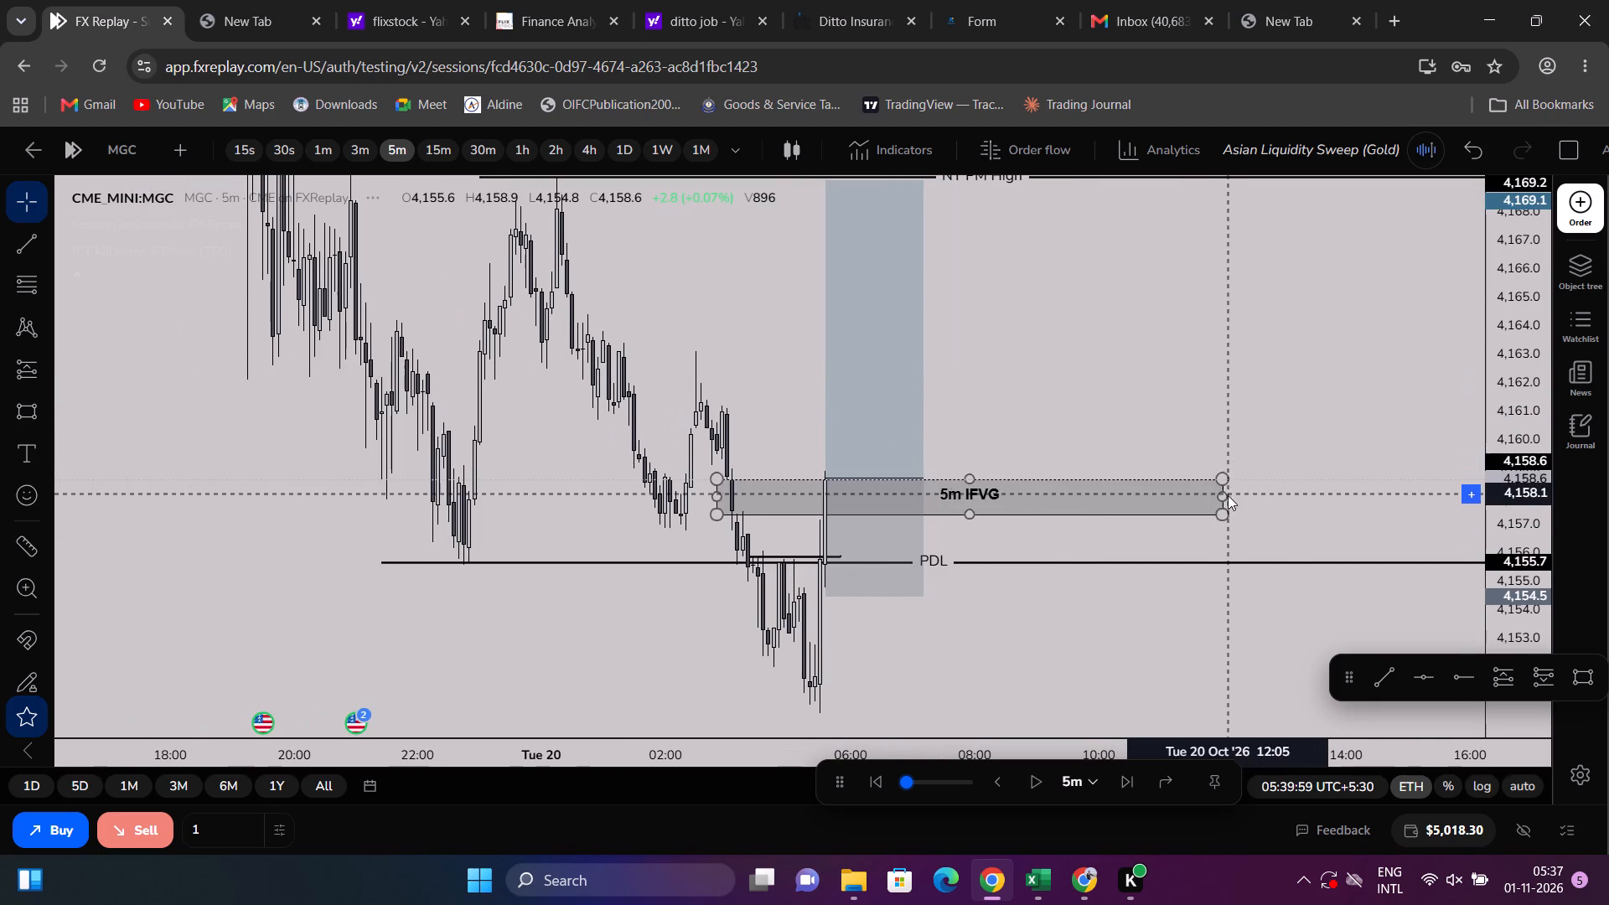
pyautogui.moveTo(1219, 496); pyautogui.dragTo(947, 457)
pyautogui.click(1040, 447)
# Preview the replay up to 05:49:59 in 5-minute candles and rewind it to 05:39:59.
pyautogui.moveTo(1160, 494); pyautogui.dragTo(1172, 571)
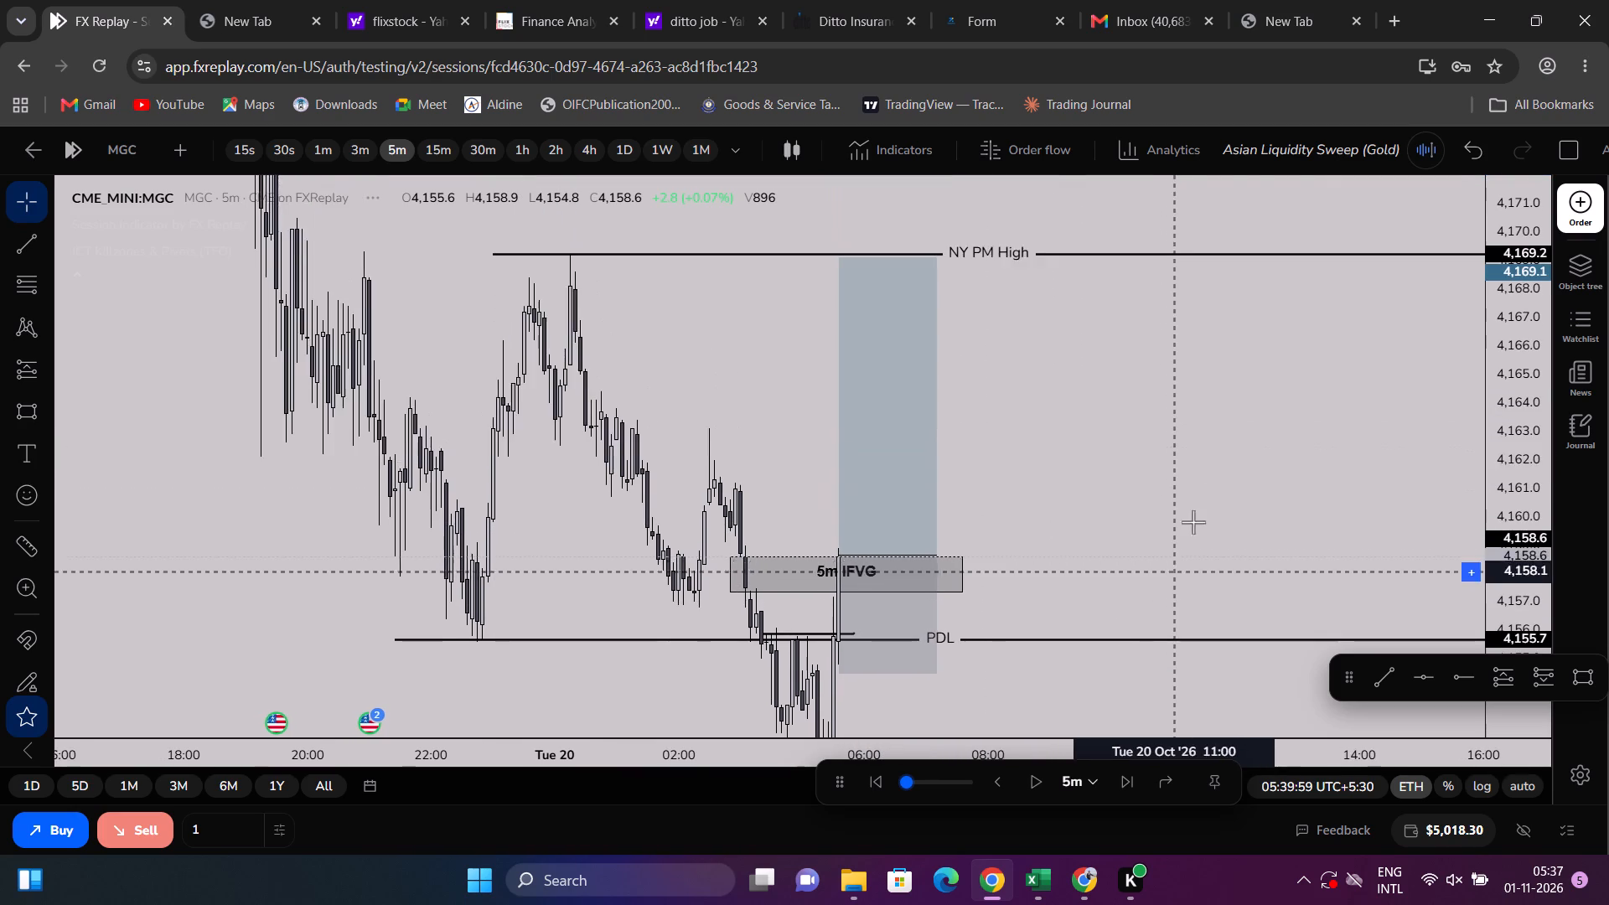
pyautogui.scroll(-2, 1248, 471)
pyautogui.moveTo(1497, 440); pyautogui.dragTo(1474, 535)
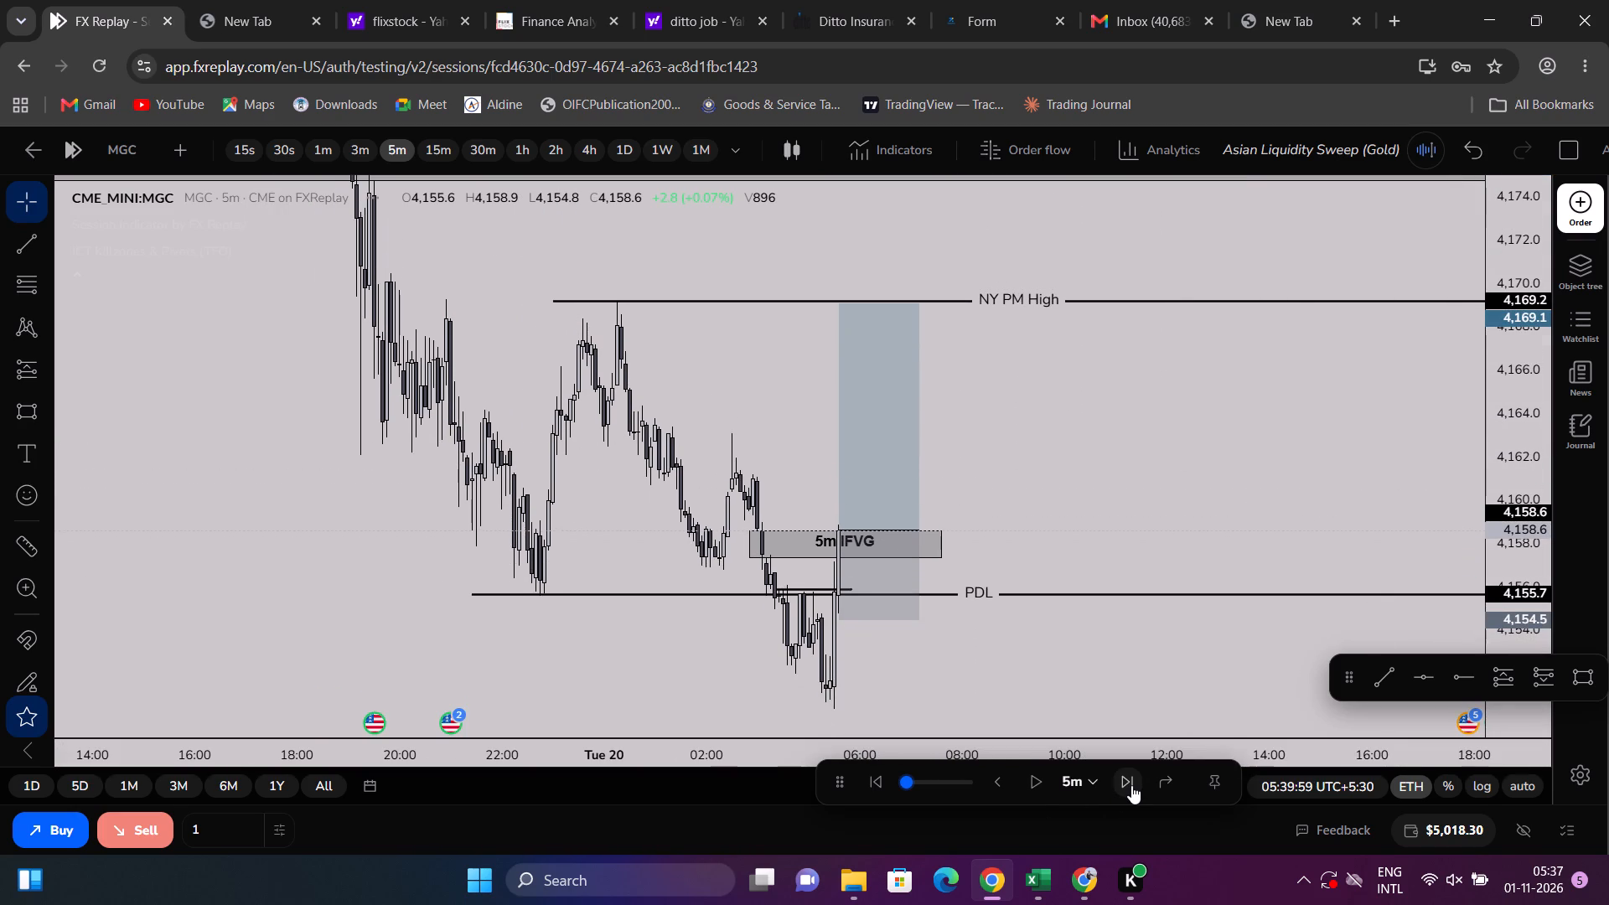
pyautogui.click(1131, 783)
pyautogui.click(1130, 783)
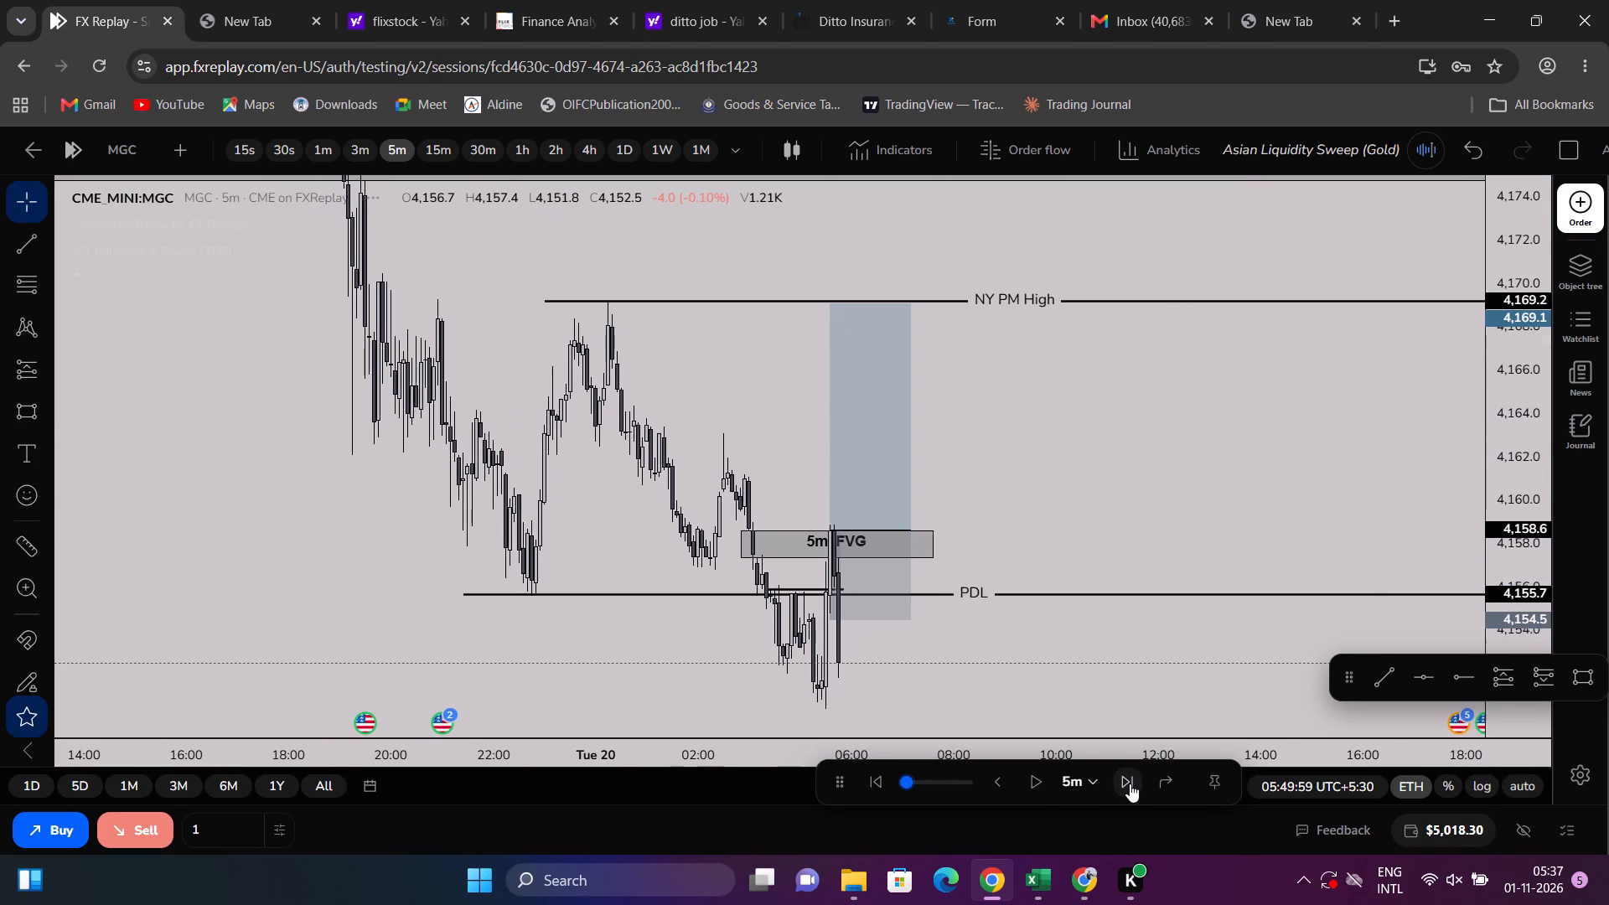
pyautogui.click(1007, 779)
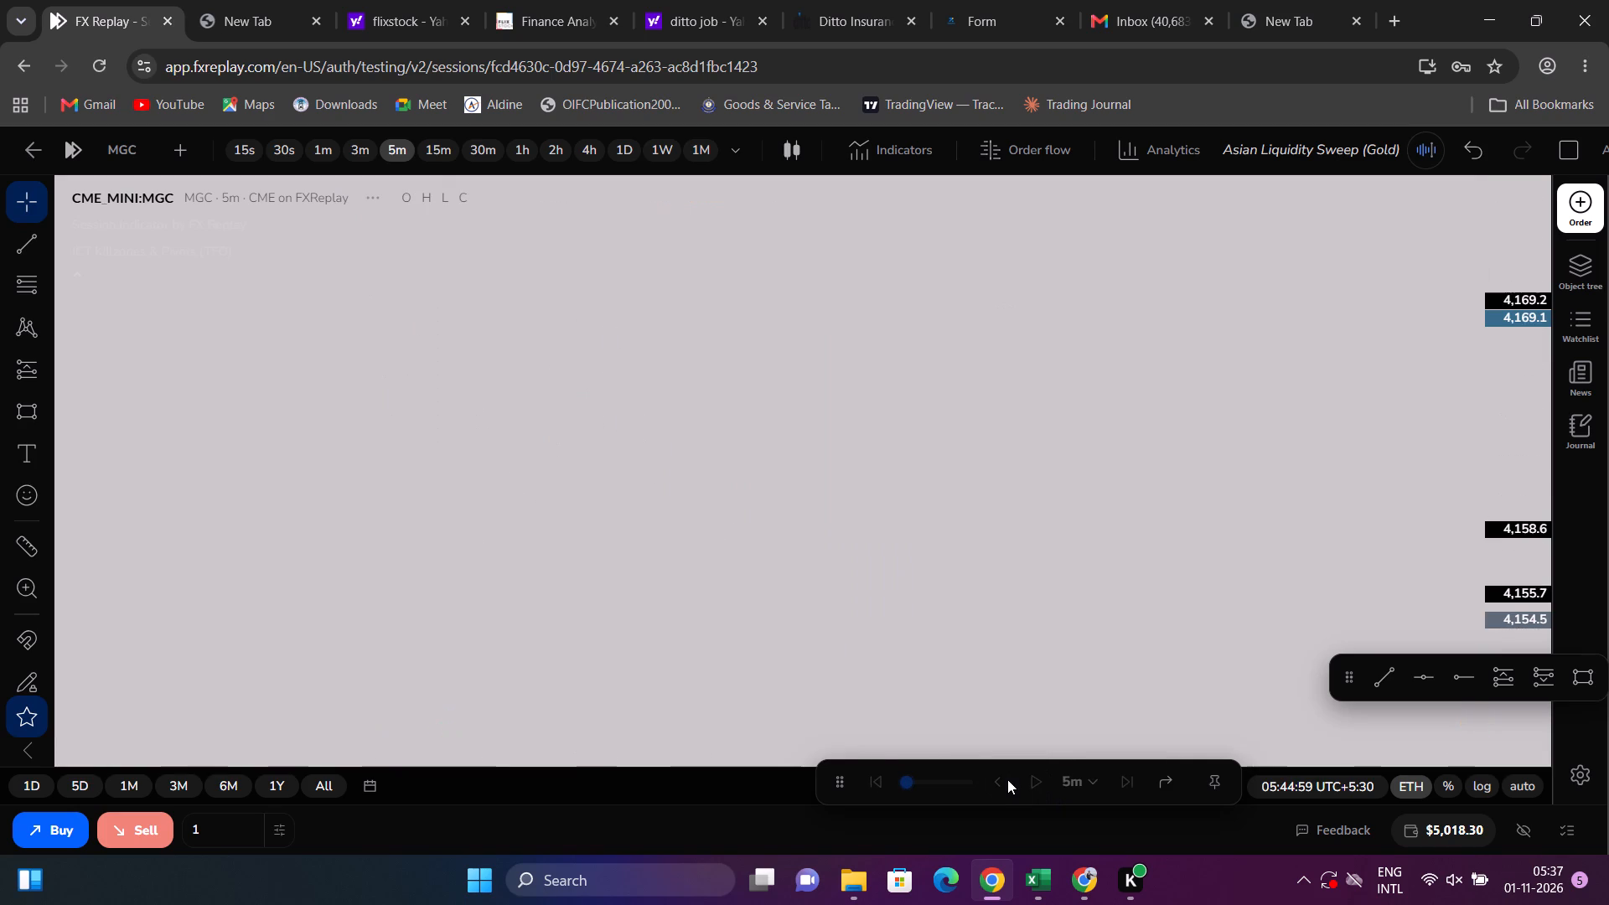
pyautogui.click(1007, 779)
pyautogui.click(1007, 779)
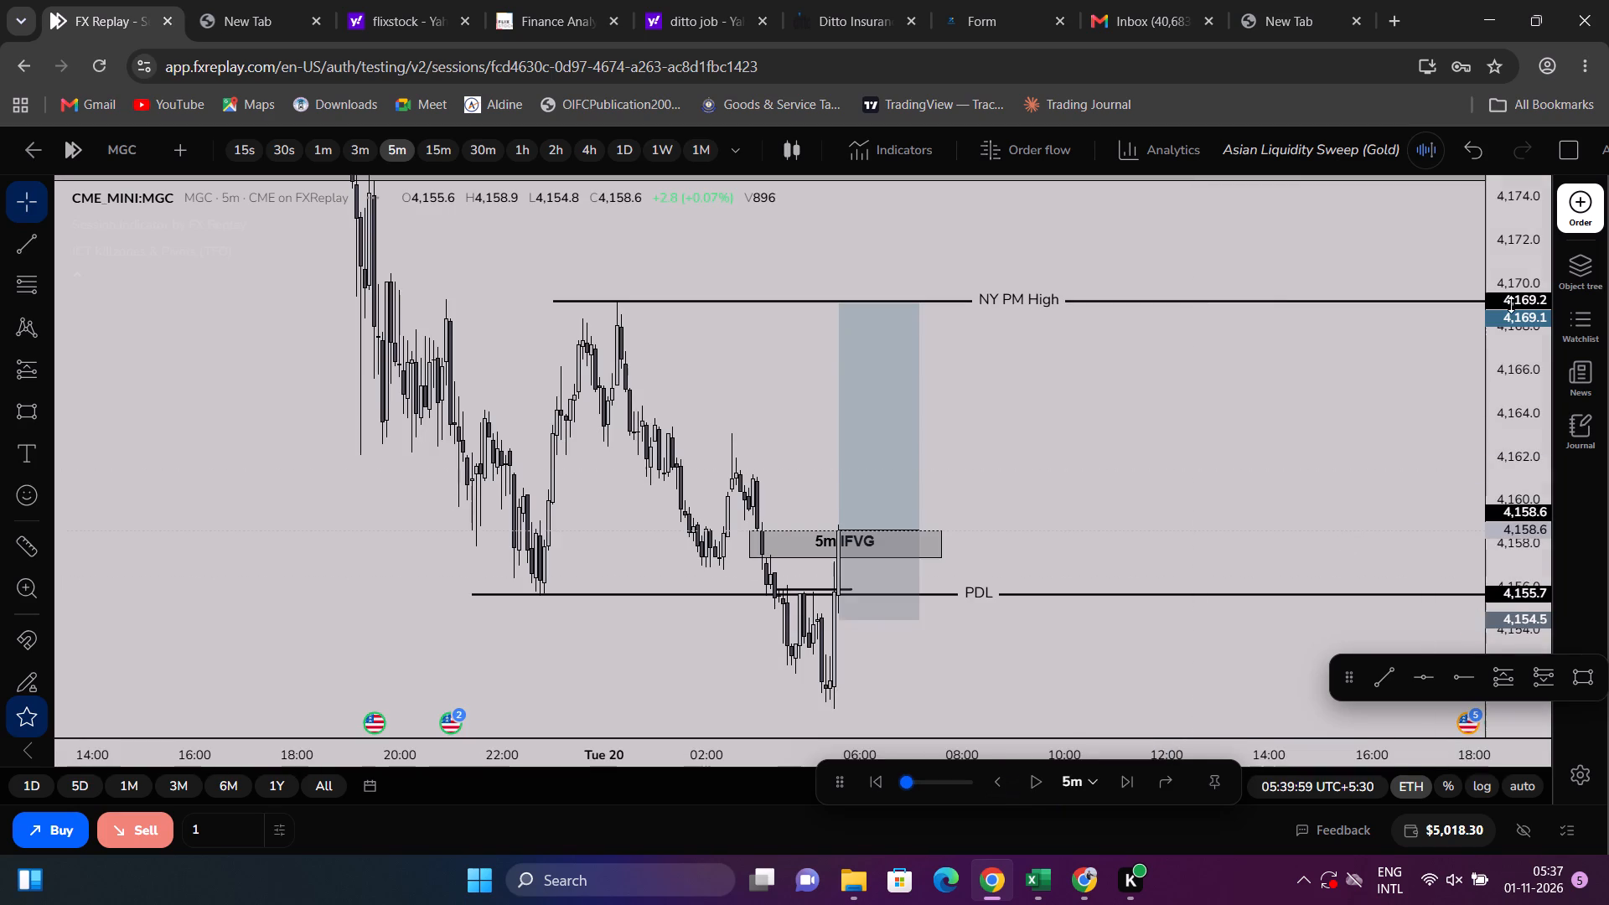
# Place an MGC market buy order with stop loss at 4154.5 and take profit at the NY PM High, 4169.2.
pyautogui.click(1576, 211)
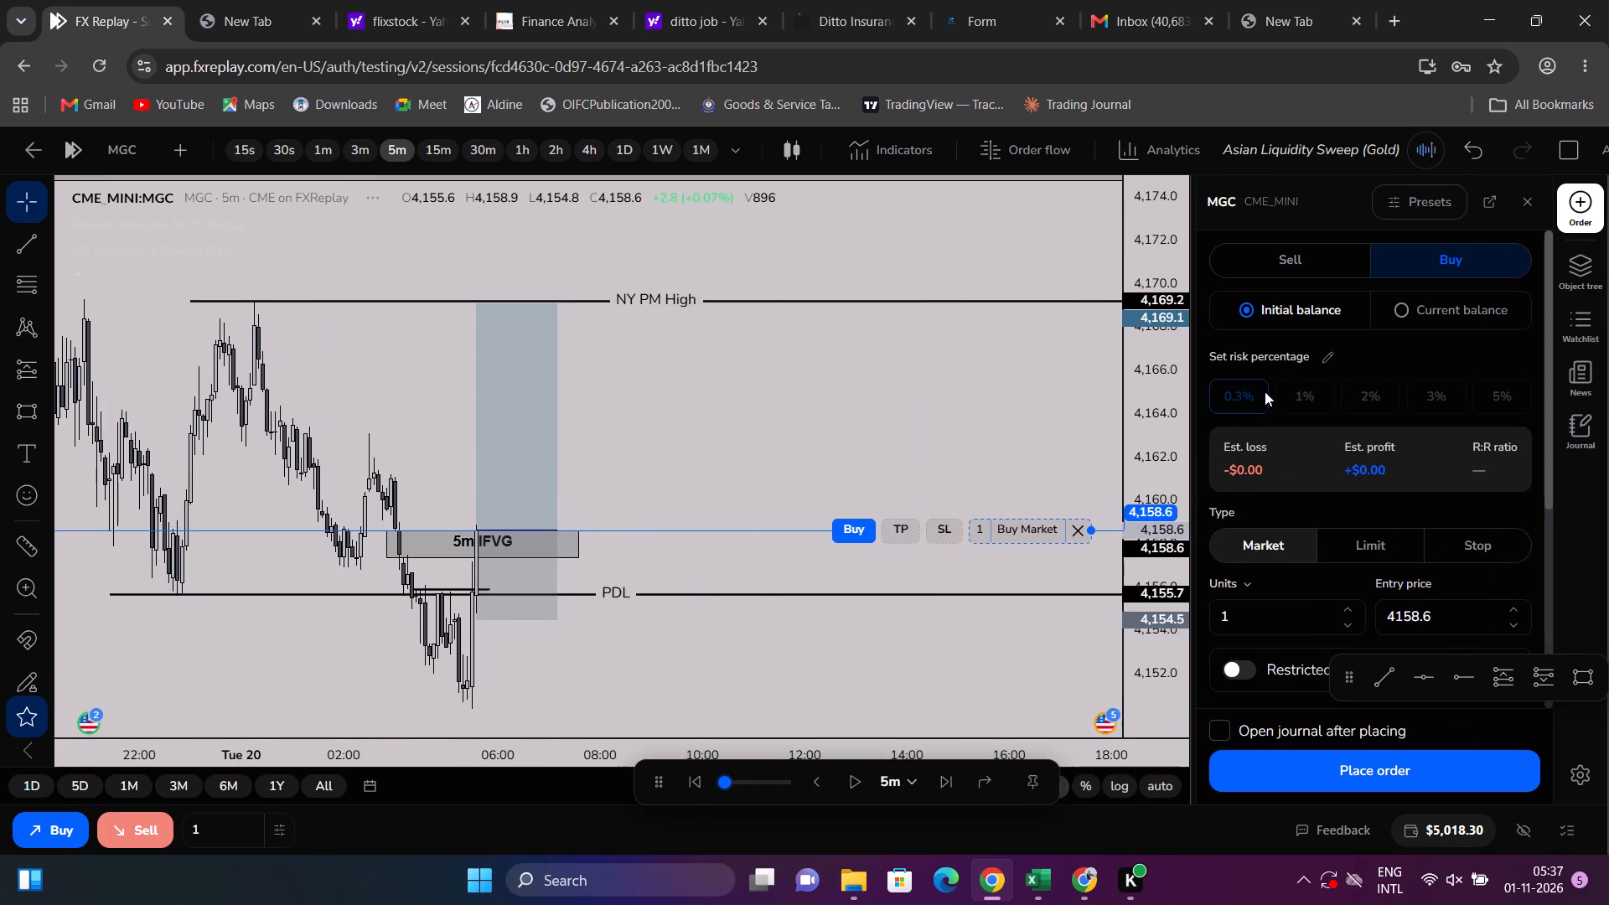
pyautogui.moveTo(944, 530); pyautogui.dragTo(926, 618)
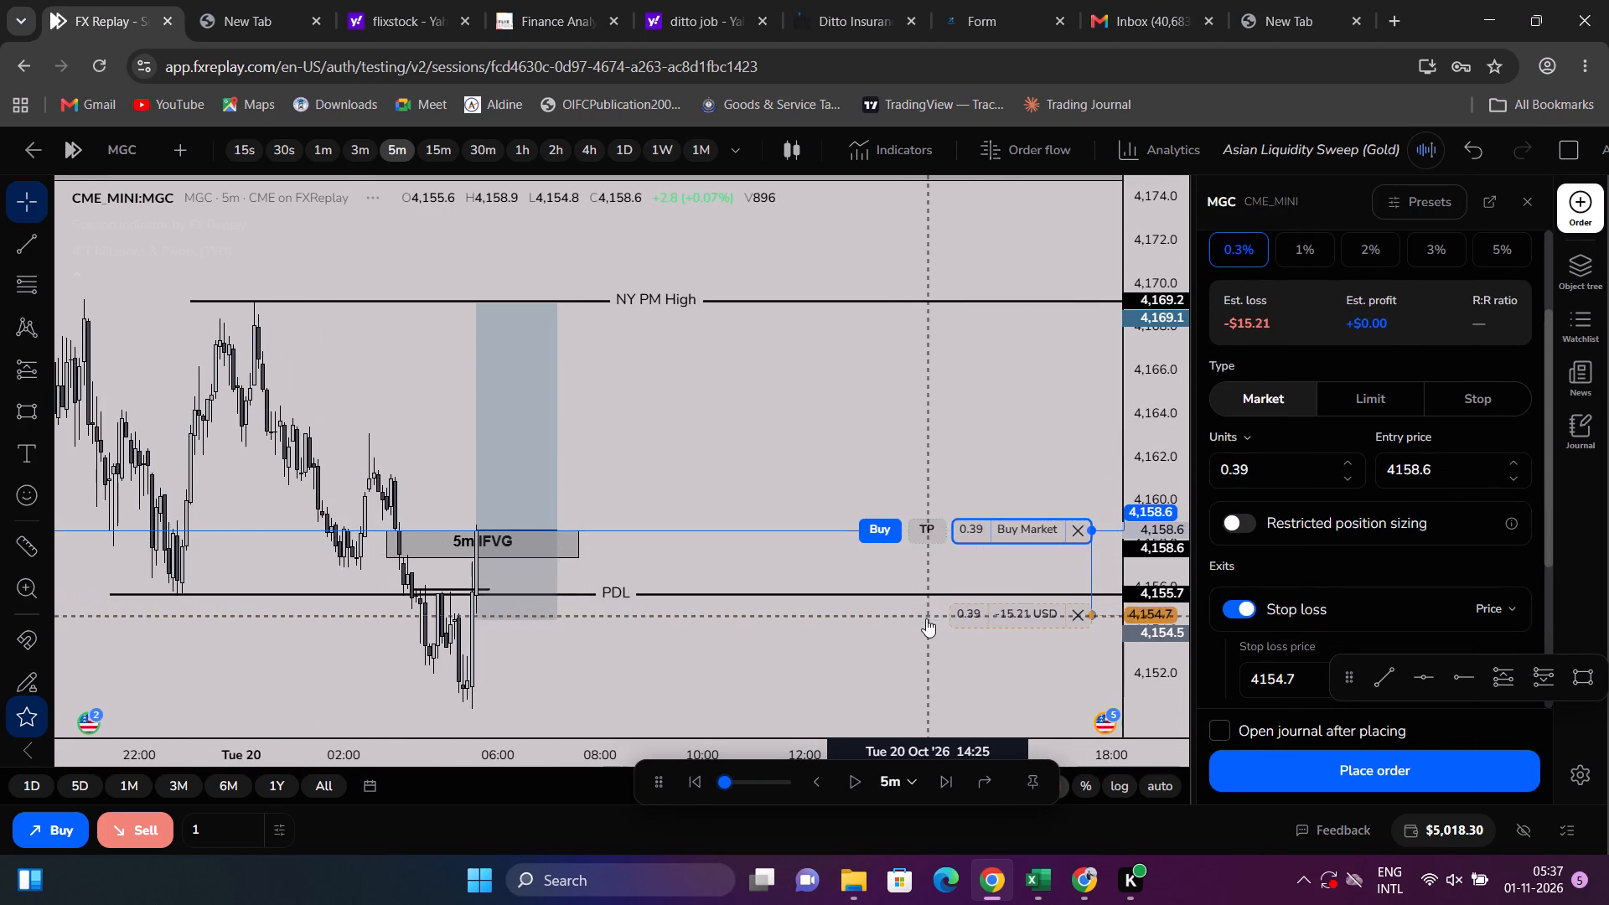
pyautogui.moveTo(926, 618); pyautogui.dragTo(925, 619)
pyautogui.moveTo(932, 530); pyautogui.dragTo(934, 387)
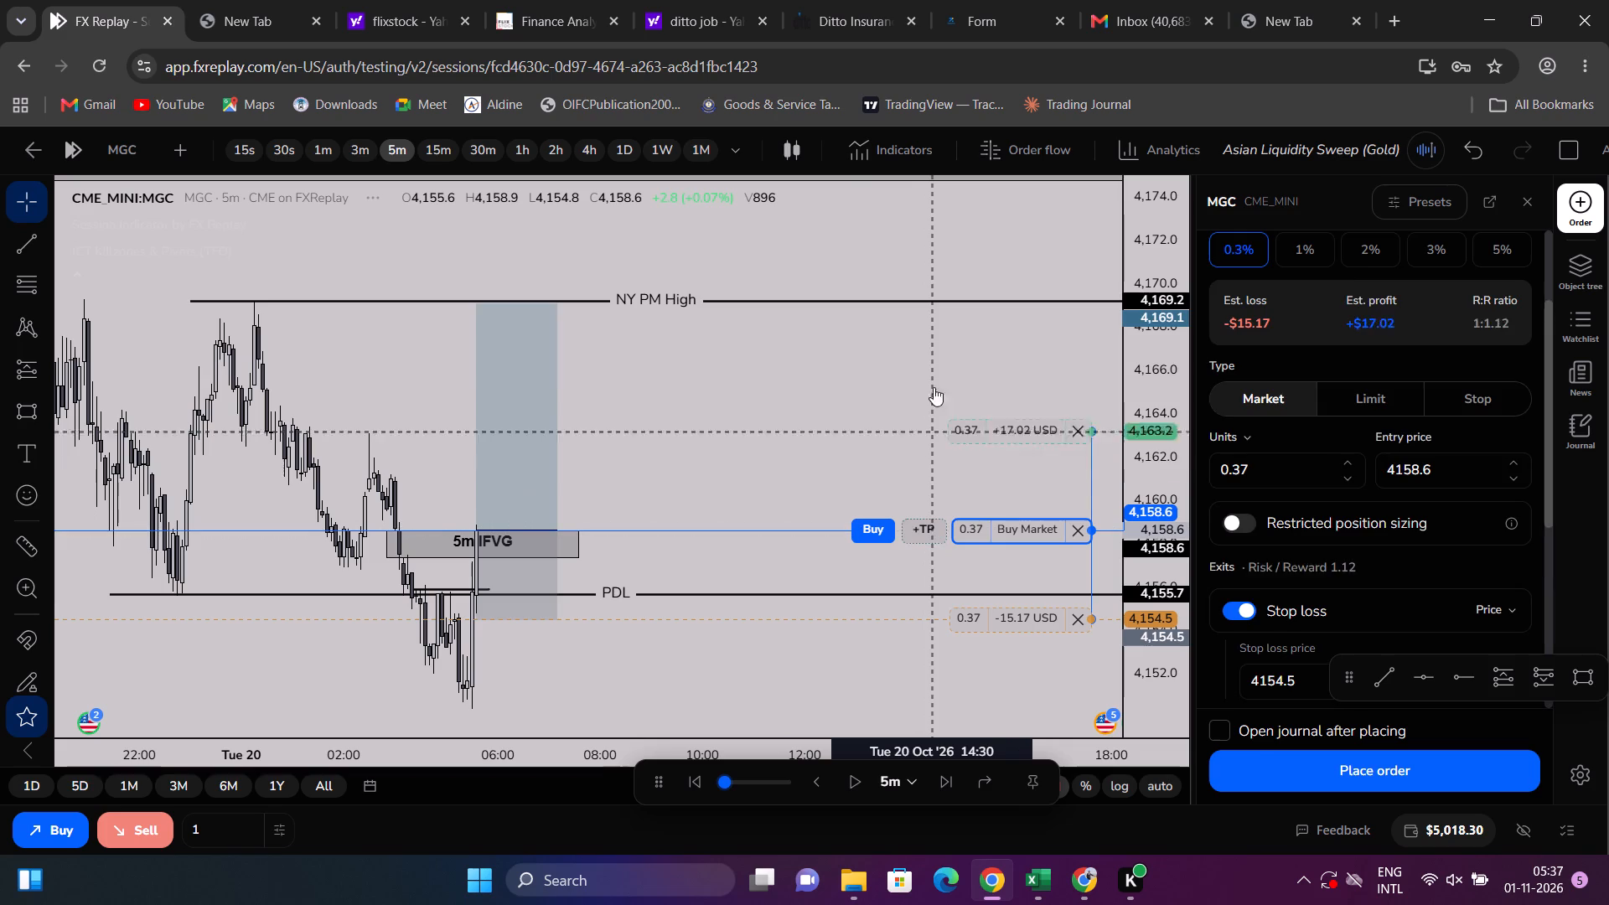
pyautogui.moveTo(934, 387); pyautogui.dragTo(950, 300)
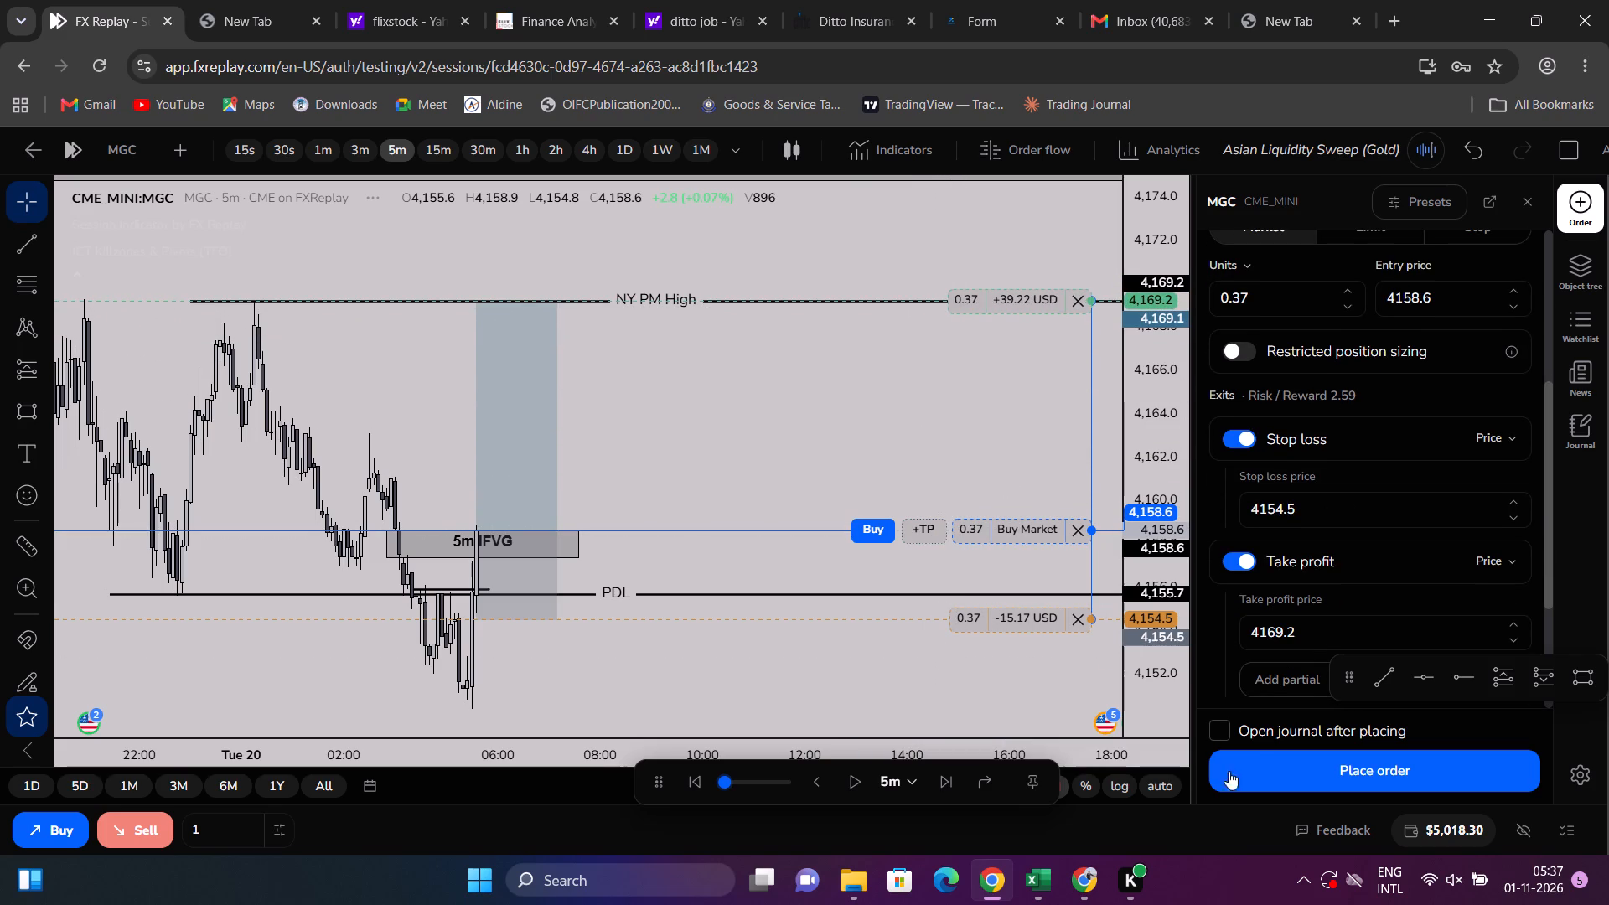
pyautogui.click(1284, 777)
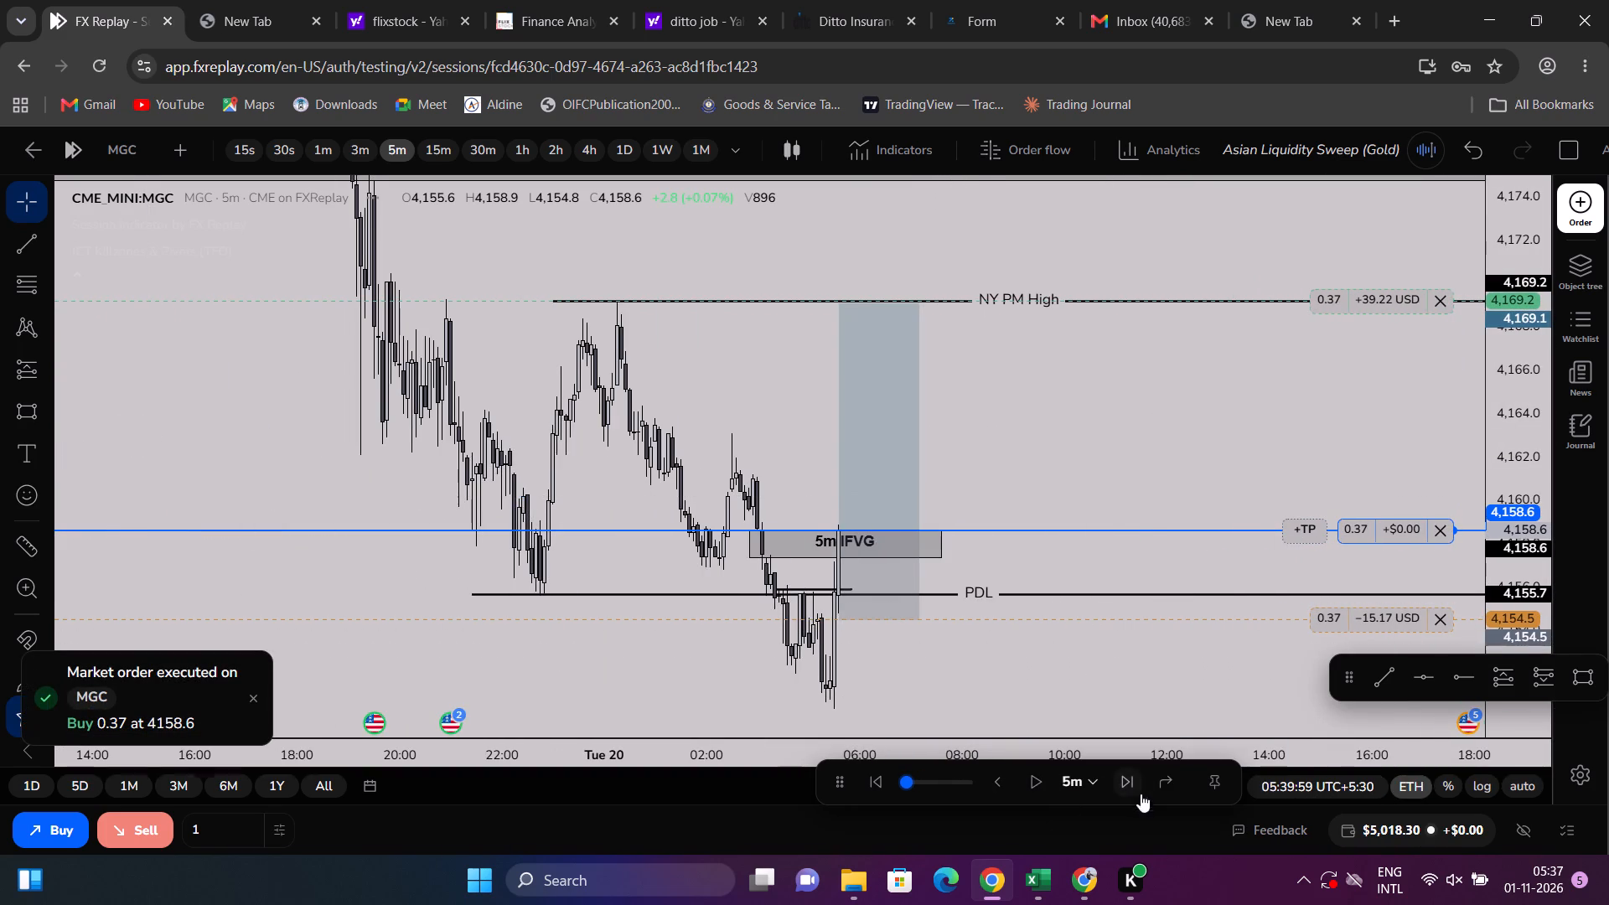
# Advance the replay by two 5-minute candles to 05:49:59 with the buy trade open.
pyautogui.scroll(2, 1107, 451)
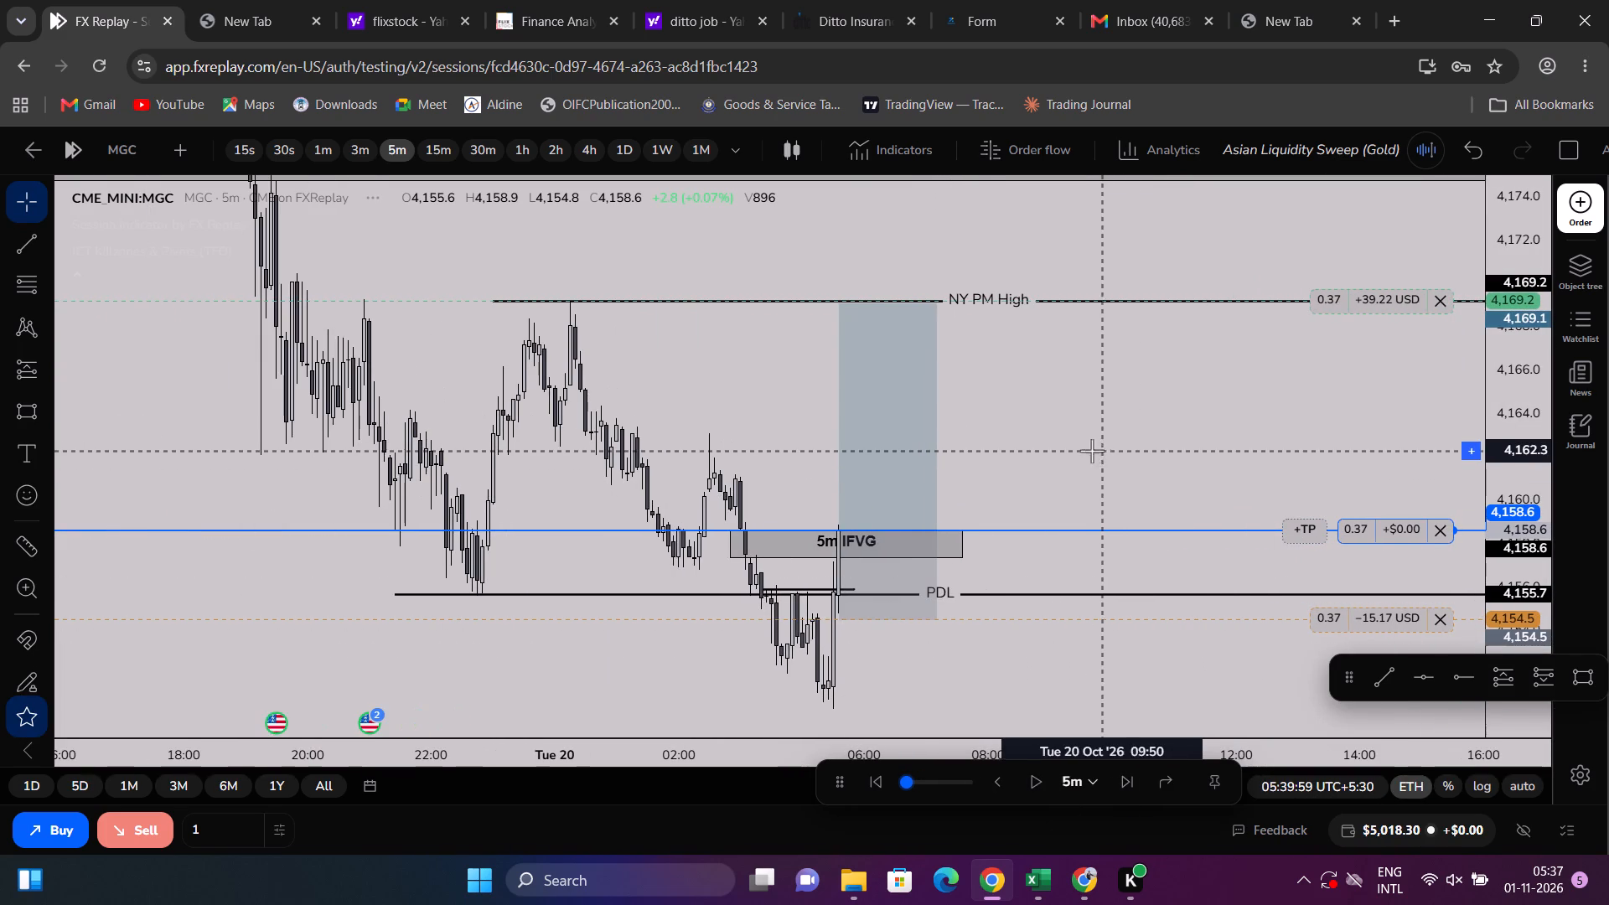
pyautogui.moveTo(1032, 462); pyautogui.dragTo(959, 400)
pyautogui.doubleClick(1121, 784)
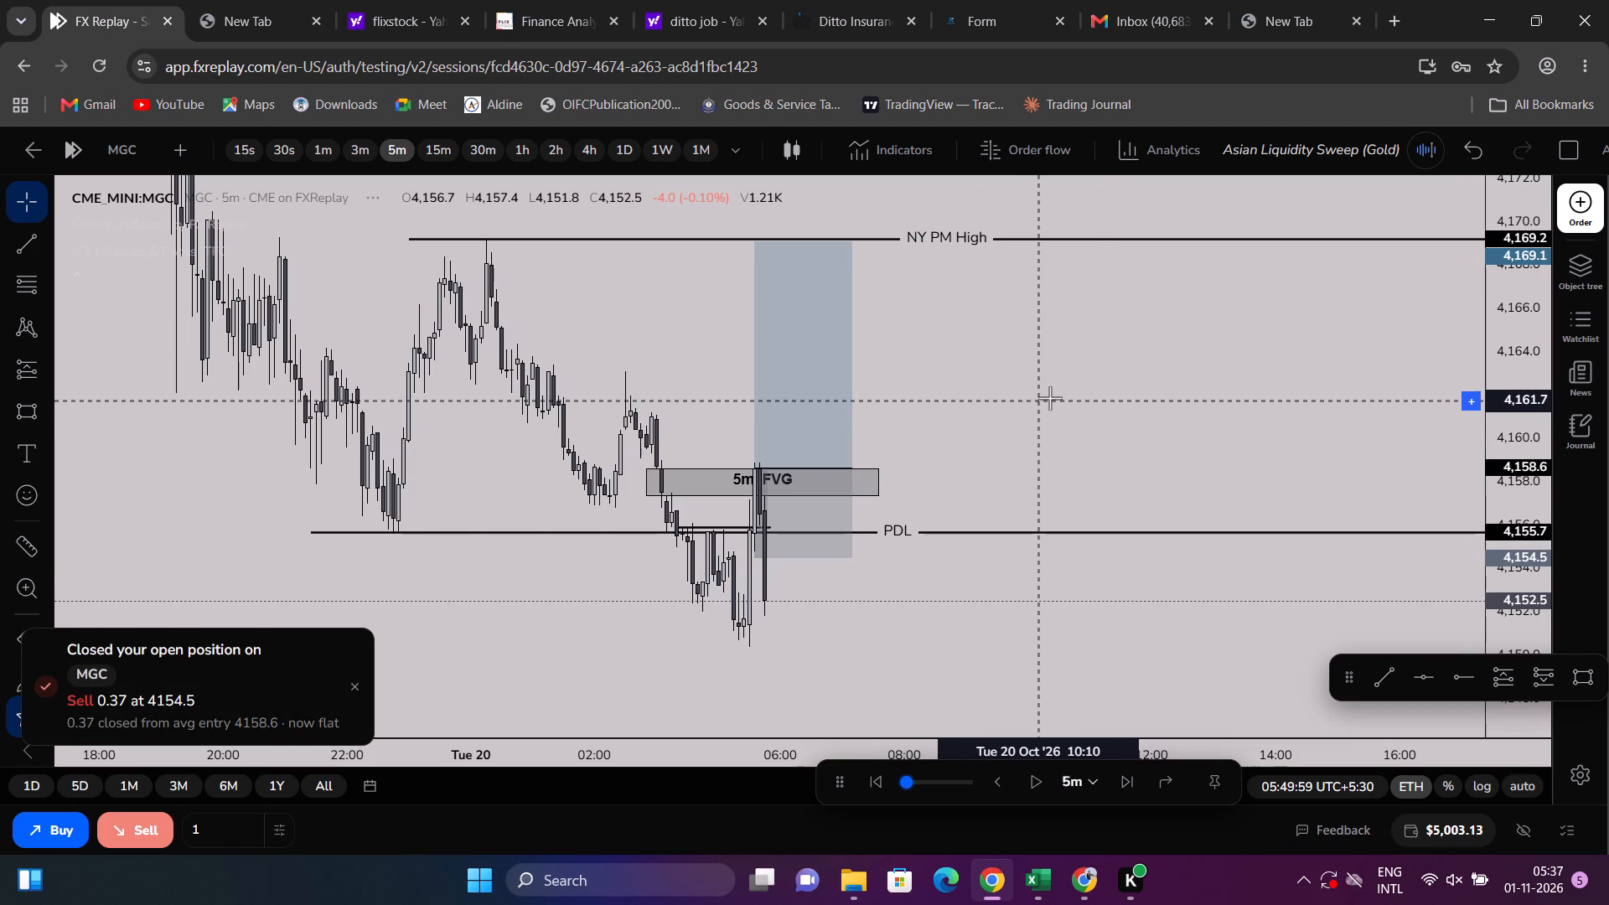
# Label the short trend line just above PDL with the text CISD.
pyautogui.press('shift+super+s')
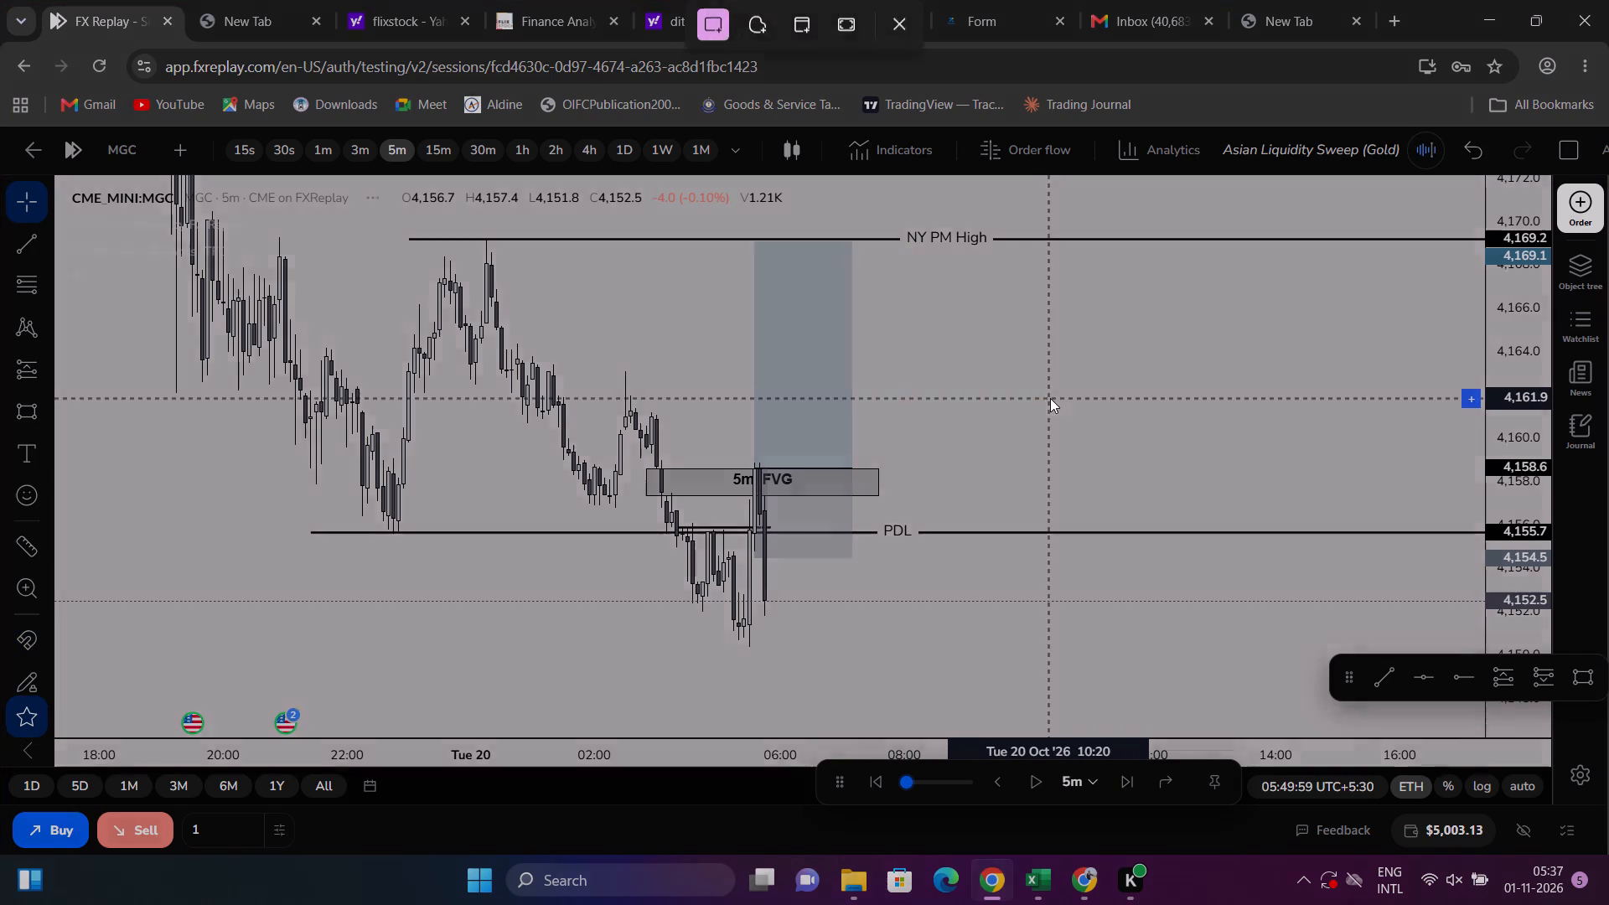
pyautogui.press('Escape')
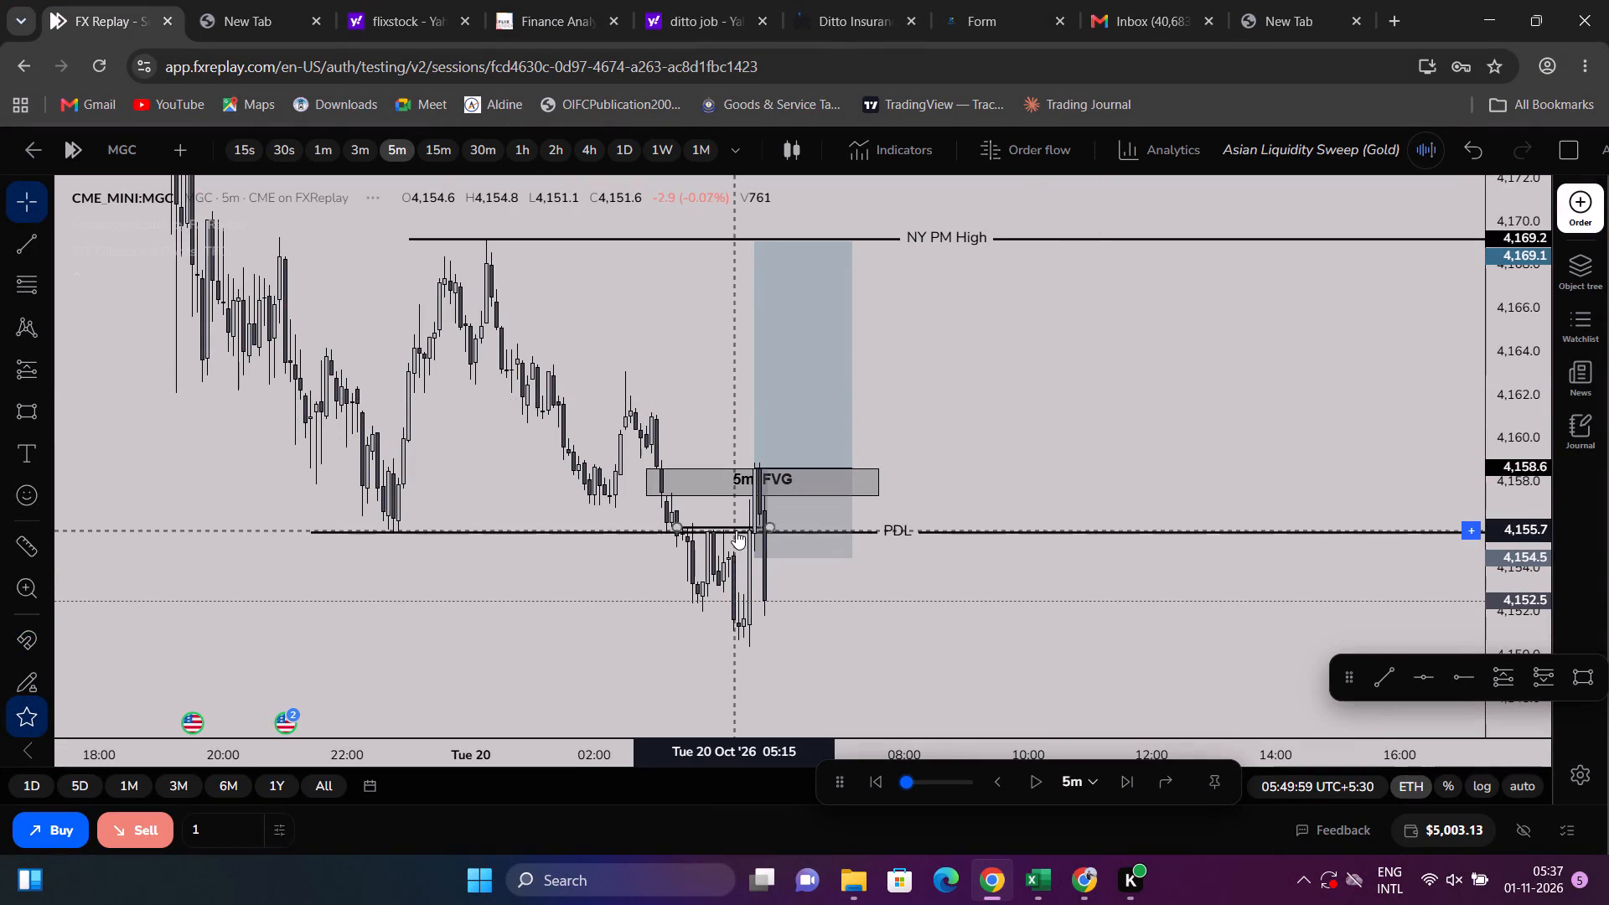
pyautogui.tripleClick(736, 530)
pyautogui.click(750, 421)
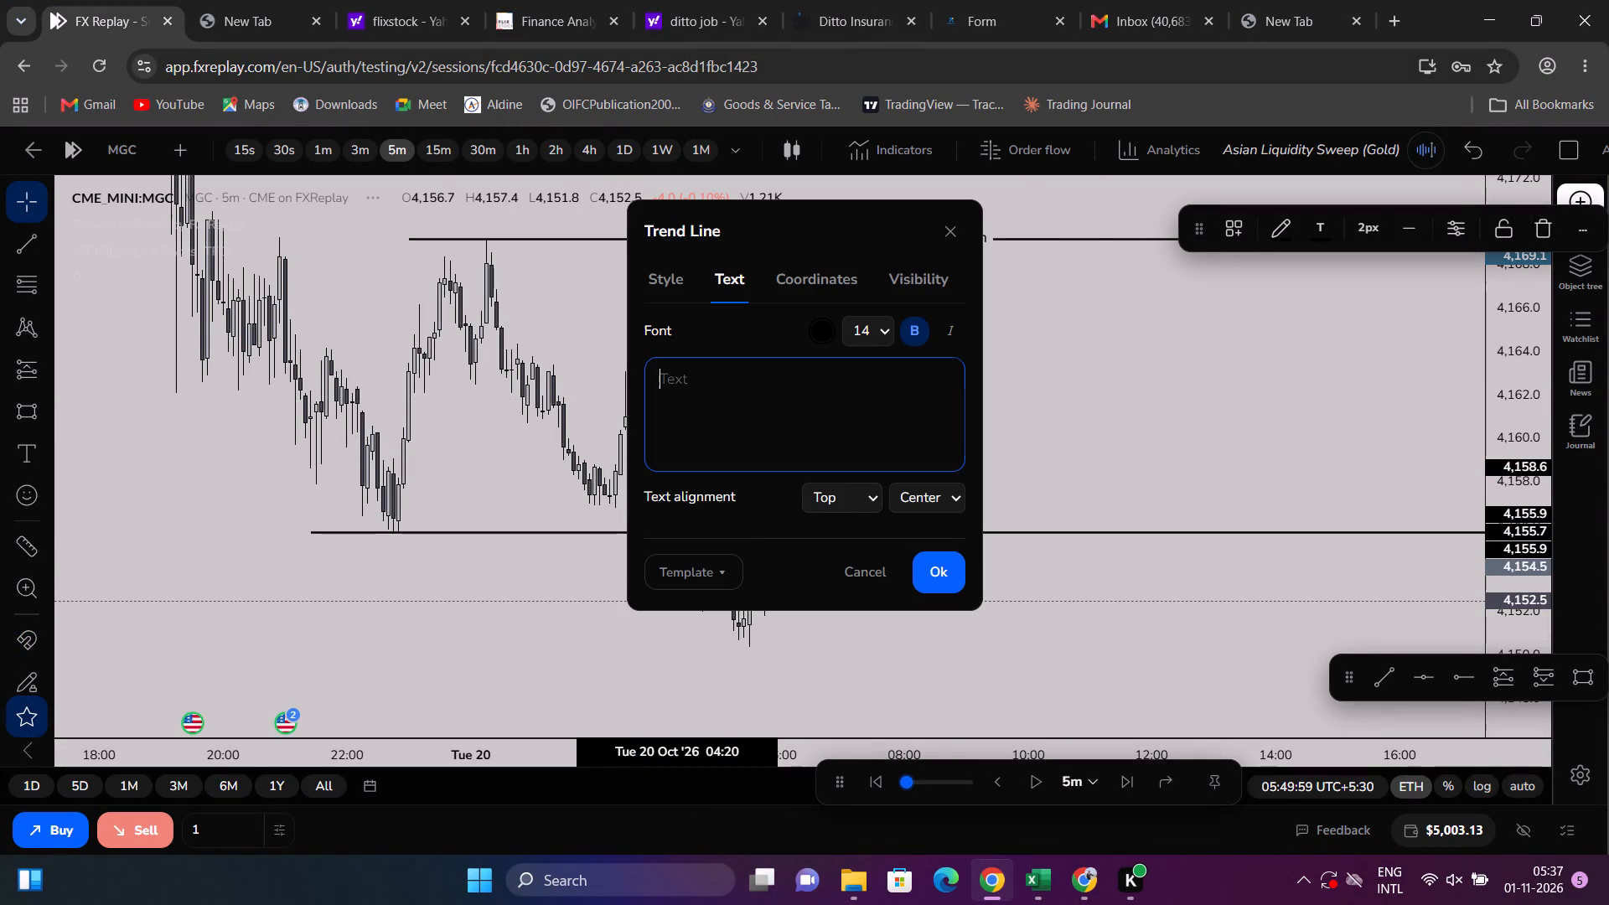
pyautogui.write('CISD')
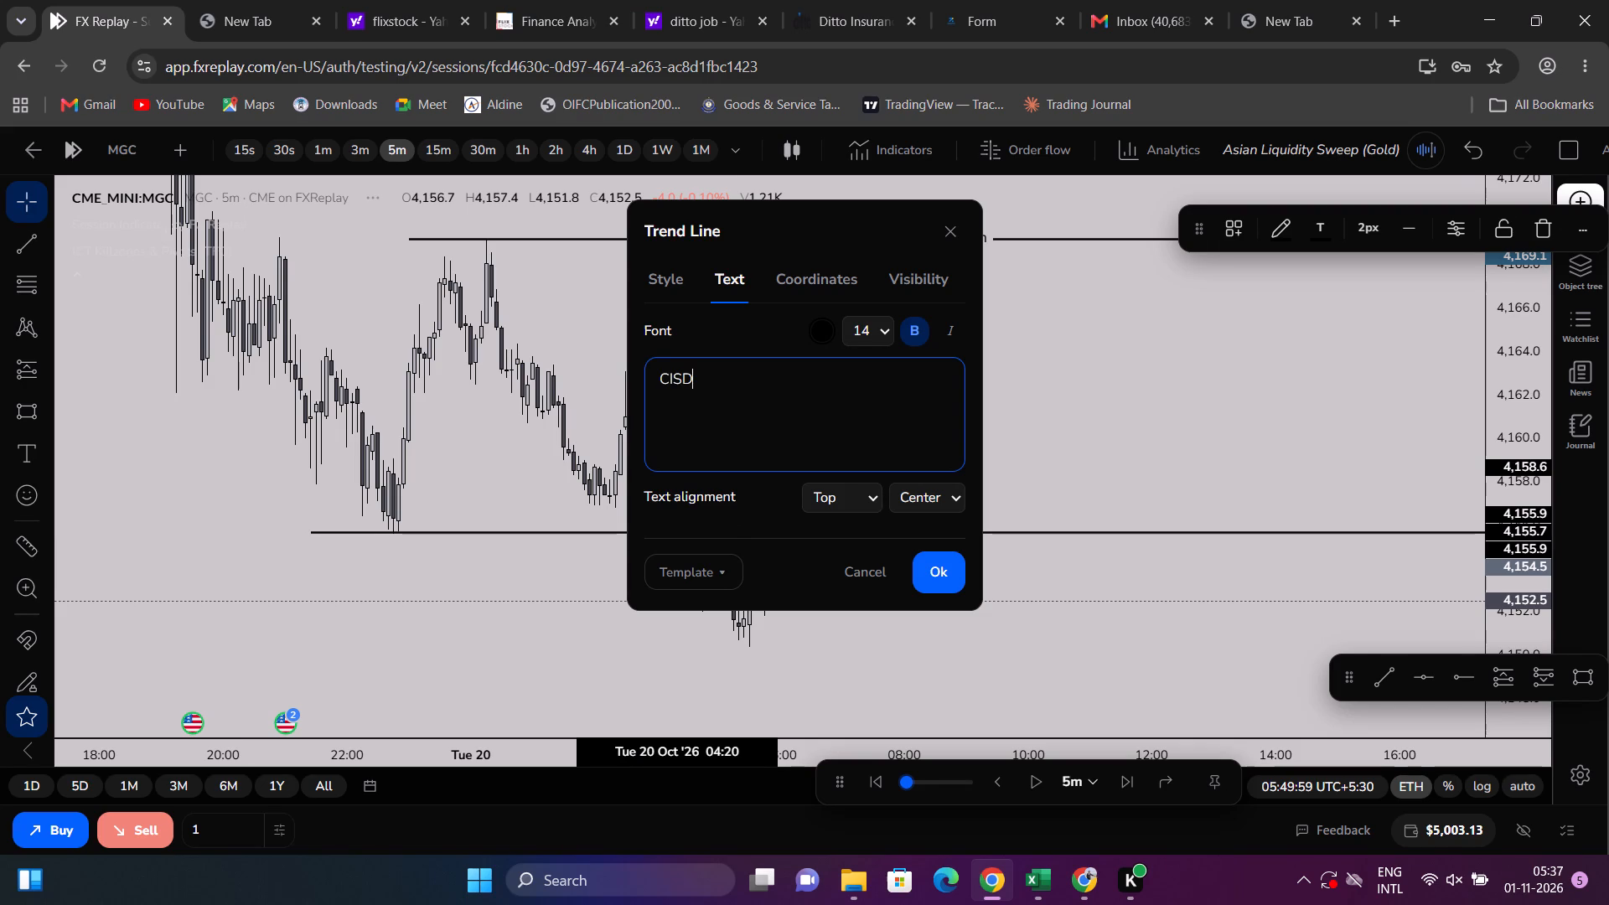
pyautogui.click(945, 577)
pyautogui.click(1008, 613)
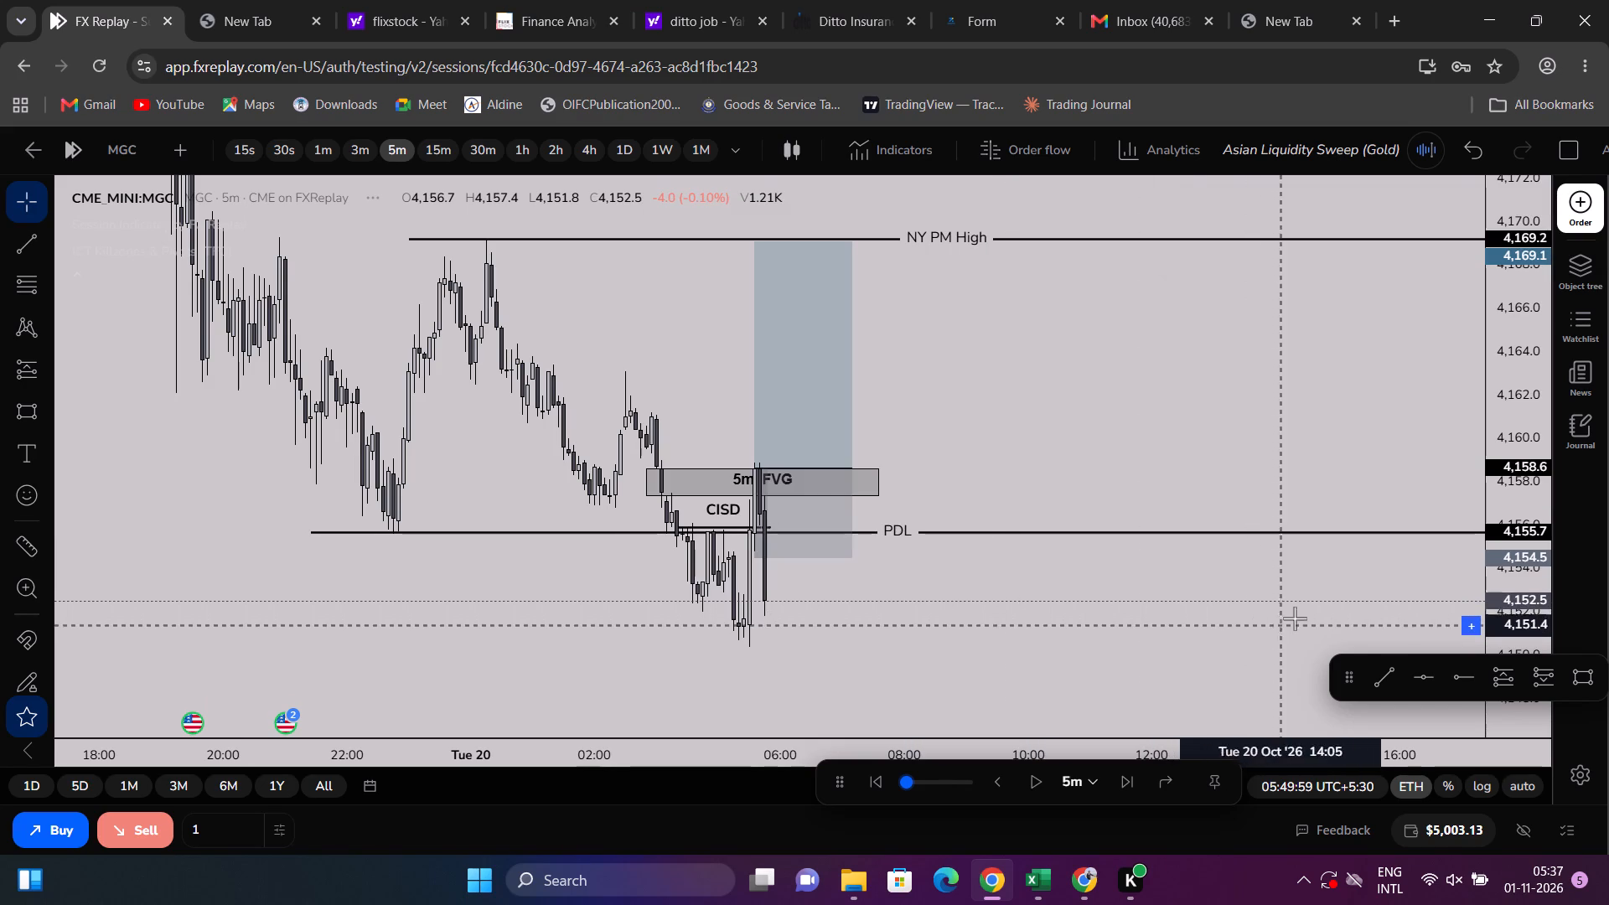
# Nudge the CISD trend line slightly so it sits just above the PDL line.
pyautogui.moveTo(1496, 600); pyautogui.dragTo(1489, 411)
pyautogui.scroll(3, 1440, 428)
pyautogui.moveTo(1348, 411); pyautogui.dragTo(1384, 329)
pyautogui.scroll(-2, 1384, 329)
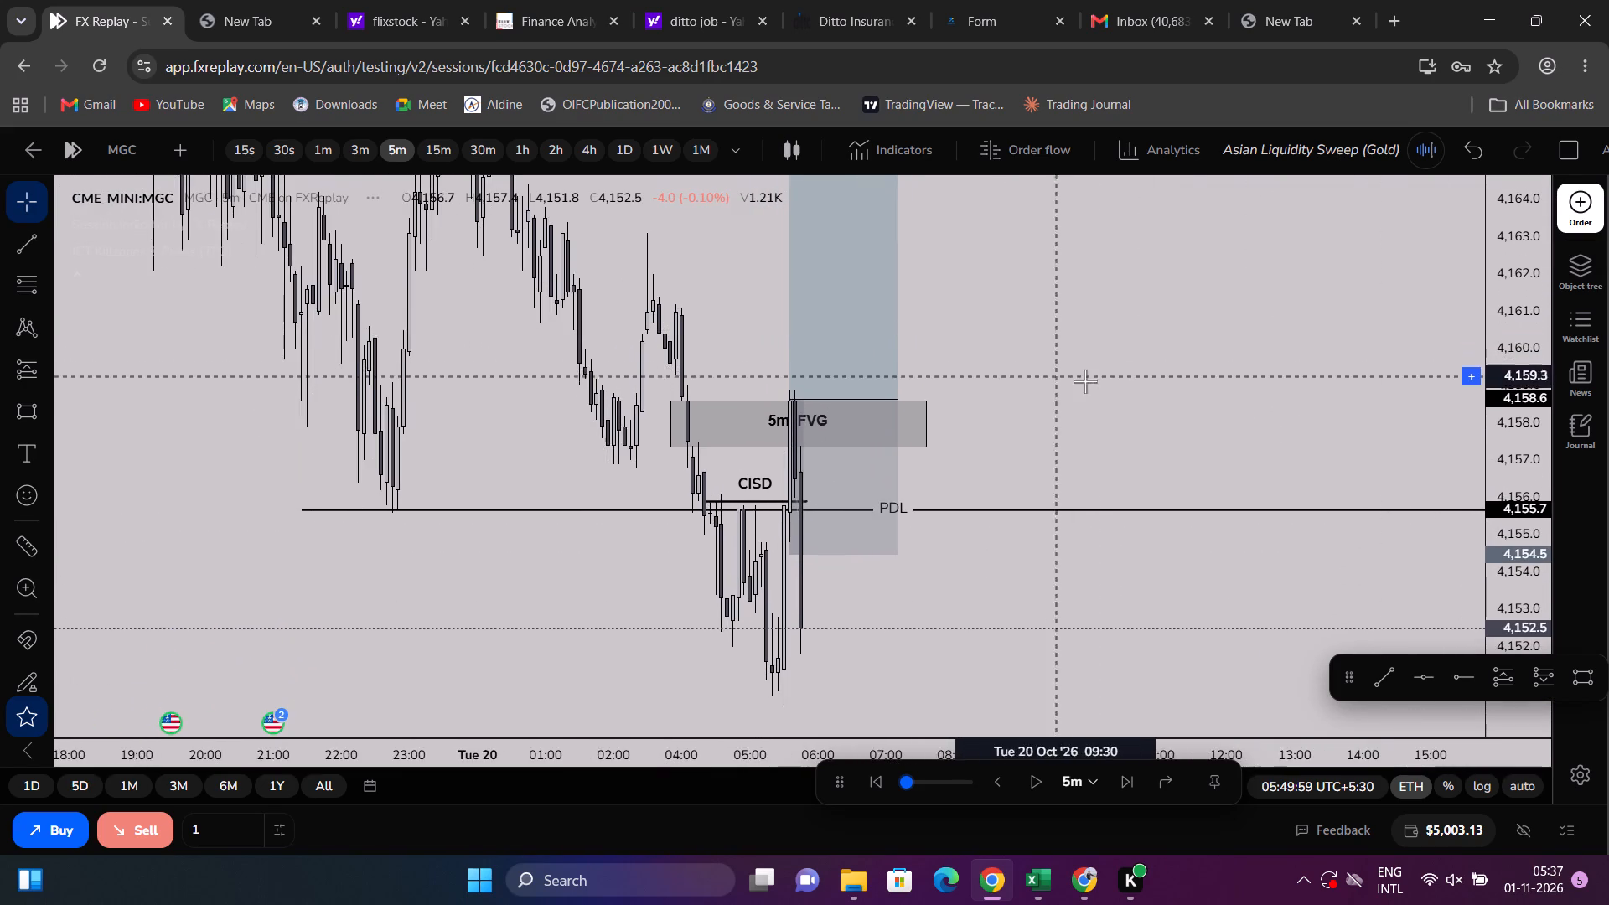
pyautogui.scroll(2, 1107, 387)
pyautogui.moveTo(750, 505); pyautogui.dragTo(764, 510)
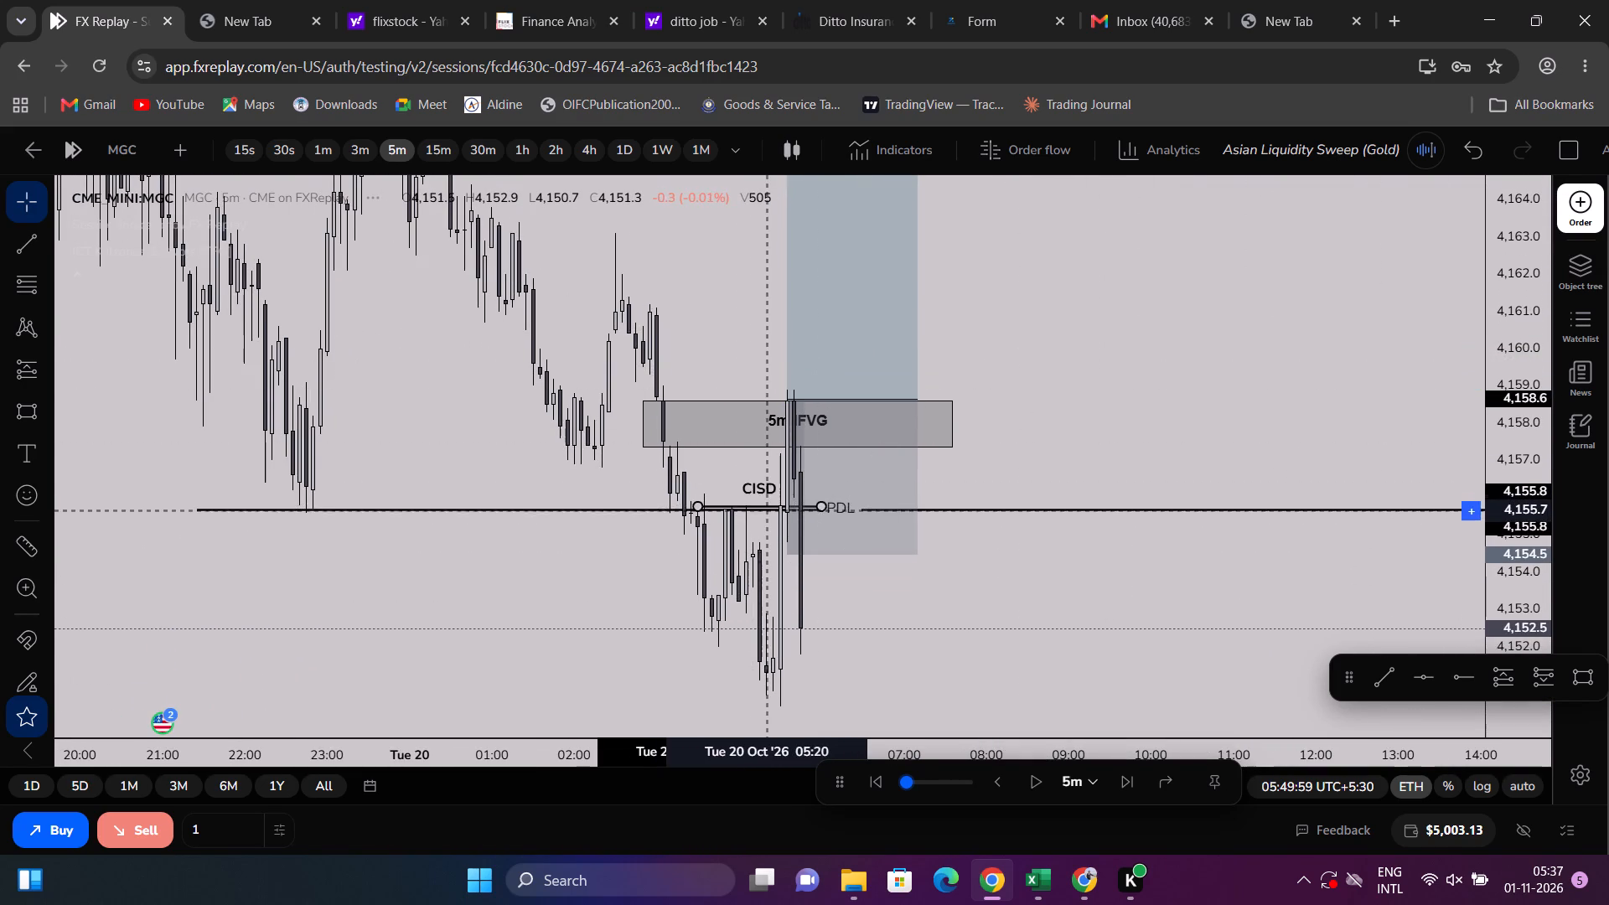
pyautogui.moveTo(764, 510); pyautogui.dragTo(764, 507)
pyautogui.click(1068, 472)
pyautogui.scroll(-3, 1168, 432)
pyautogui.scroll(3, 1291, 455)
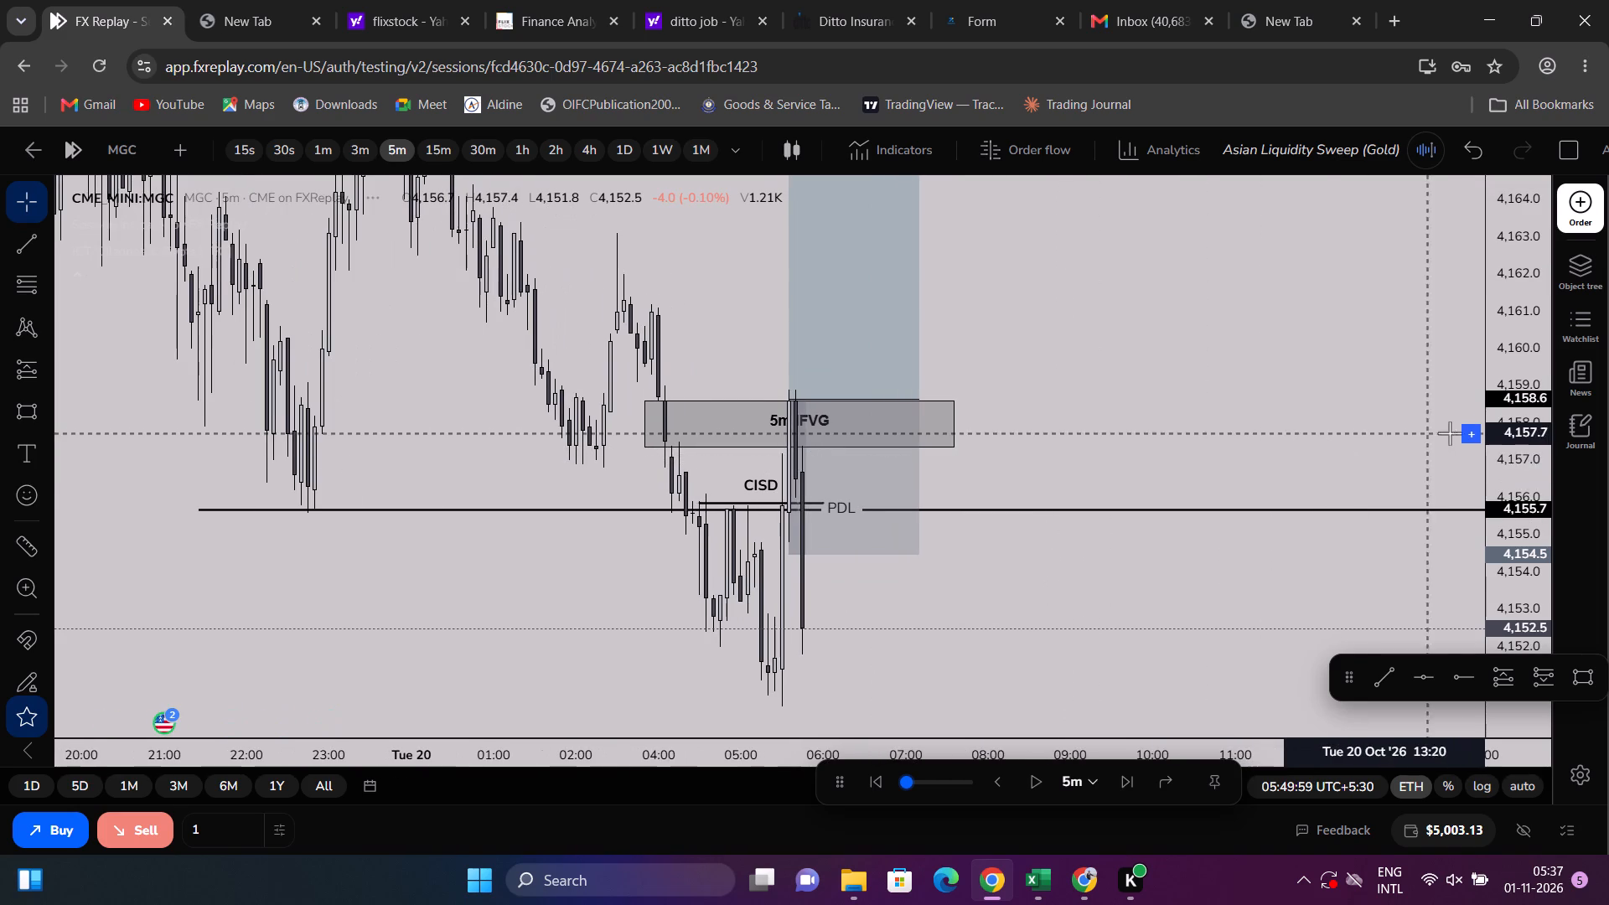
# Extend the 5m IFVG rectangle well past the long position, ending at about 09:20.
pyautogui.moveTo(954, 421); pyautogui.dragTo(1013, 428)
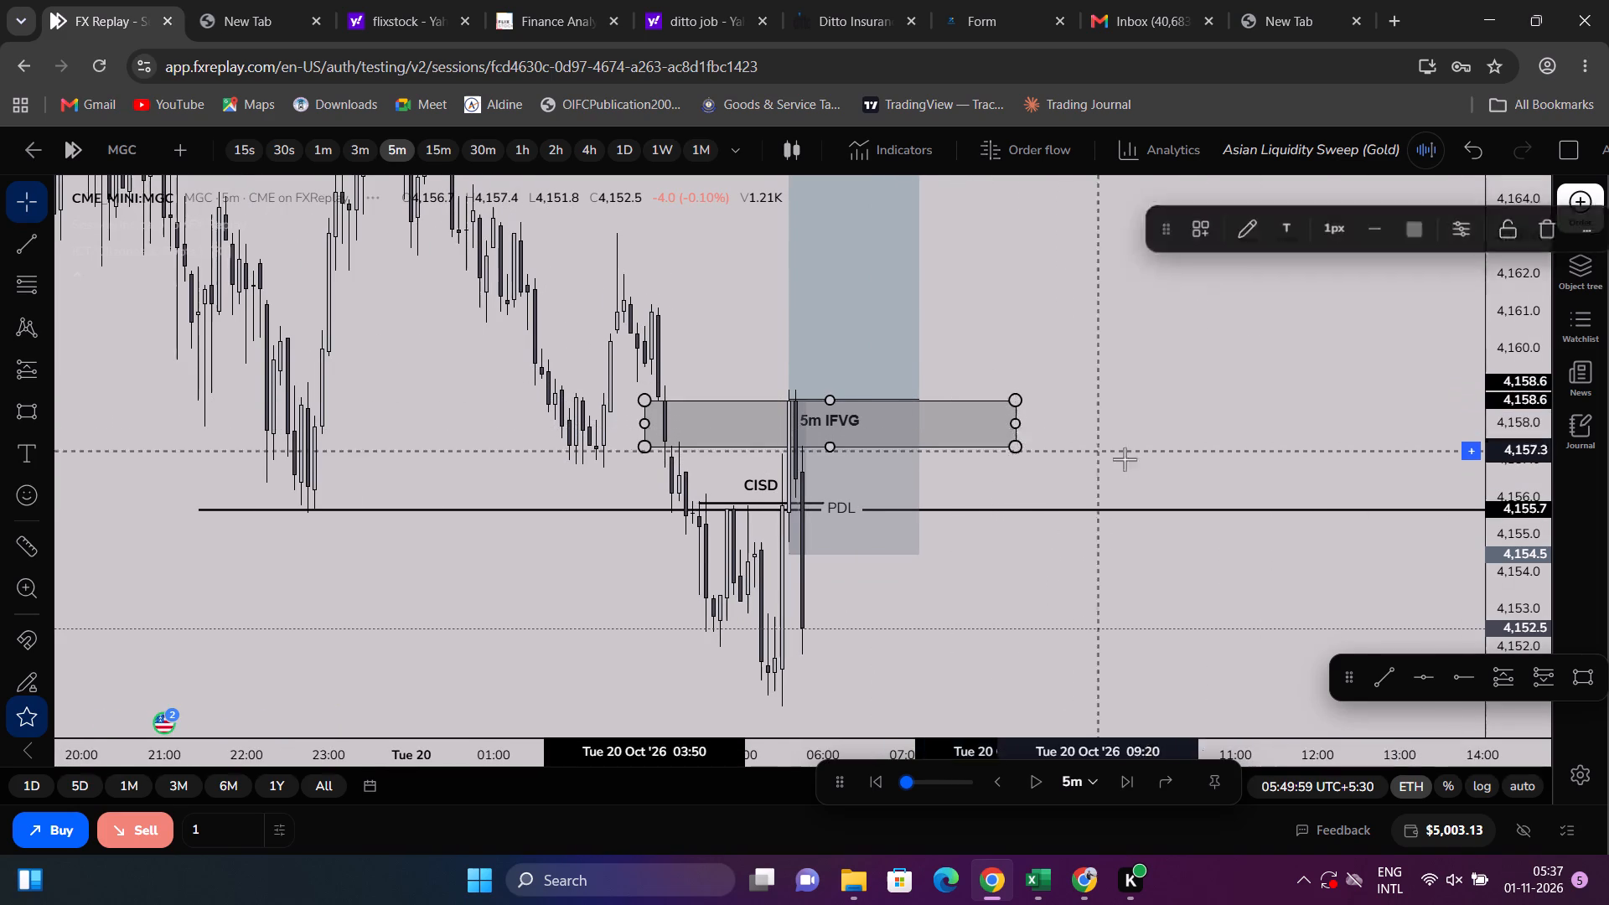
pyautogui.click(1125, 459)
pyautogui.moveTo(1019, 421); pyautogui.dragTo(1100, 424)
pyautogui.click(1097, 426)
pyautogui.click(1157, 437)
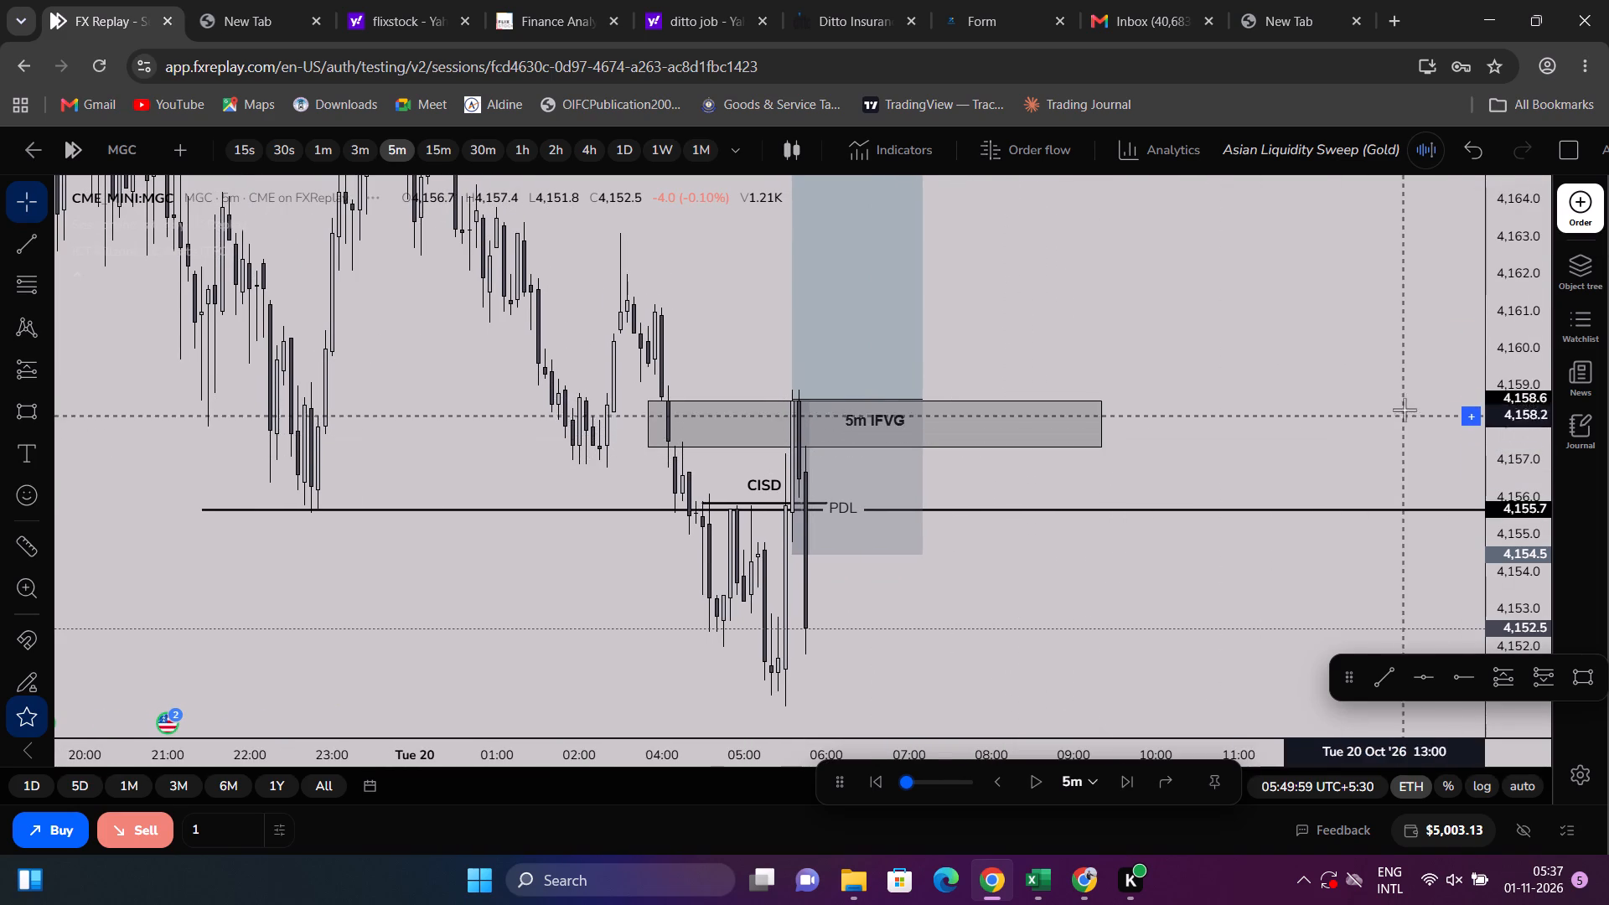
# Draw a short horizontal trend line at about 4168.4 across the two swing highs below NY PM High, from about 23:30 to 00:15.
pyautogui.moveTo(1520, 396); pyautogui.dragTo(1480, 547)
pyautogui.scroll(-4, 1279, 451)
pyautogui.moveTo(1284, 353); pyautogui.dragTo(1353, 479)
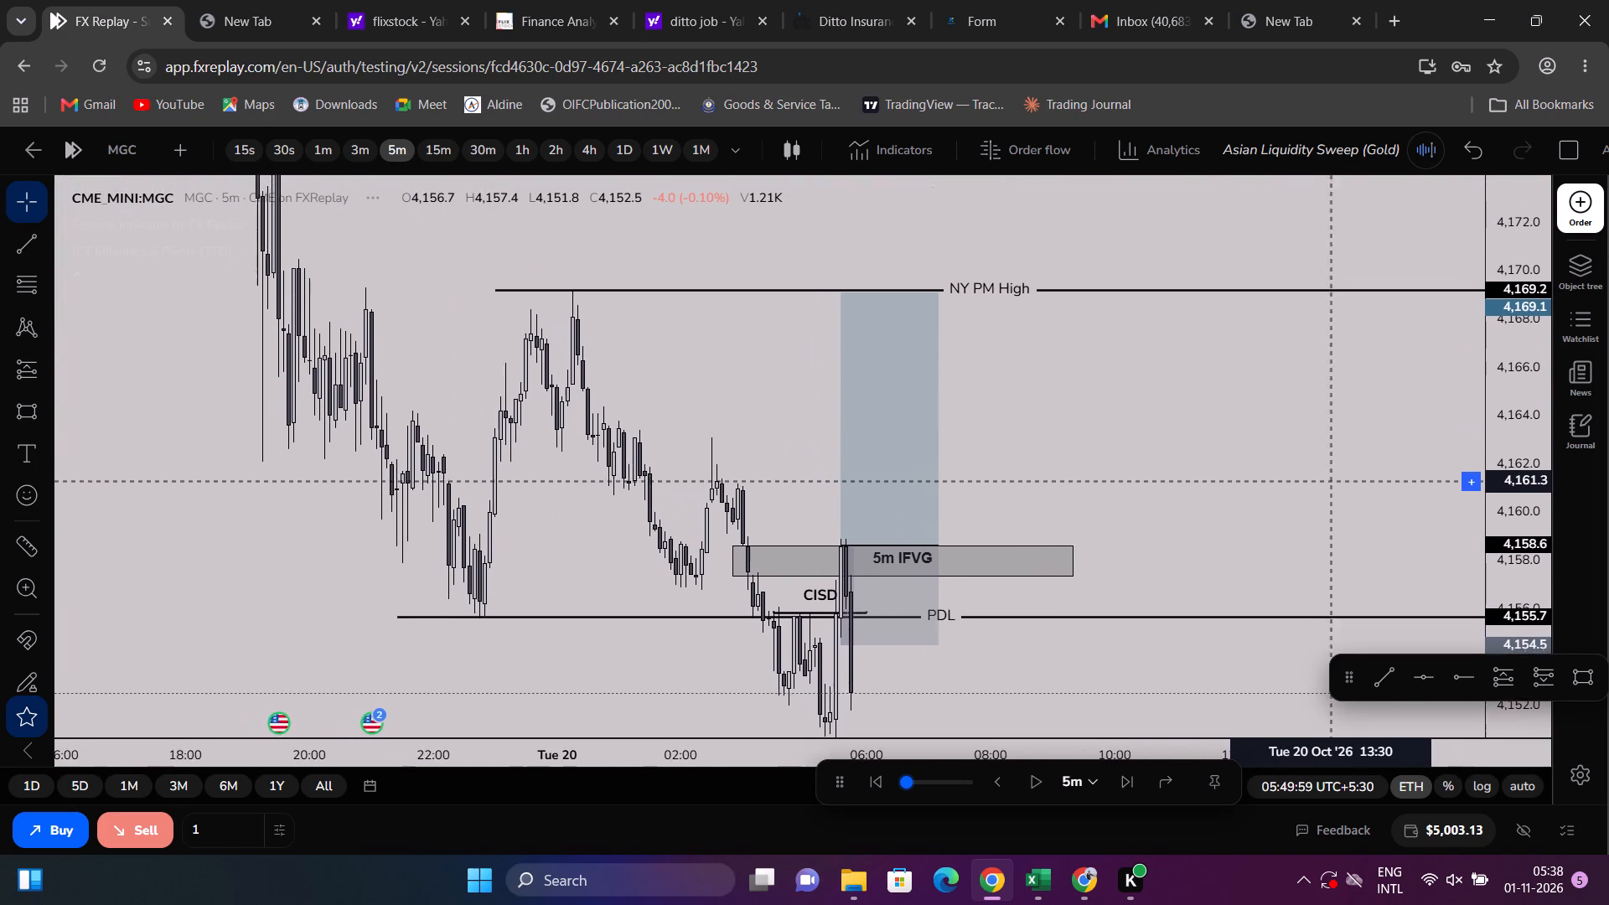
pyautogui.moveTo(1353, 479); pyautogui.dragTo(1354, 479)
pyautogui.scroll(2, 1353, 479)
pyautogui.moveTo(1353, 478); pyautogui.dragTo(1331, 446)
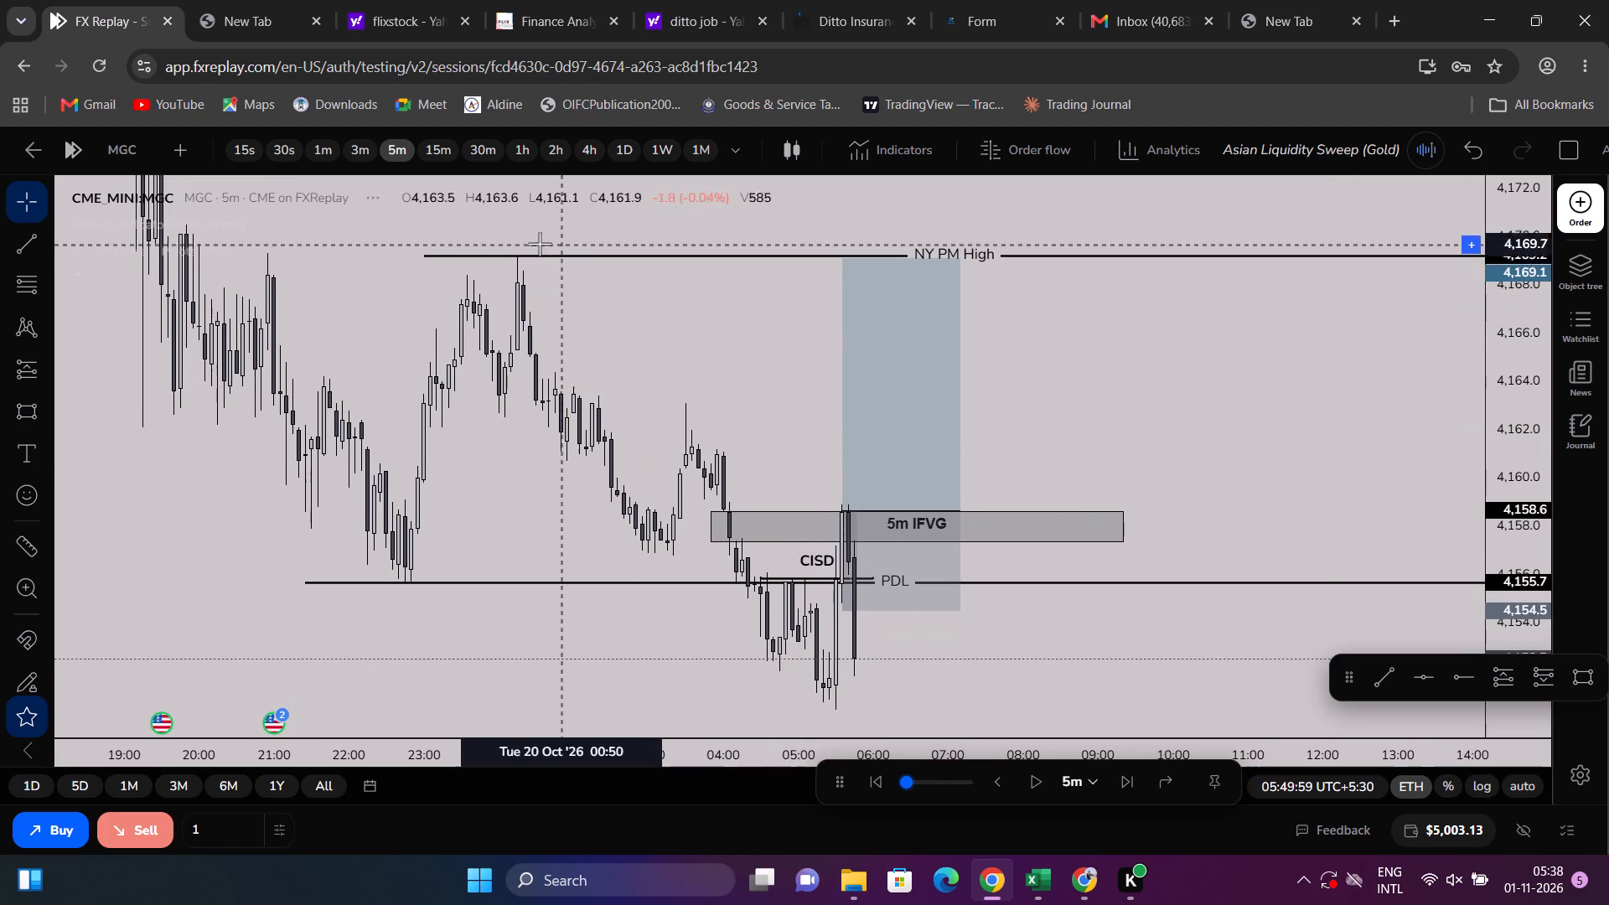
pyautogui.click(23, 236)
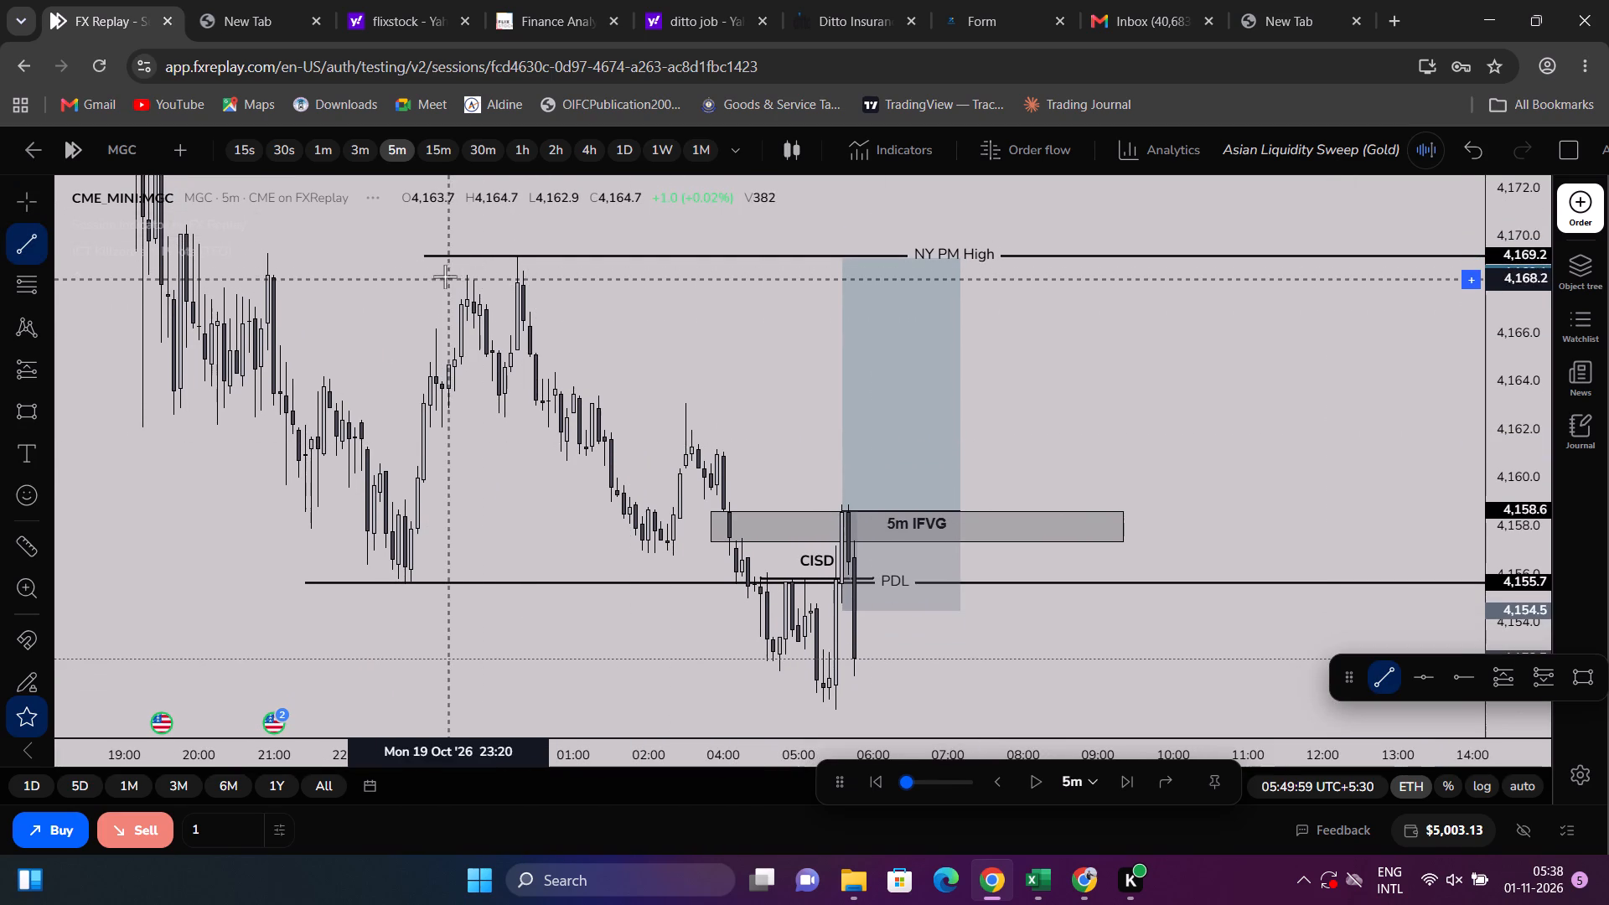
pyautogui.click(459, 275)
pyautogui.keyDown('shift'); pyautogui.click(520, 277); pyautogui.keyUp('shift')
# Label the new swing-high trend line $$ with its text aligned vertically to Middle.
pyautogui.doubleClick(492, 277)
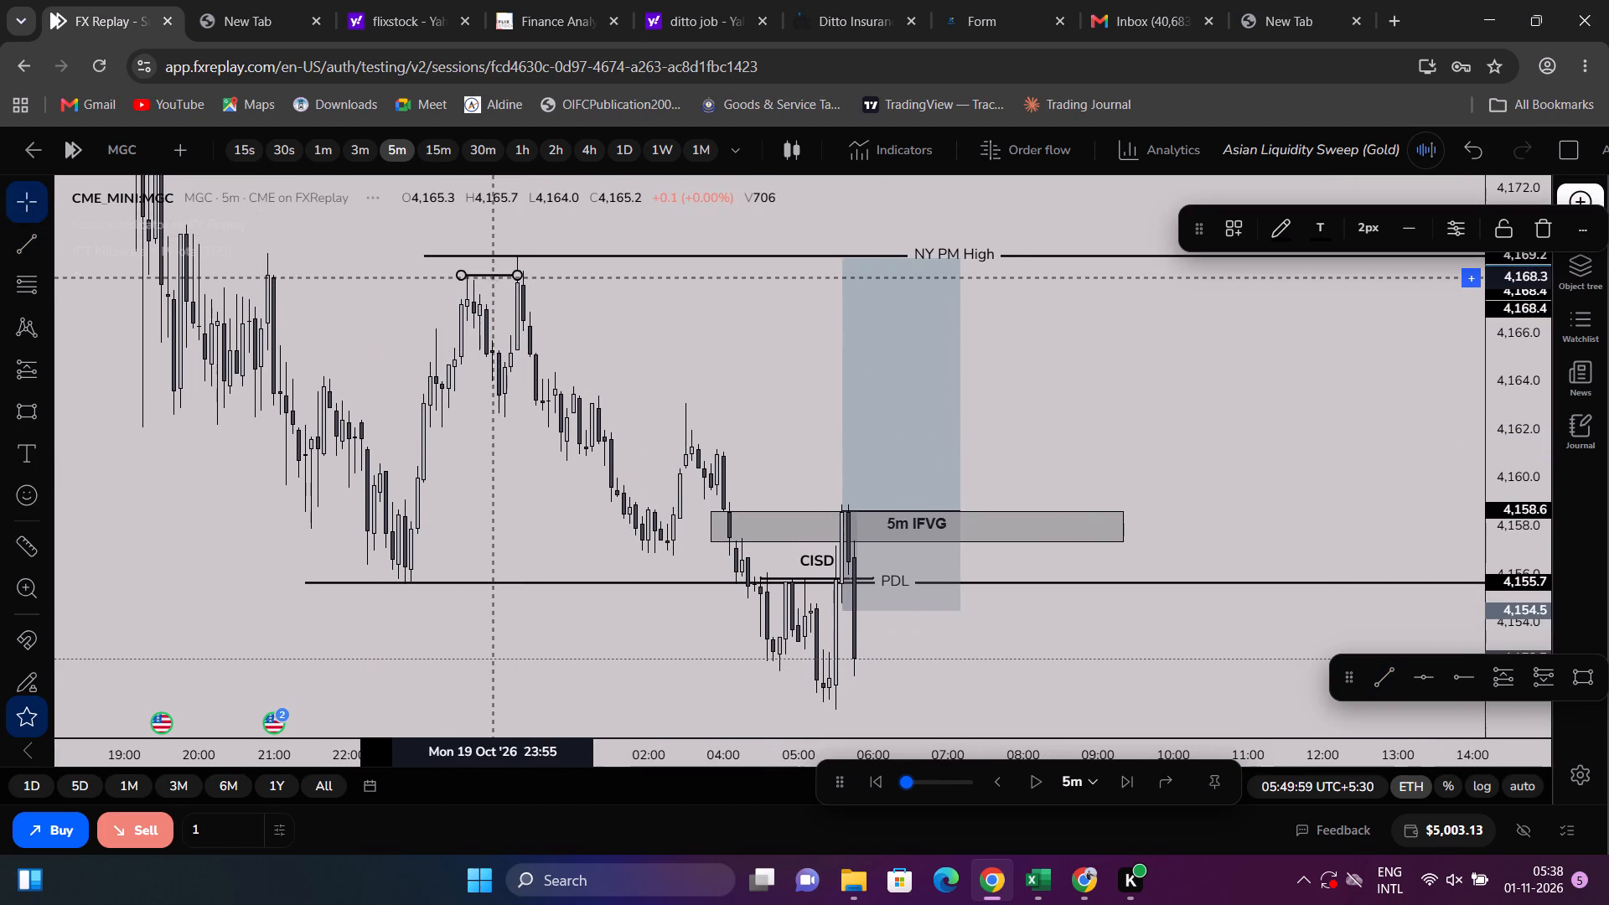
pyautogui.click(663, 368)
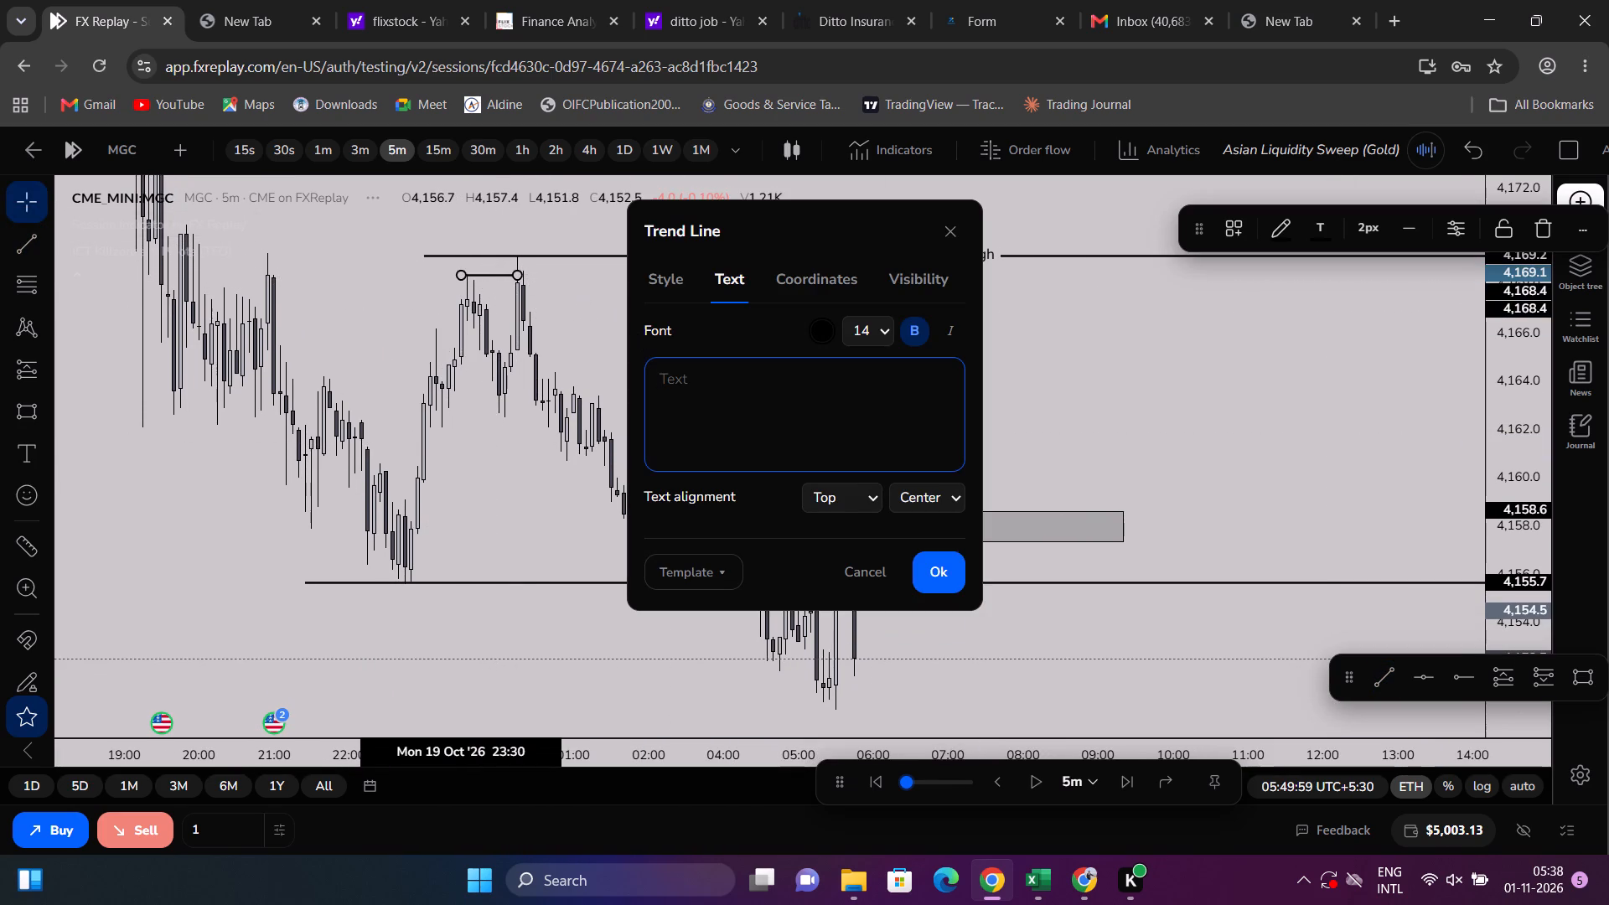
pyautogui.write('$$')
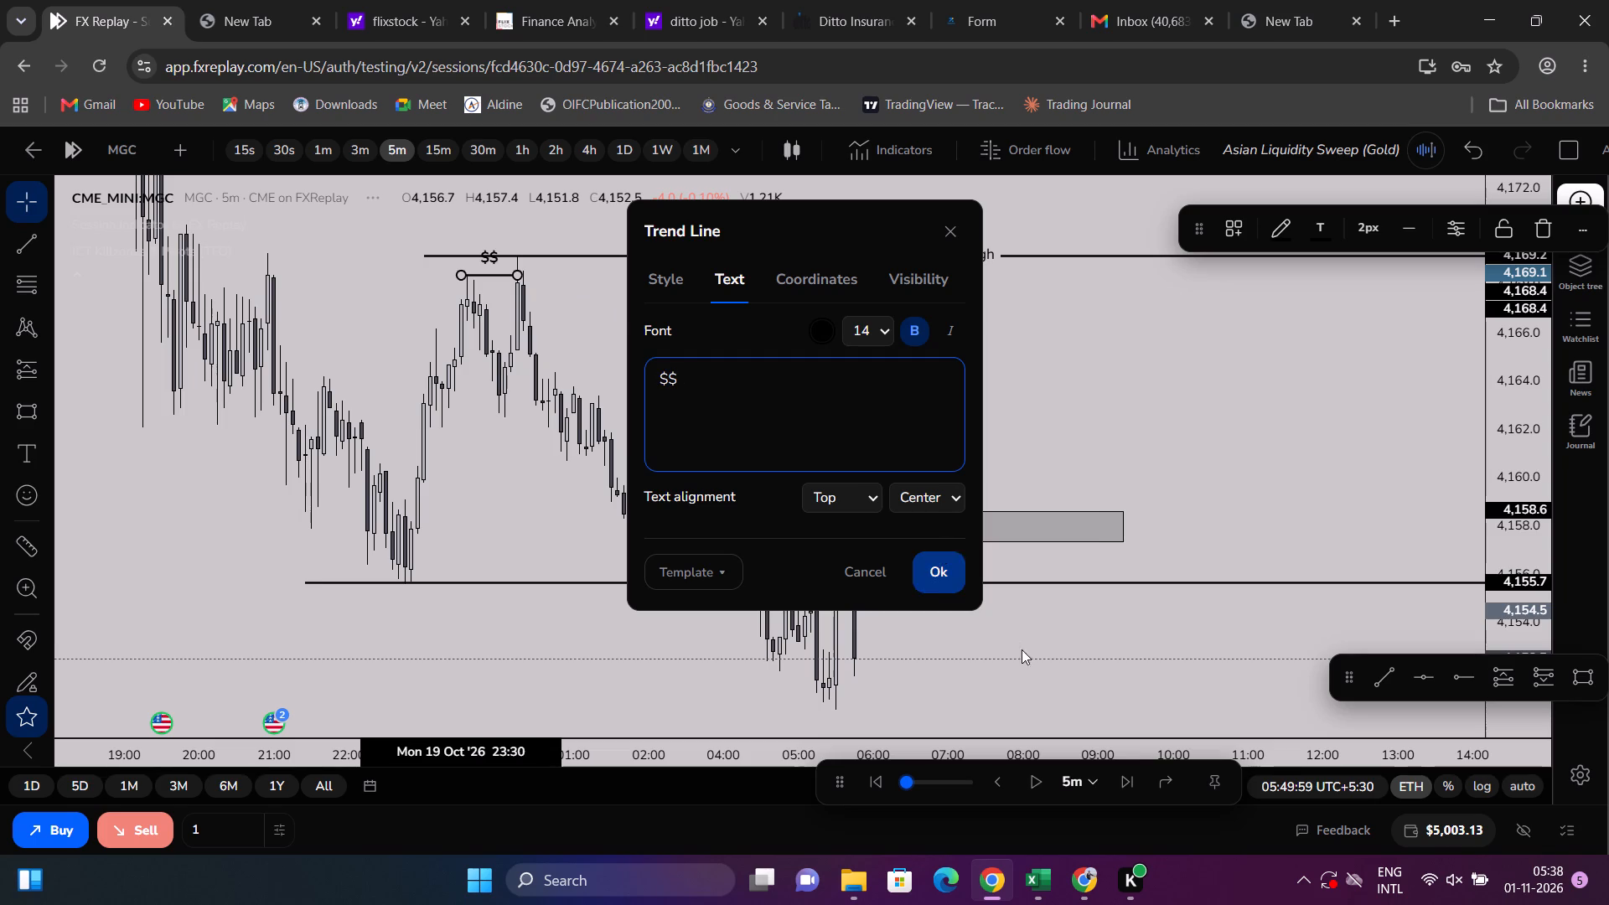
pyautogui.click(861, 499)
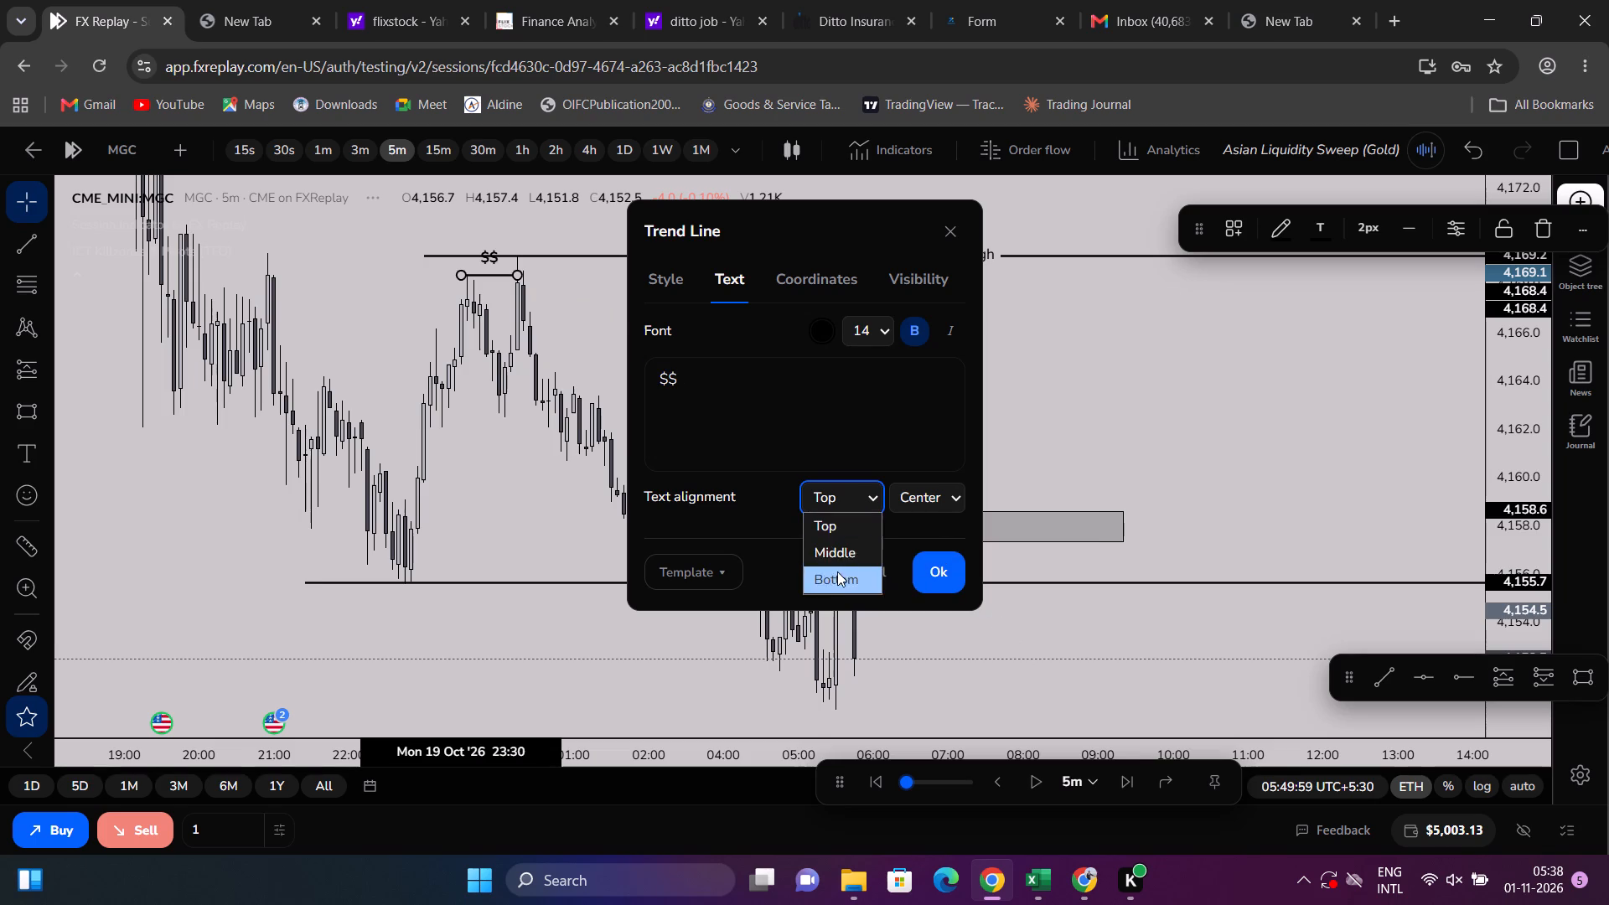
pyautogui.click(837, 555)
pyautogui.click(949, 579)
pyautogui.click(1108, 419)
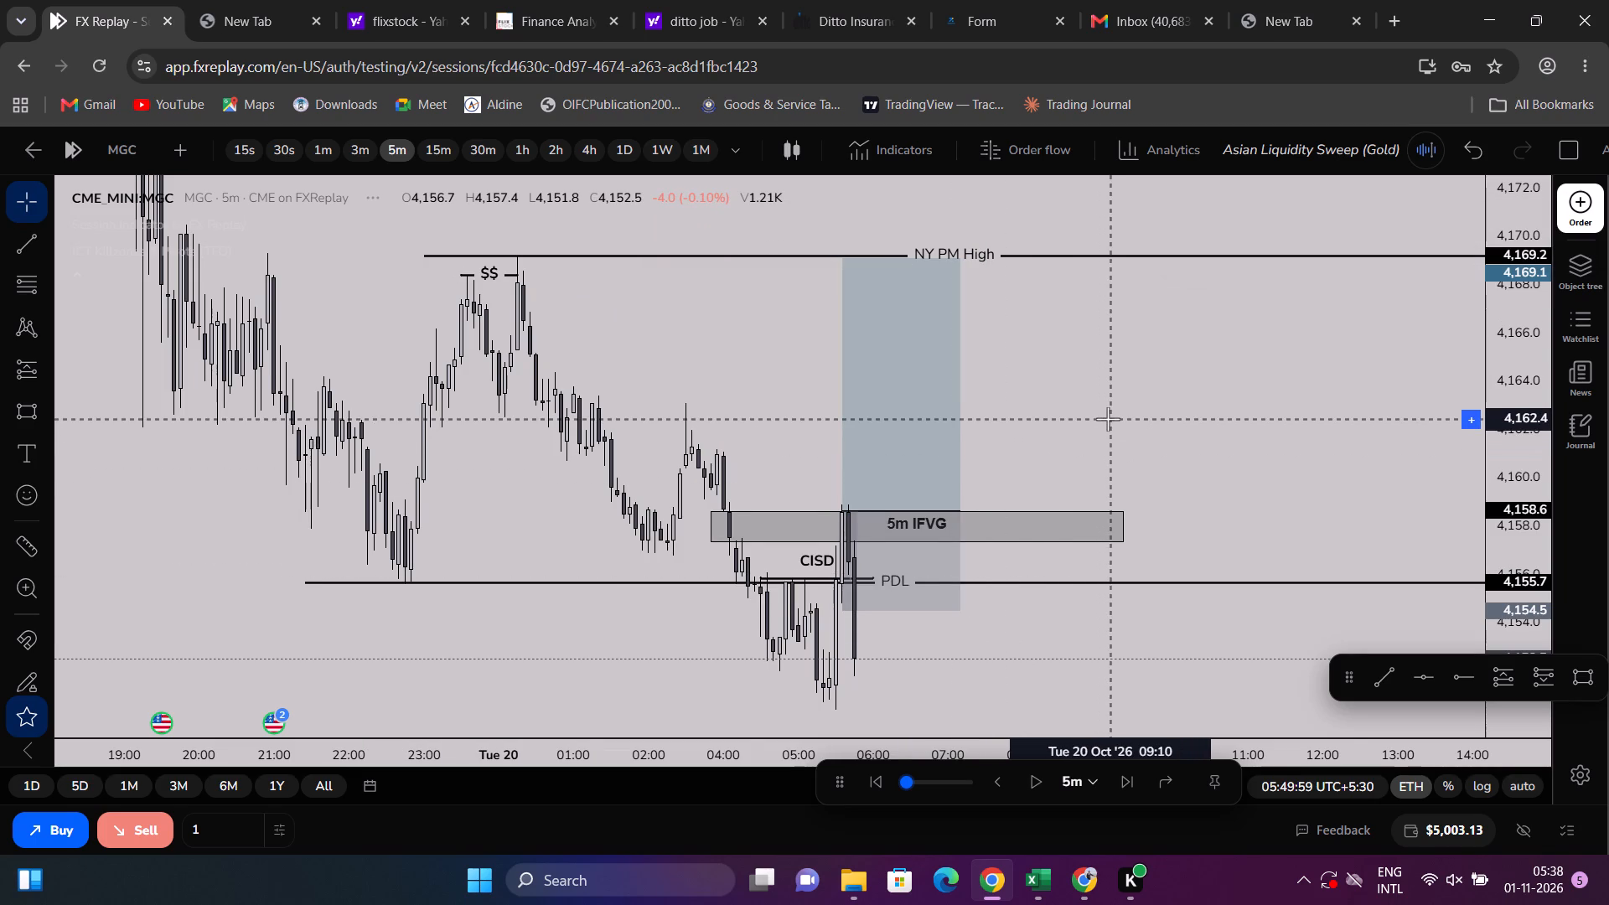
# Capture a screenshot of the marked-up October 20 5m chart, including the price and time scales, and open it in Snipping Tool.
pyautogui.scroll(-1, 1108, 419)
pyautogui.scroll(1, 1112, 419)
pyautogui.scroll(-1, 1115, 419)
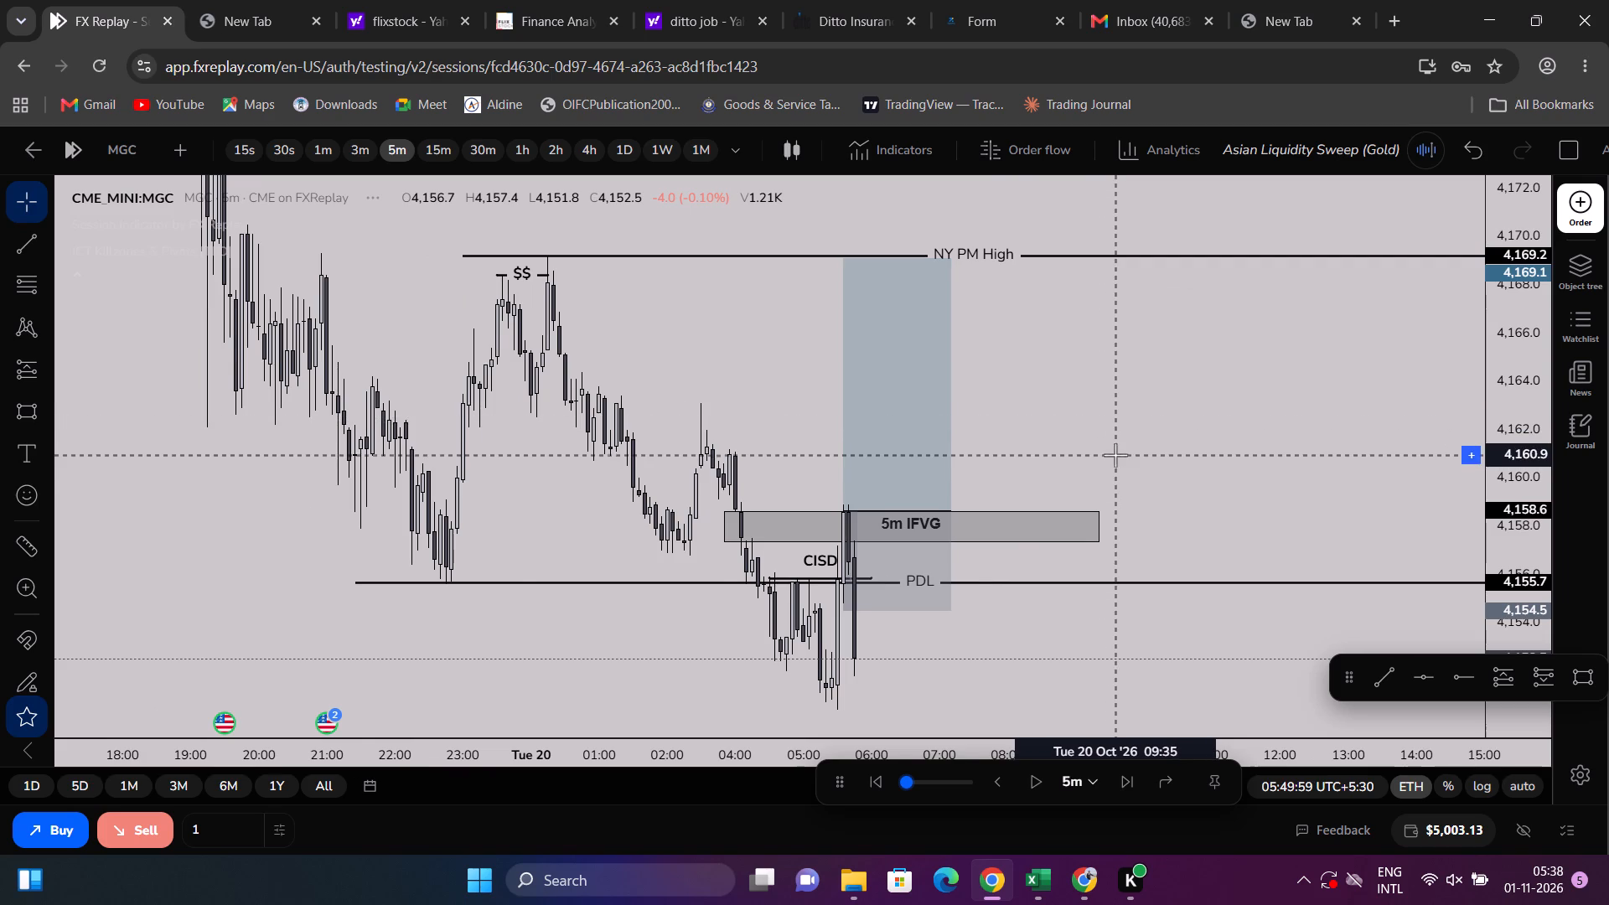
pyautogui.scroll(1, 1118, 460)
pyautogui.scroll(-3, 1118, 460)
pyautogui.scroll(-3, 1251, 447)
pyautogui.moveTo(1518, 438); pyautogui.dragTo(1511, 540)
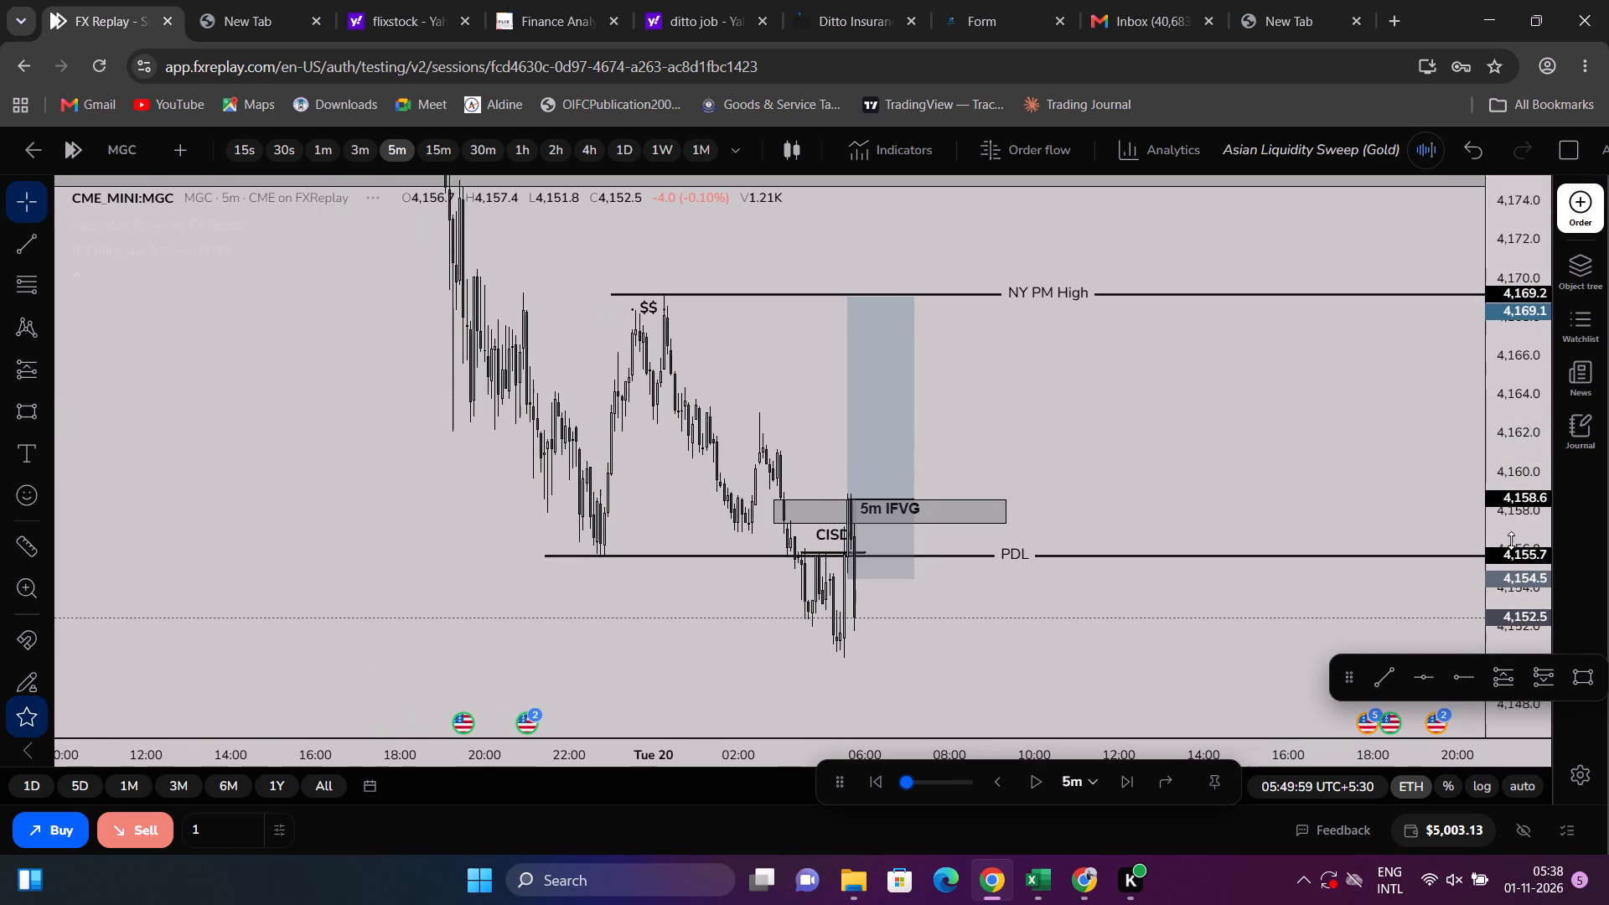
pyautogui.moveTo(1511, 540); pyautogui.dragTo(1493, 490)
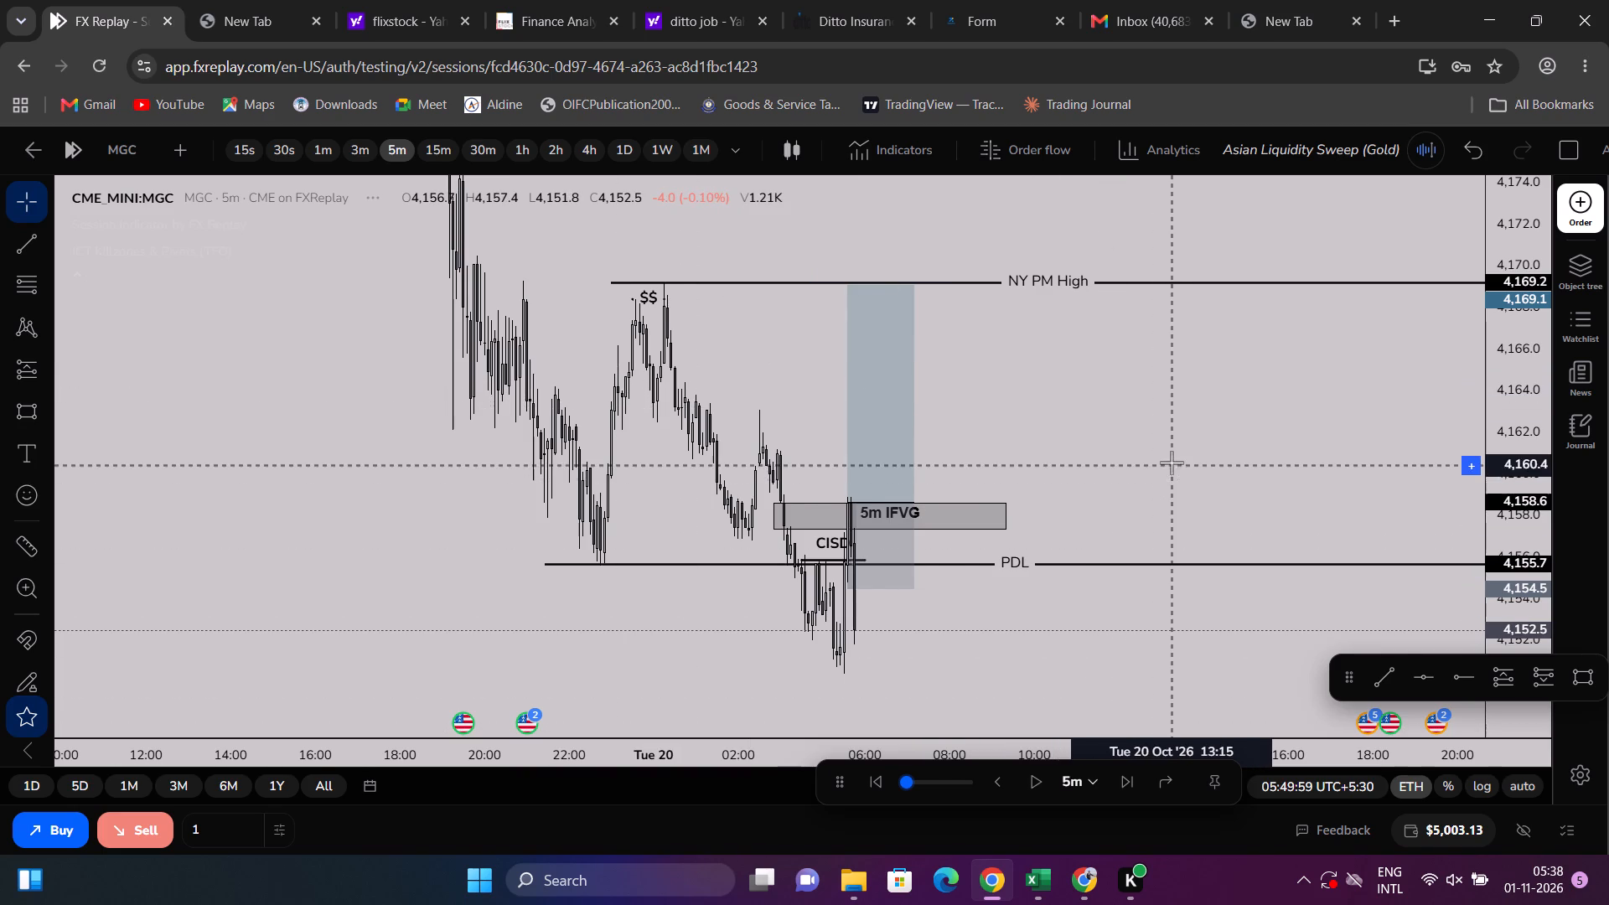
pyautogui.scroll(3, 1174, 463)
pyautogui.scroll(-1, 1175, 463)
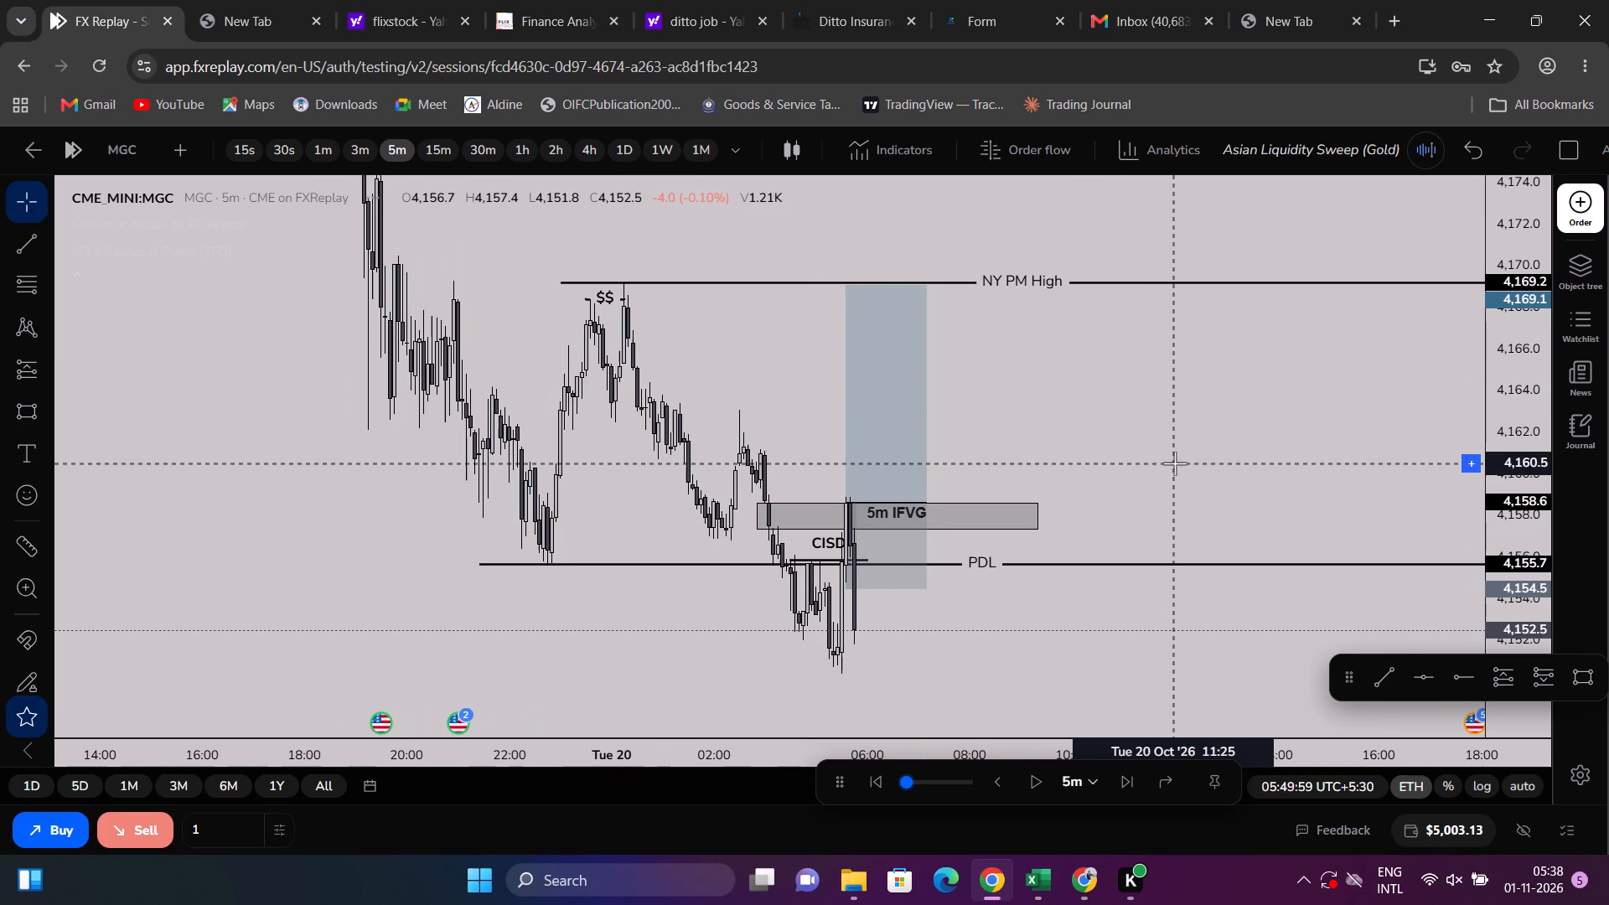
pyautogui.scroll(5, 1175, 463)
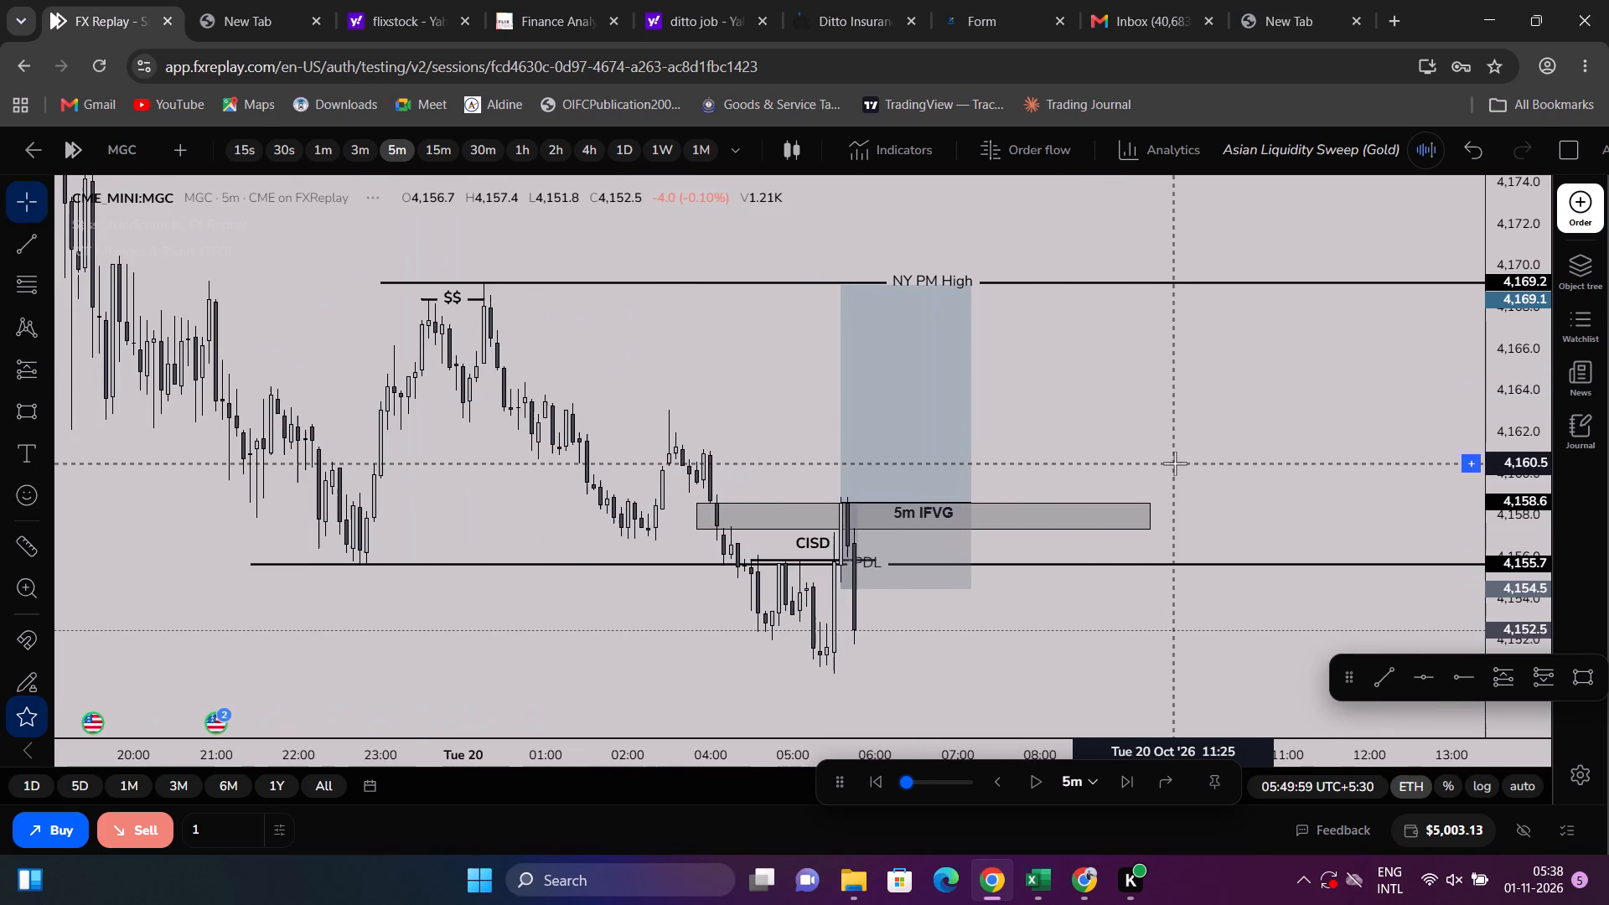
pyautogui.scroll(-1, 1175, 463)
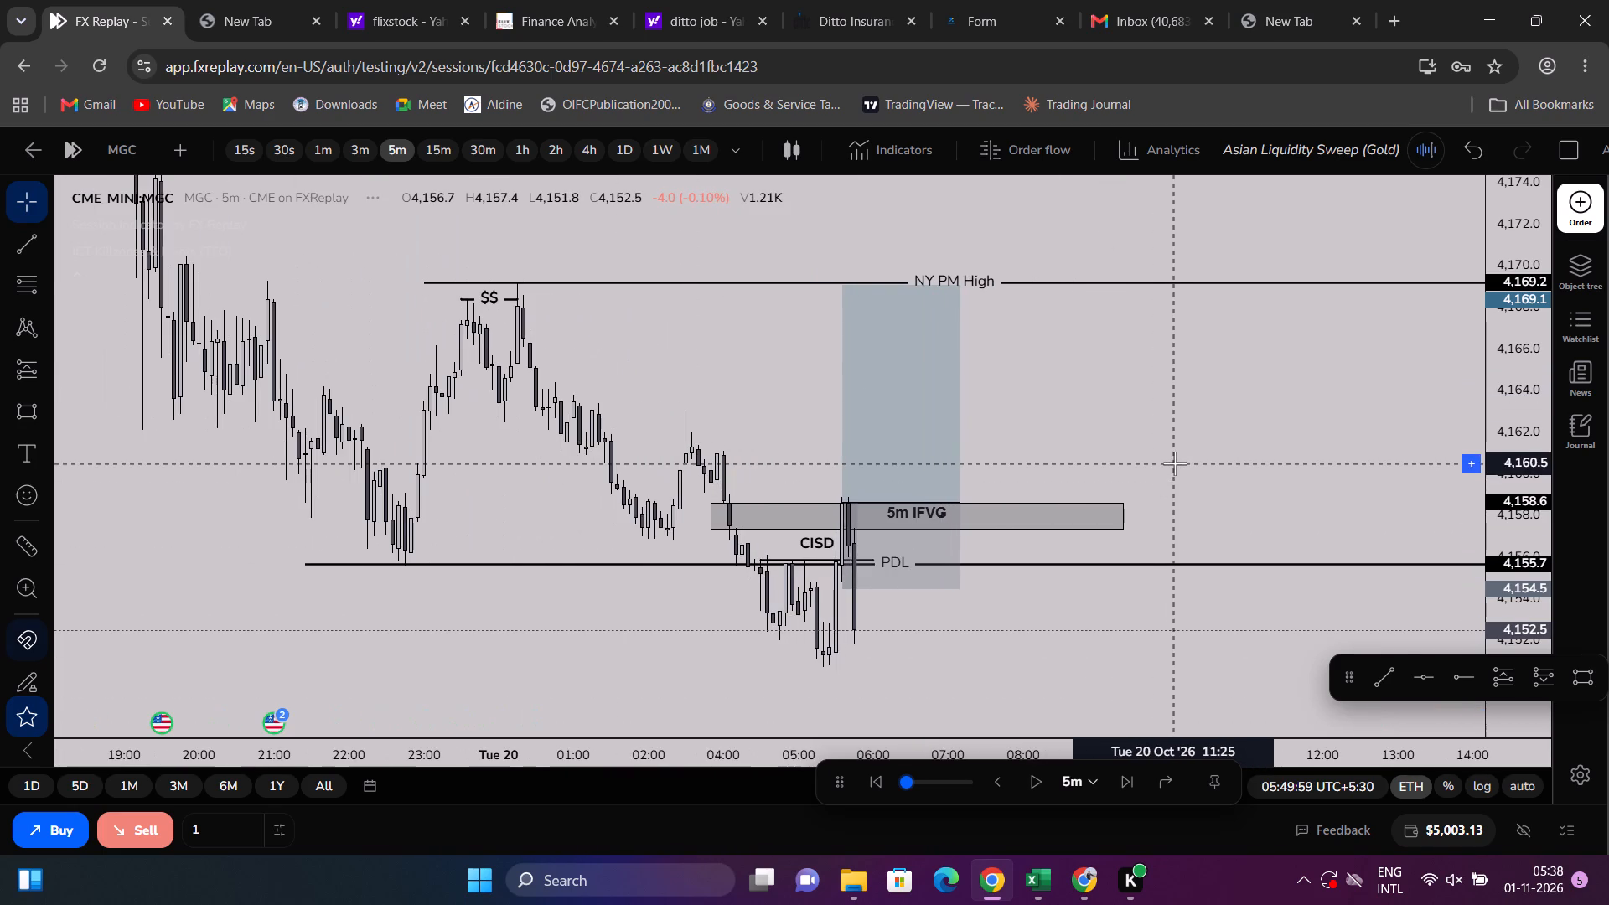
pyautogui.press('shift+super+s')
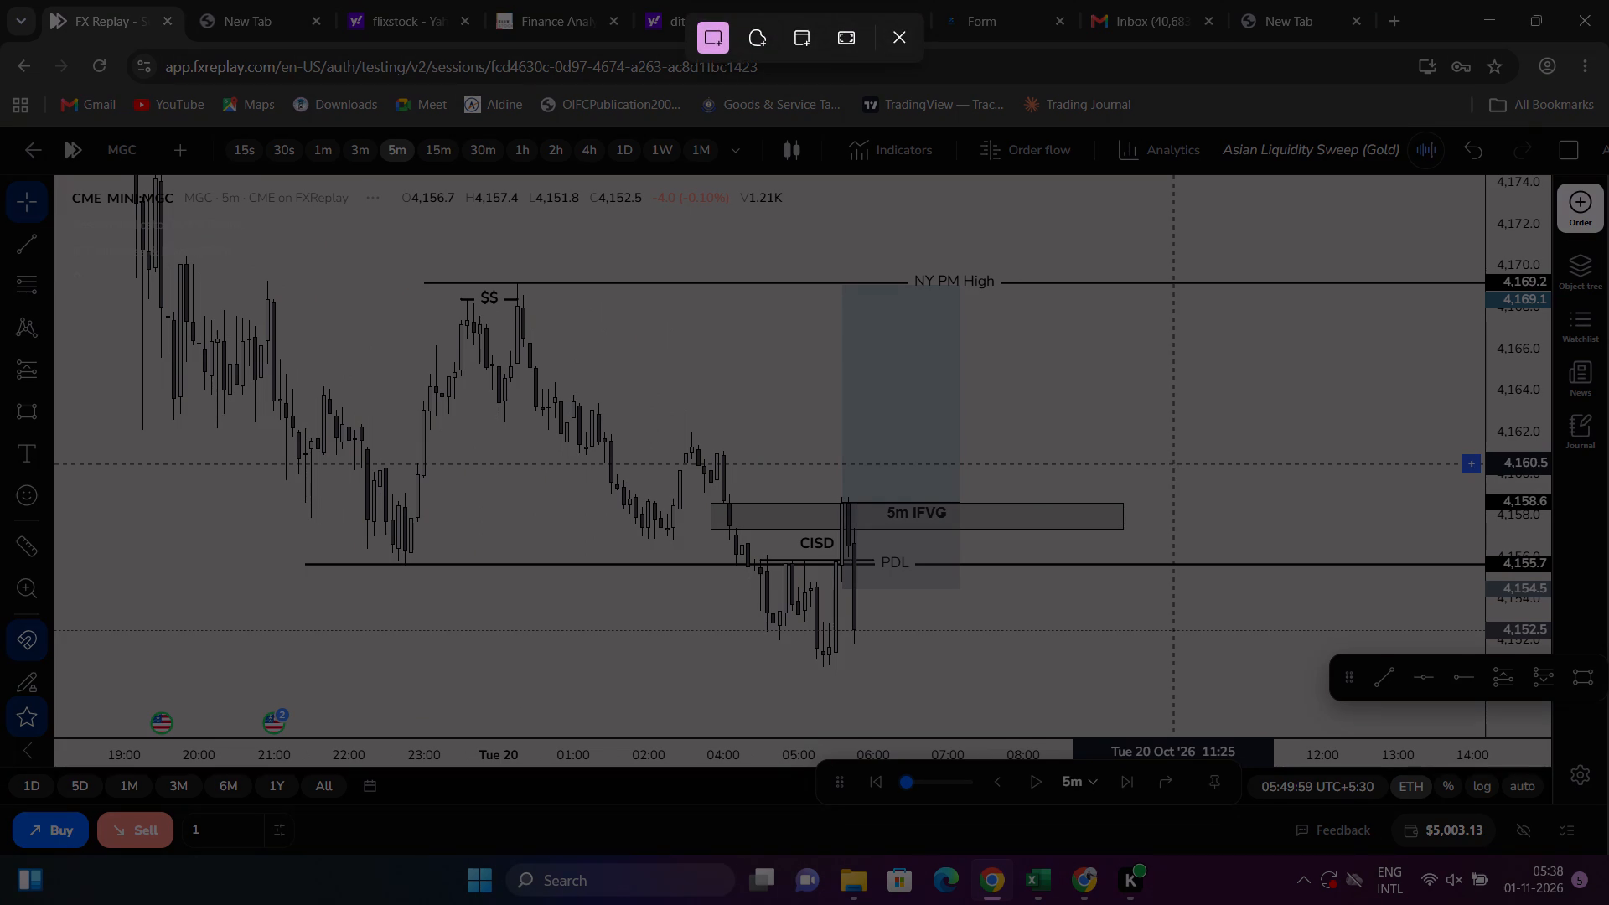
pyautogui.moveTo(54, 176); pyautogui.dragTo(1498, 819)
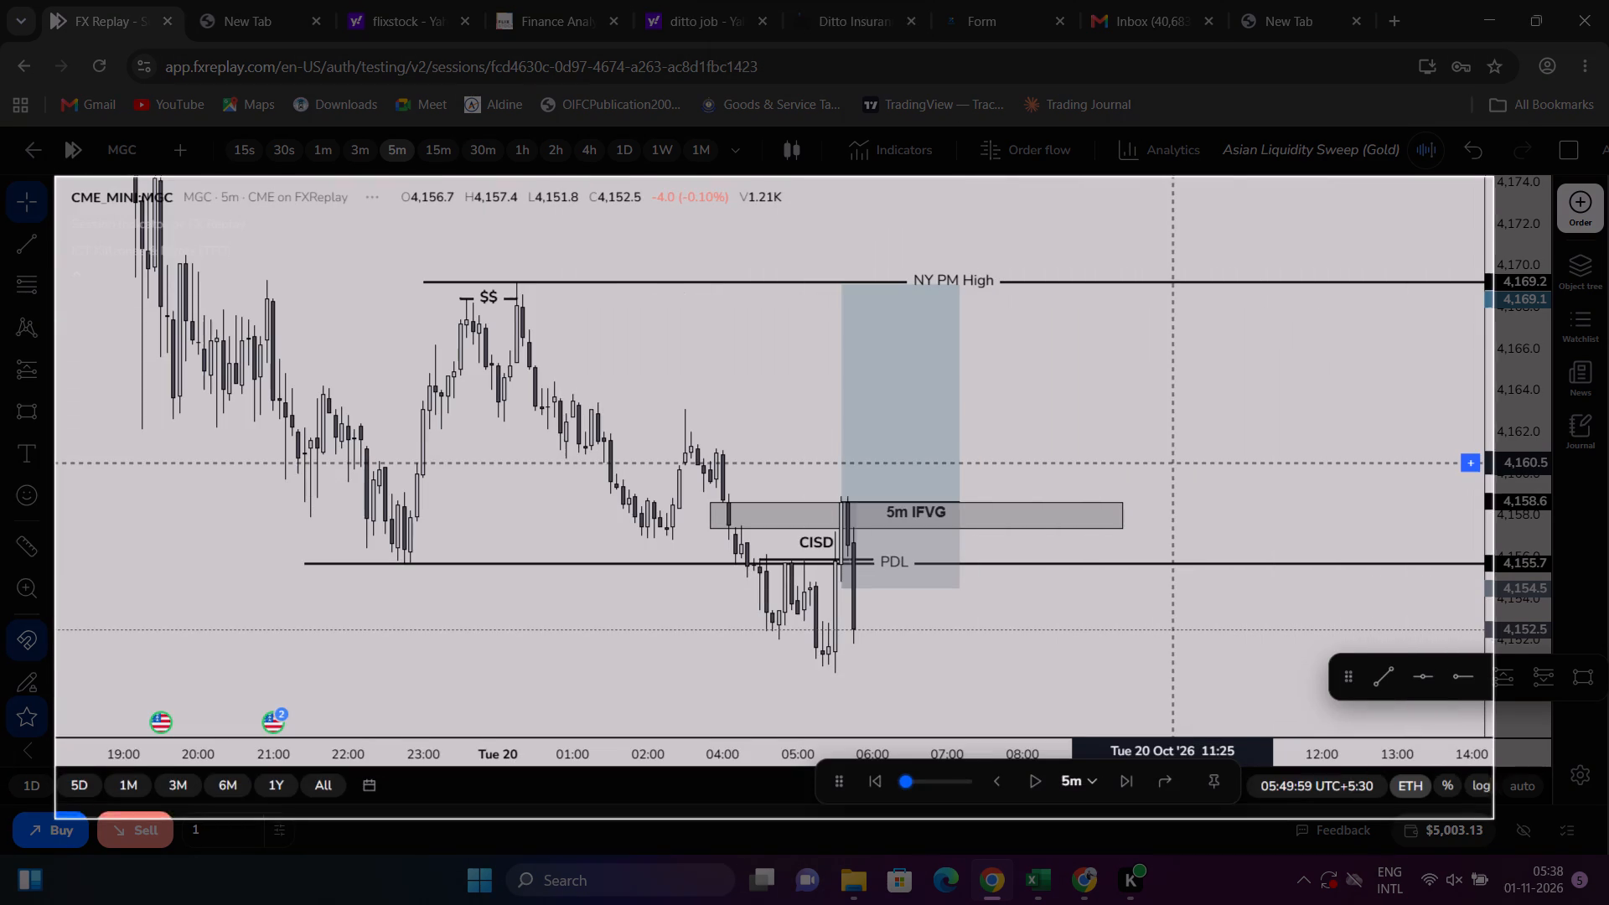
pyautogui.moveTo(1498, 819); pyautogui.dragTo(1557, 806)
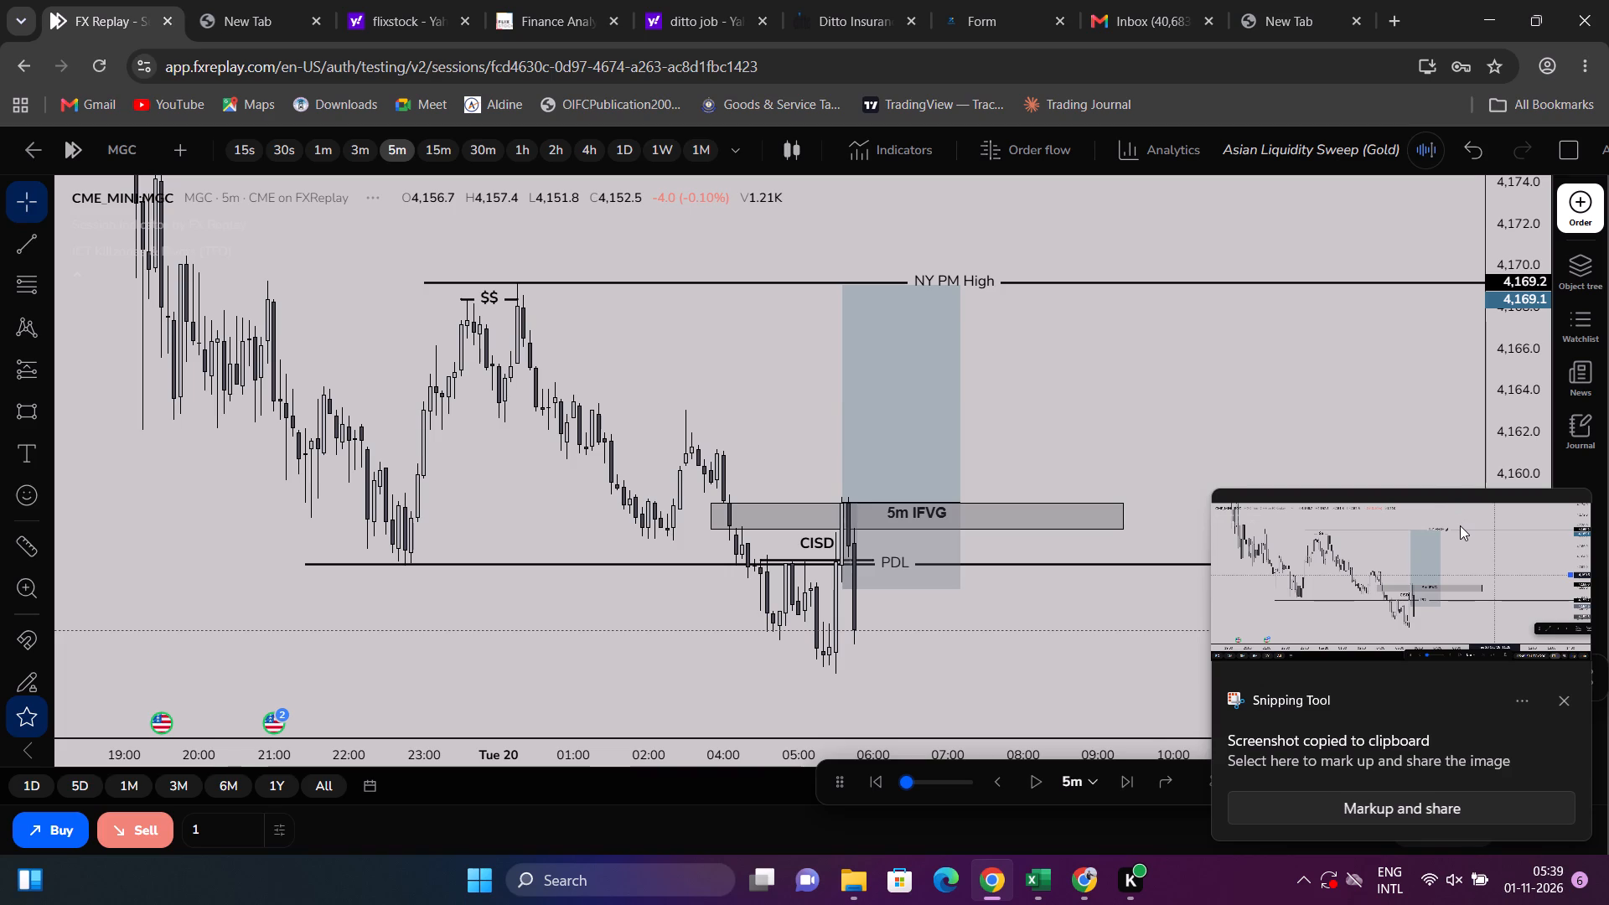
pyautogui.click(1407, 556)
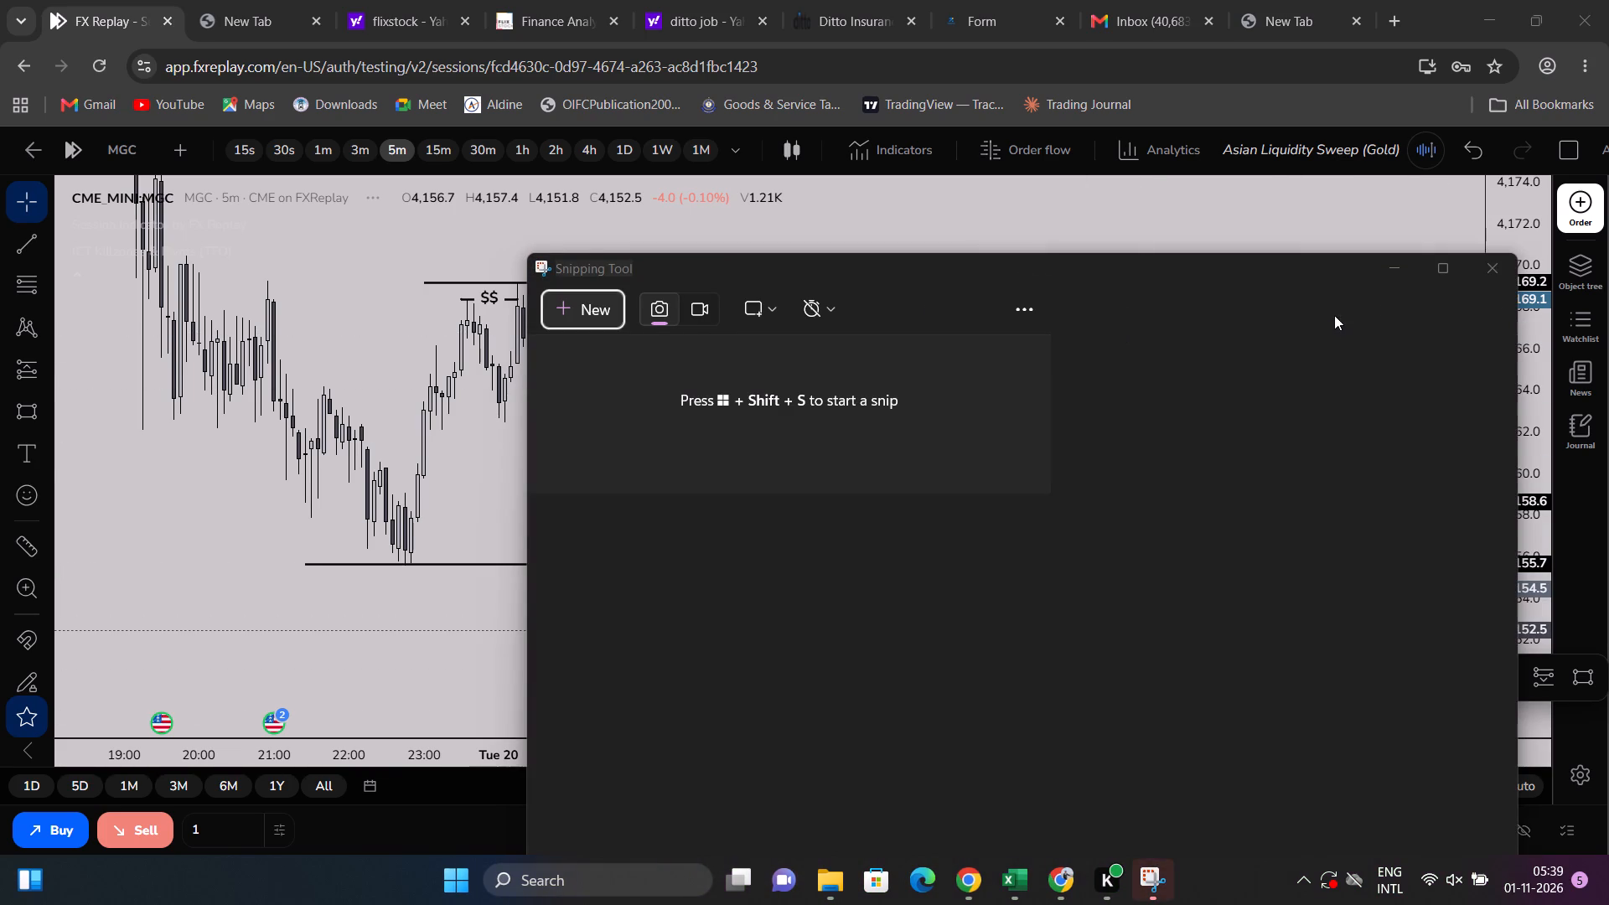
pyautogui.click(1395, 305)
# Switch to the October Backtesting journal in Notion and open the October 20 page's direction property.
pyautogui.hotkey('alt', 'Tab')
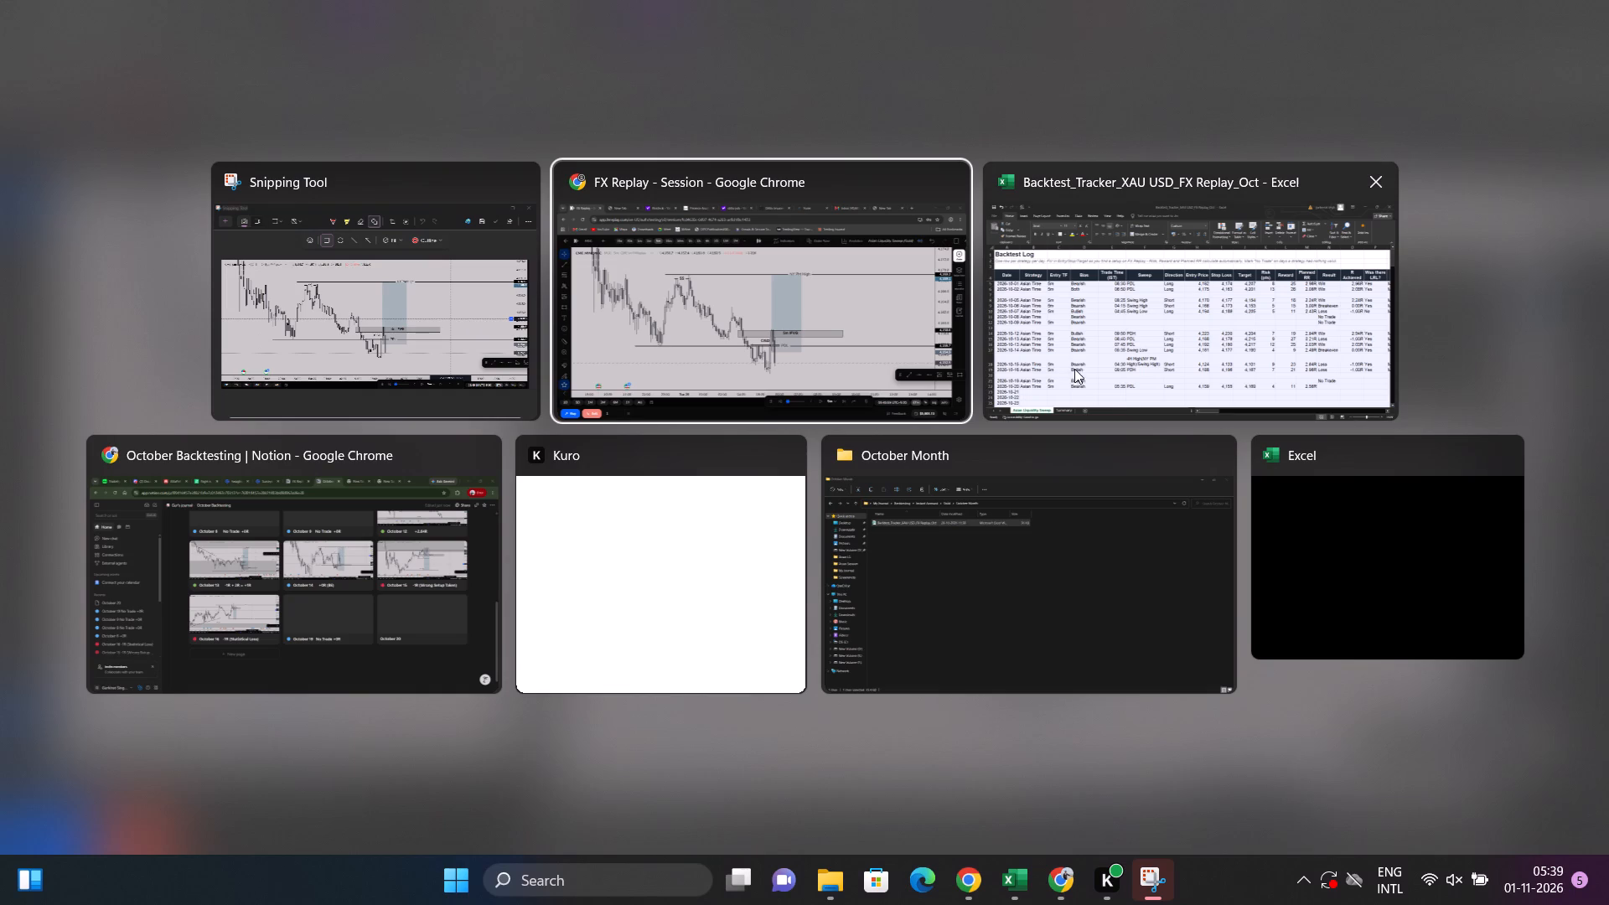
pyautogui.keyDown('alt'); pyautogui.click(361, 553); pyautogui.keyUp('alt')
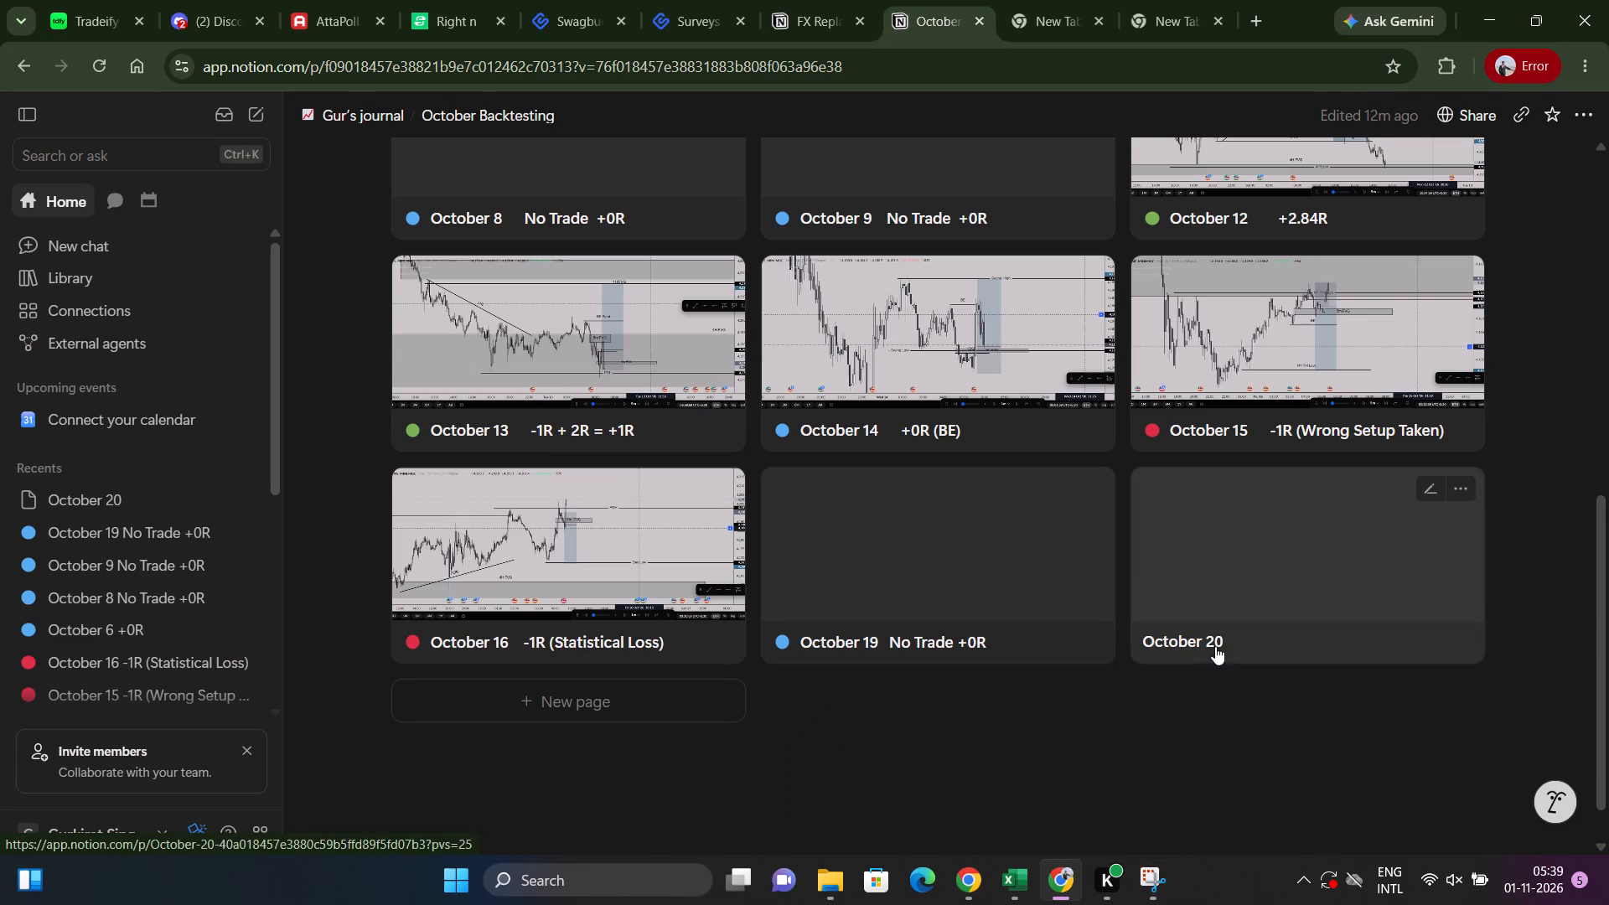
pyautogui.click(1263, 647)
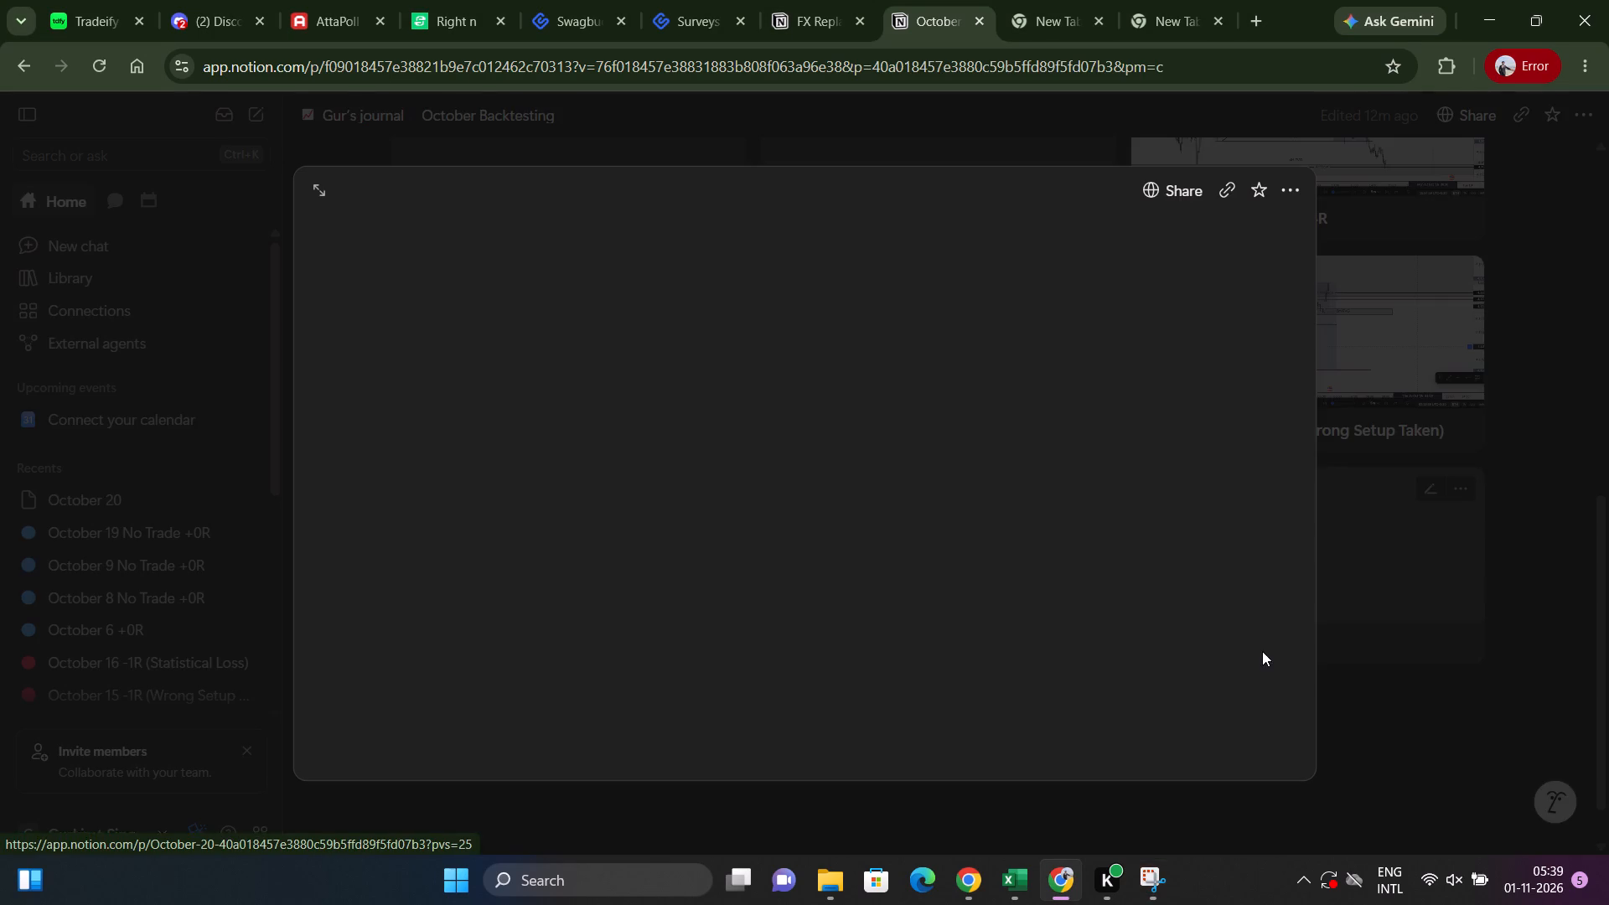
pyautogui.click(658, 484)
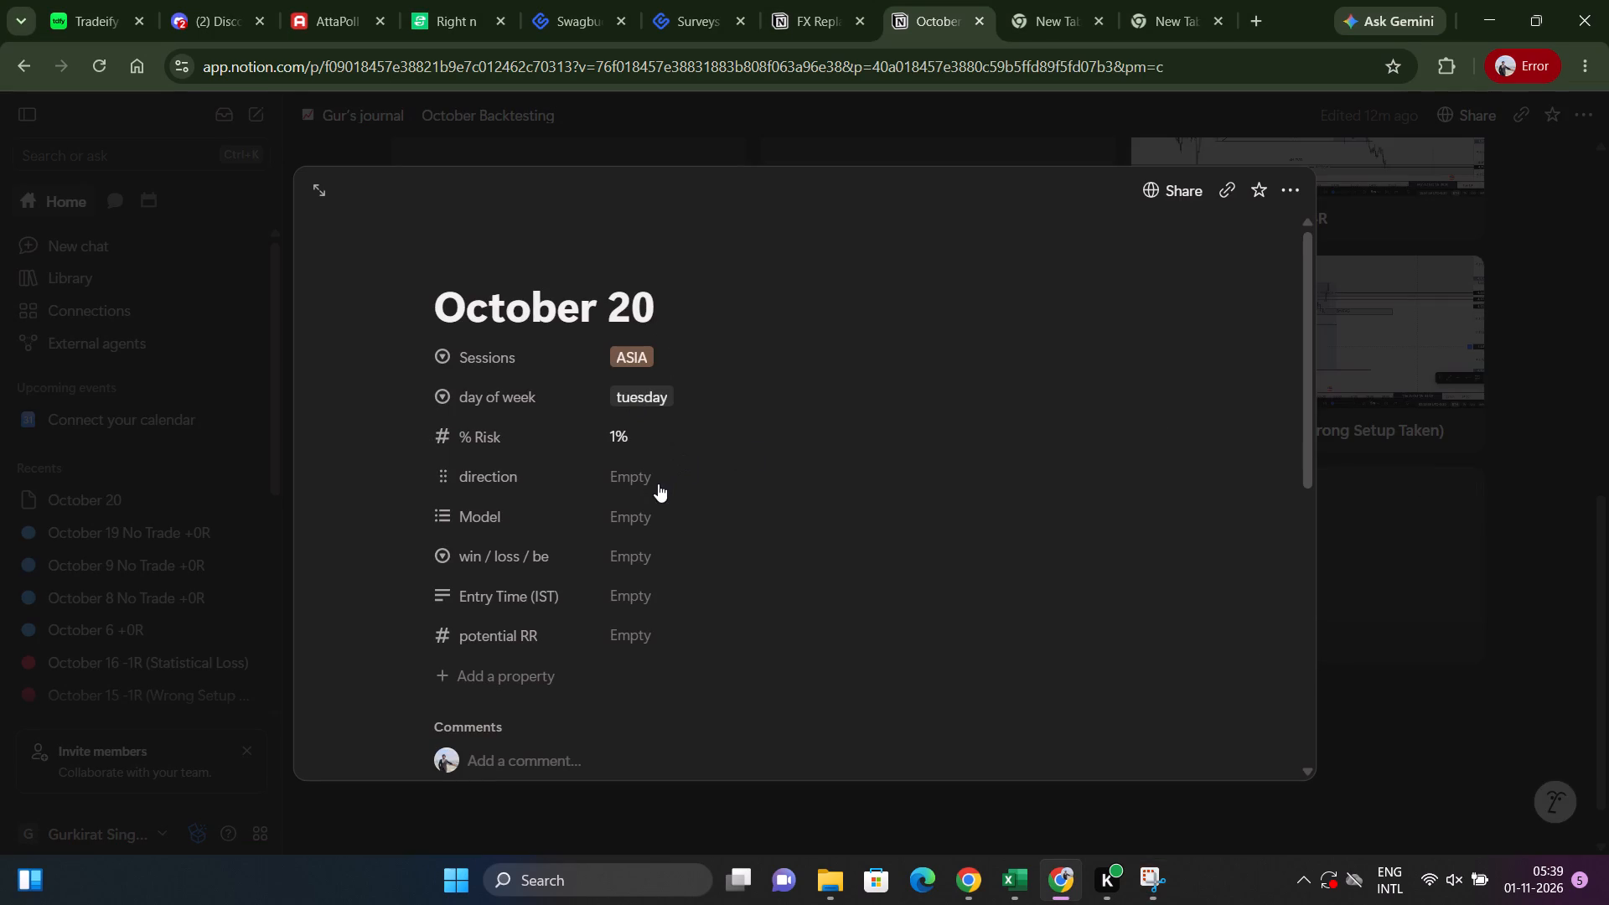
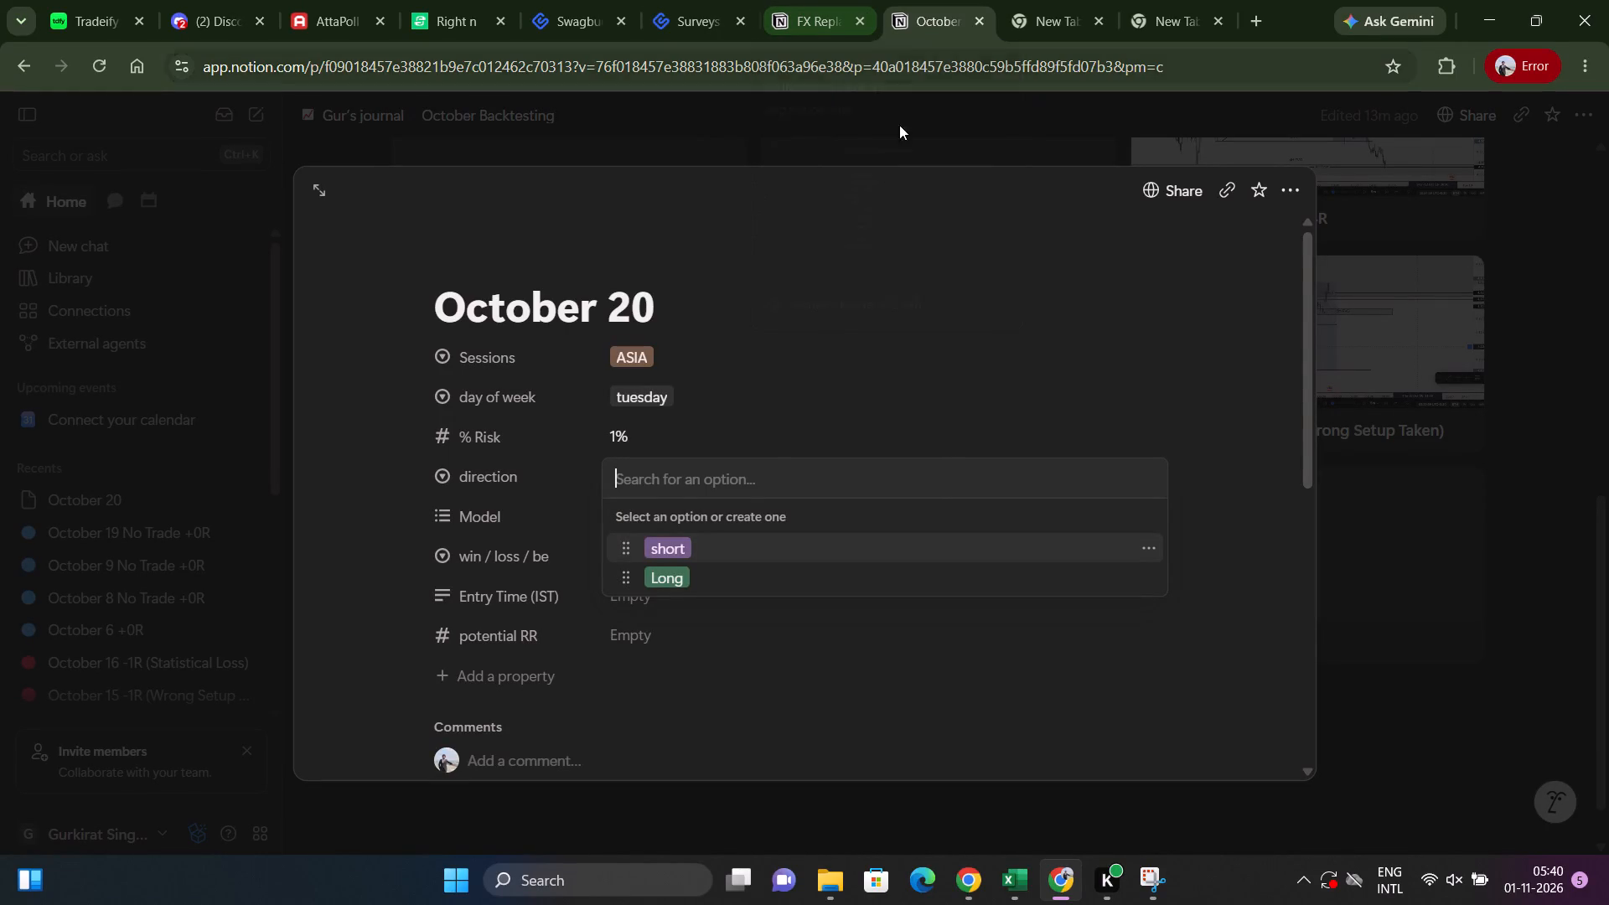
# Set the direction property of the October 20 page to Long.
pyautogui.click(701, 543)
pyautogui.click(691, 477)
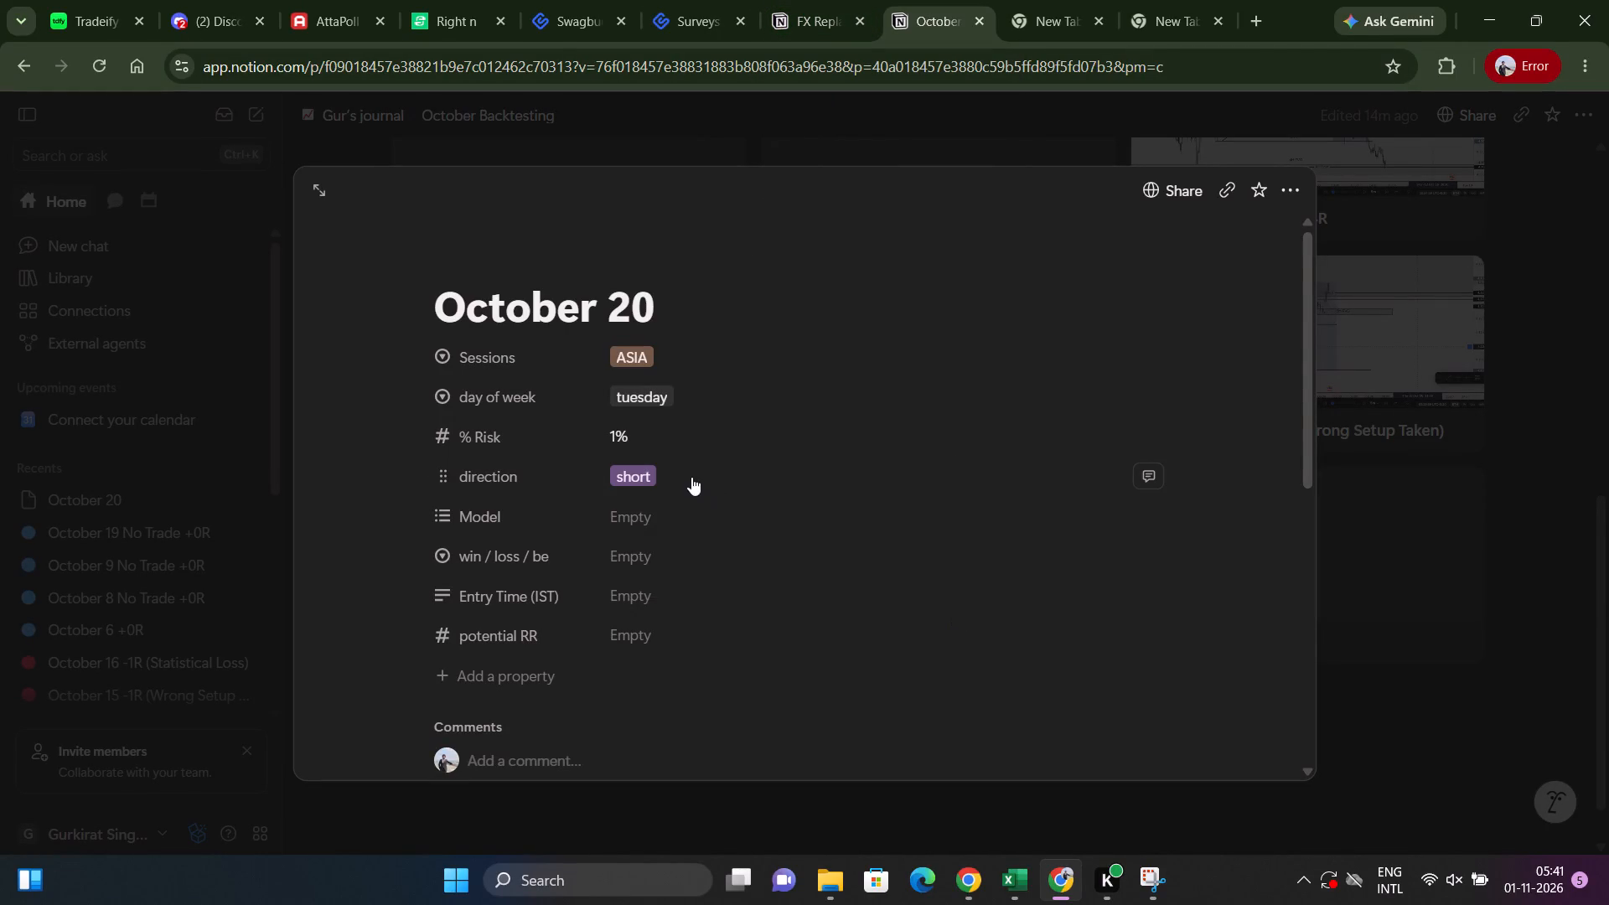
pyautogui.click(676, 578)
# Set the Model property to Asian Liquidity Sweep (Gold) and the win / loss / be property to Loss.
pyautogui.click(718, 516)
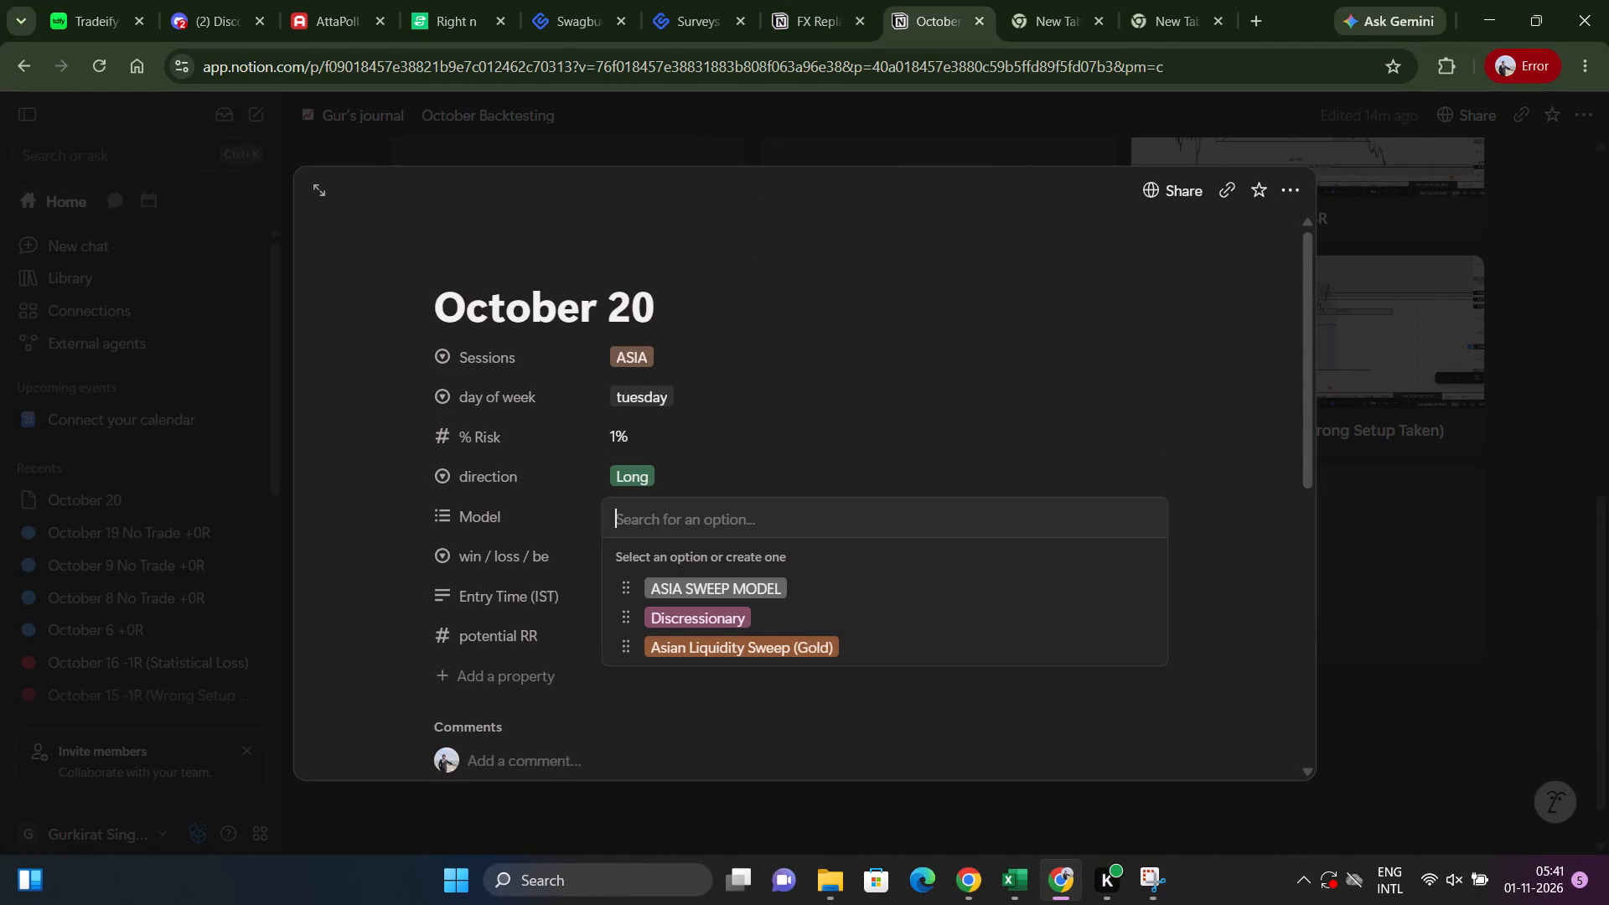
pyautogui.click(753, 644)
pyautogui.click(896, 717)
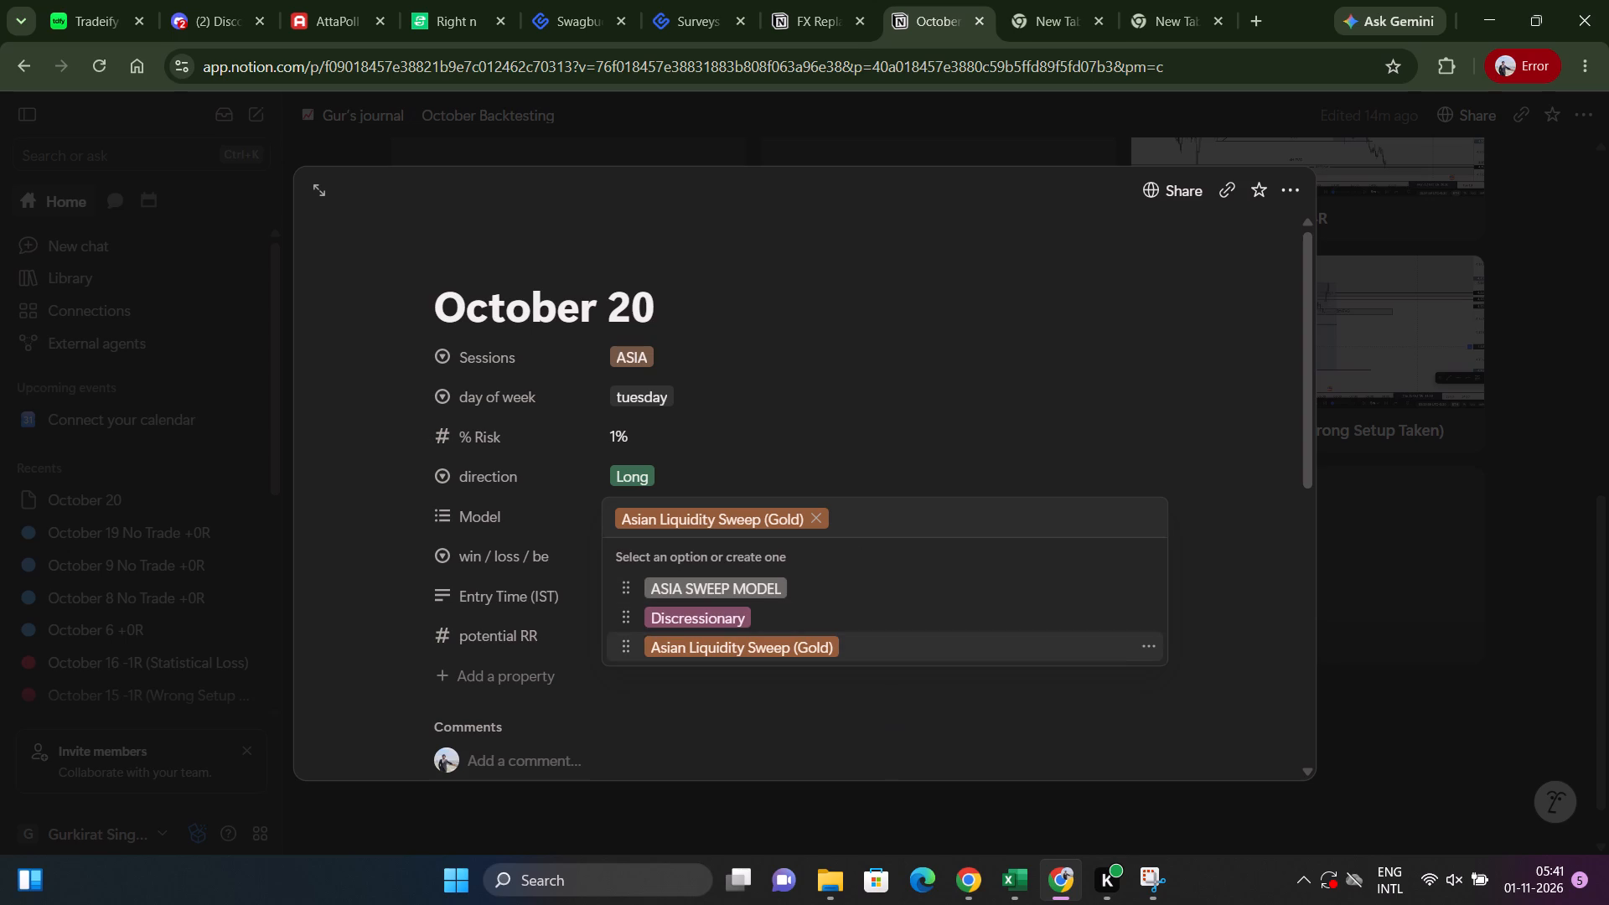
pyautogui.click(711, 561)
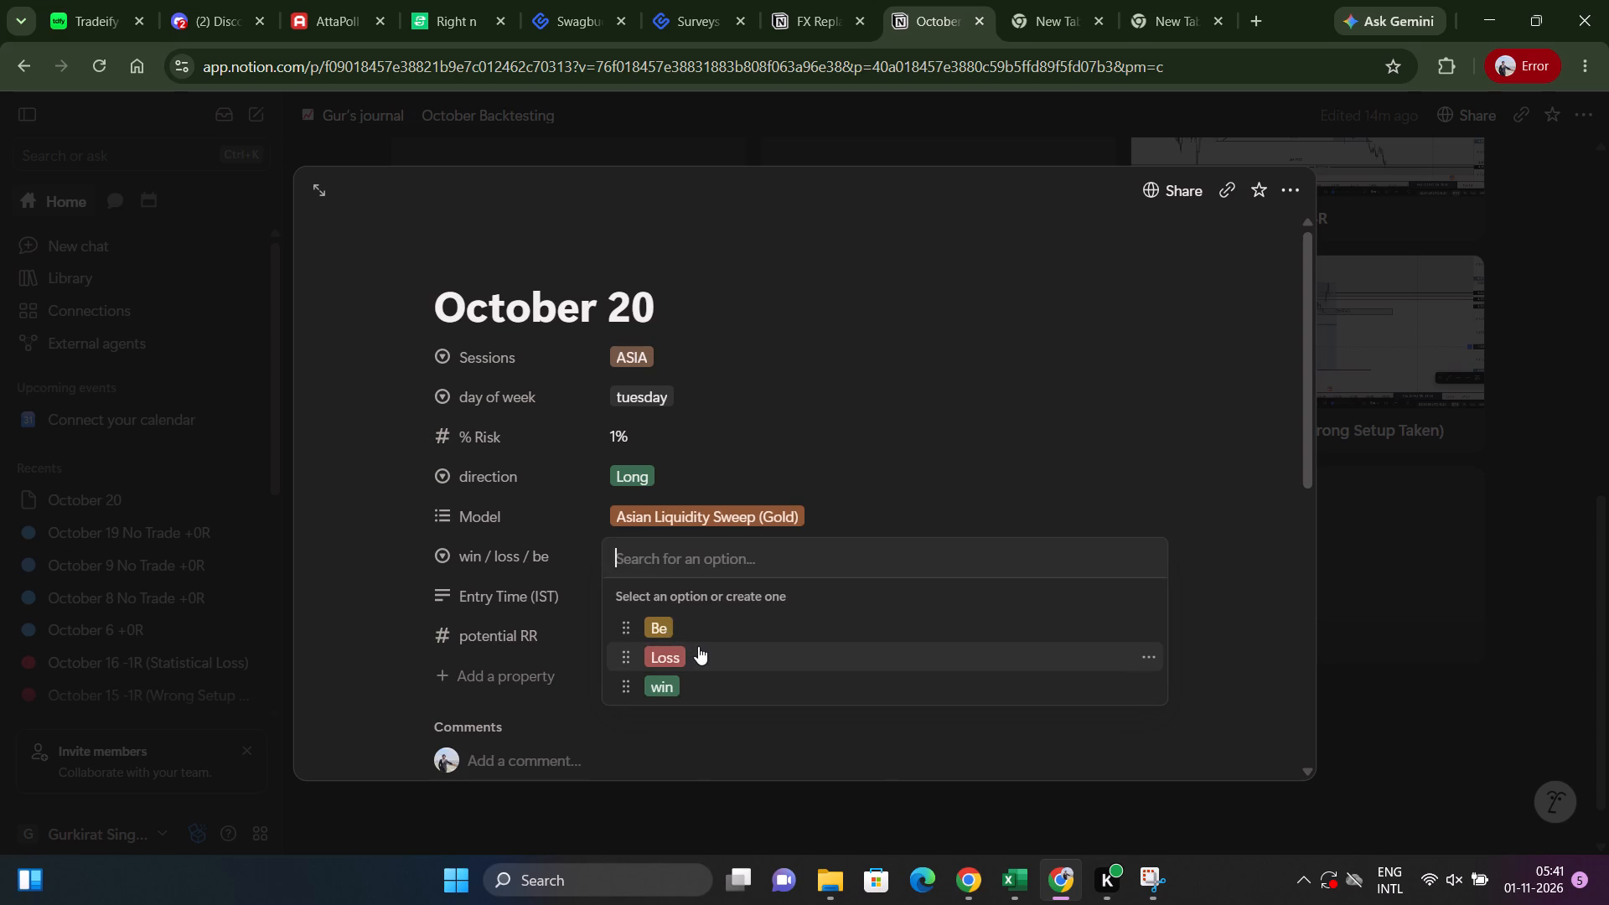
pyautogui.click(698, 646)
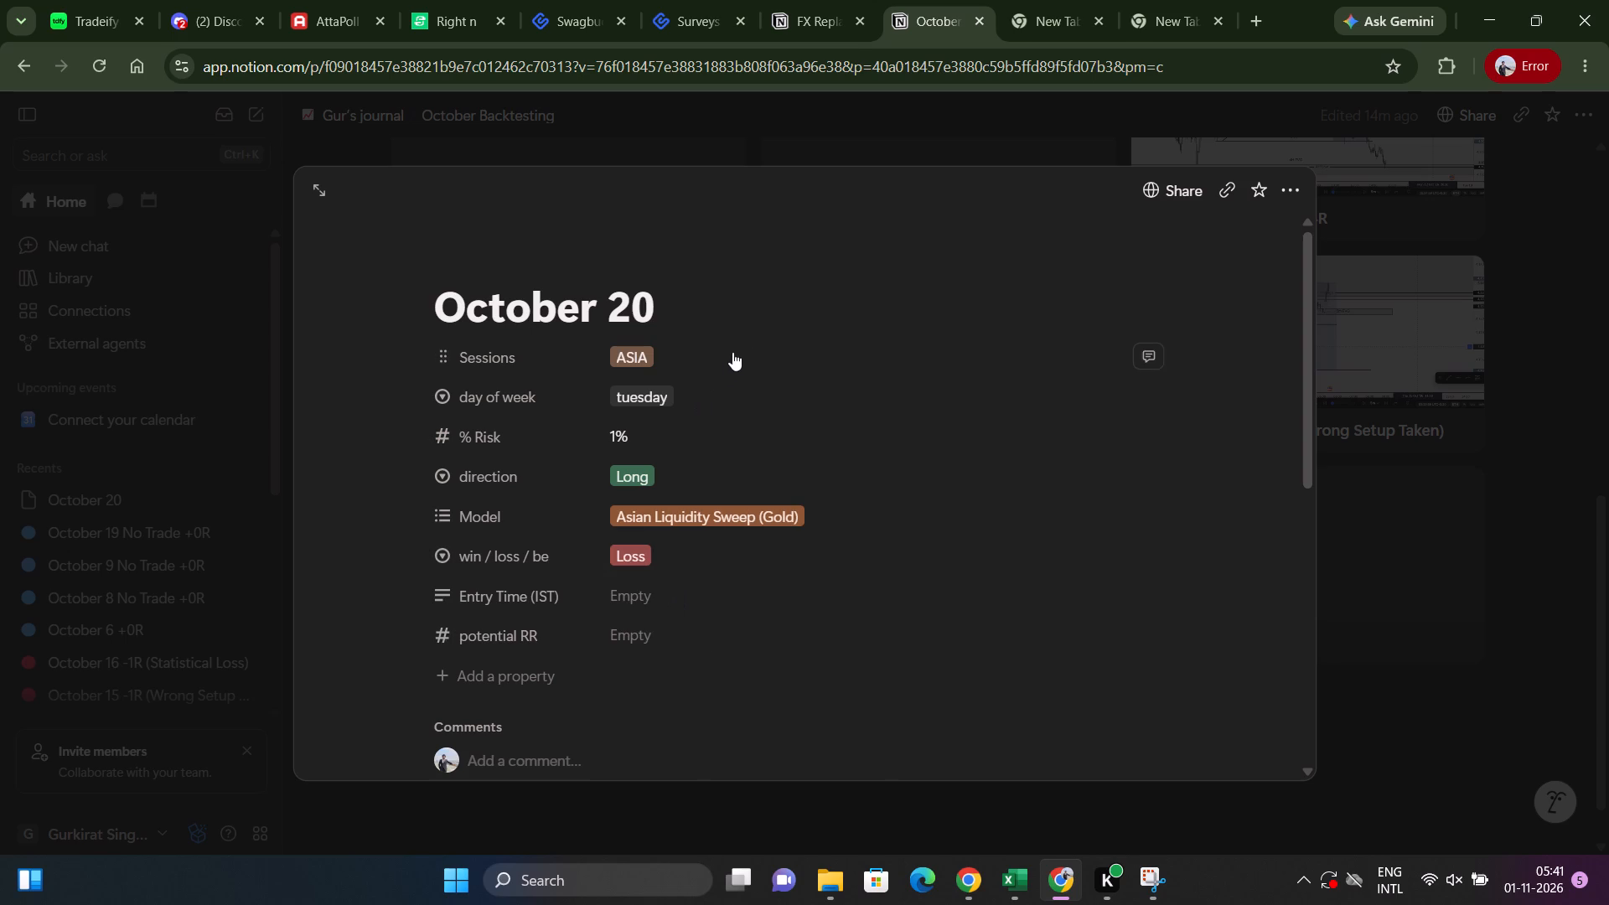
# Append -1R to the October 20 page title, set off from the date by several spaces.
pyautogui.click(747, 334)
pyautogui.click(758, 297)
pyautogui.press('space')
pyautogui.press('space')
pyautogui.press('space')
pyautogui.press('space')
pyautogui.press('space')
pyautogui.press('space')
pyautogui.press('space')
pyautogui.write('-1')
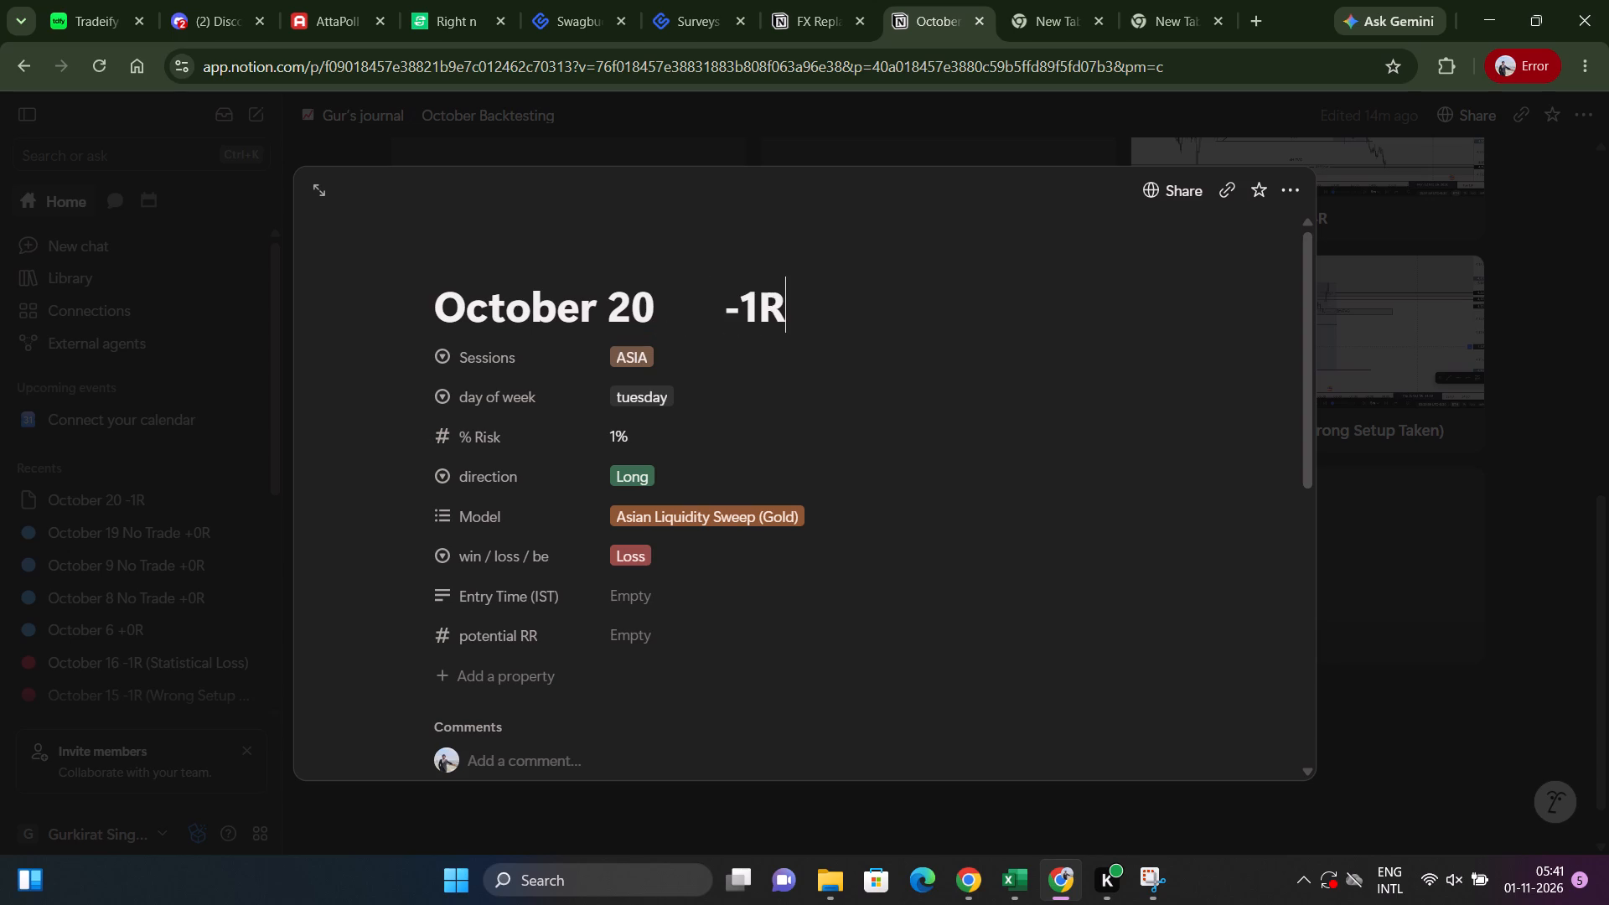
pyautogui.click(723, 306)
pyautogui.press('BackSpace')
# Check the long position's entry candle on the FX Replay chart and enter 5:35 am as the Entry Time (IST) in Notion.
pyautogui.scroll(-2, 546, 514)
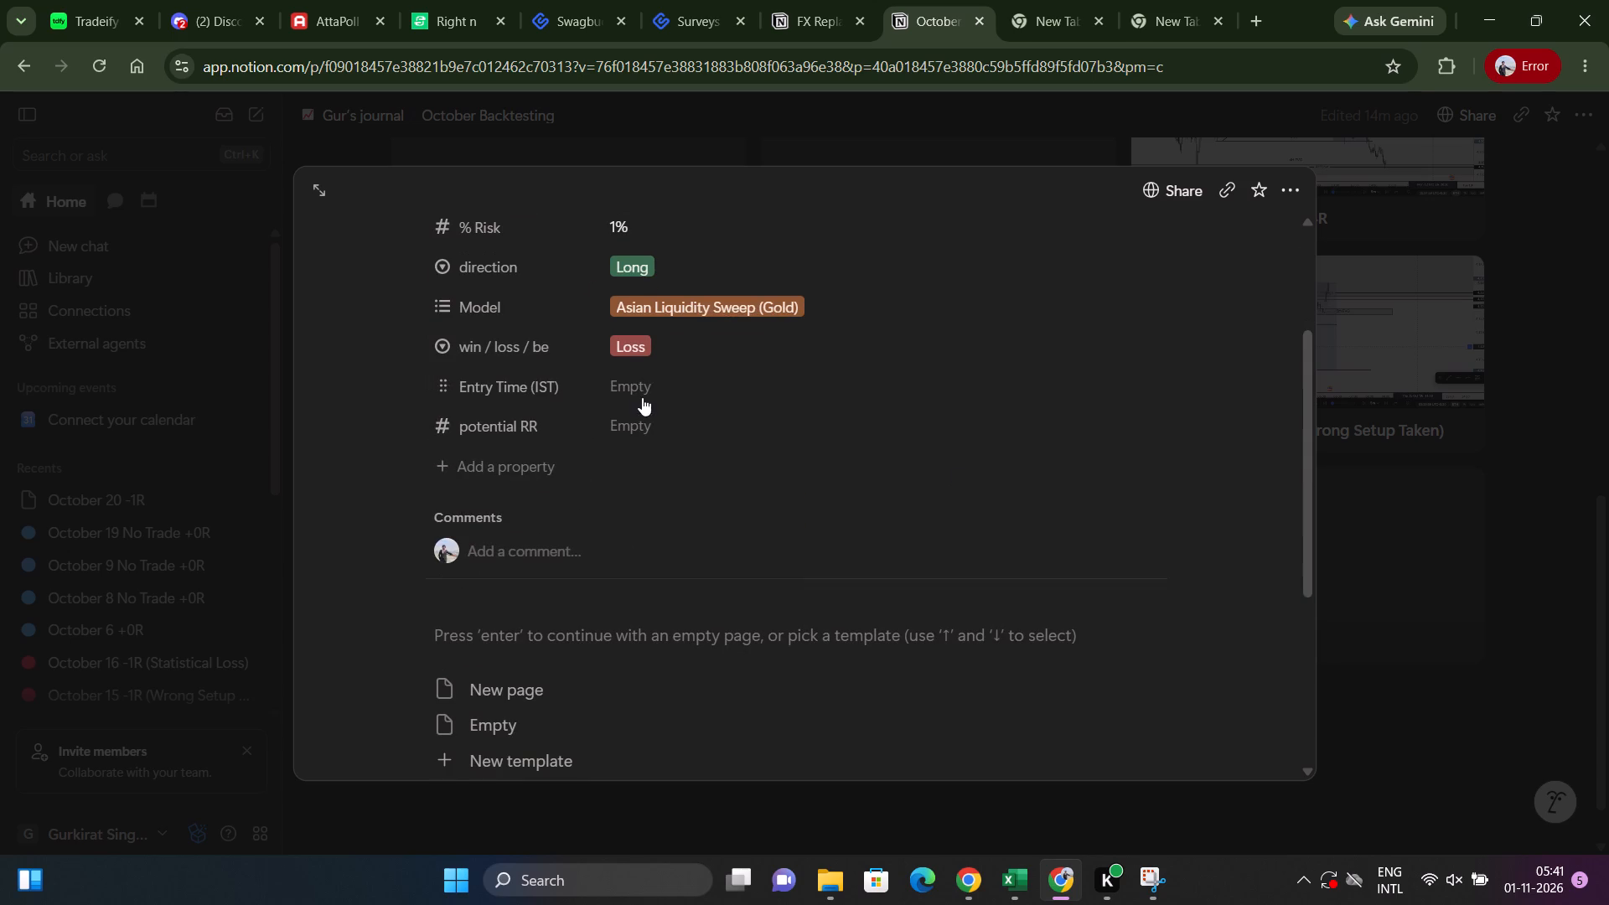
pyautogui.click(645, 381)
pyautogui.hotkey('alt', 'Tab')
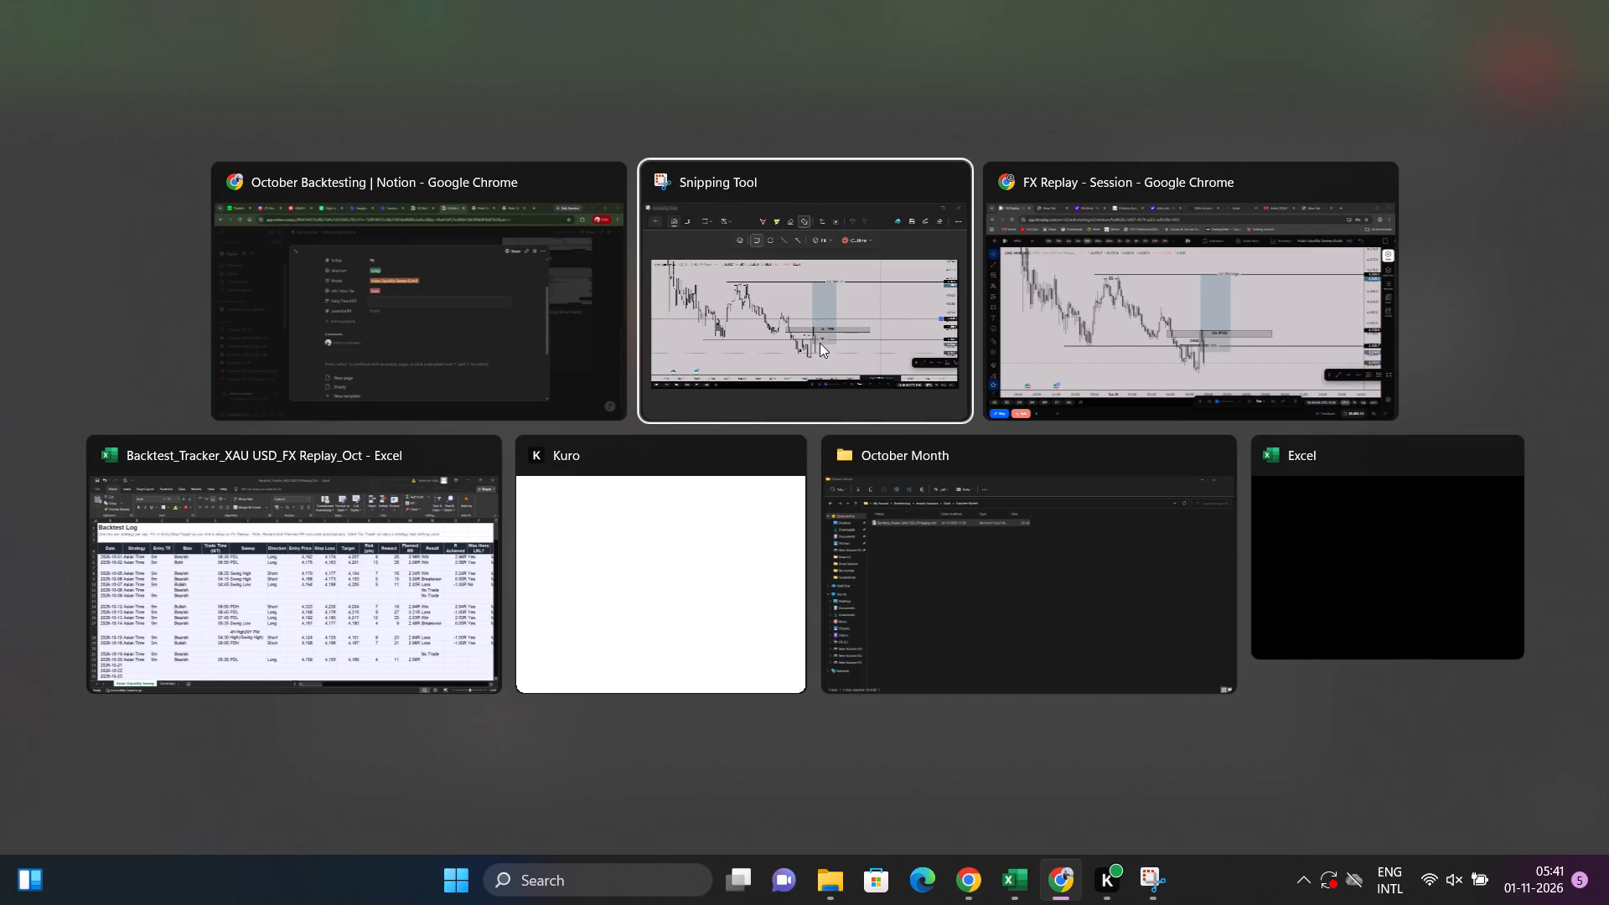
pyautogui.keyDown('alt'); pyautogui.click(820, 343); pyautogui.keyUp('alt')
pyautogui.hotkey('alt', 'Tab')
pyautogui.hotkey('alt', 'Tab')
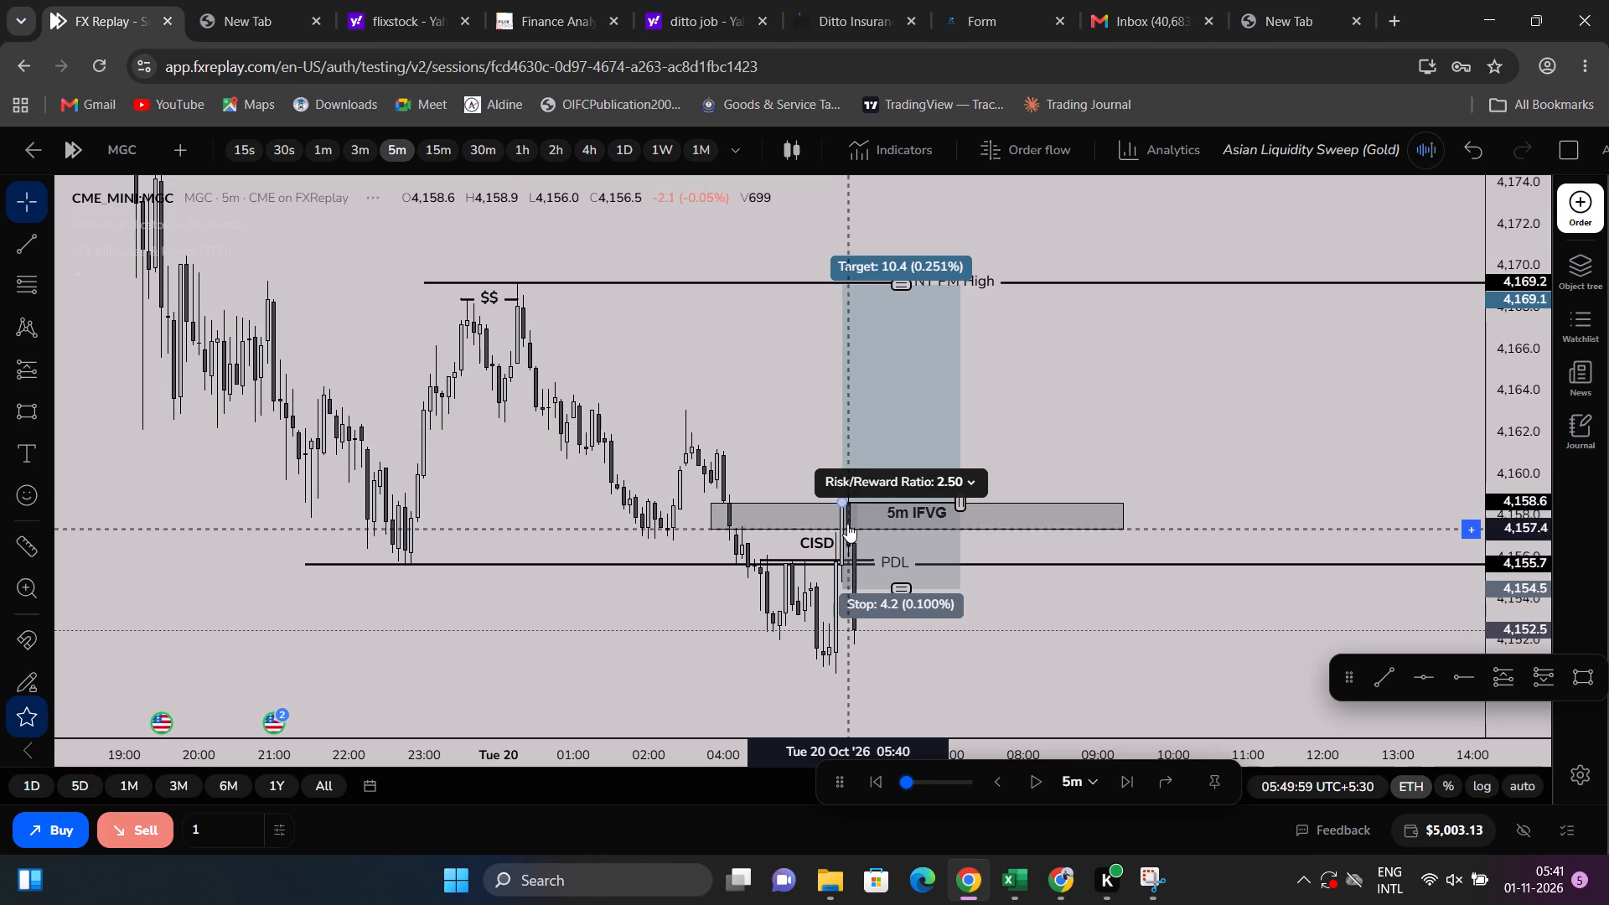
pyautogui.hotkey('alt', 'Tab')
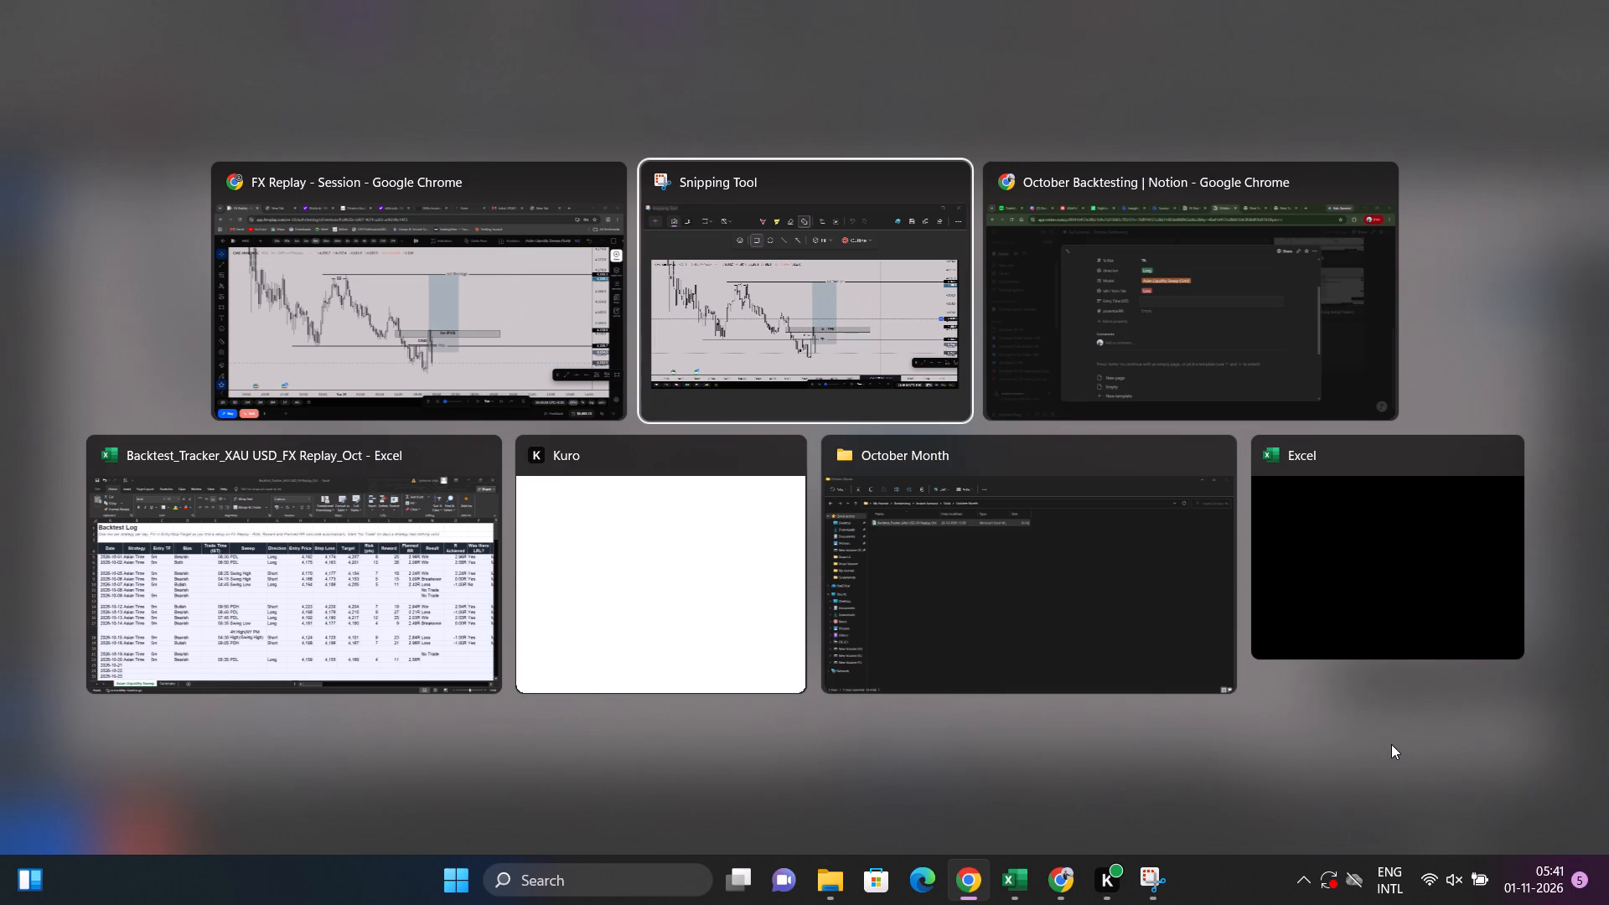
pyautogui.hotkey('alt', 'Tab')
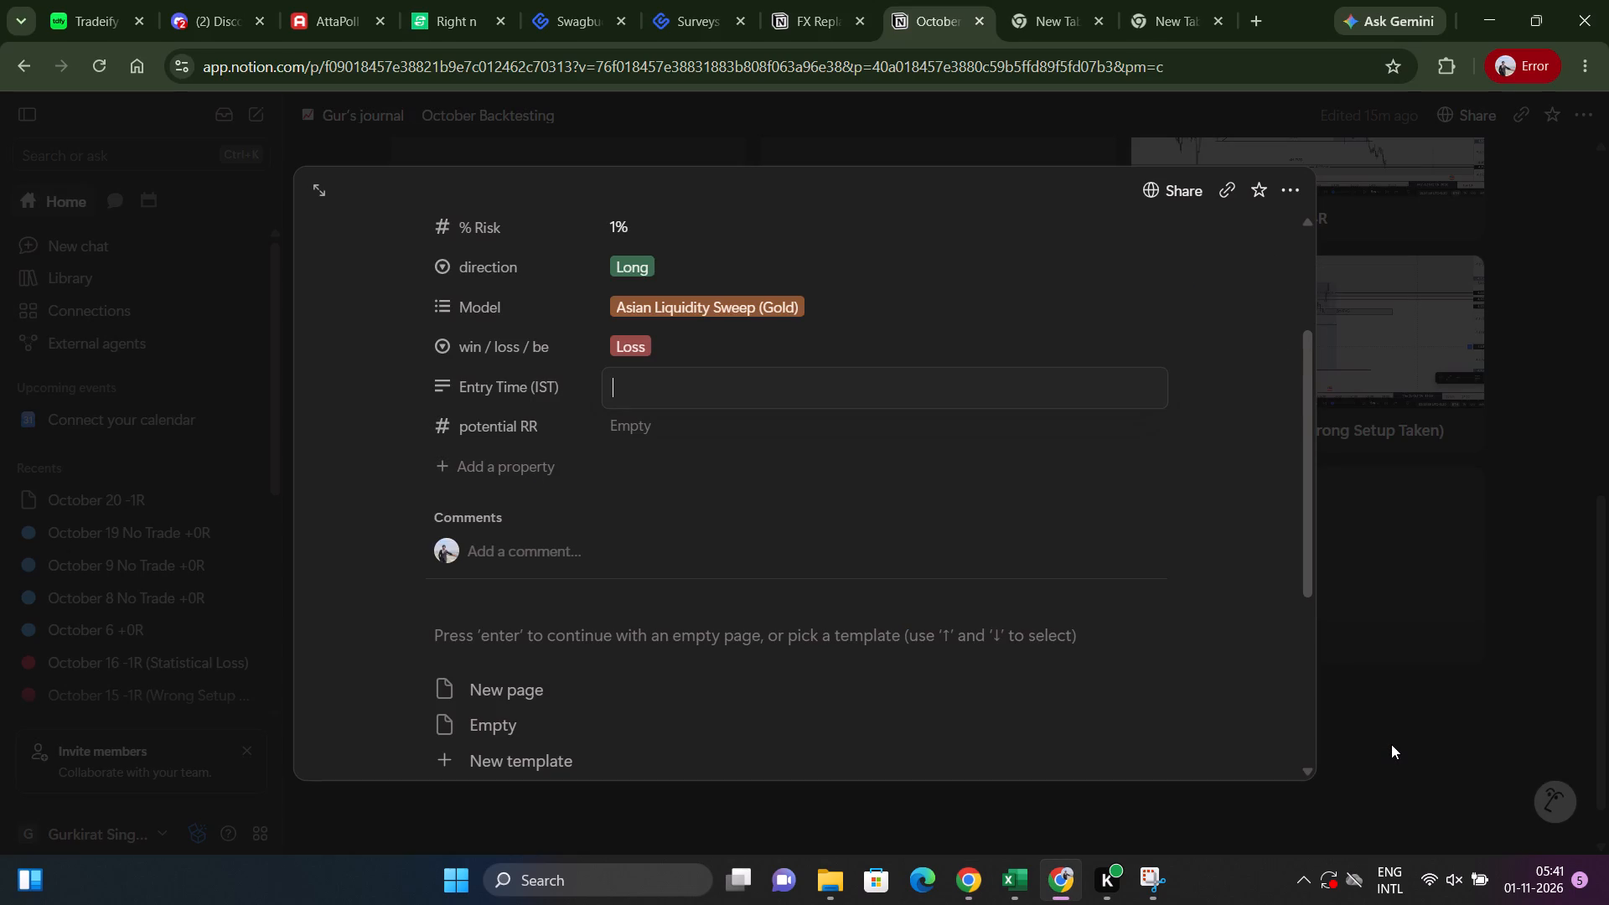
pyautogui.press('5')
pyautogui.hotkey('shift', ':')
pyautogui.press('2')
pyautogui.press('BackSpace')
pyautogui.press('3')
pyautogui.press('6')
pyautogui.press('BackSpace')
pyautogui.press('Tab')
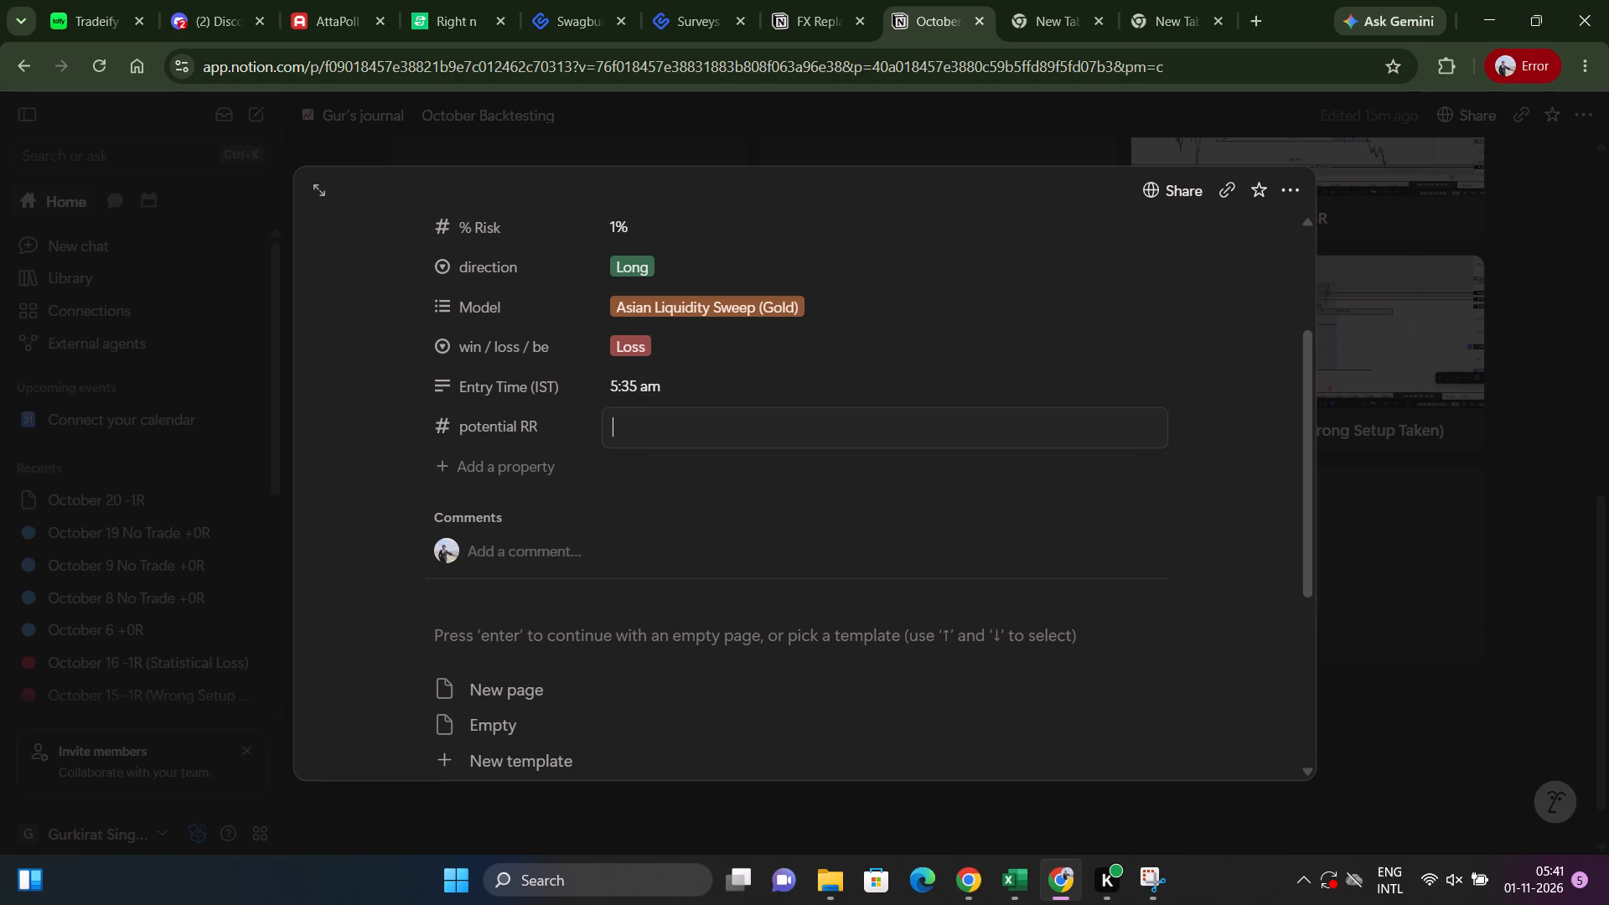
# Recheck the trade on the FX Replay chart and enter 2.5R as the potential RR in Notion.
pyautogui.hotkey('alt', 'Tab')
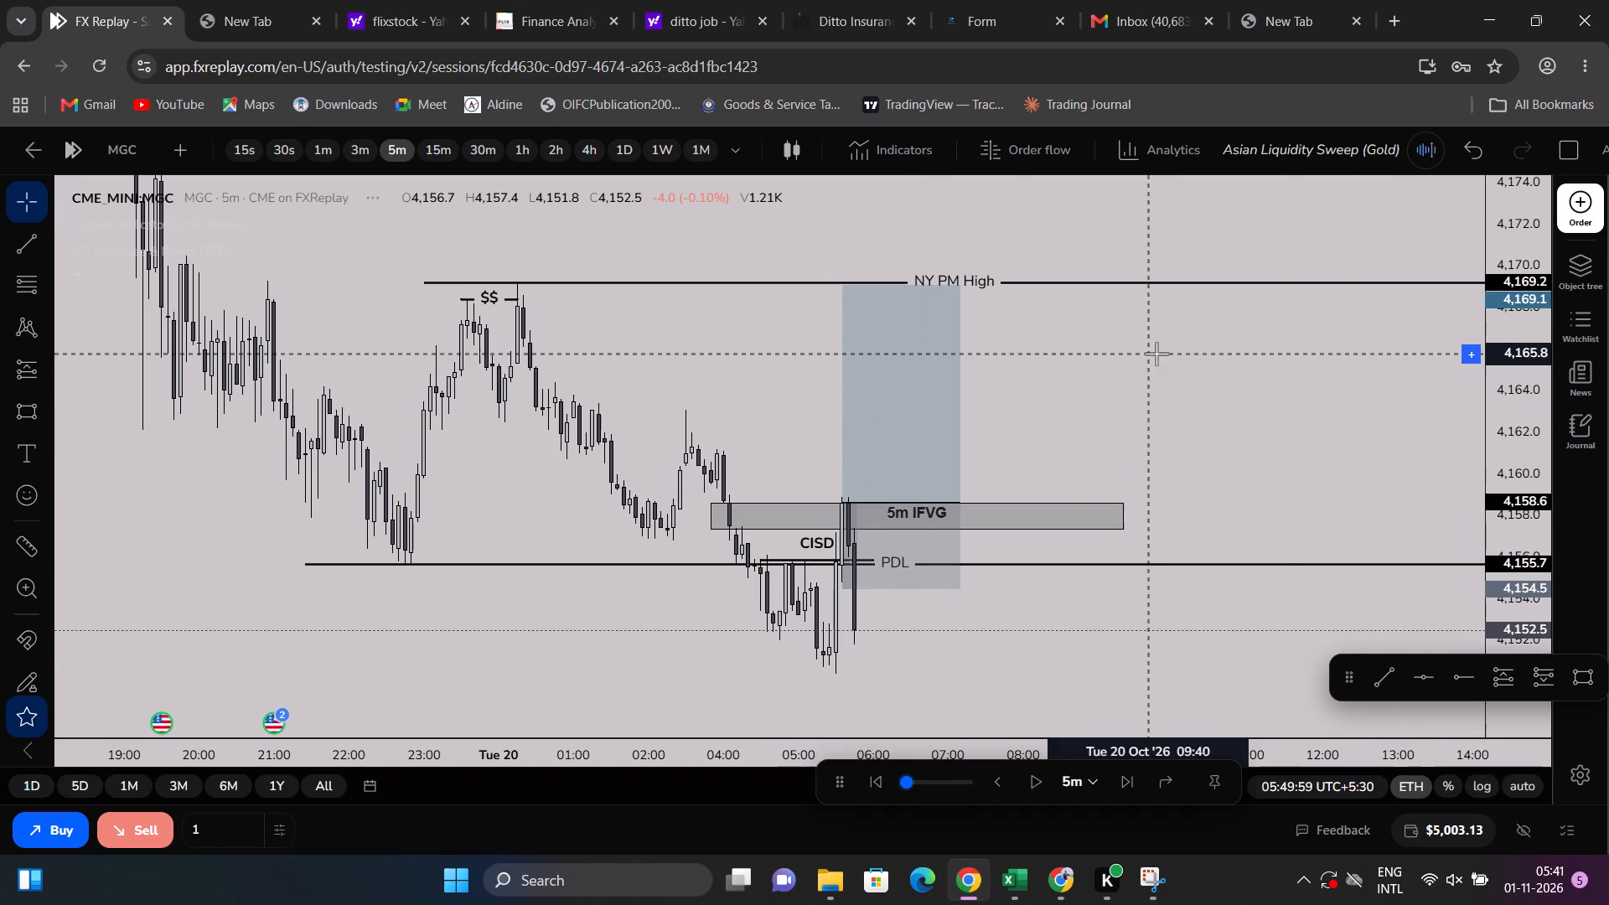
pyautogui.hotkey('alt', 'Tab')
pyautogui.write('2.5')
pyautogui.press('r')
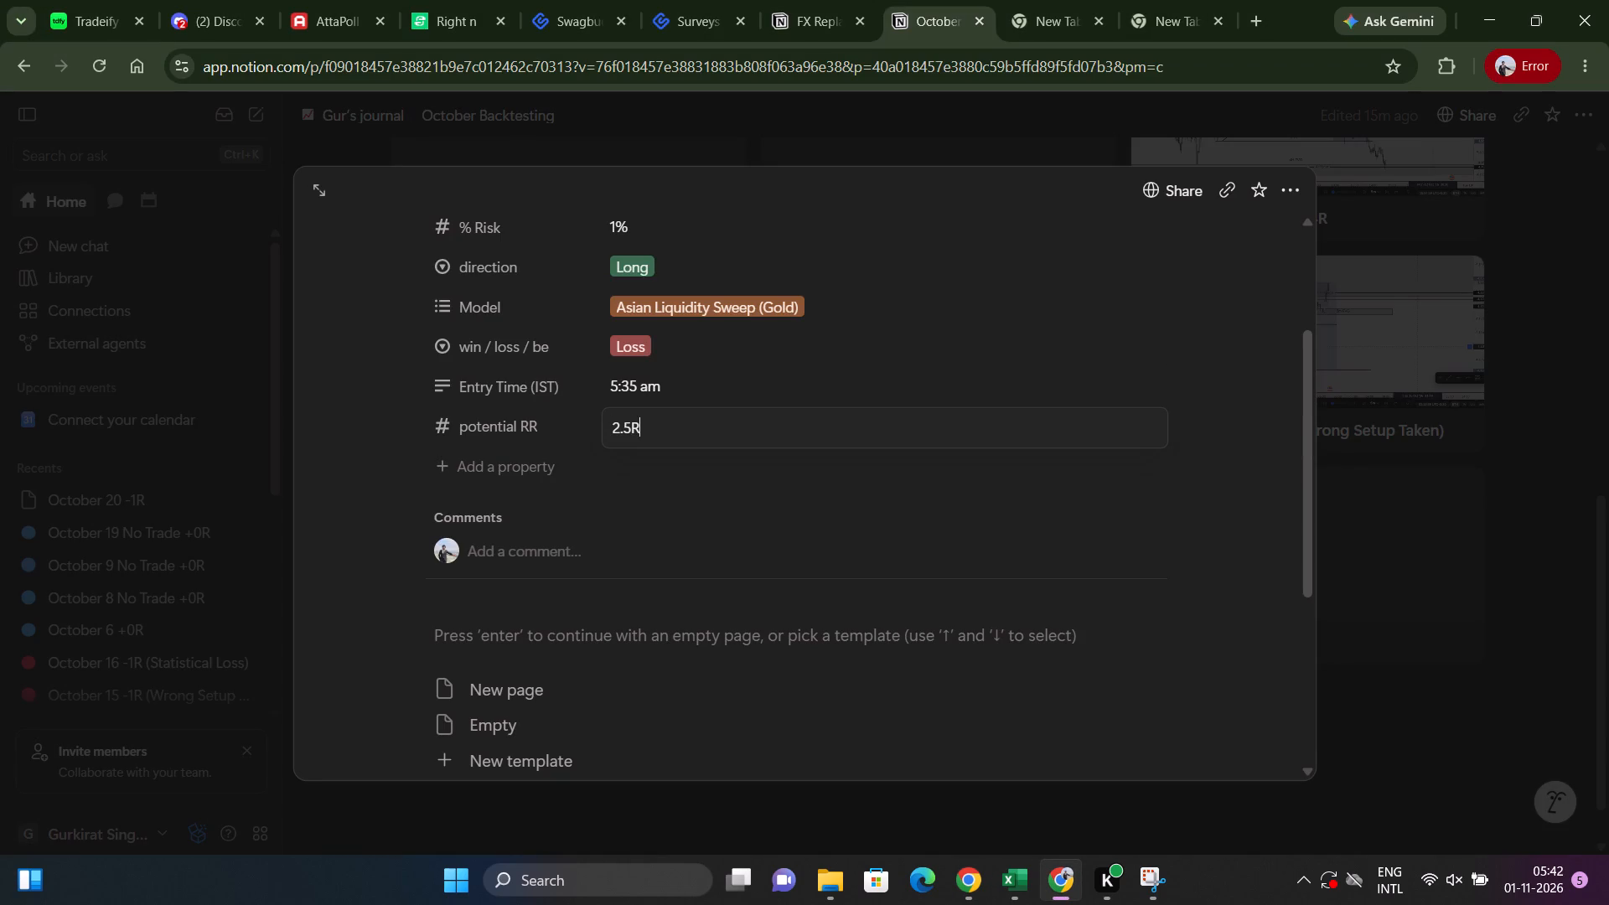
# Copy the marked-up October 20 chart screenshot from Snipping Tool and paste it into the body of the October 20 Notion page.
pyautogui.rightClick(1062, 669)
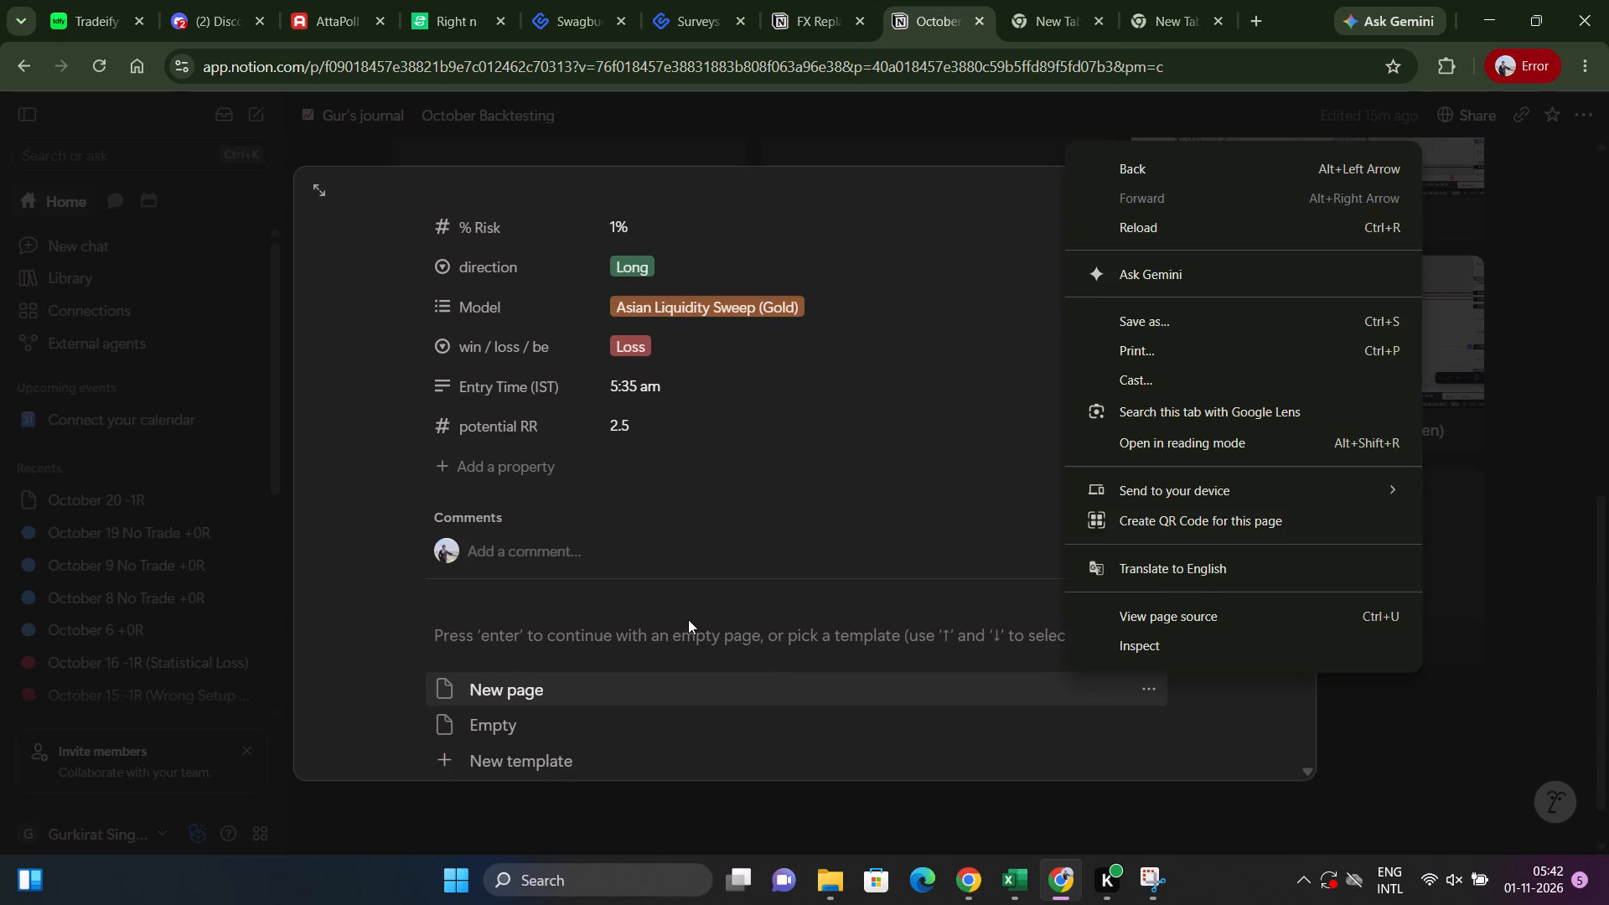
pyautogui.click(688, 619)
pyautogui.scroll(3, 884, 568)
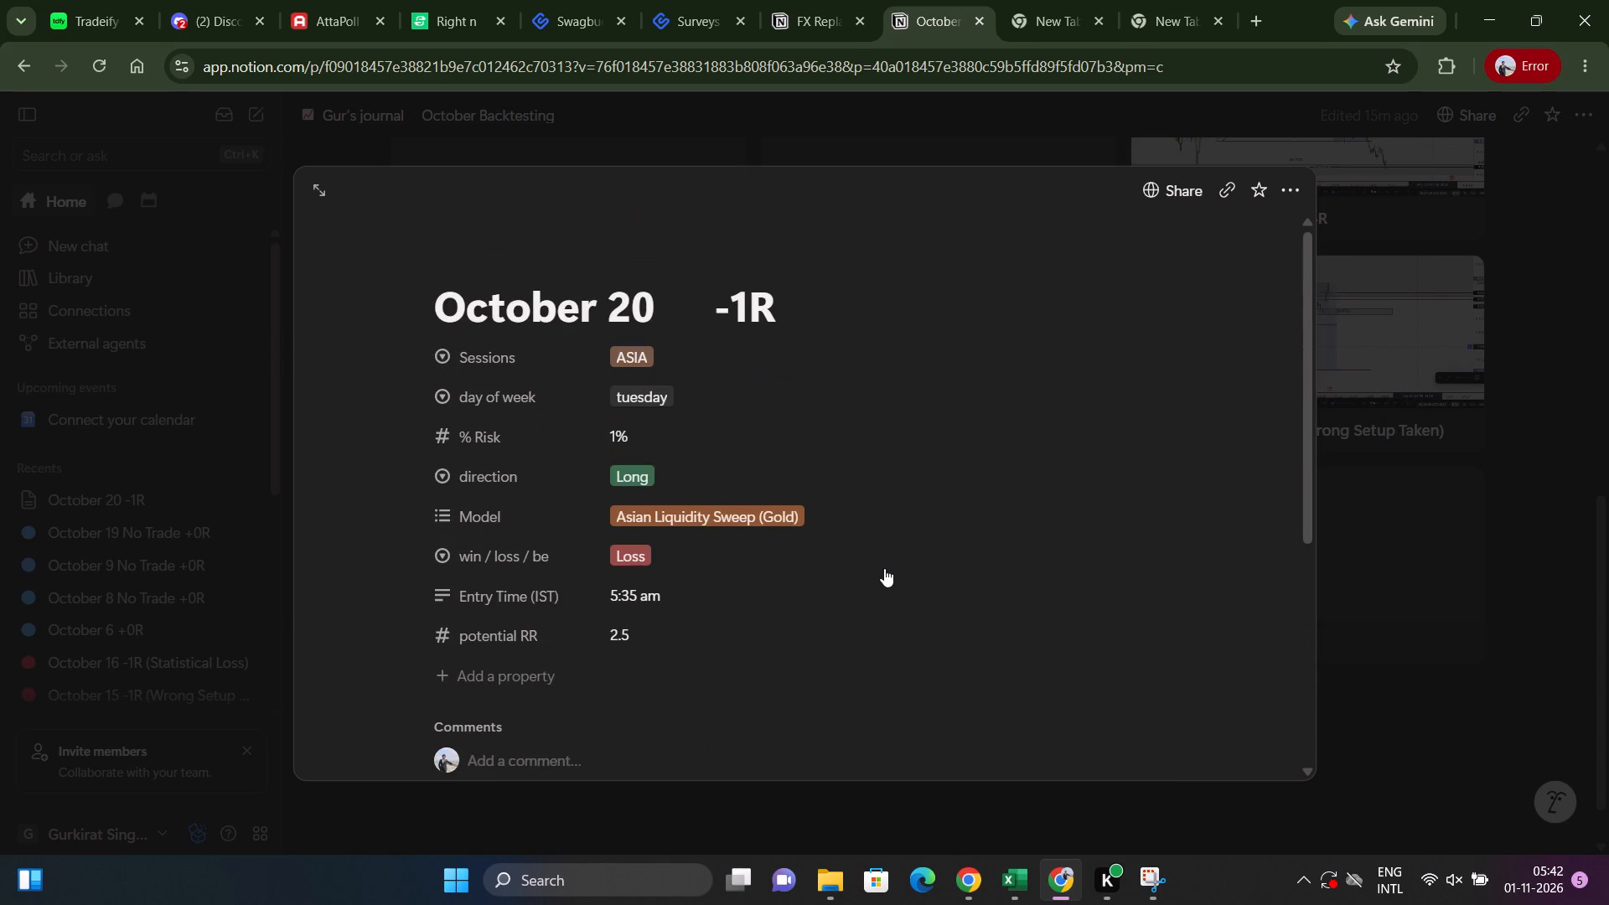
pyautogui.scroll(-1, 884, 568)
pyautogui.hotkey('alt', 'Tab')
pyautogui.hotkey('alt', 'Tab')
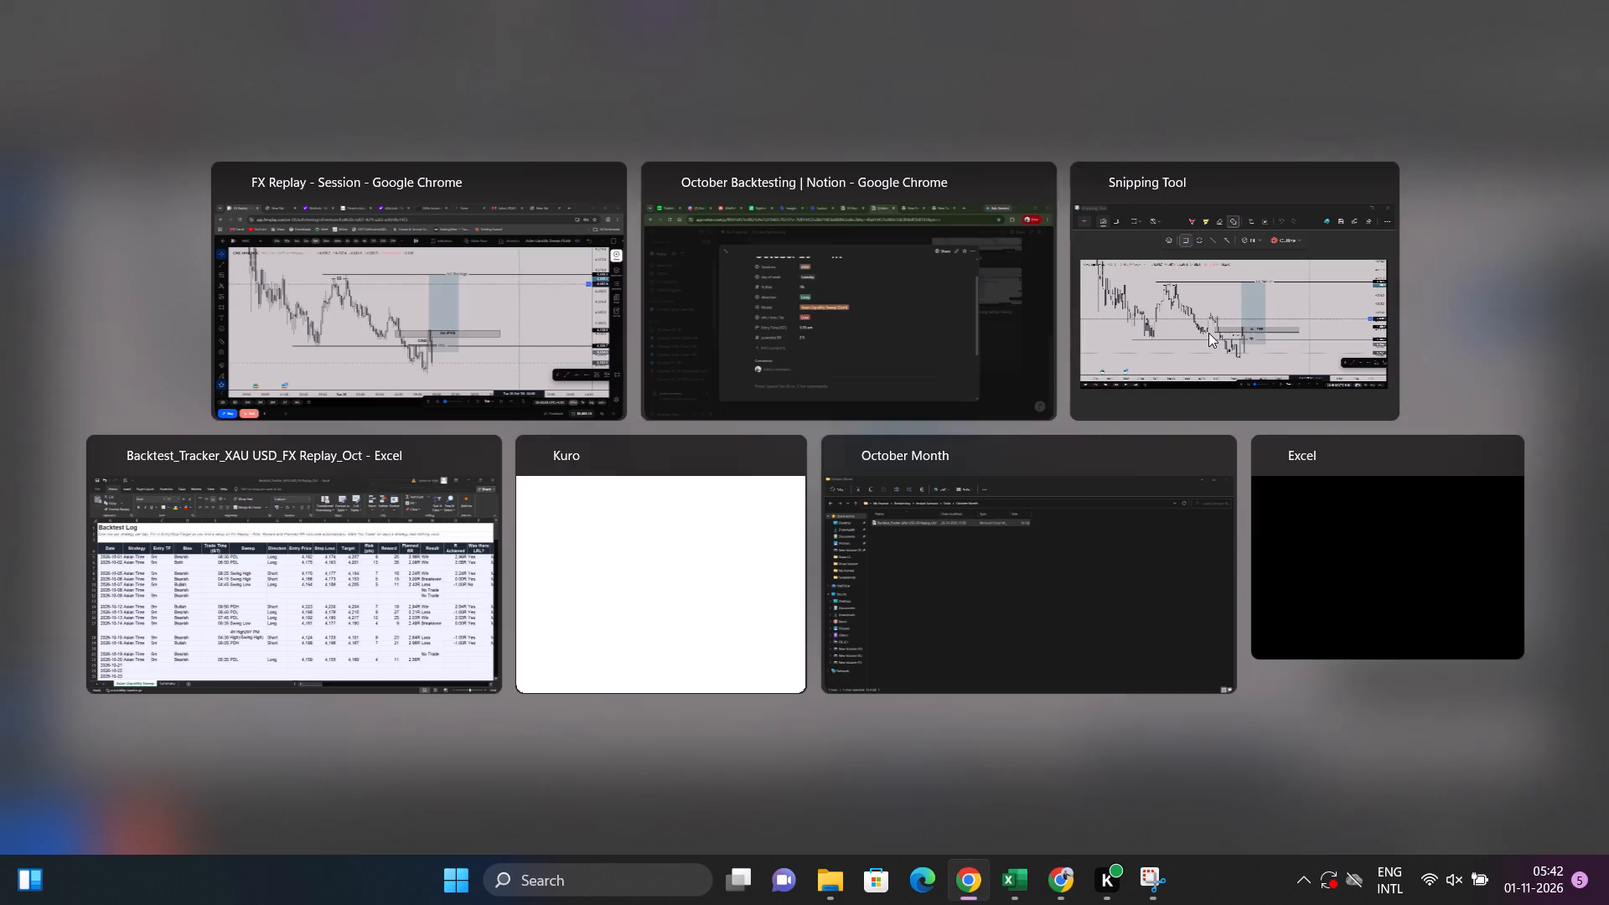
pyautogui.hotkey('alt', 'Tab')
pyautogui.click(1389, 327)
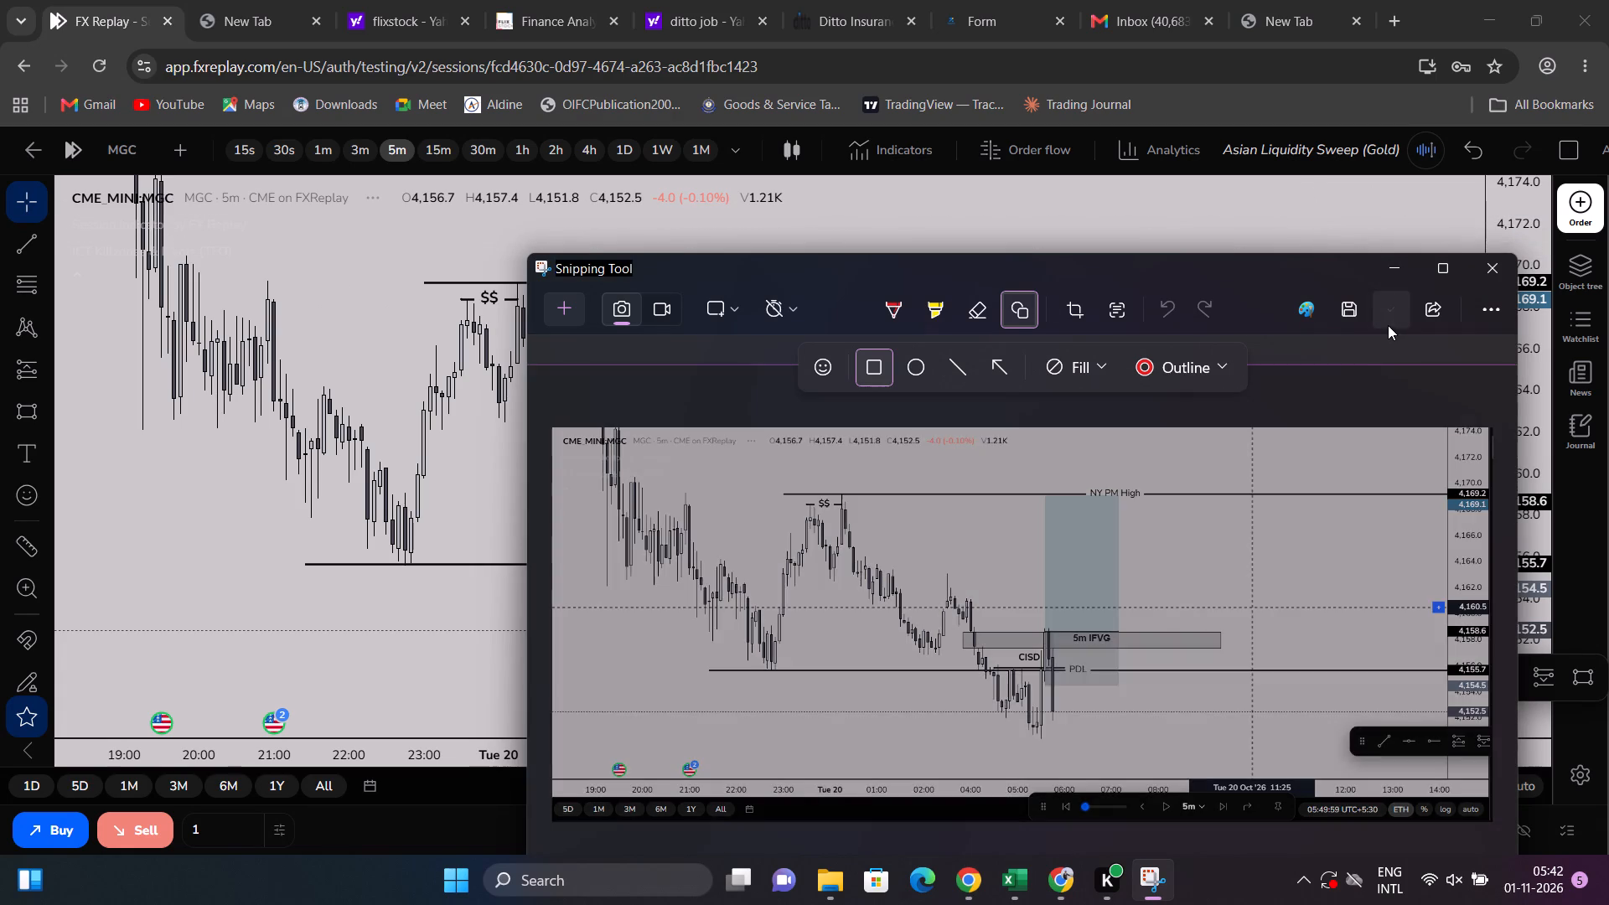
pyautogui.hotkey('alt', 'Tab')
pyautogui.keyDown('alt'); pyautogui.click(1063, 339); pyautogui.keyUp('alt')
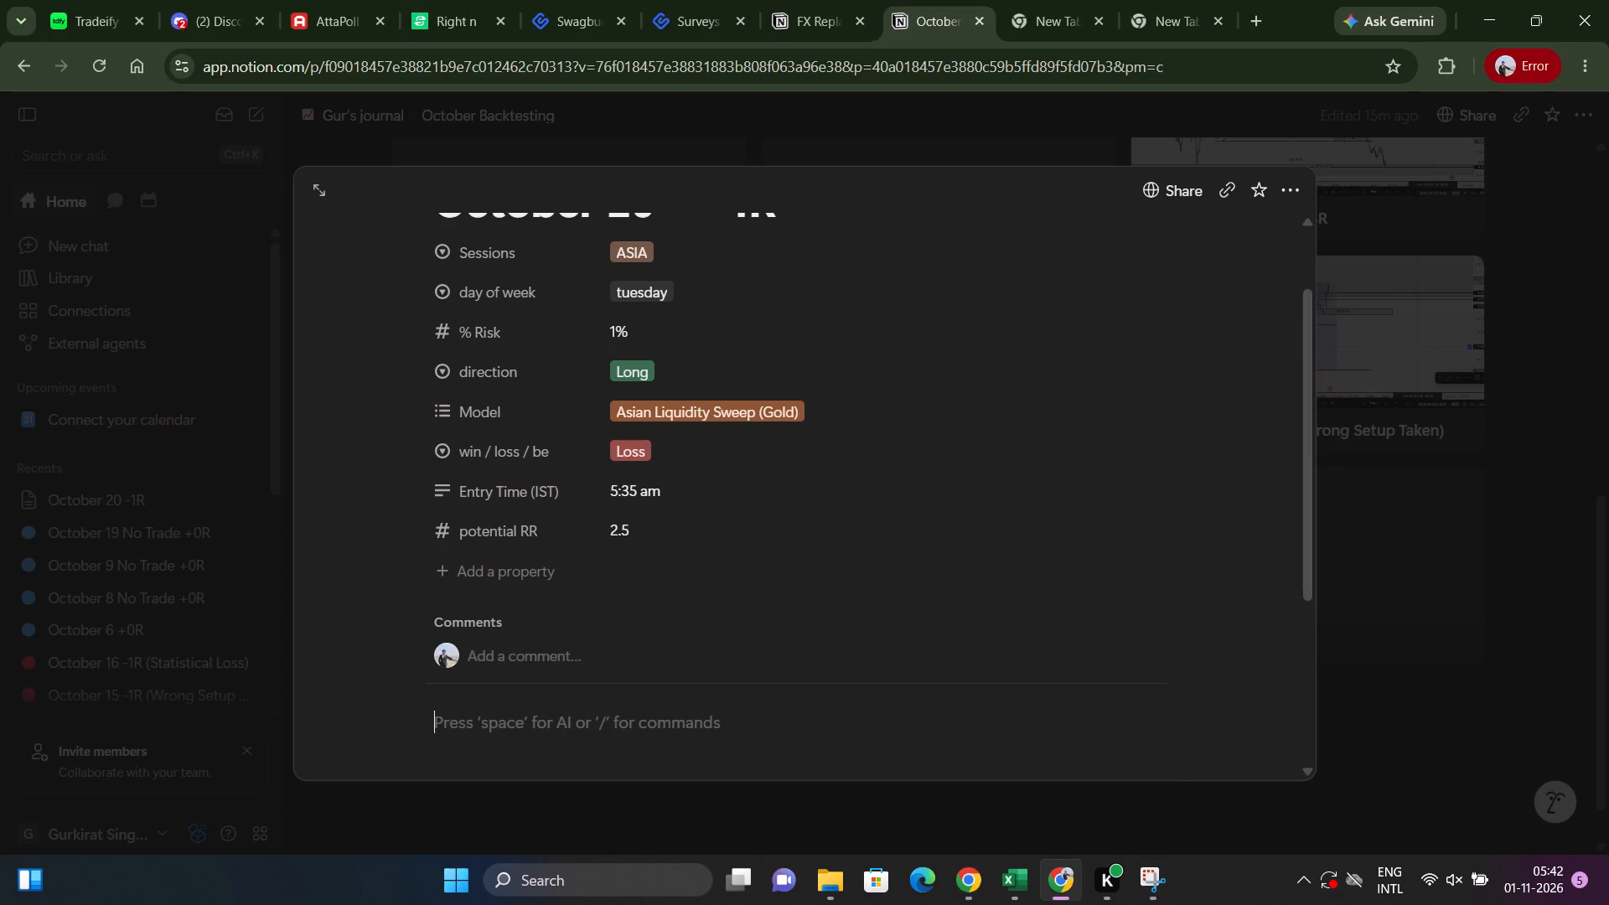
pyautogui.hotkey('ctrl', 'v')
pyautogui.scroll(-3, 705, 645)
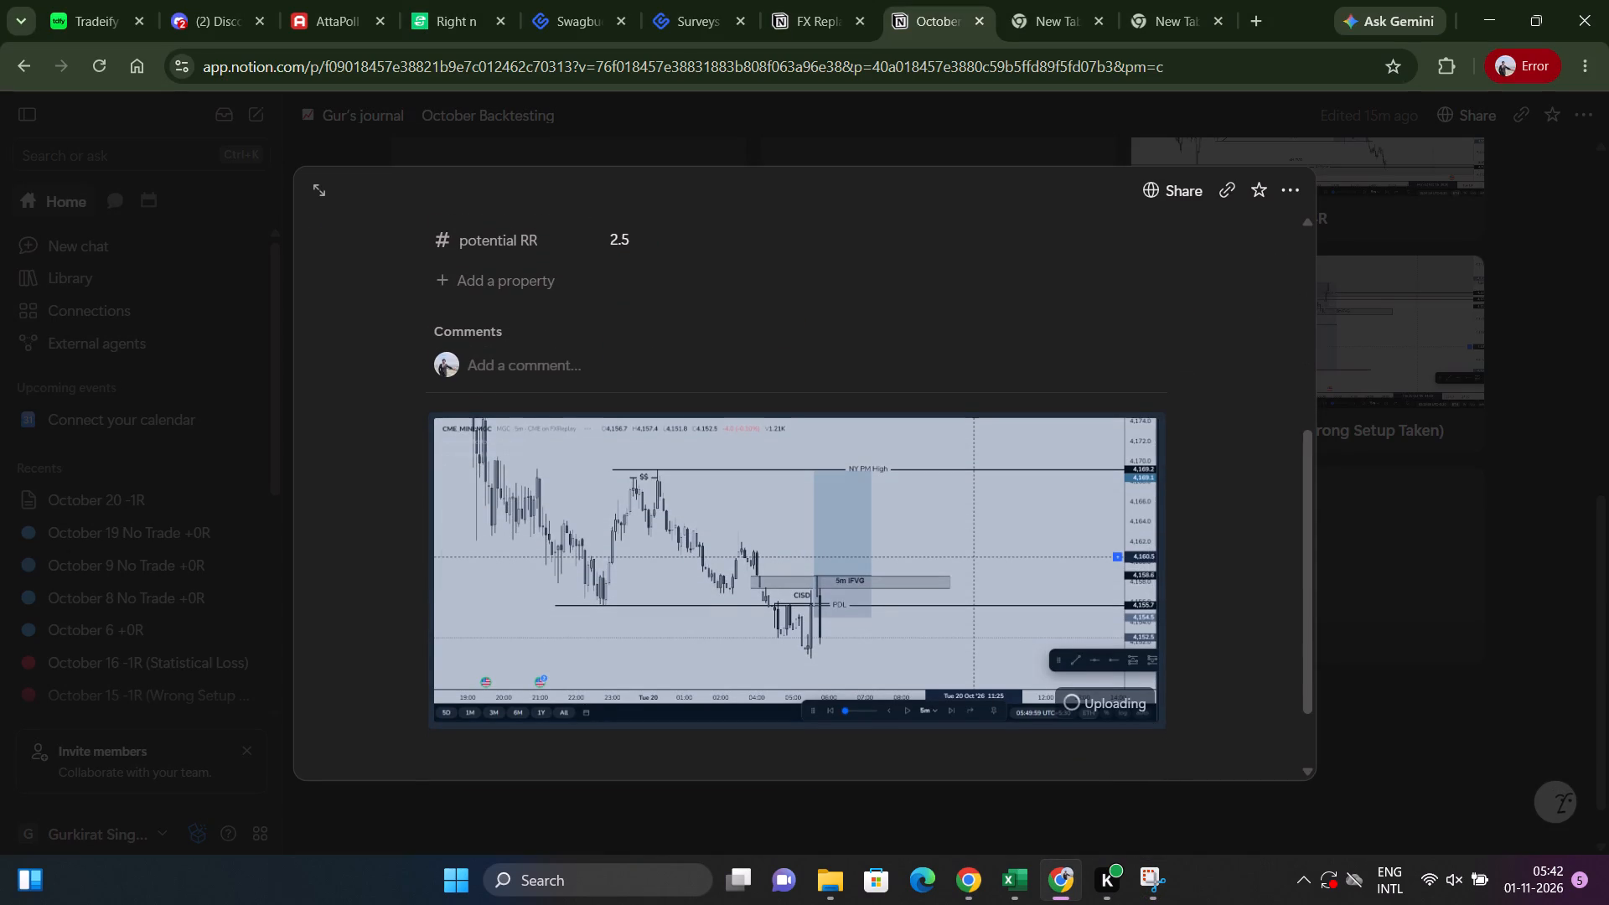
# Enlarge the pasted chart image beyond the text column's width and close the October 20 page.
pyautogui.moveTo(1154, 717); pyautogui.dragTo(1265, 789)
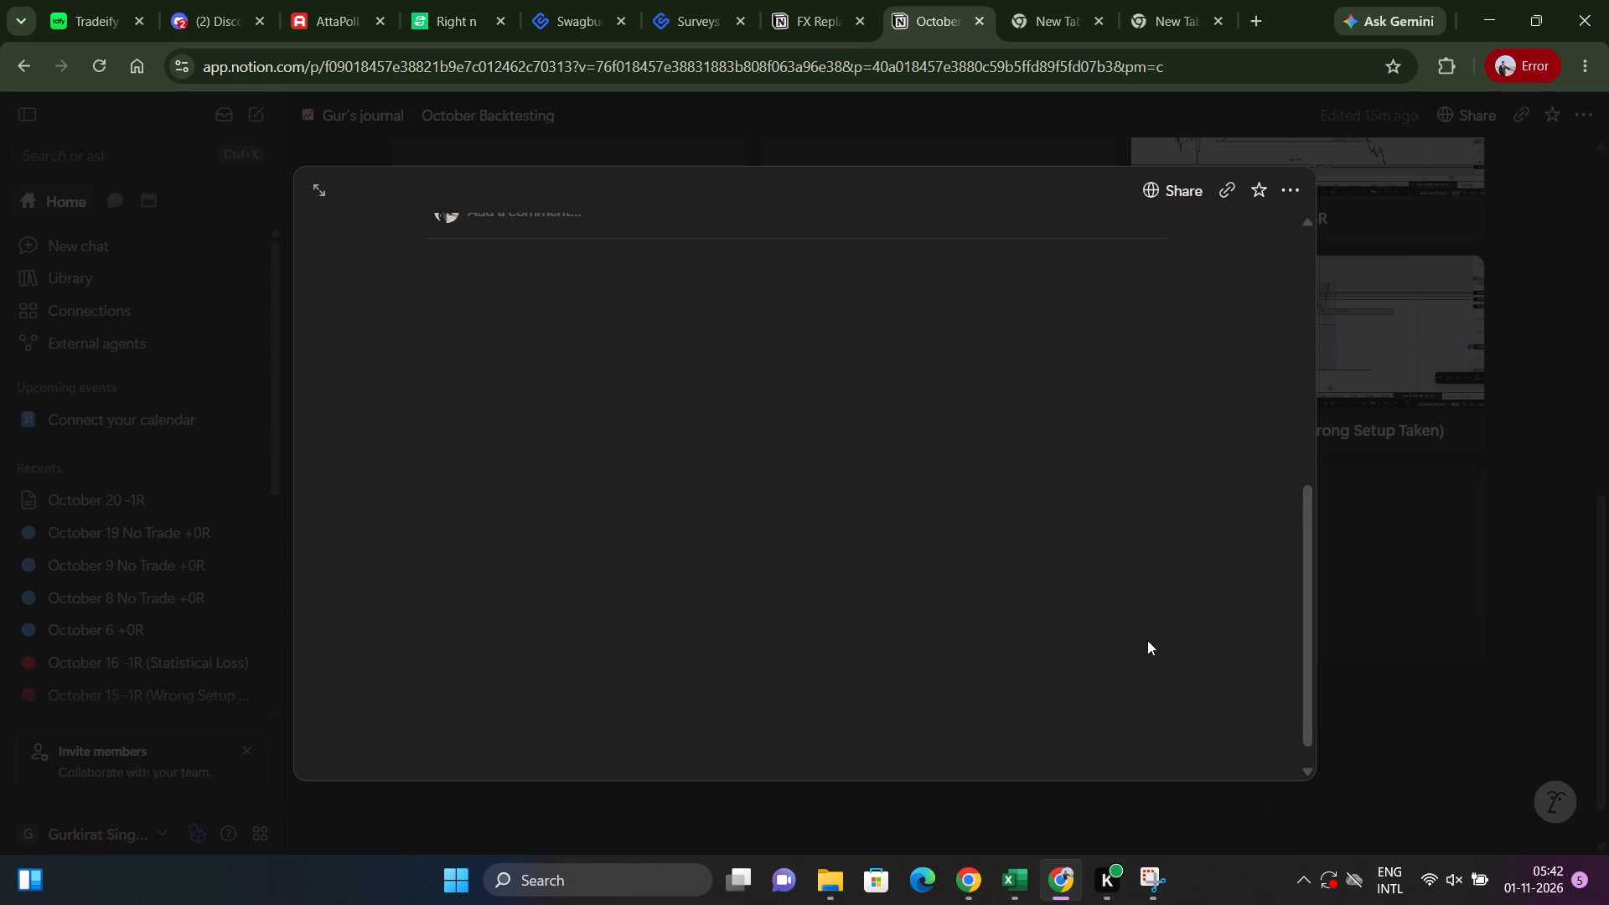
pyautogui.scroll(6, 1128, 599)
pyautogui.scroll(-5, 1128, 599)
pyautogui.scroll(1, 1128, 599)
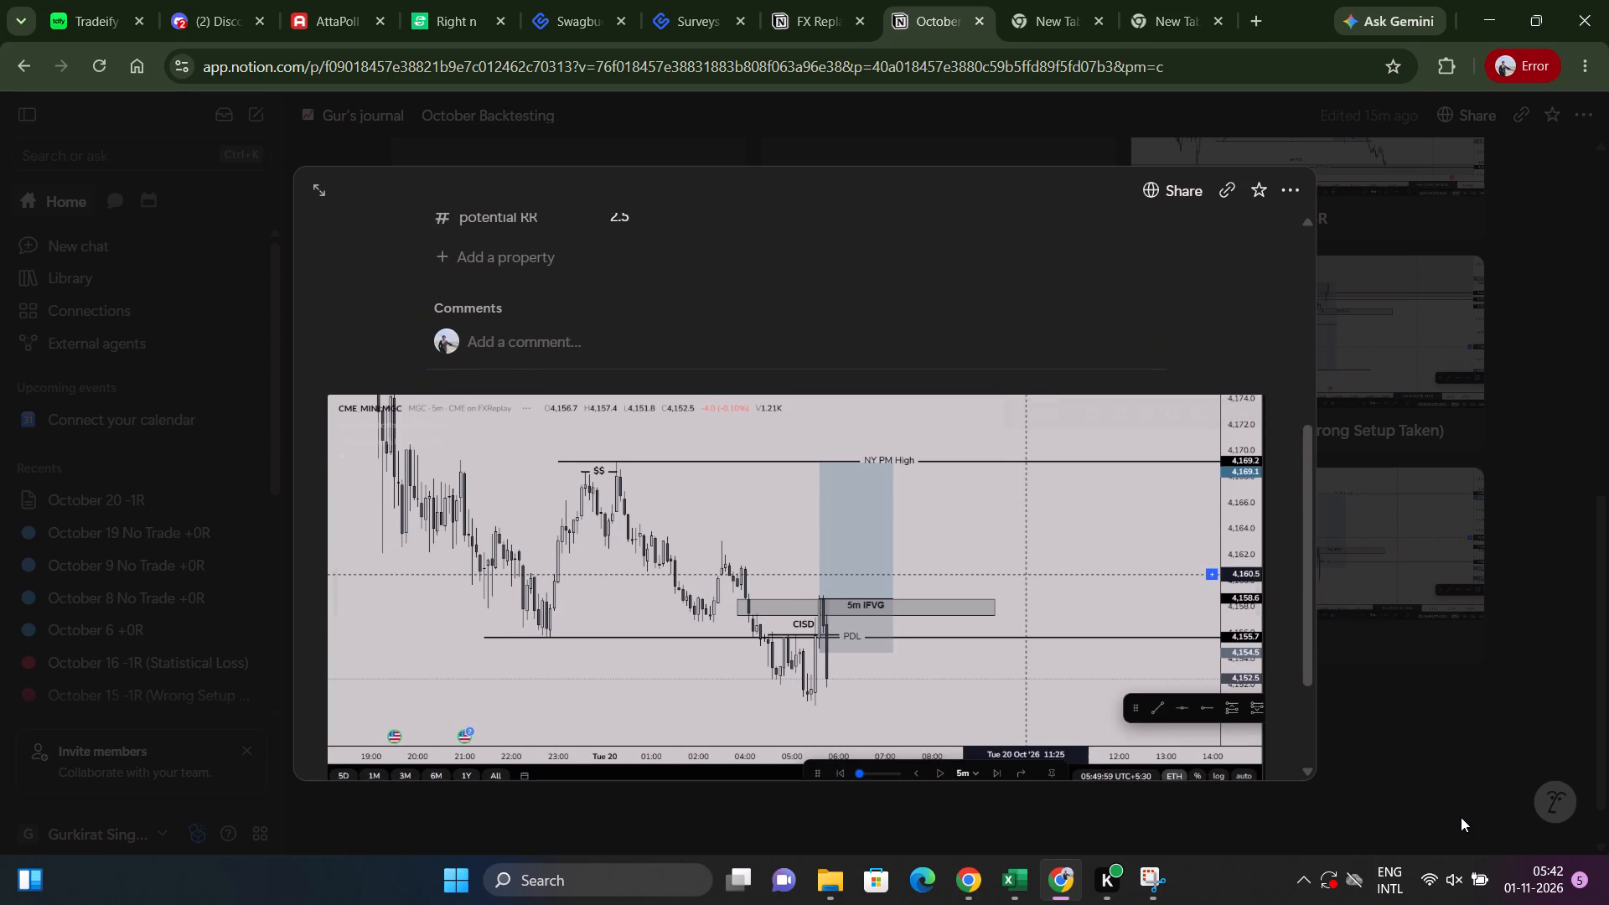
pyautogui.click(1462, 812)
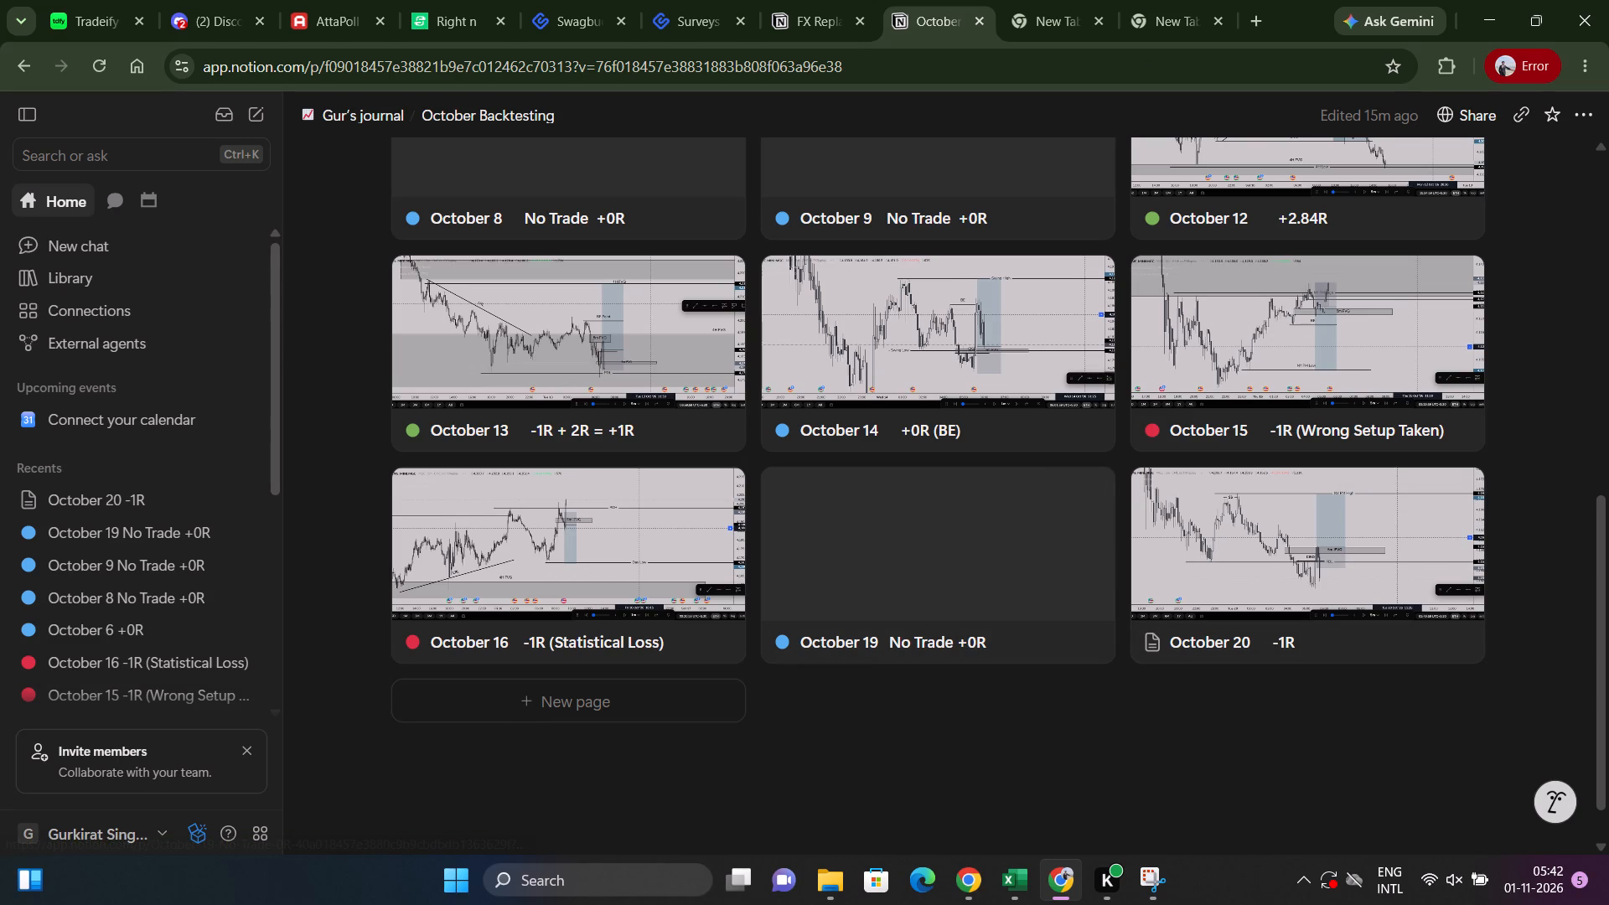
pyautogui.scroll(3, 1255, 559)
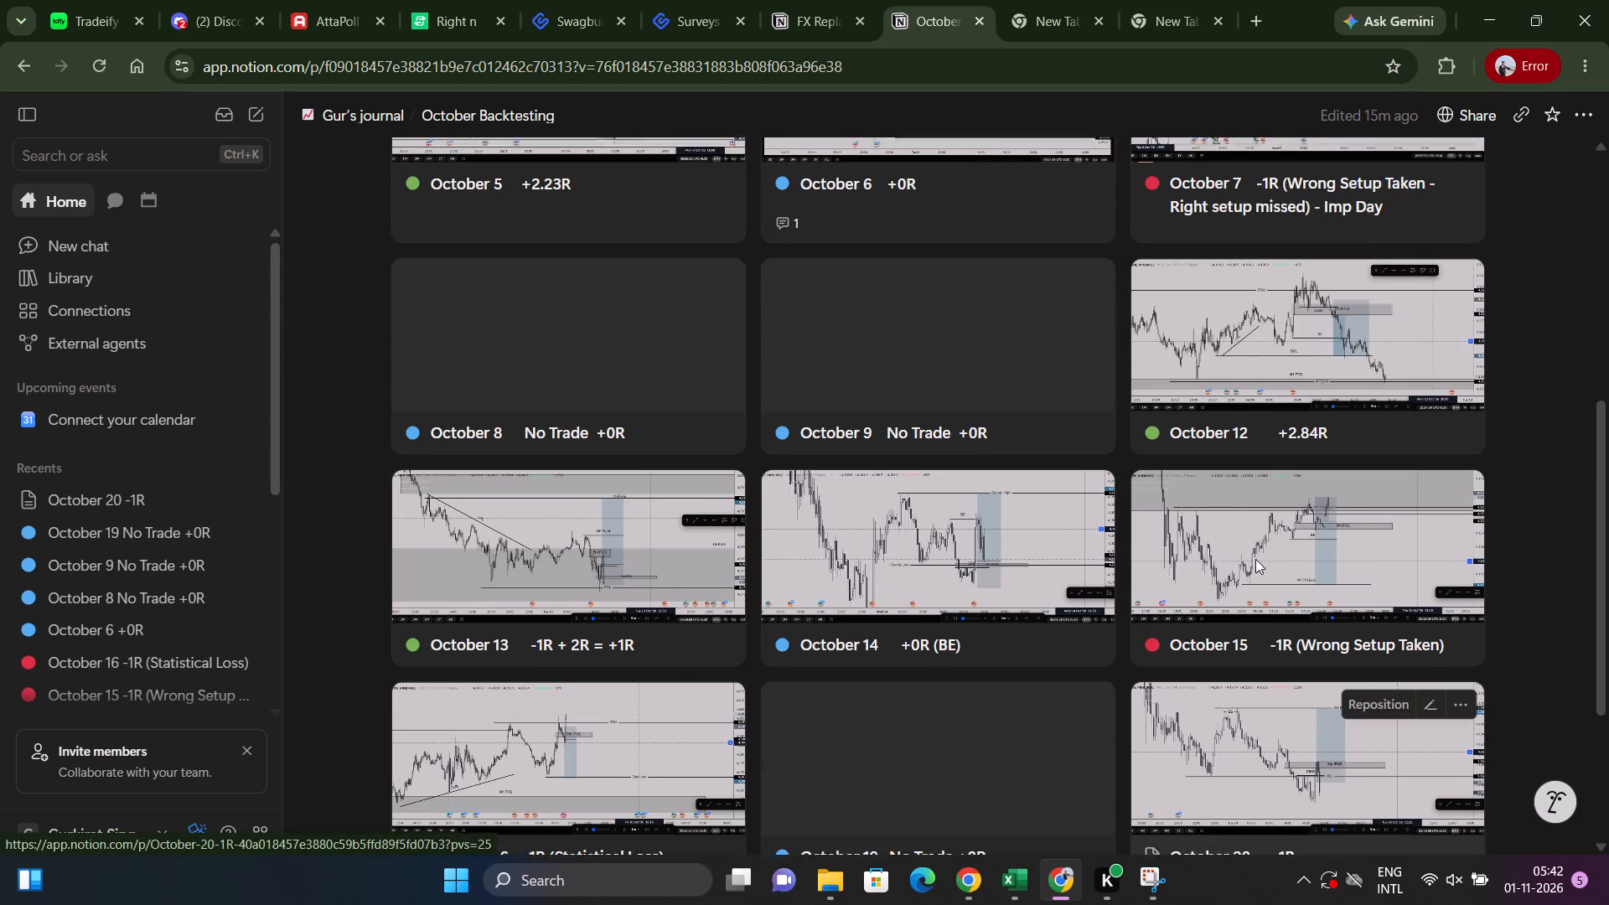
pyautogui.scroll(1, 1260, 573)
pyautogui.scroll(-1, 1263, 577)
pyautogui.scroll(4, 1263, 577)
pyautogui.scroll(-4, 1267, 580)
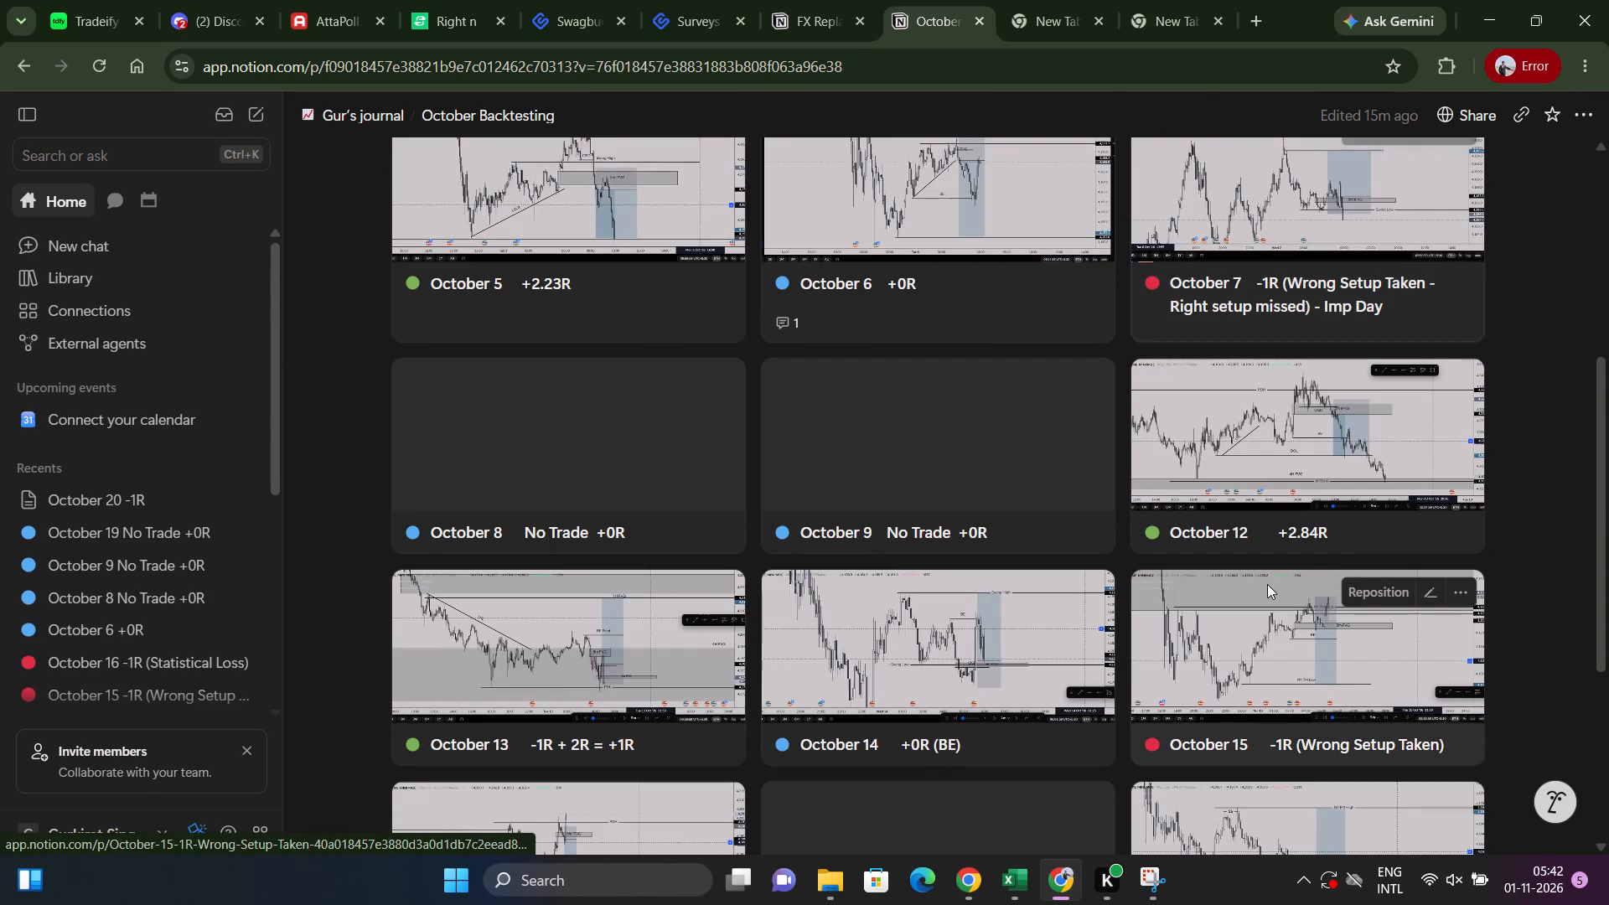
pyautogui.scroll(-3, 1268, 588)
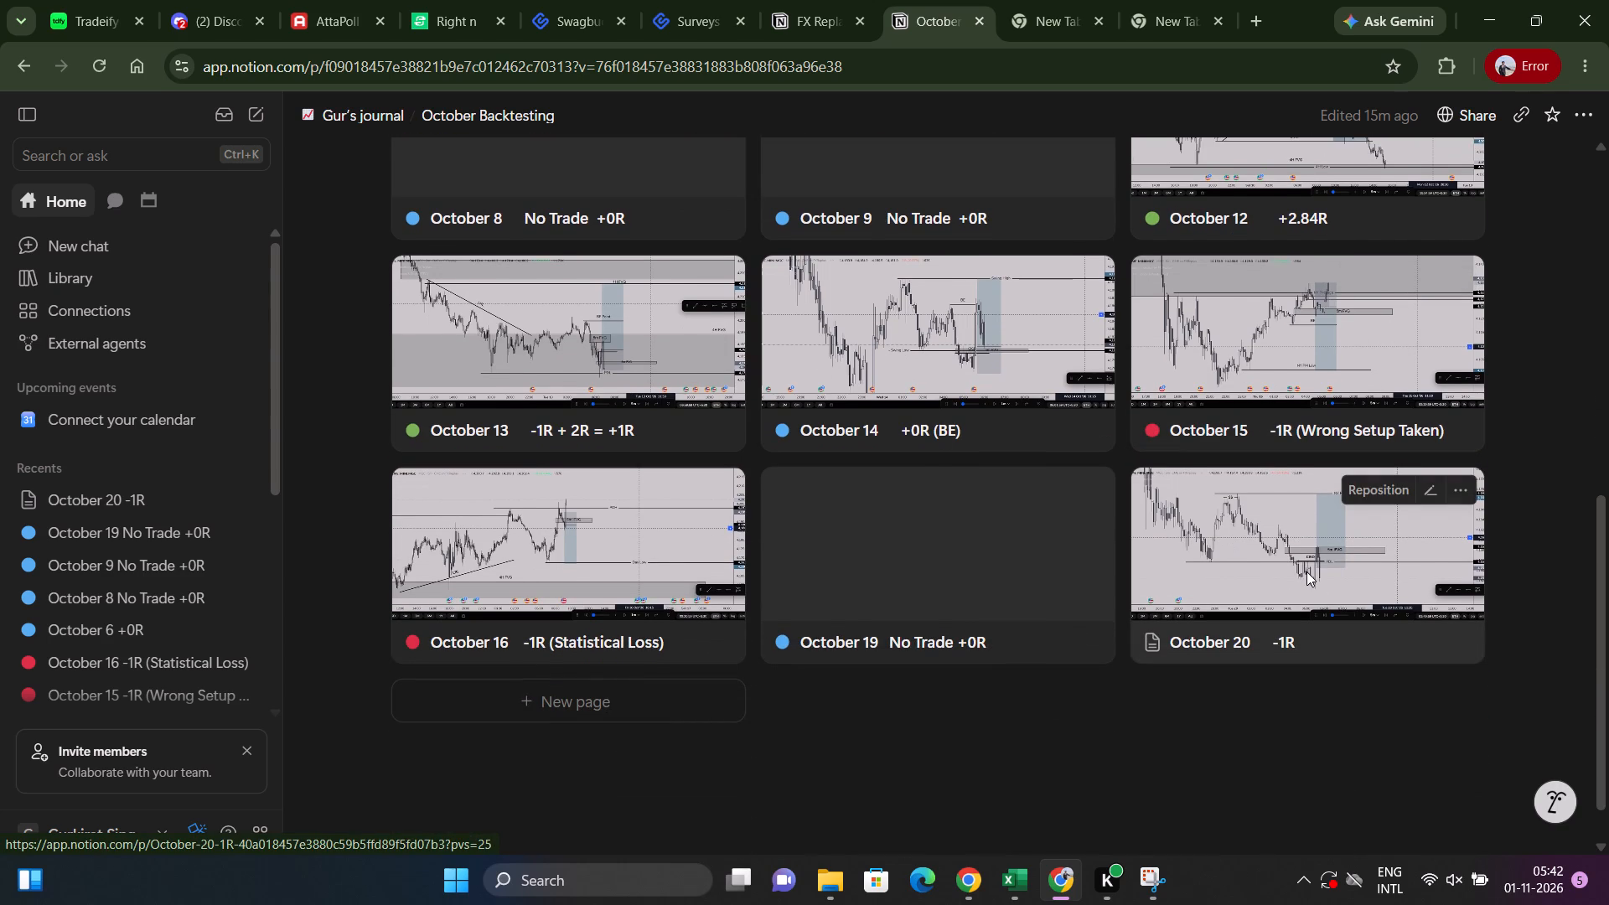
# Give the October 20 page a red circle icon, look over the page down to its chart, and close it.
pyautogui.click(1318, 598)
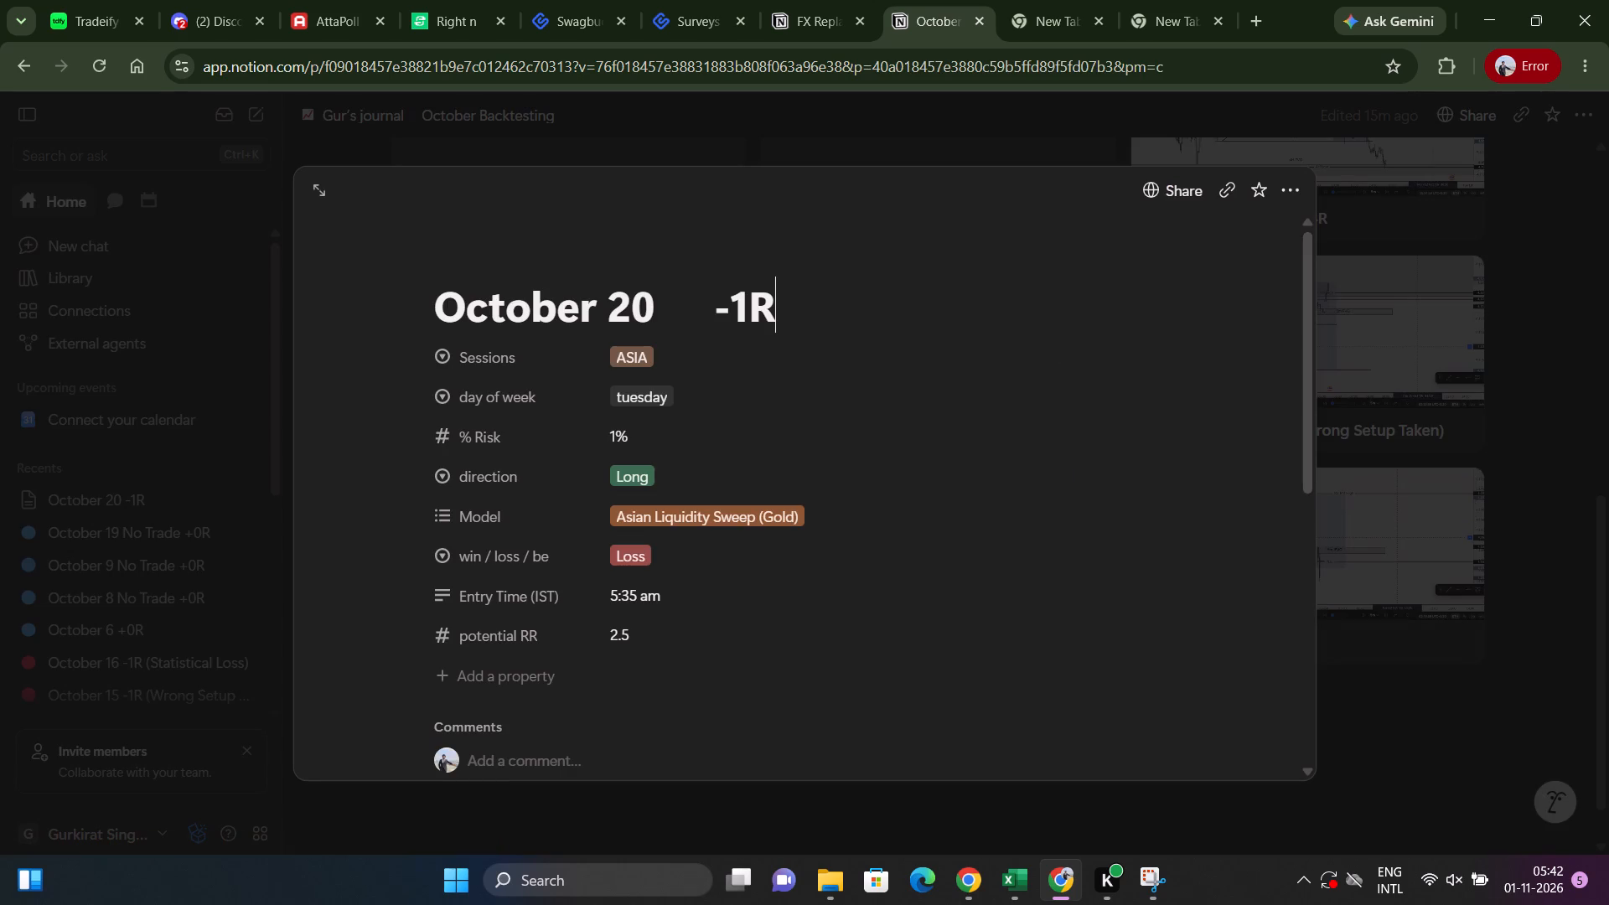
pyautogui.click(461, 271)
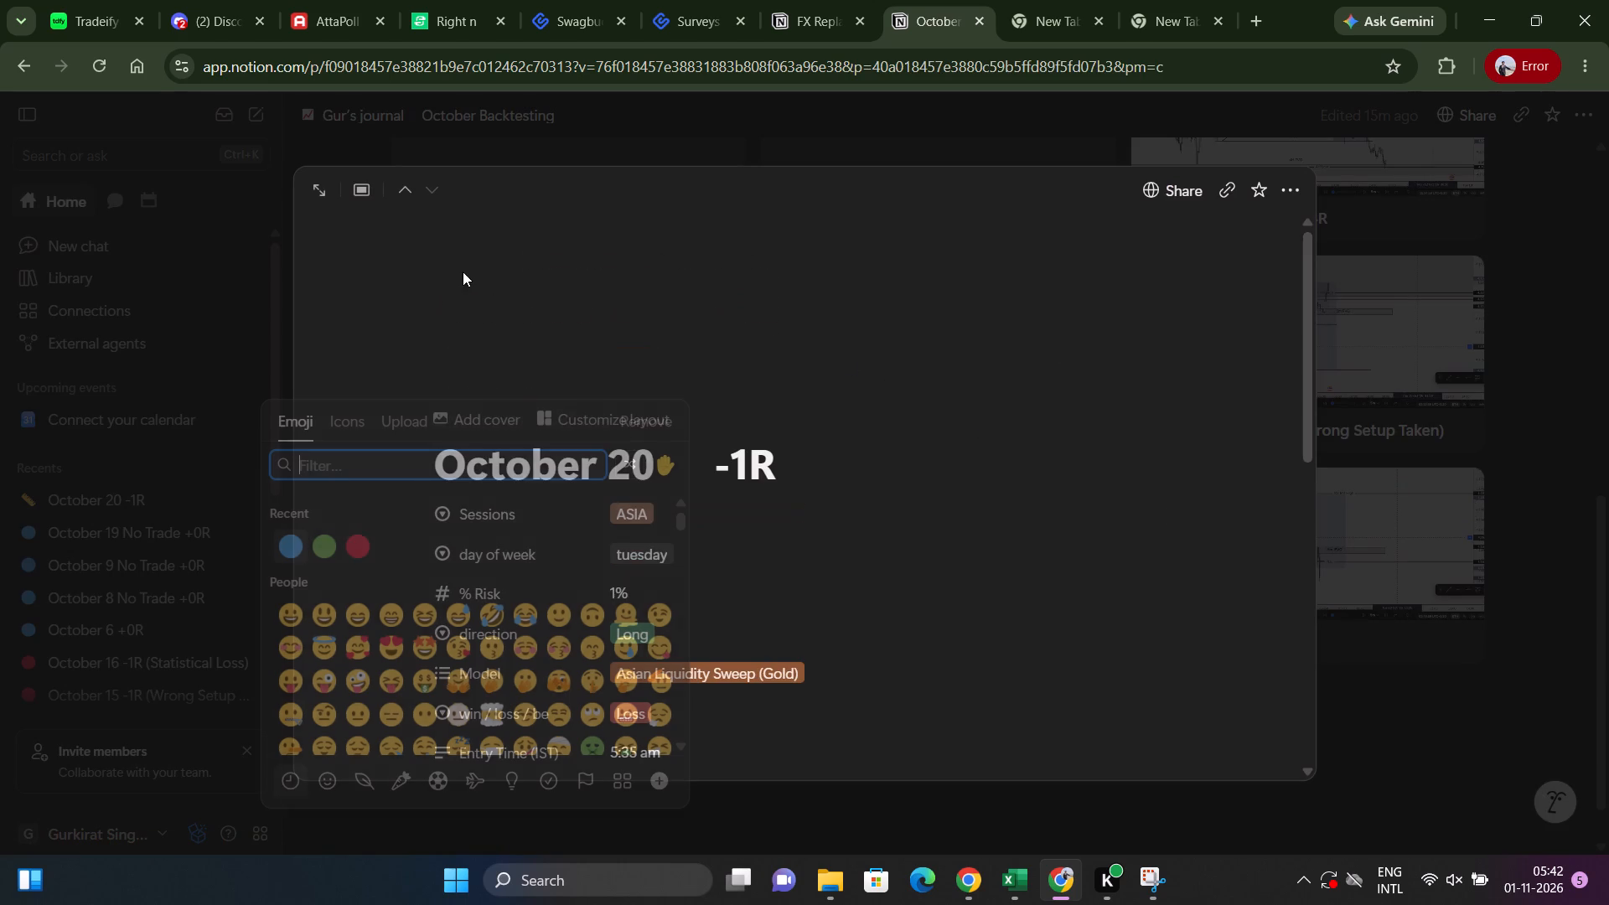
pyautogui.click(360, 535)
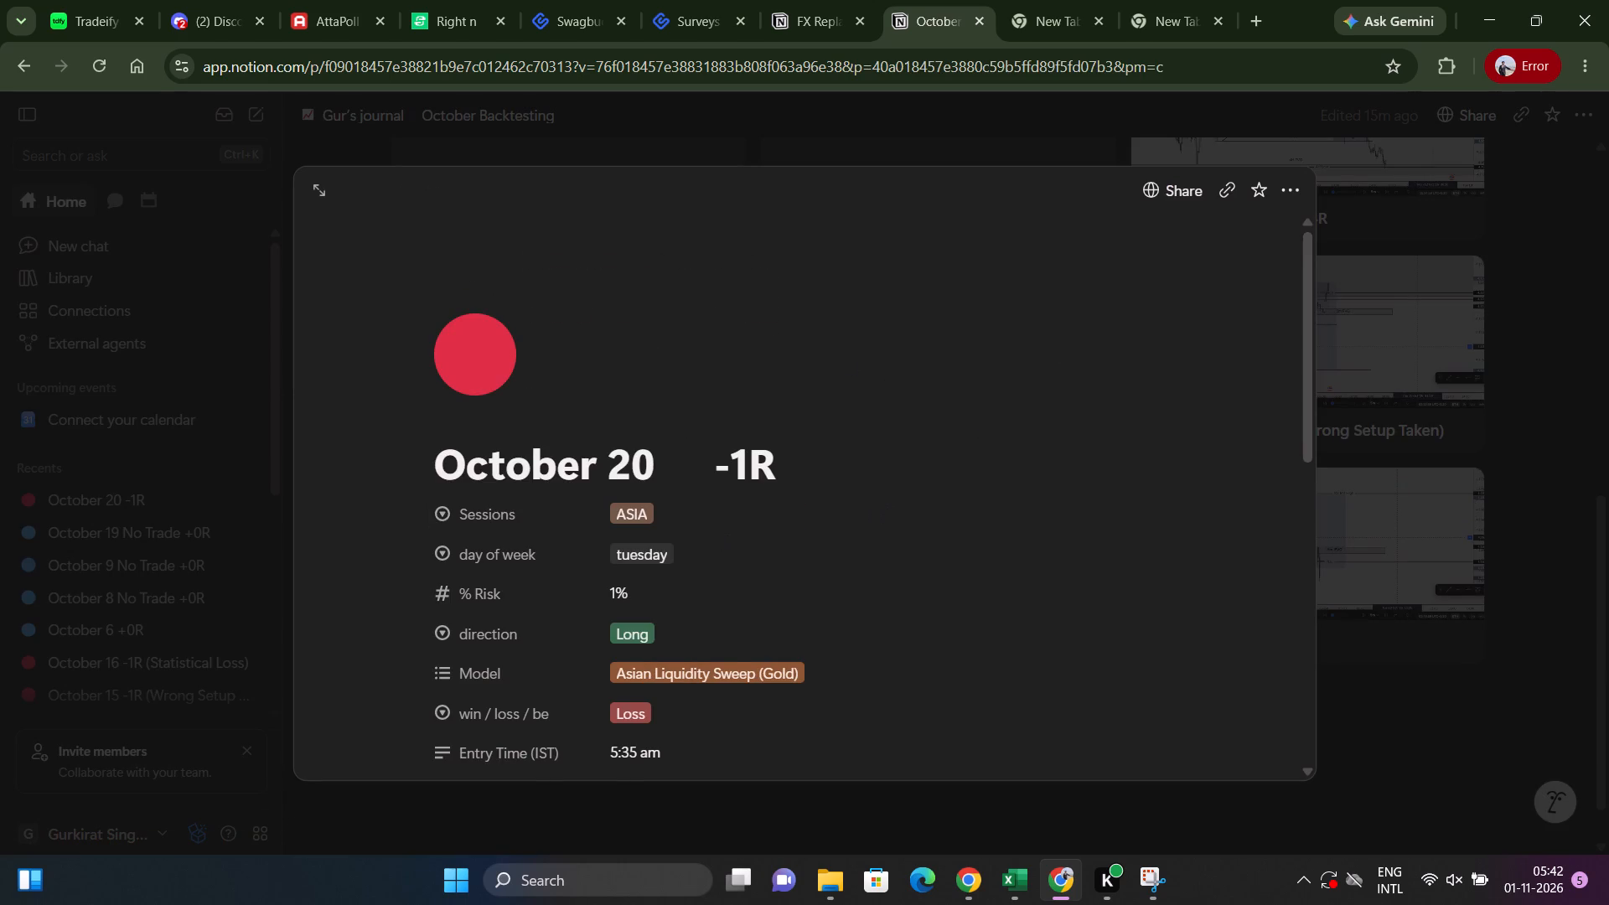
pyautogui.scroll(-7, 864, 463)
pyautogui.scroll(2, 863, 469)
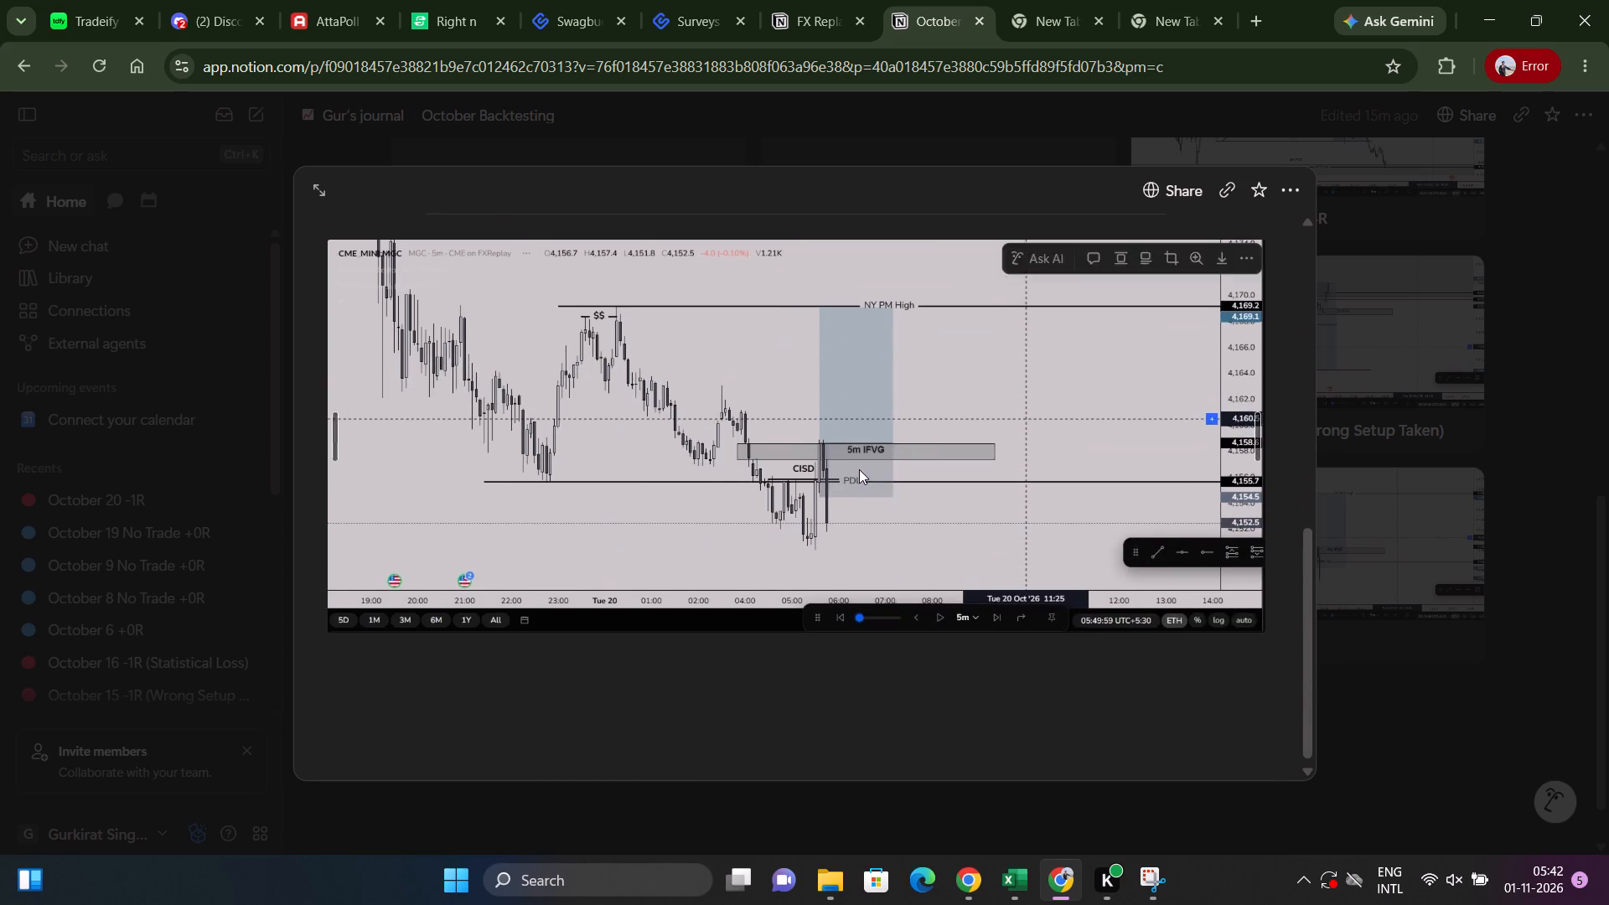
pyautogui.scroll(2, 859, 469)
pyautogui.click(1428, 577)
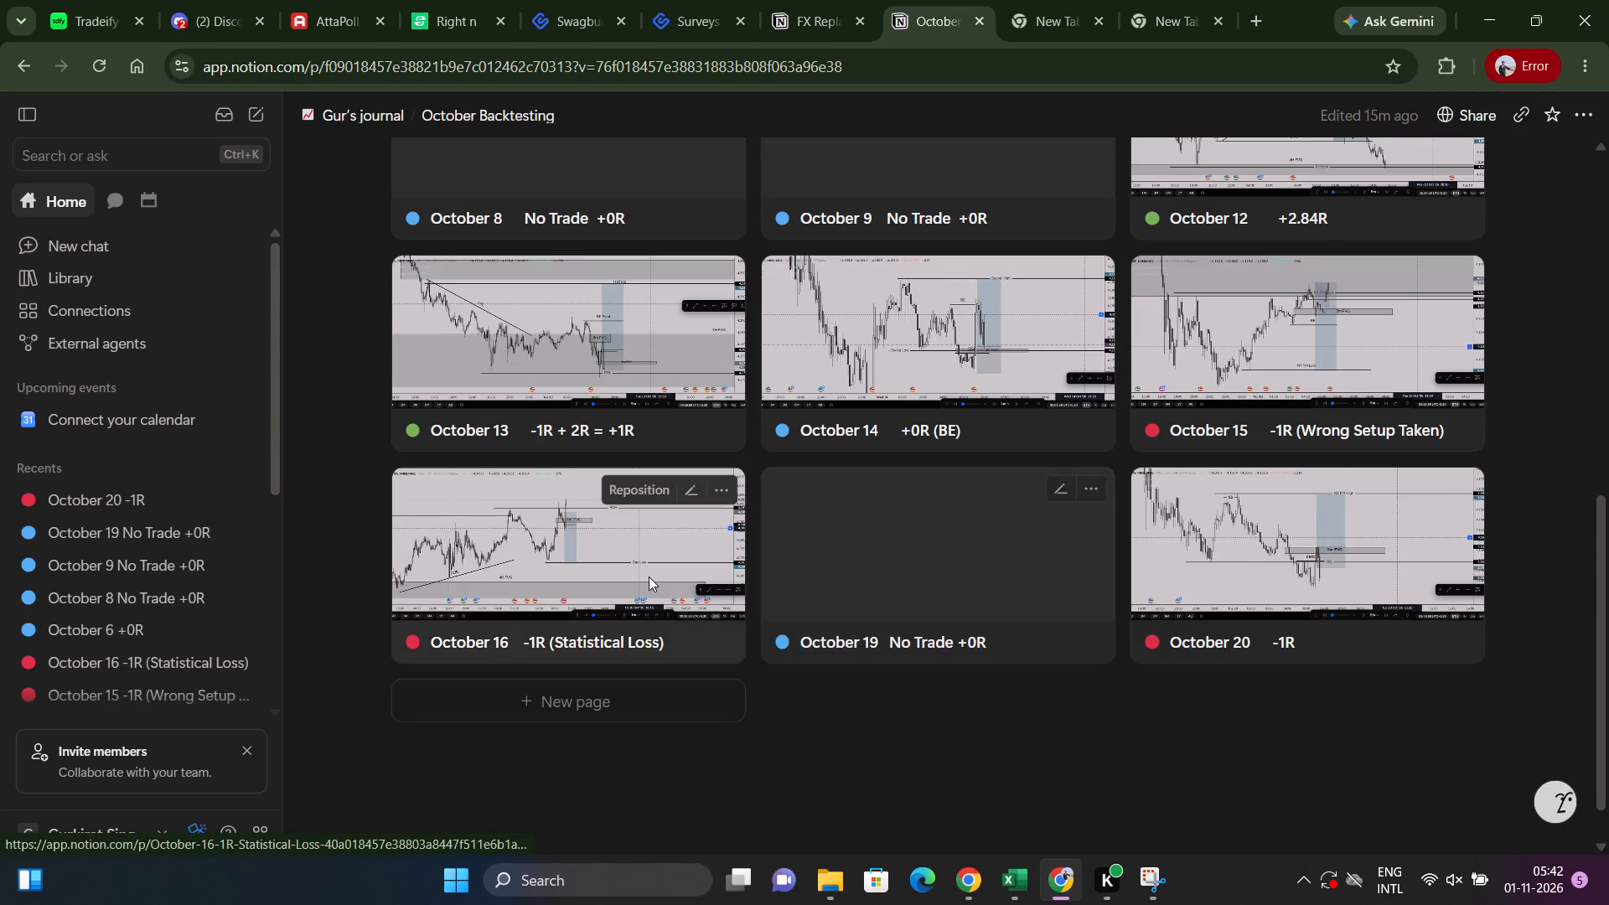
# Open the October 16 page and copy its draft comment covering liquidity sweep, confirmation and LRLR.
pyautogui.click(649, 577)
pyautogui.scroll(-3, 852, 616)
pyautogui.scroll(-1, 755, 593)
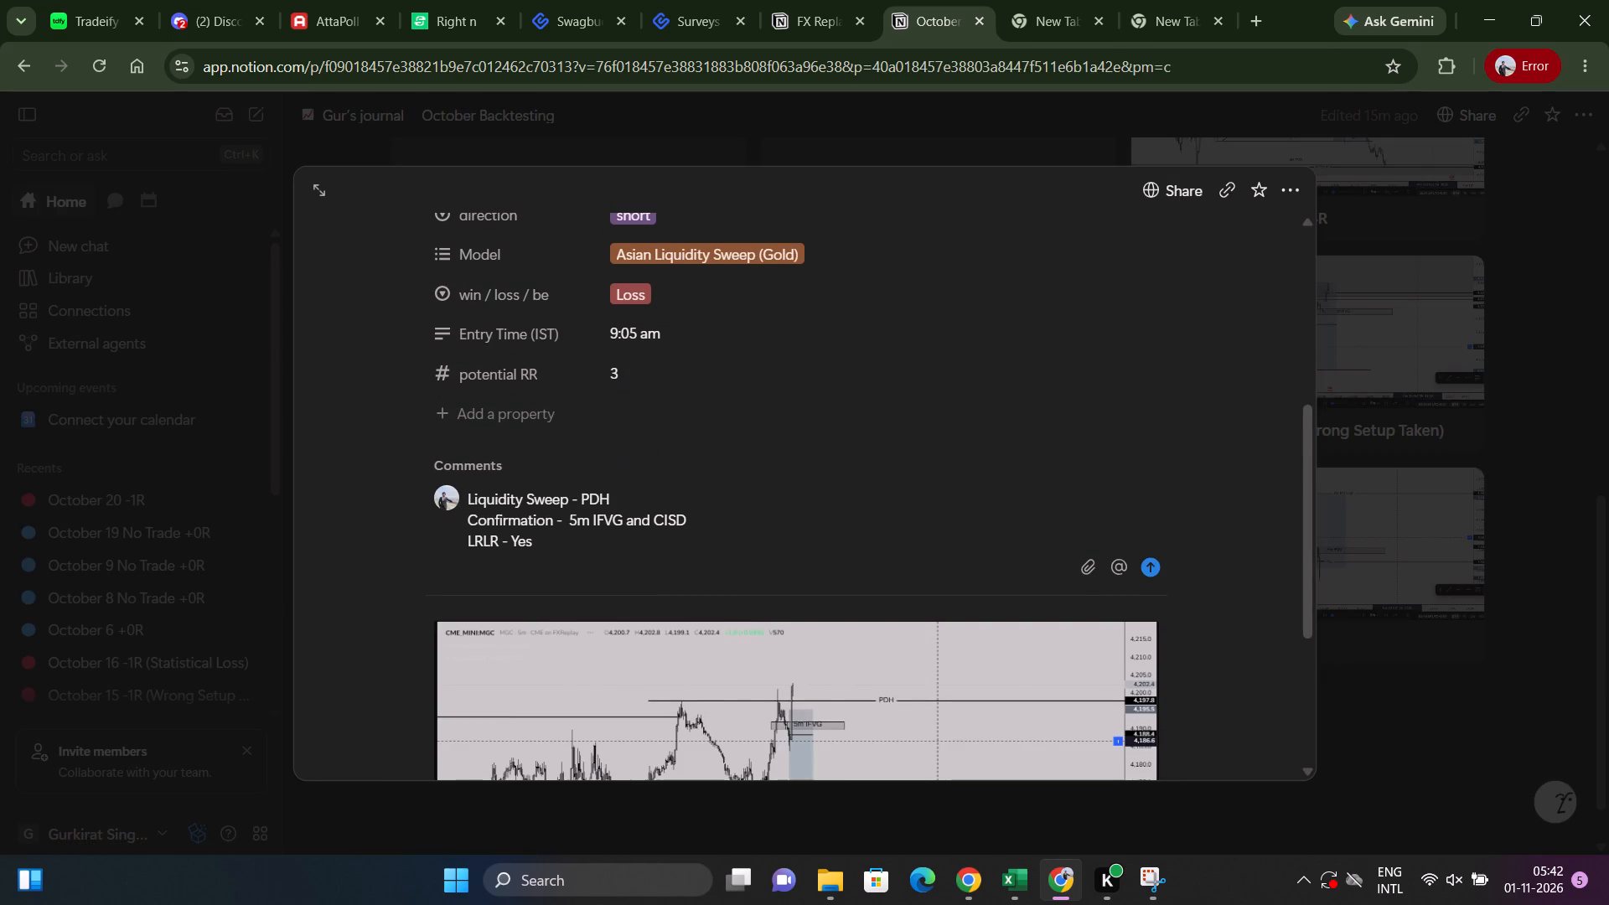
pyautogui.moveTo(549, 545); pyautogui.dragTo(437, 493)
pyautogui.hotkey('ctrl', 'c')
# Examine the October 20 long setup on the FX Replay chart against the October 16 page's comment and details in Notion.
pyautogui.hotkey('alt', 'Tab')
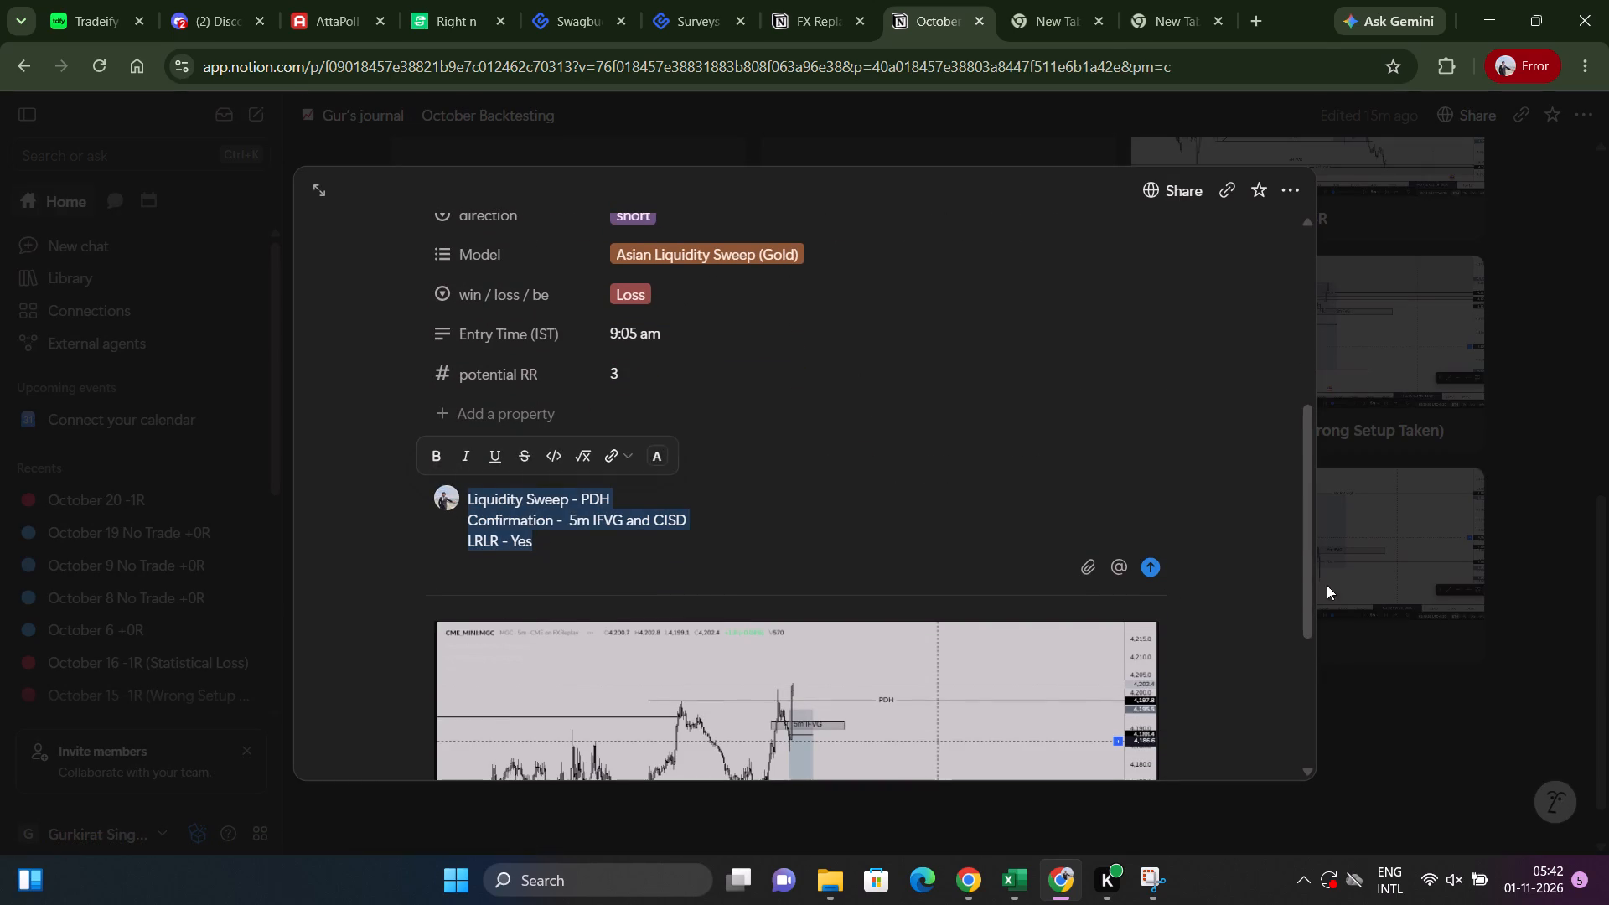
pyautogui.hotkey('alt', 'Tab')
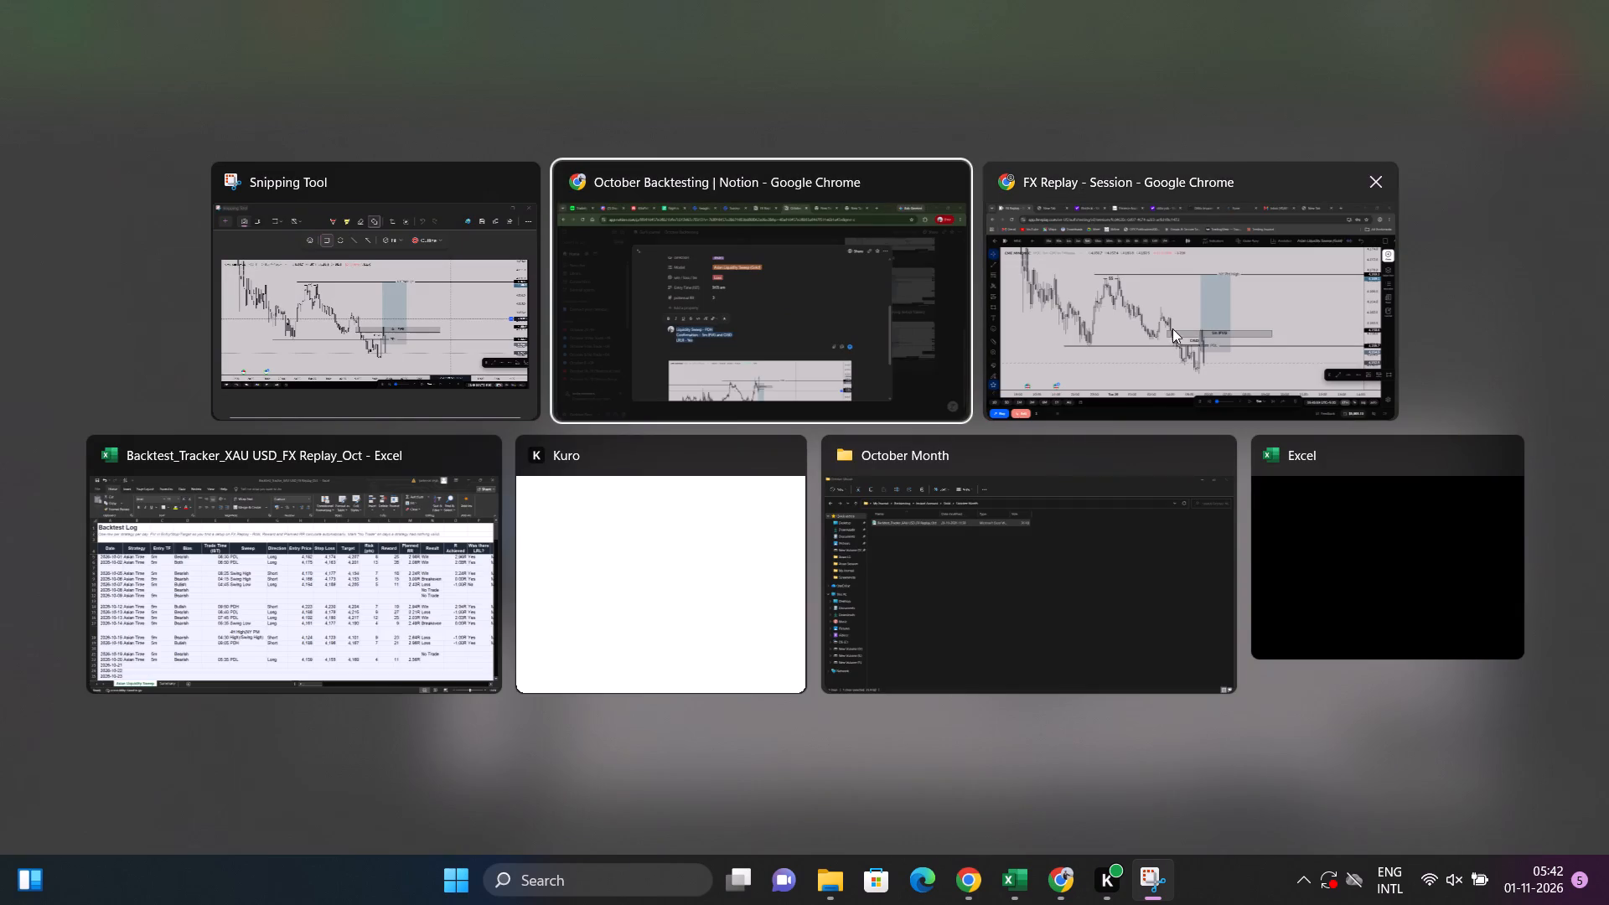
pyautogui.keyDown('alt'); pyautogui.click(1199, 328); pyautogui.keyUp('alt')
pyautogui.scroll(-2, 1223, 491)
pyautogui.scroll(1, 1224, 494)
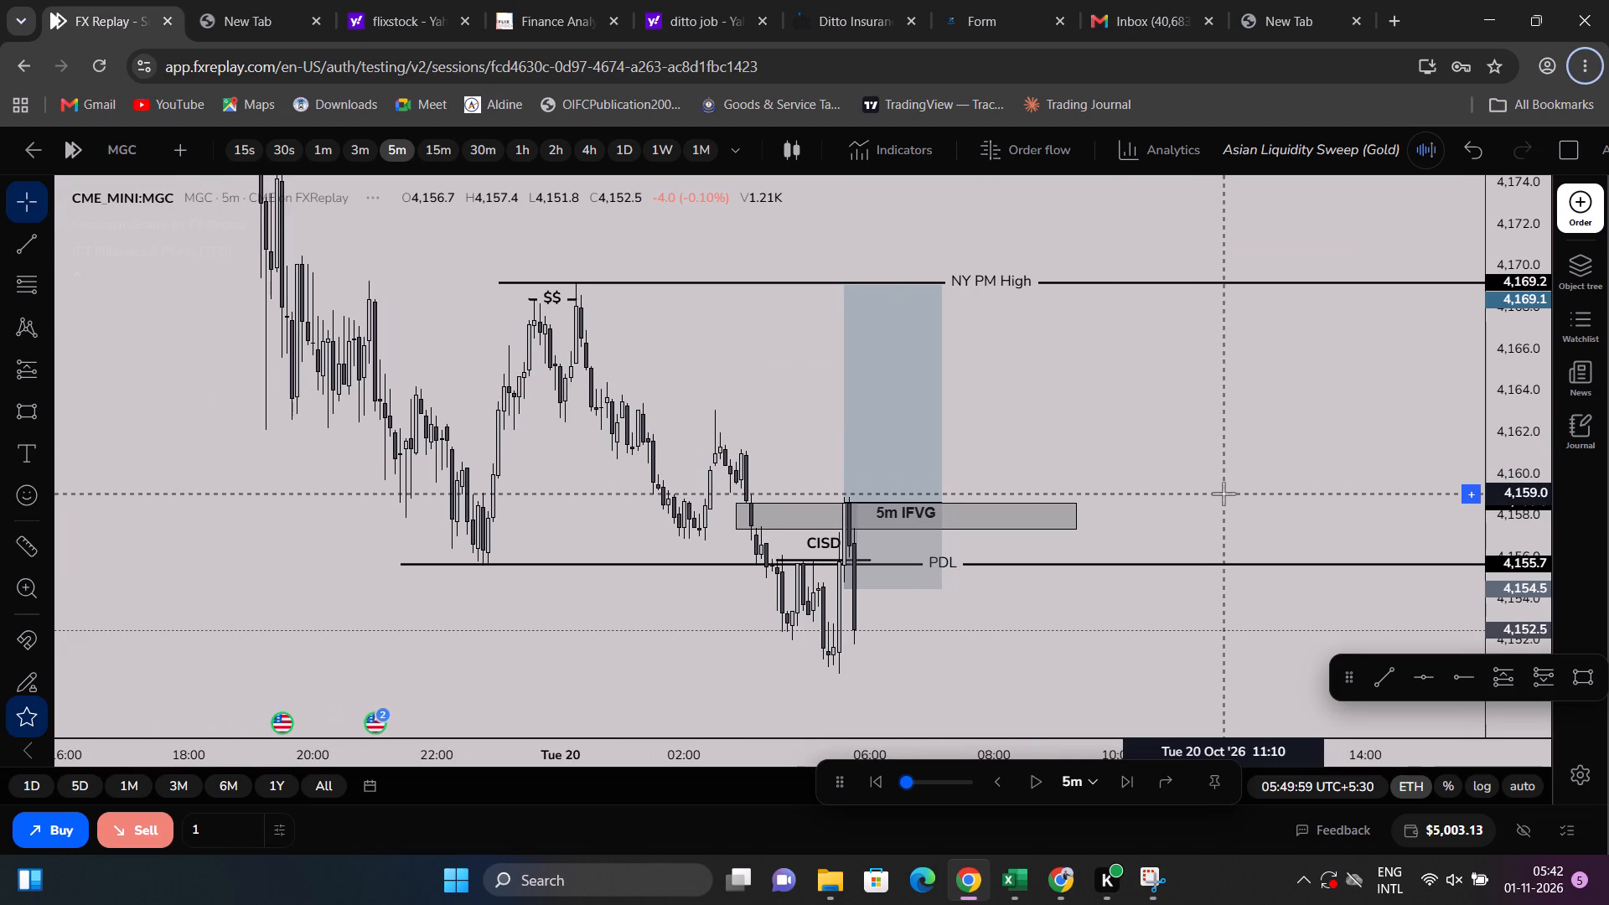
pyautogui.moveTo(1229, 484); pyautogui.dragTo(1222, 431)
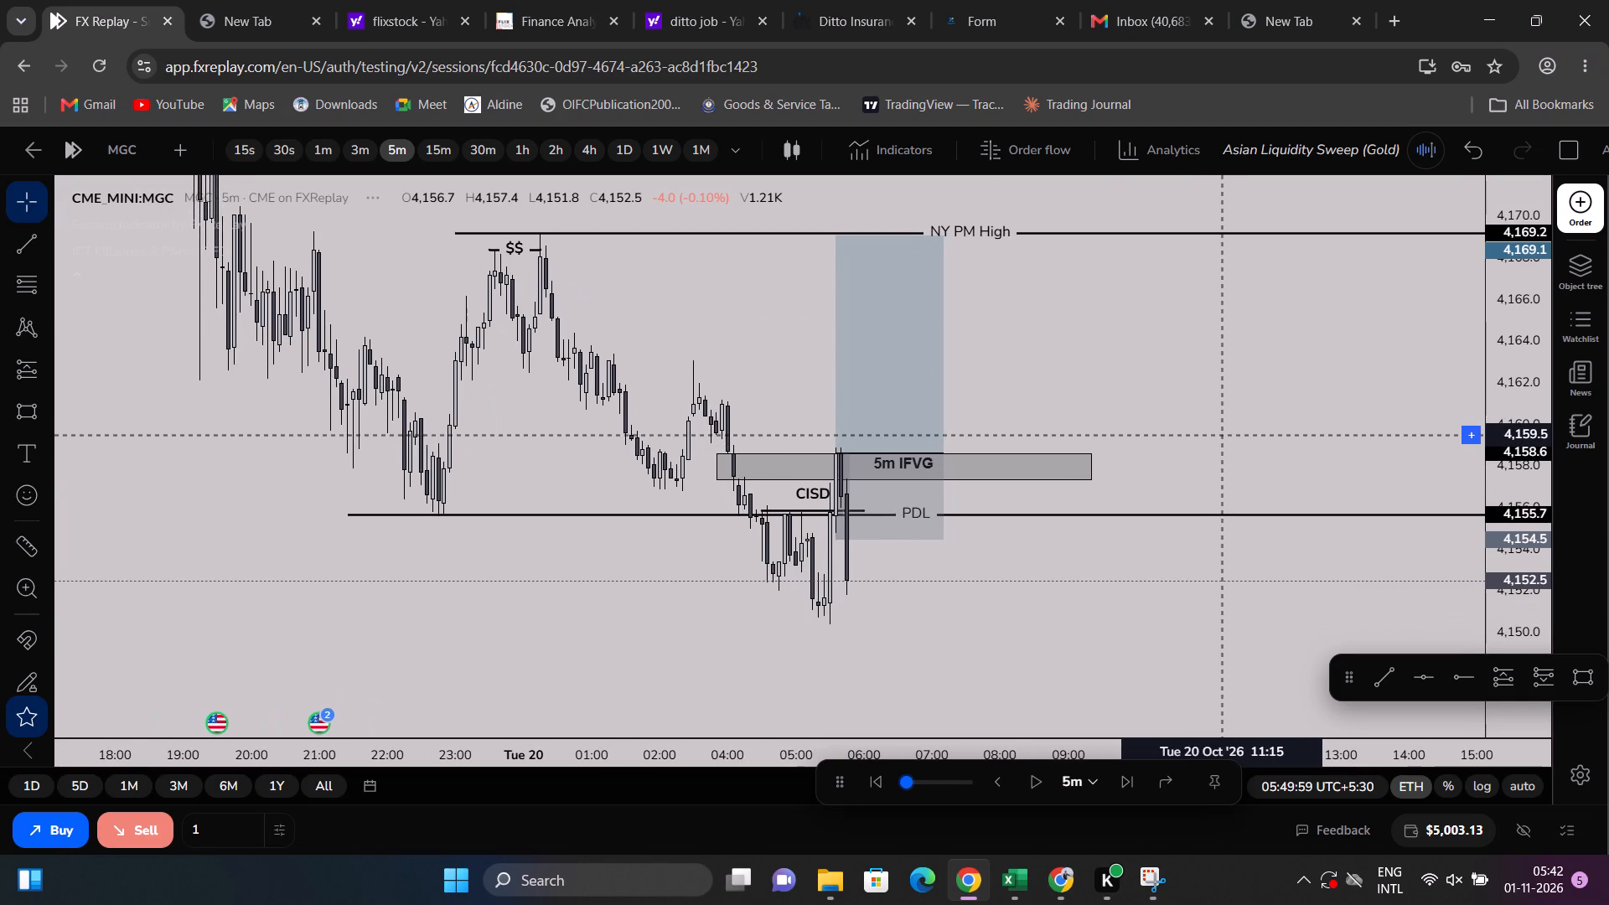
pyautogui.moveTo(1222, 431); pyautogui.dragTo(1317, 588)
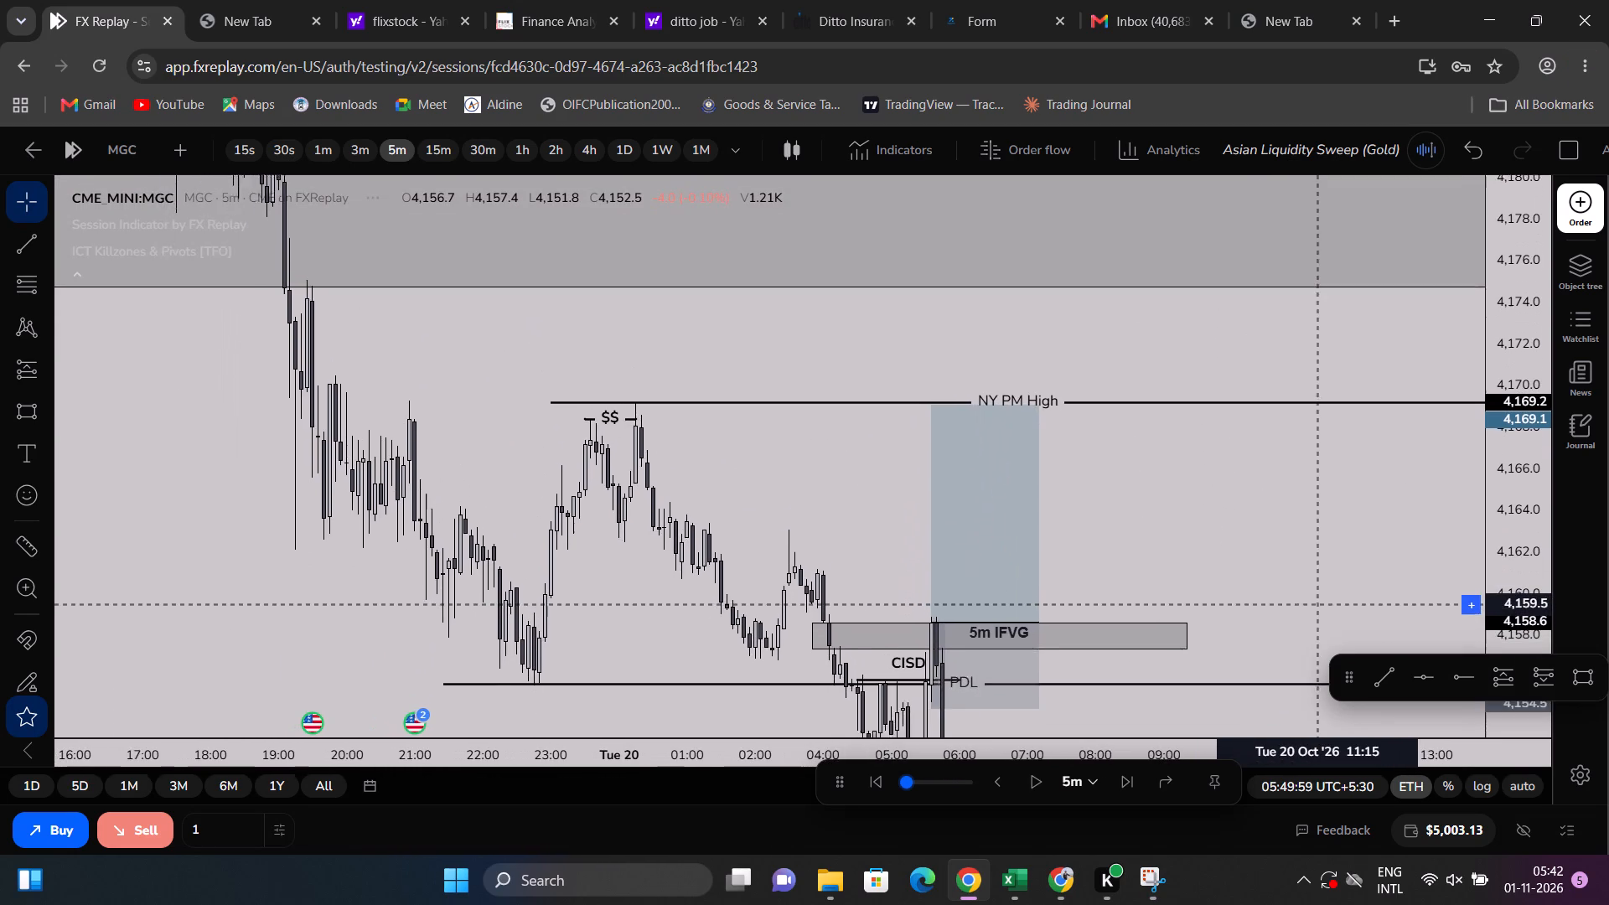
pyautogui.moveTo(1317, 588); pyautogui.dragTo(1310, 523)
pyautogui.hotkey('alt', 'Tab')
pyautogui.hotkey('alt', 'Tab')
pyautogui.hotkey('alt', 'Tab')
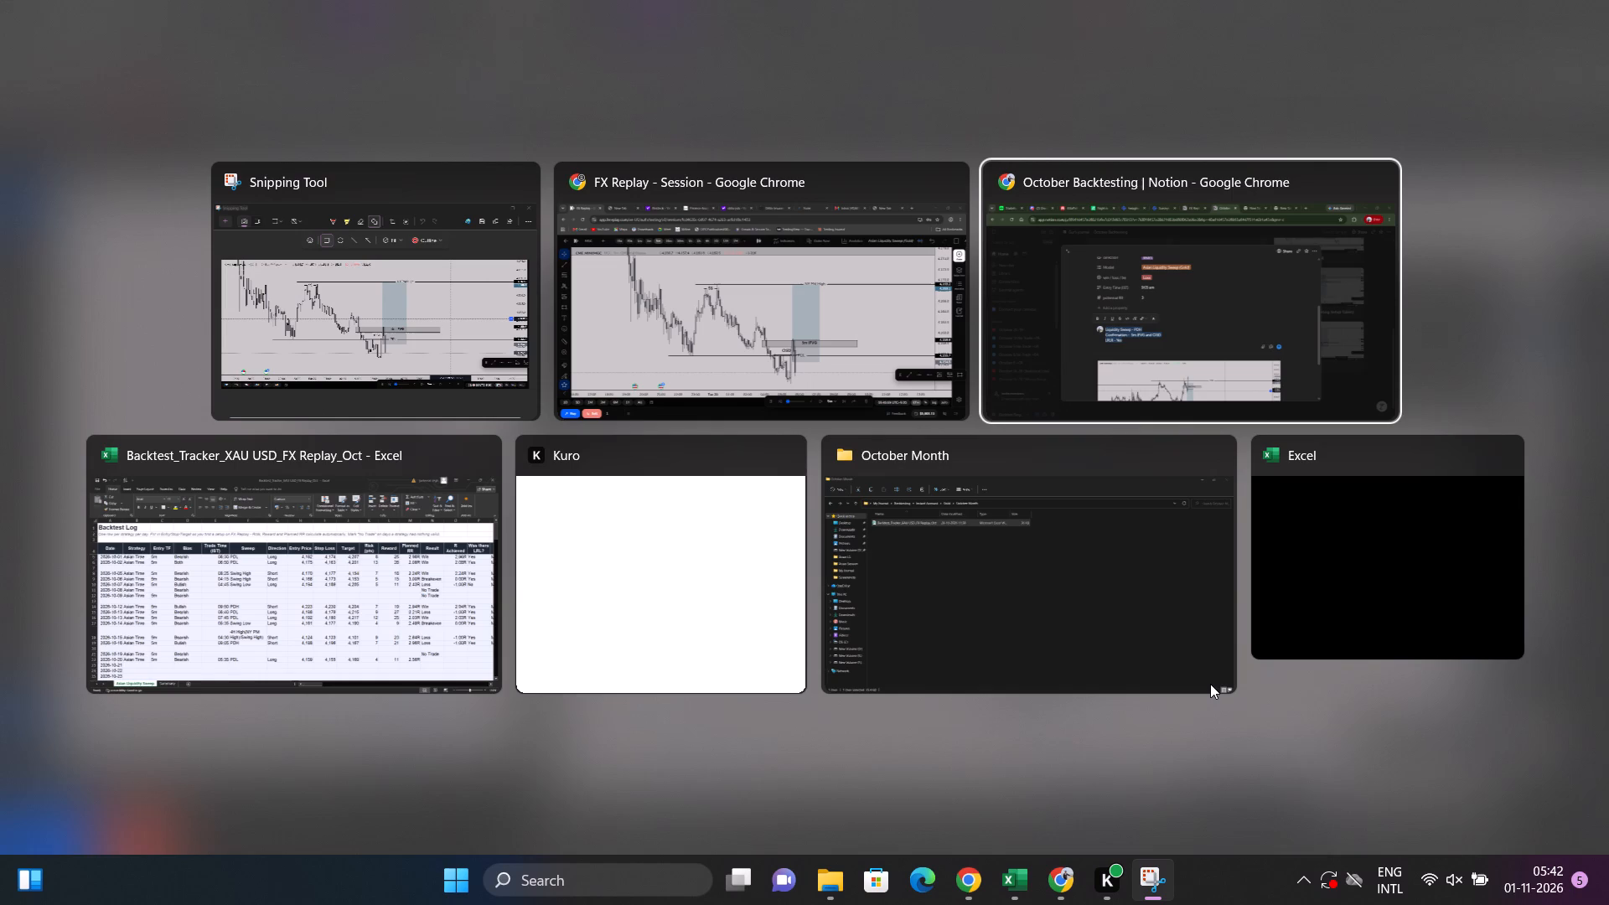
pyautogui.scroll(-1, 785, 627)
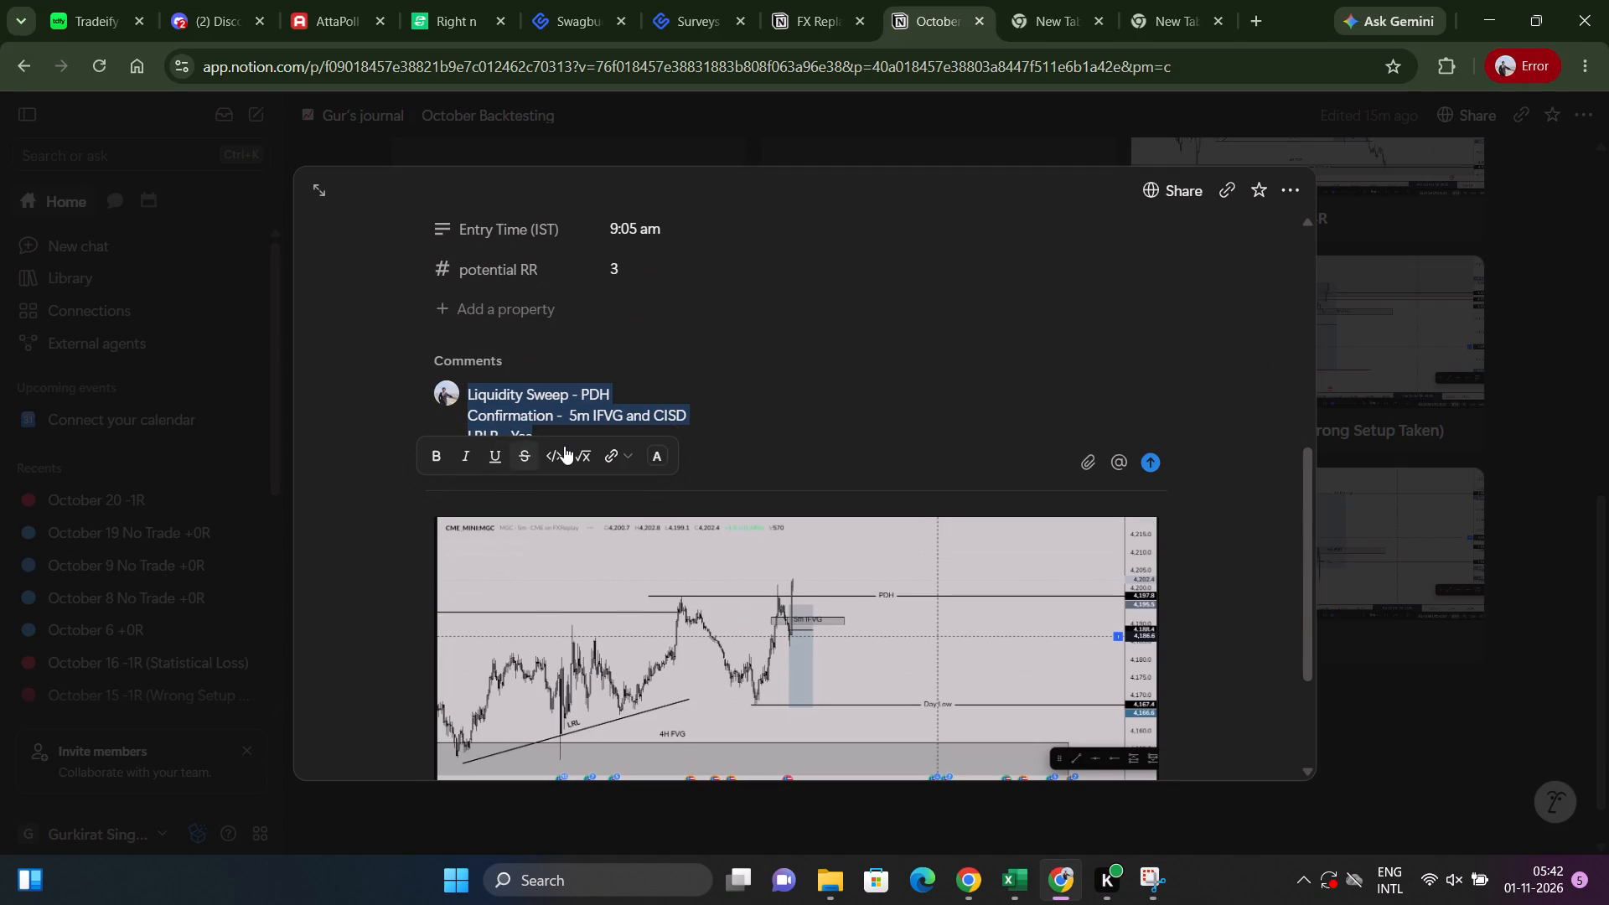
pyautogui.hotkey('alt', 'Tab')
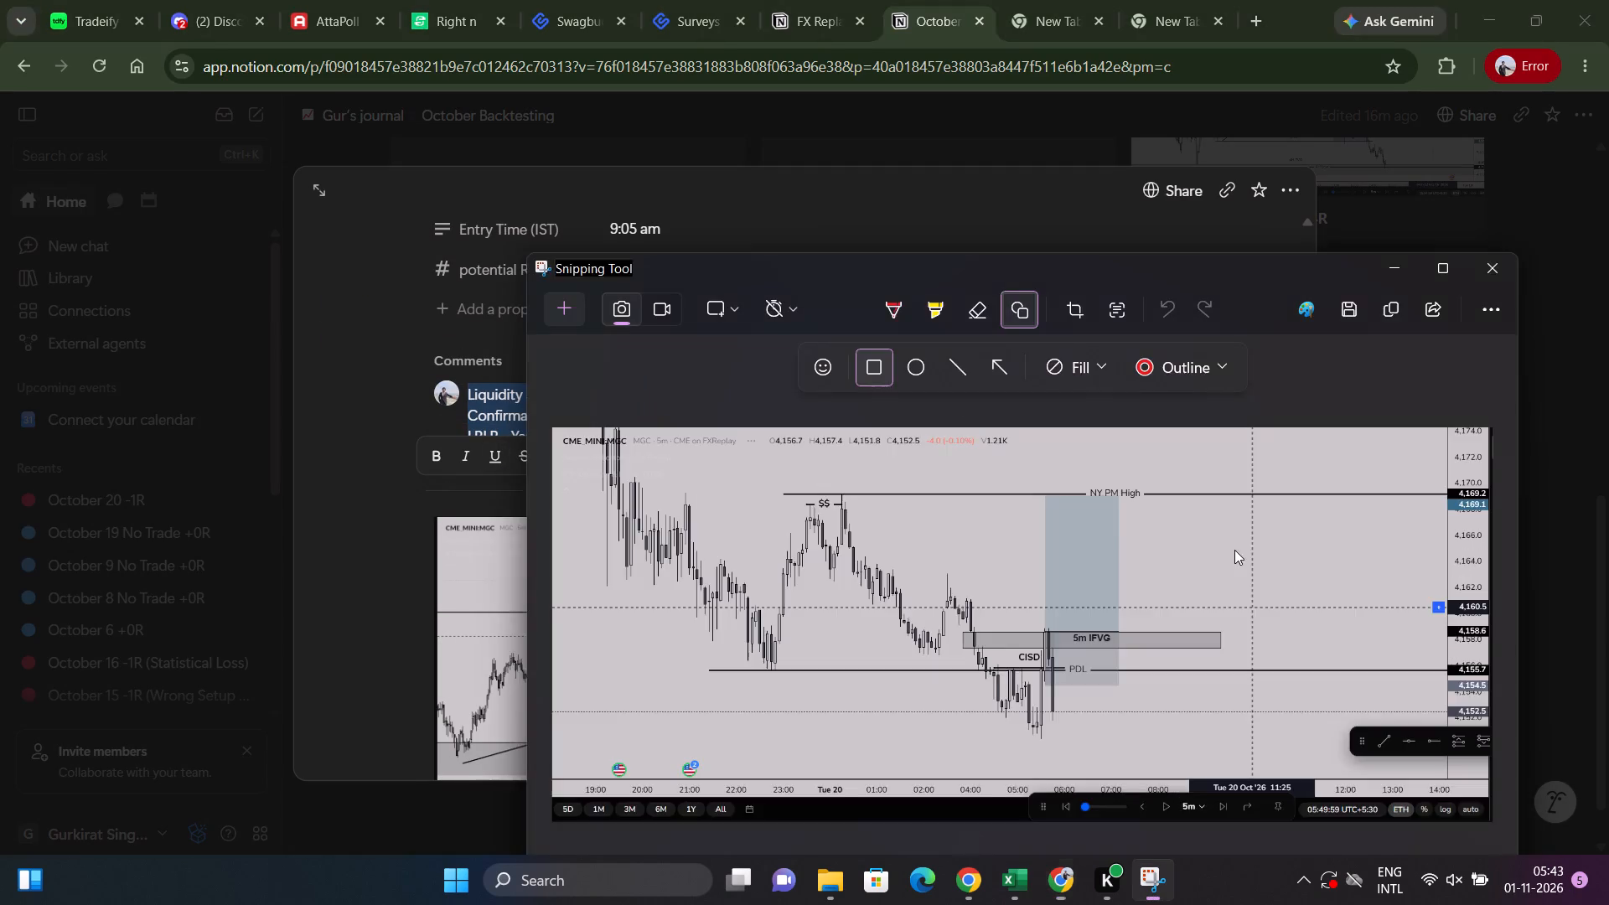
pyautogui.hotkey('alt', 'Tab')
pyautogui.scroll(3, 830, 429)
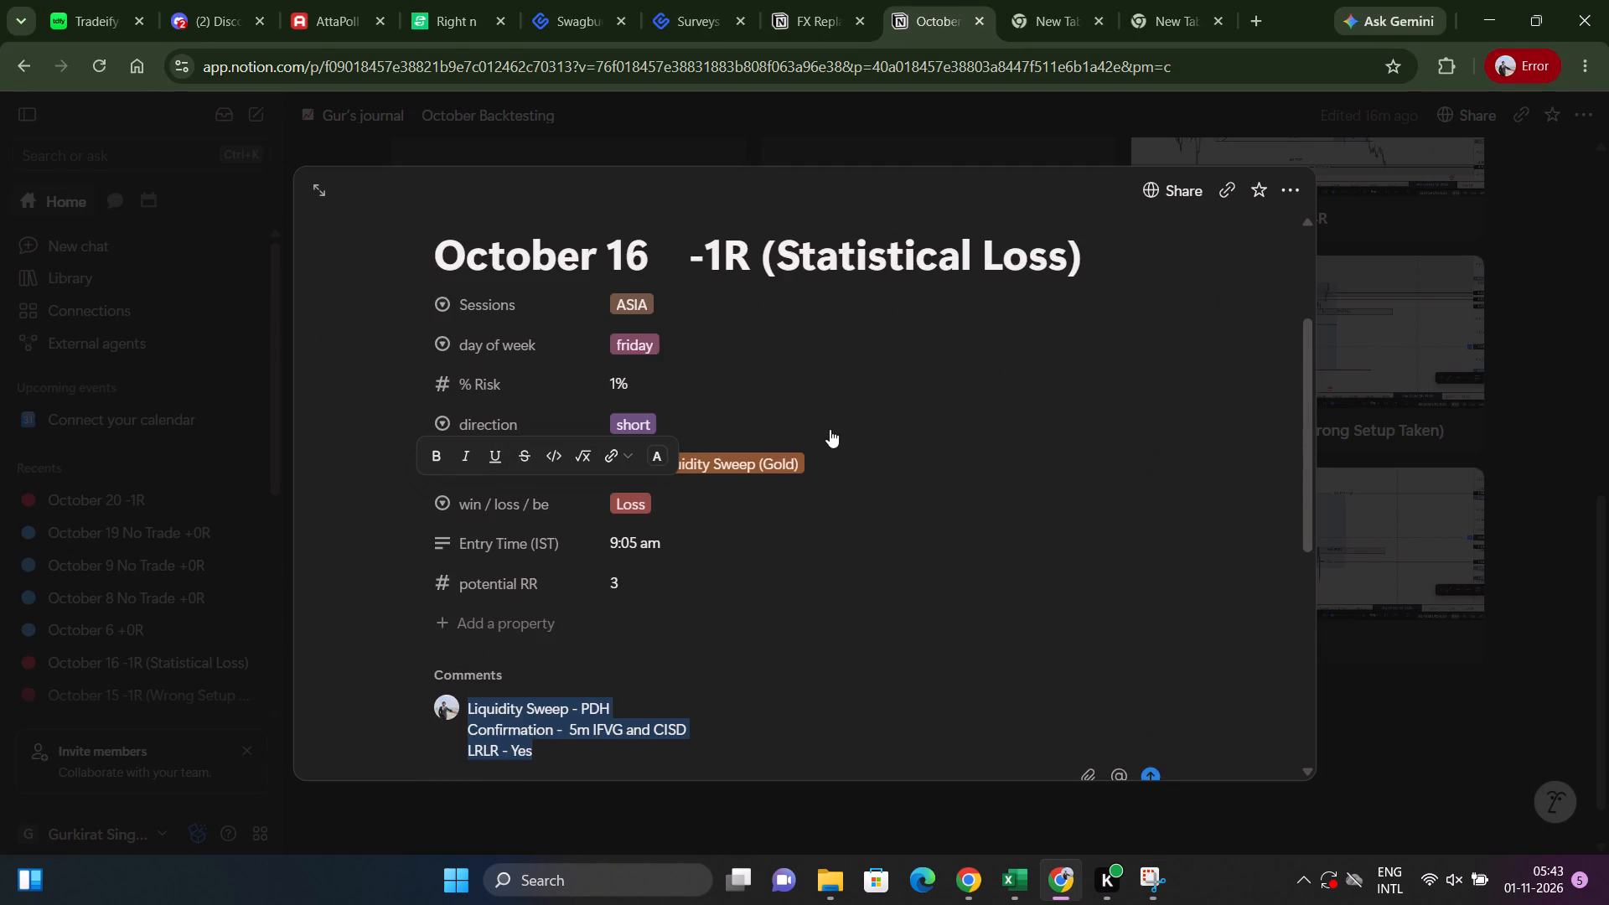
pyautogui.scroll(-3, 828, 433)
pyautogui.scroll(2, 735, 438)
pyautogui.hotkey('alt', 'Tab')
pyautogui.hotkey('alt', 'Tab')
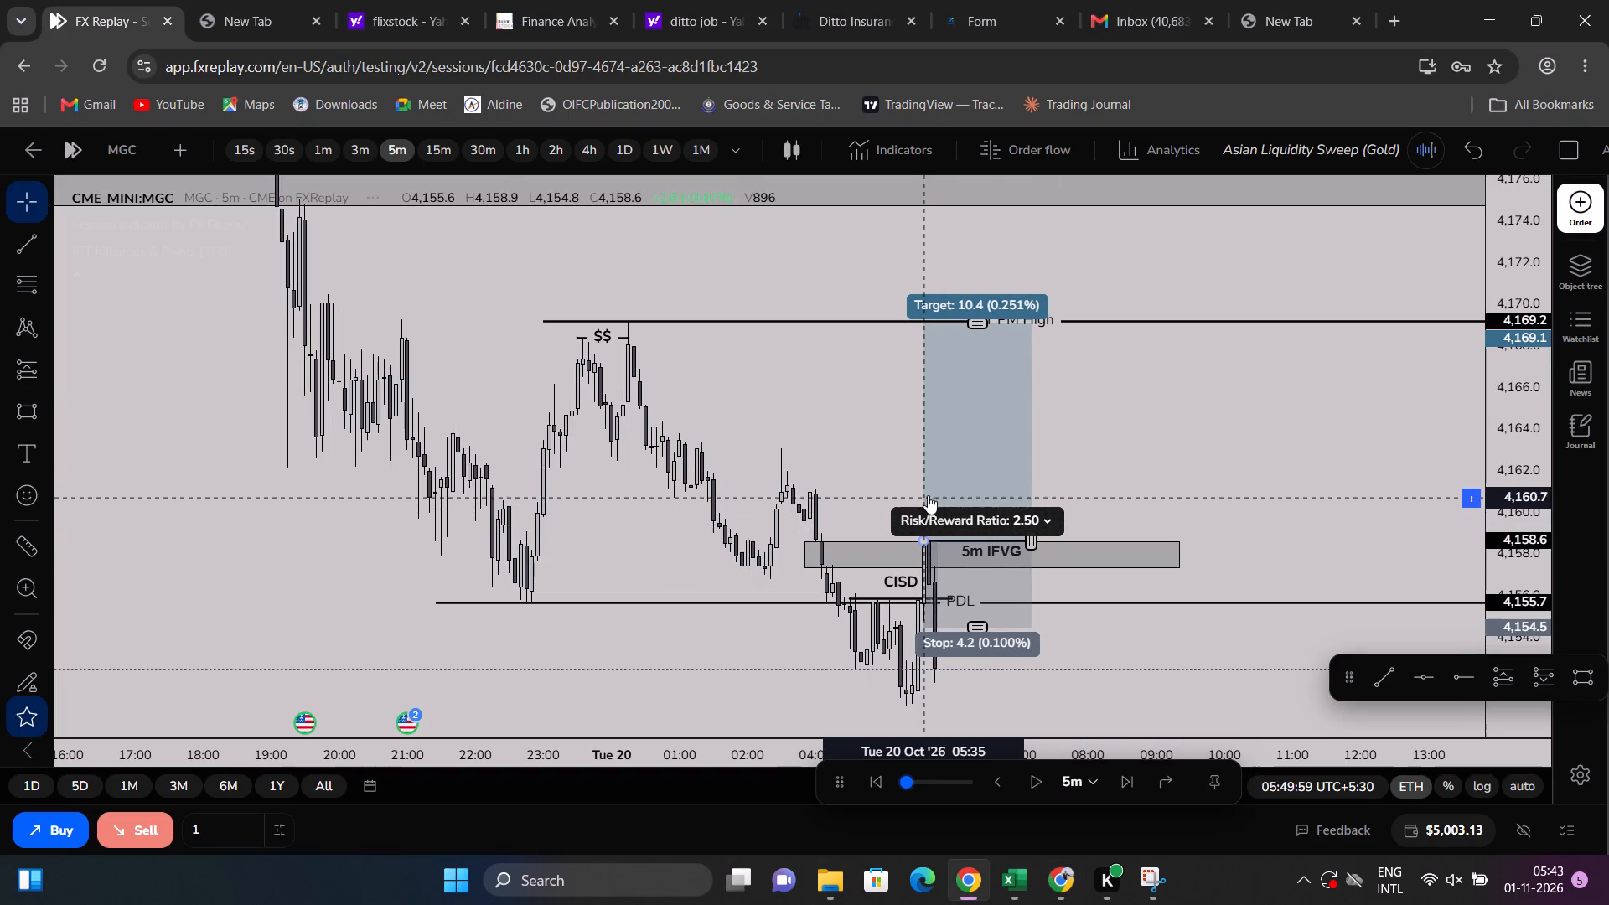
pyautogui.hotkey('alt', 'Tab')
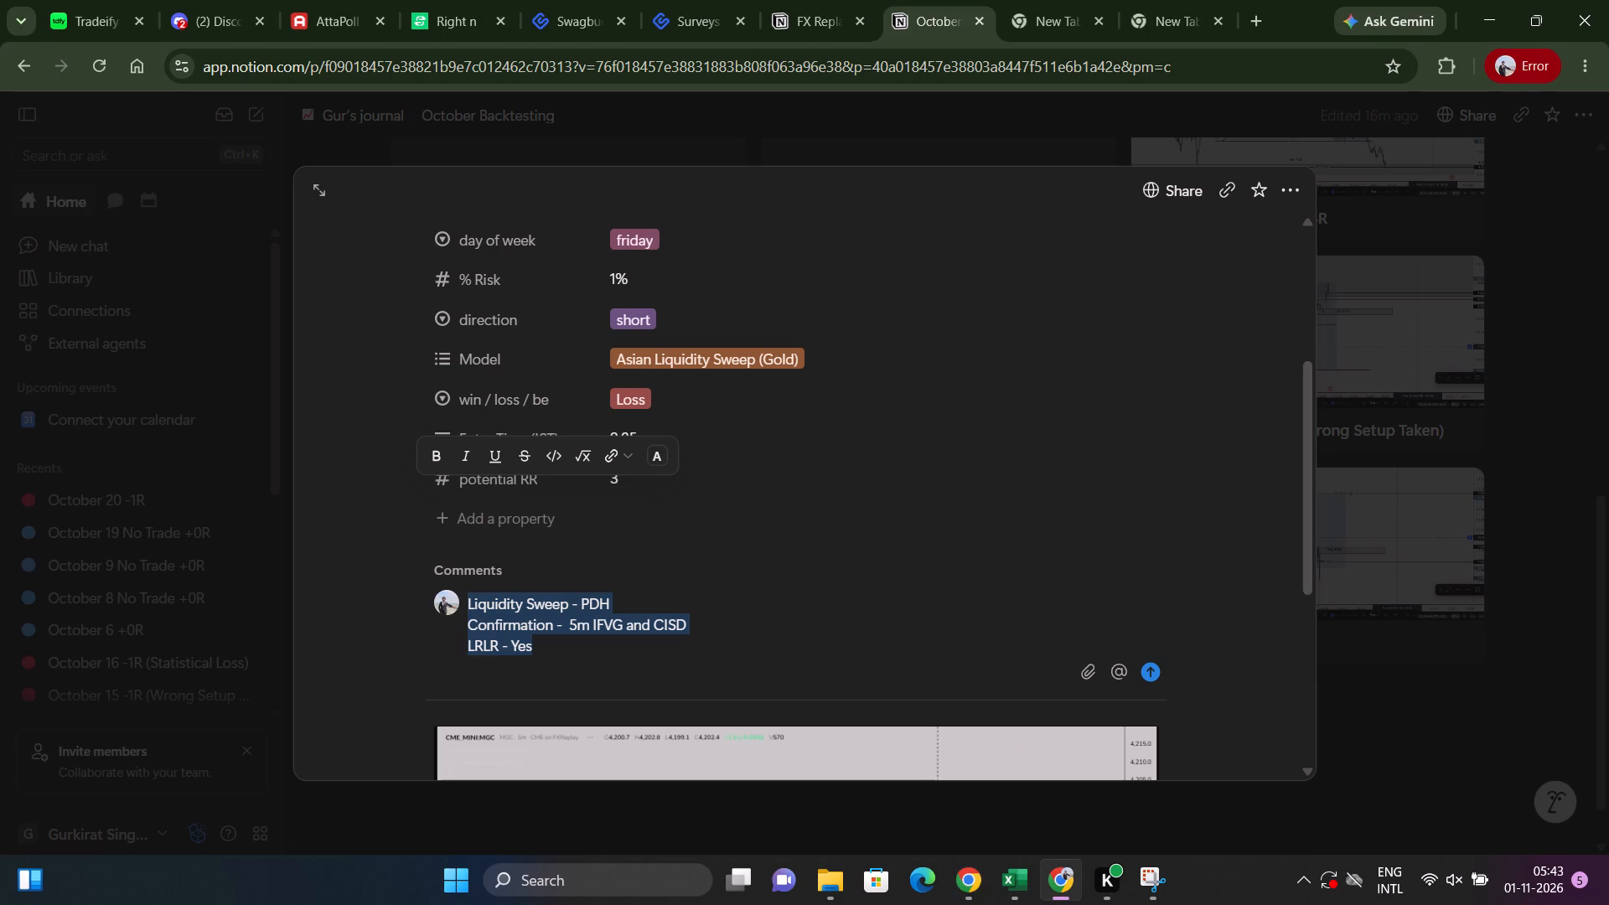
# Close the October 16 page and paste the copied comment text into the October 20 page's comment box.
pyautogui.click(736, 553)
pyautogui.scroll(2, 1018, 560)
pyautogui.click(1375, 598)
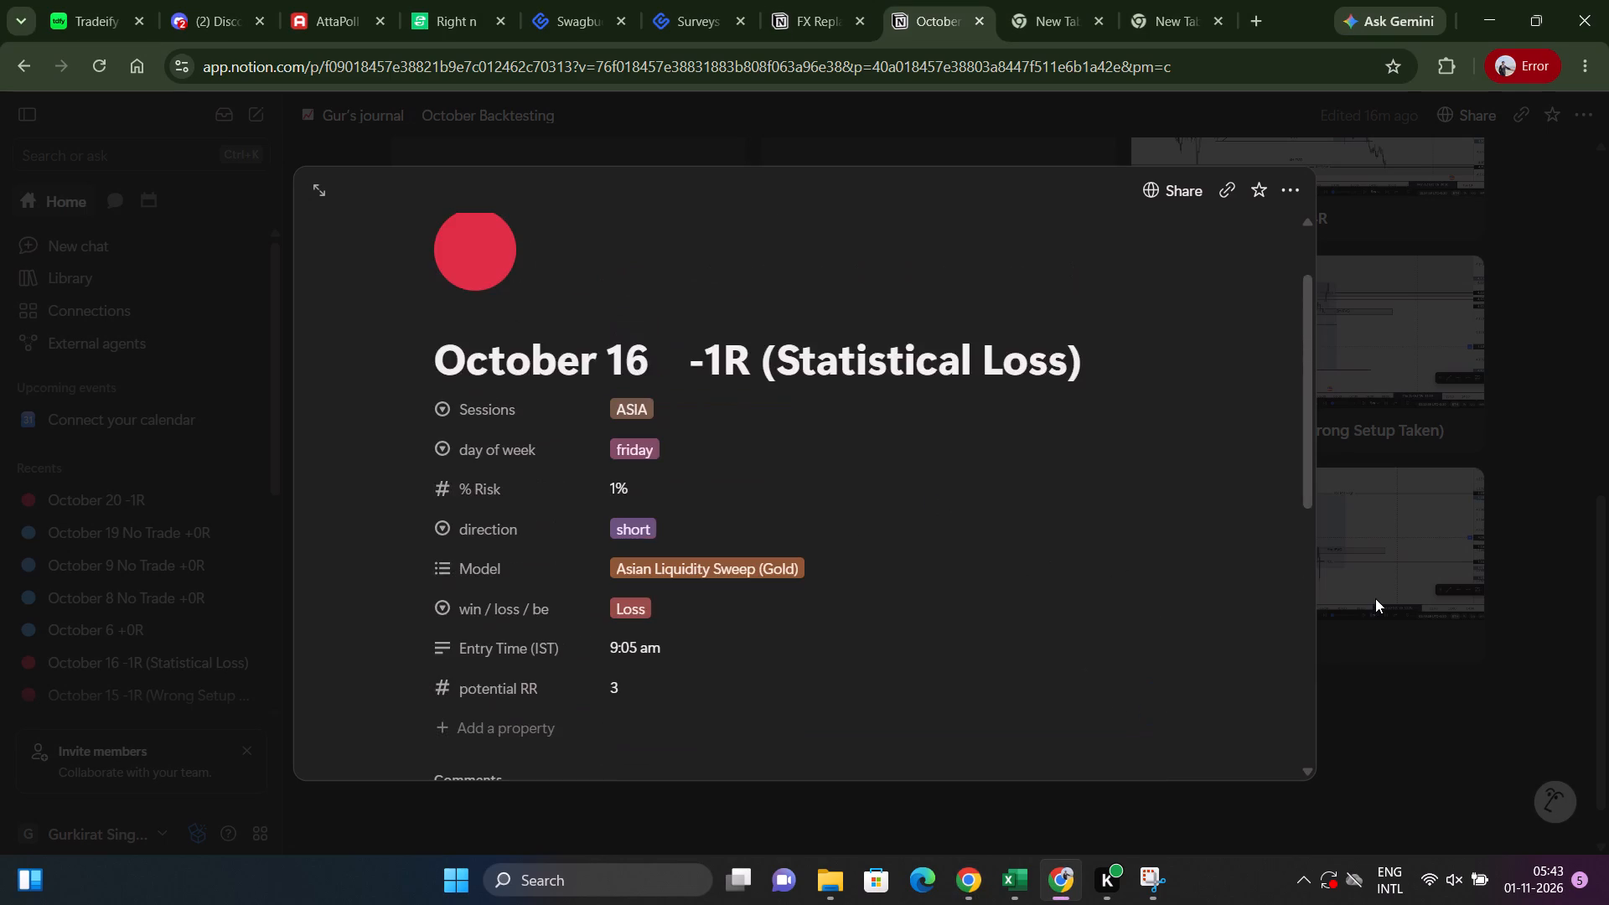
pyautogui.click(1322, 594)
pyautogui.scroll(-7, 678, 534)
pyautogui.scroll(3, 600, 474)
pyautogui.click(560, 492)
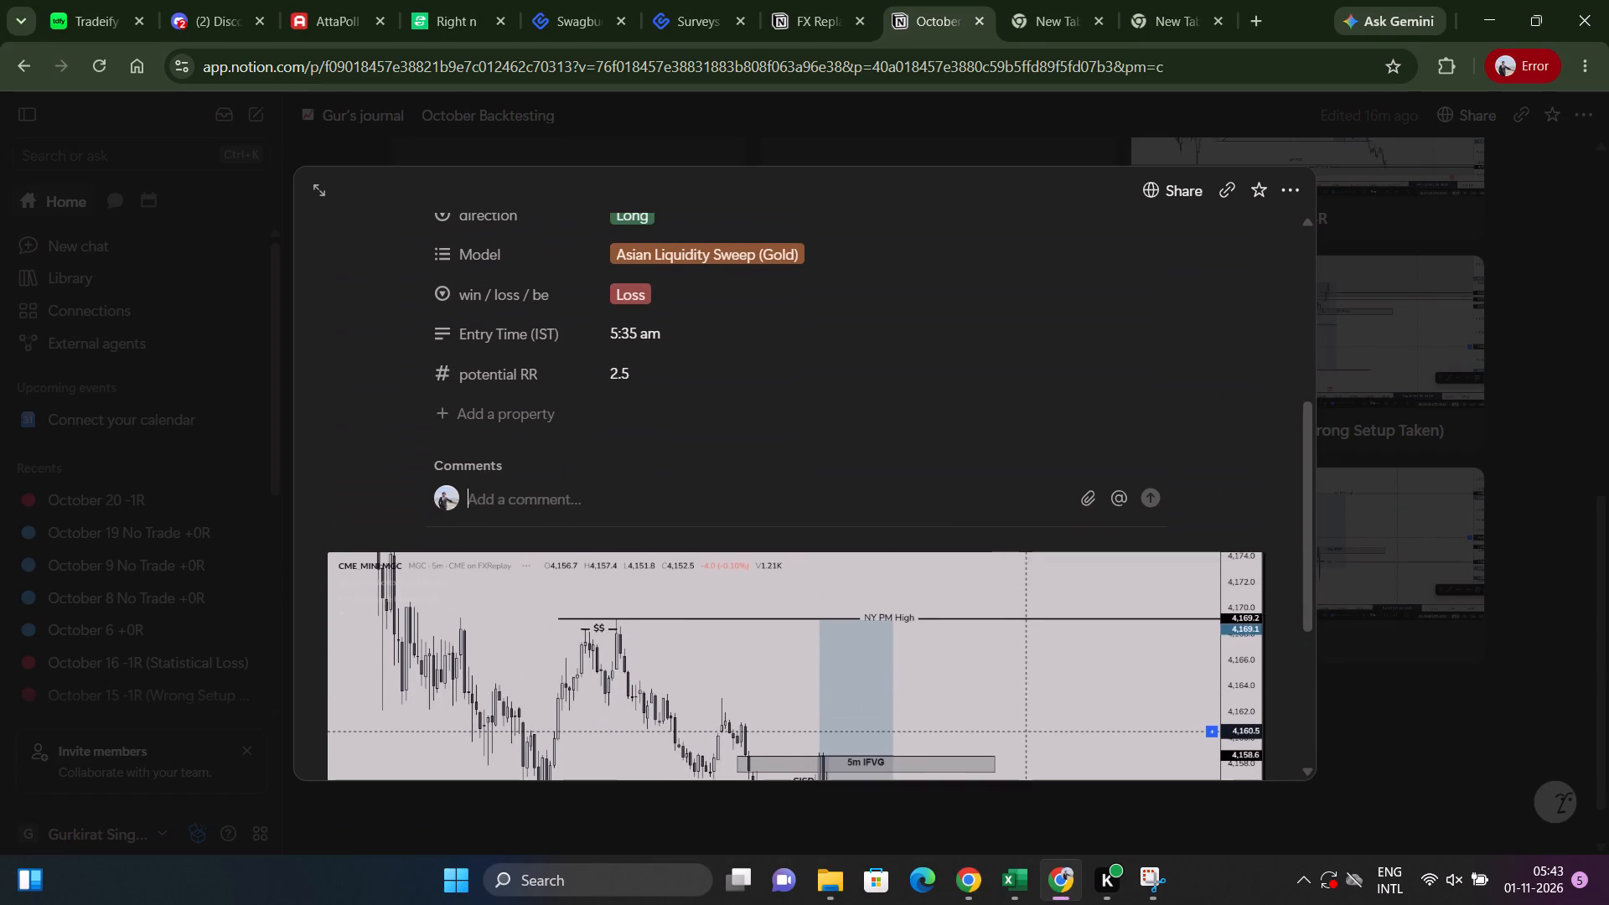
pyautogui.hotkey('ctrl', 'v')
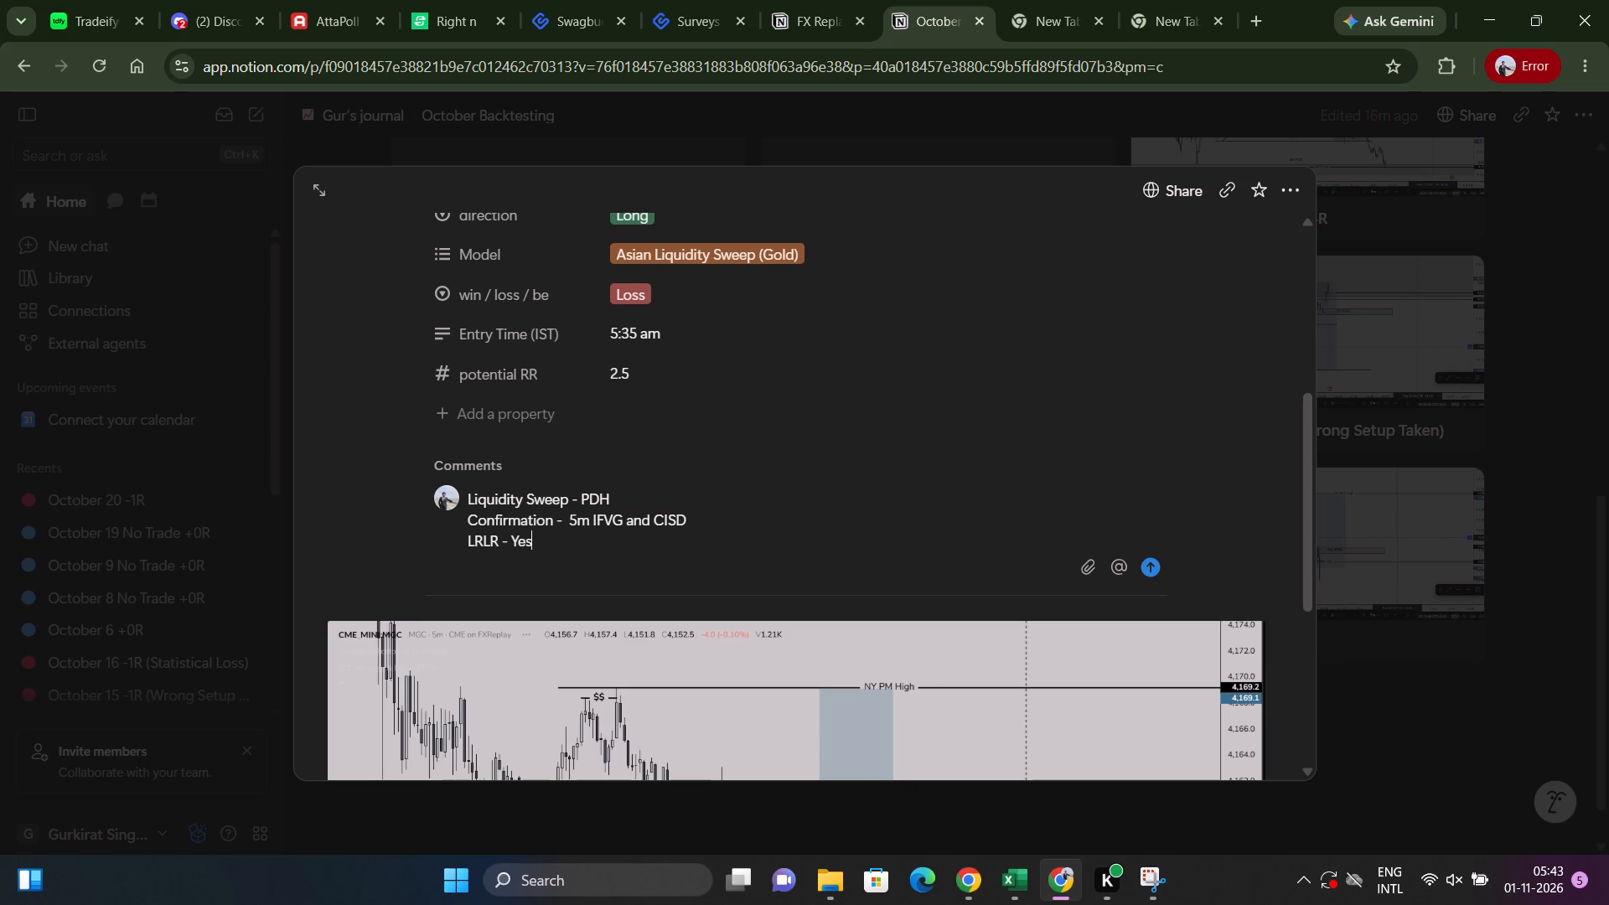
# Change the Liquidity Sweep entry in the October 20 draft comment to PDL.
pyautogui.click(552, 541)
pyautogui.click(649, 493)
pyautogui.scroll(-3, 909, 499)
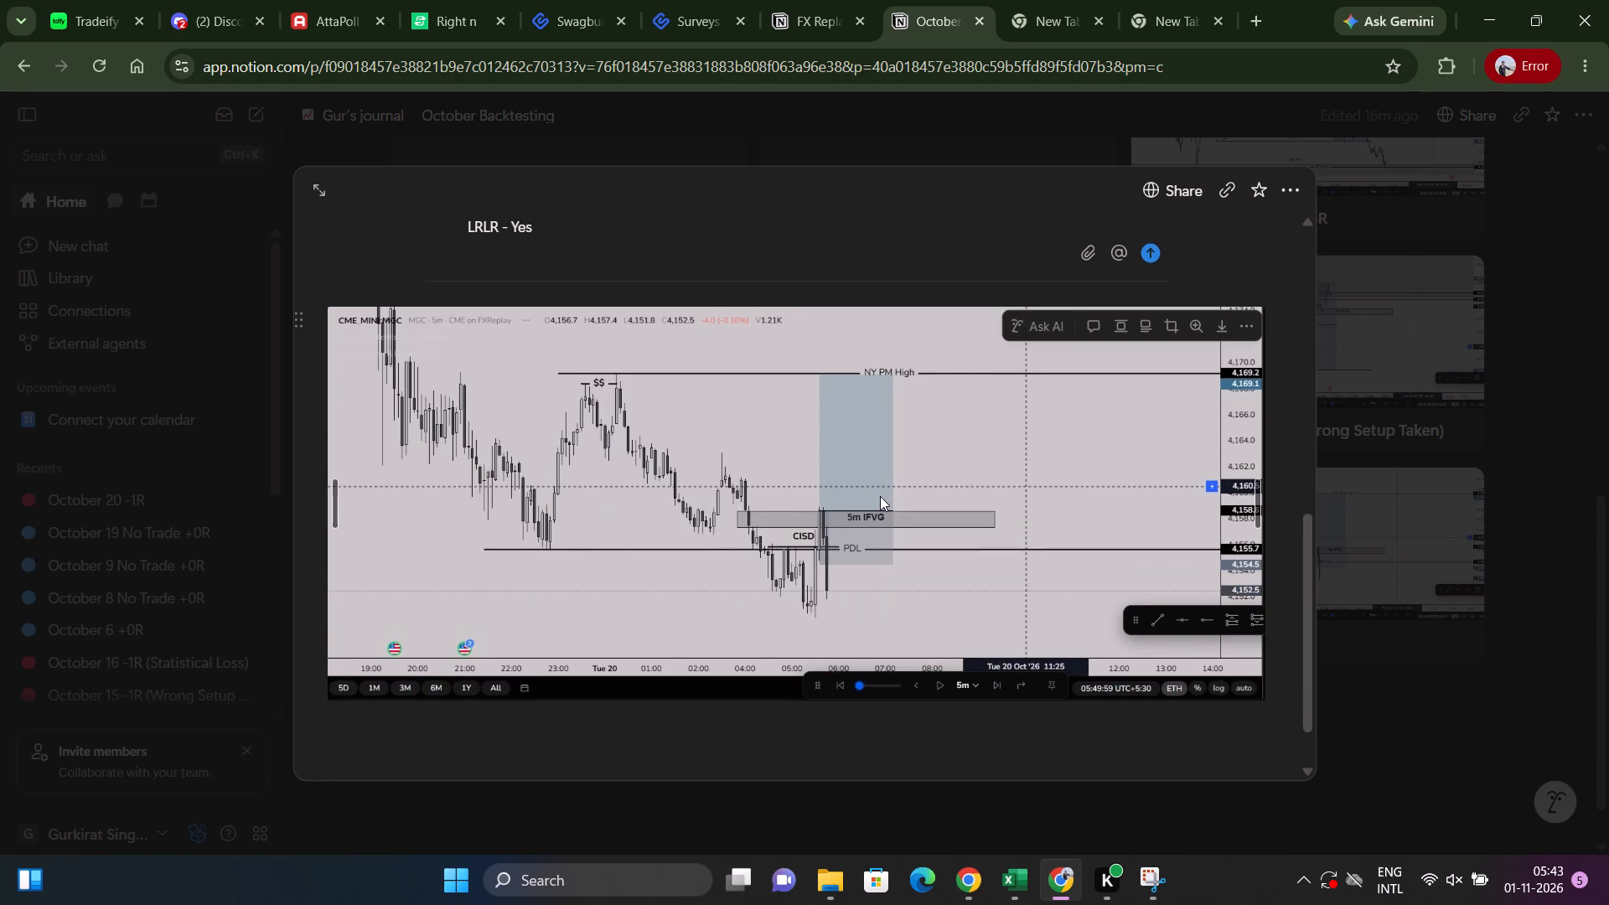
pyautogui.scroll(4, 874, 489)
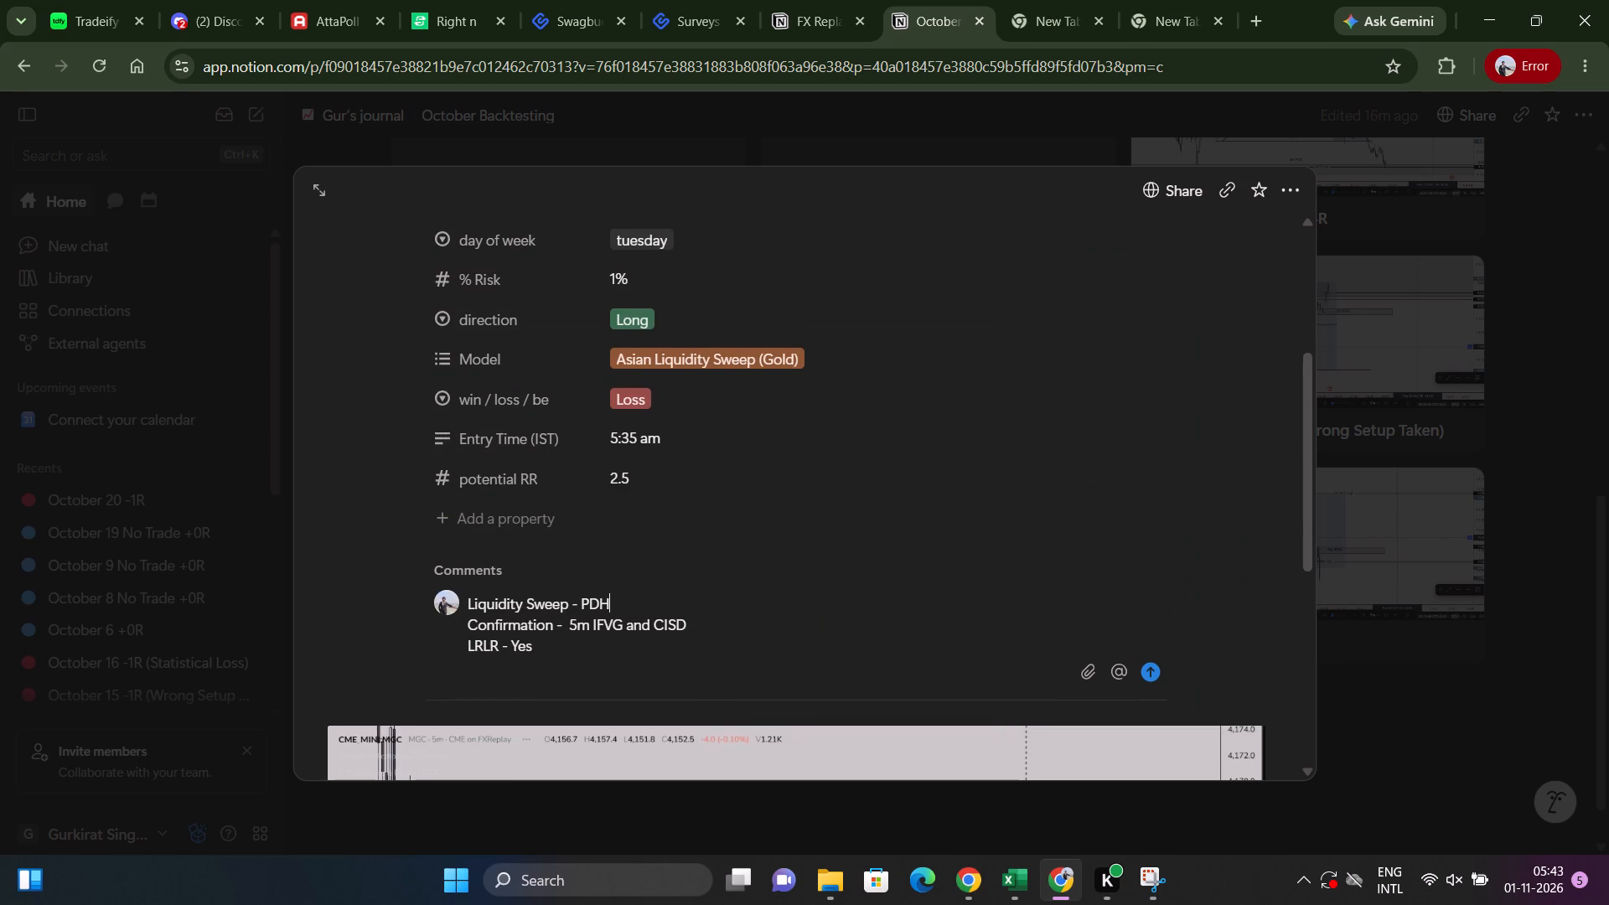
pyautogui.press('BackSpace')
pyautogui.press('l')
# Select the confirmation text "5m IFVG and CISD" in the October 20 draft comment.
pyautogui.scroll(-1, 697, 556)
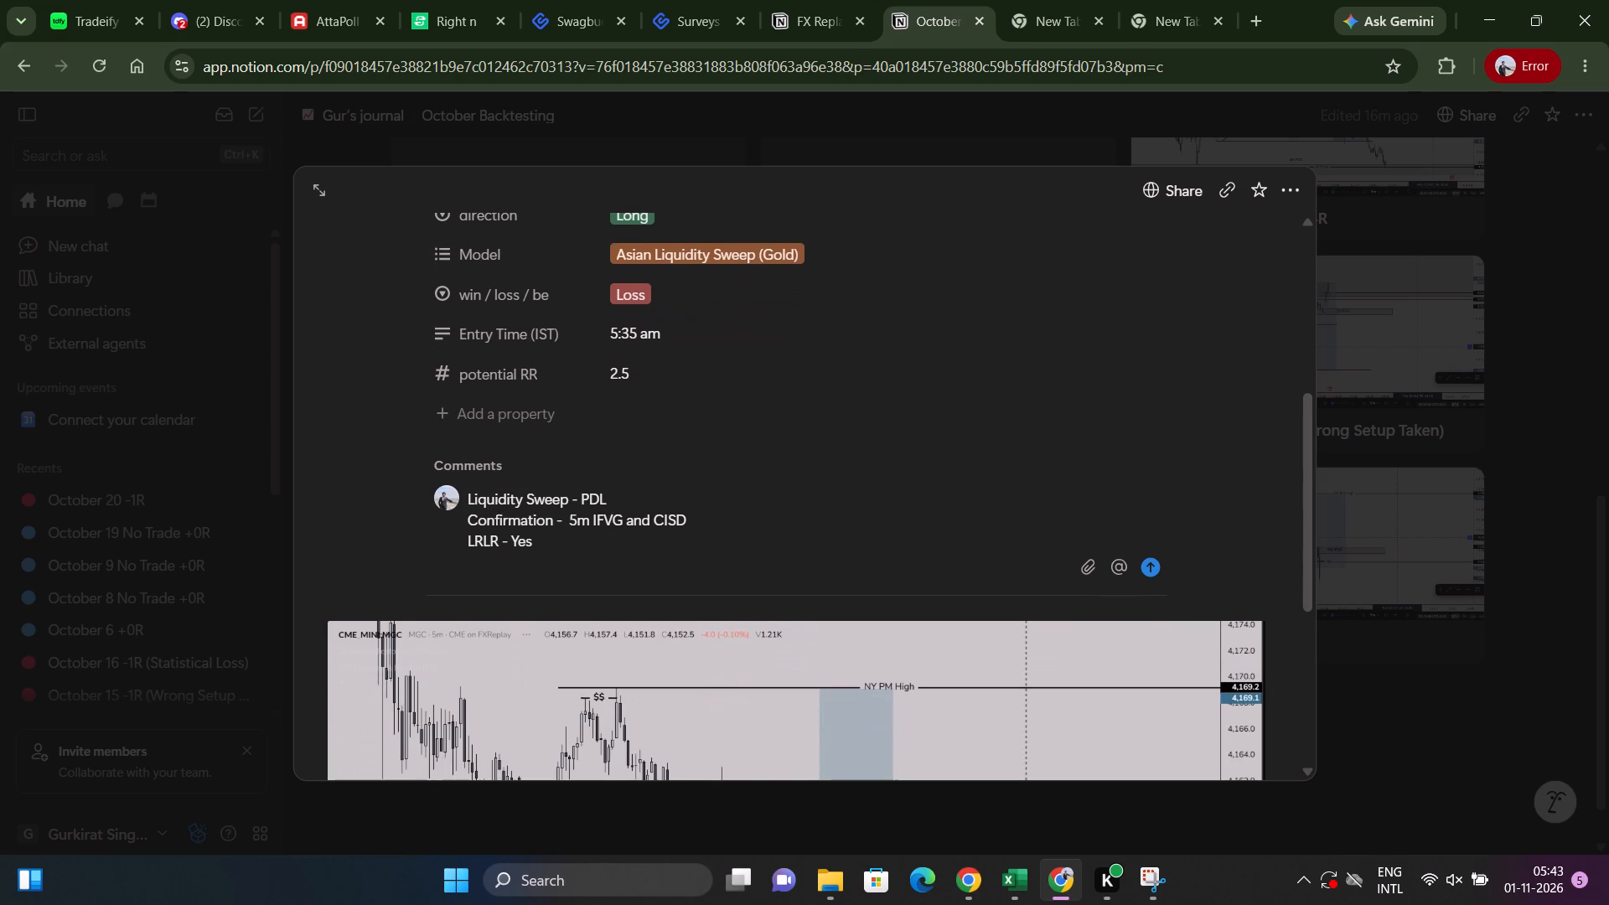
pyautogui.moveTo(700, 520); pyautogui.dragTo(572, 520)
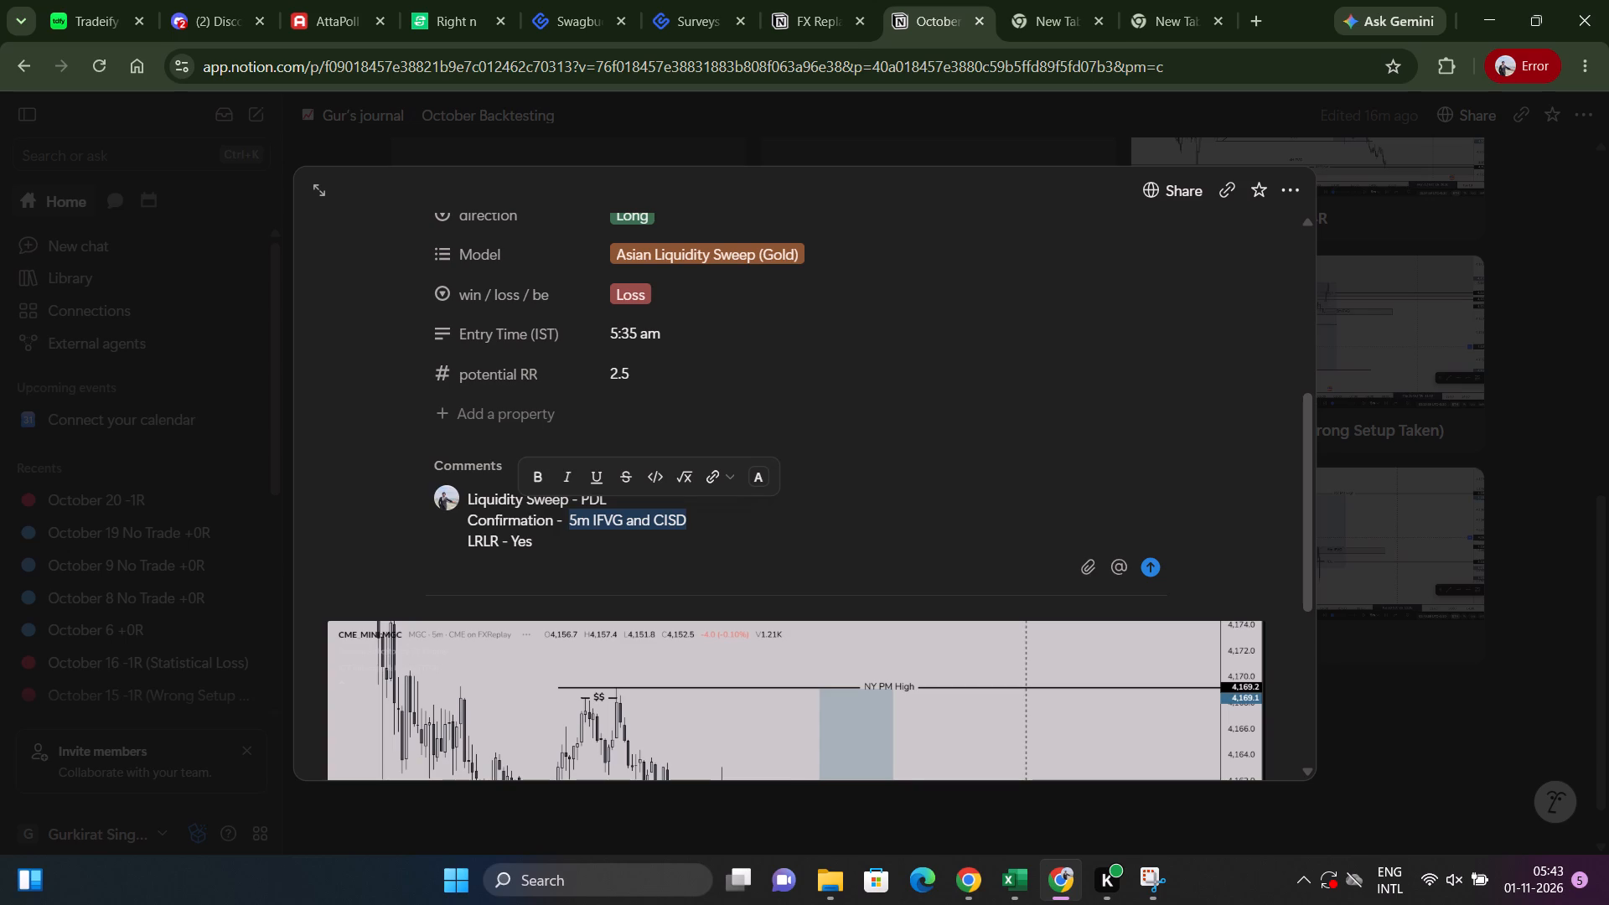
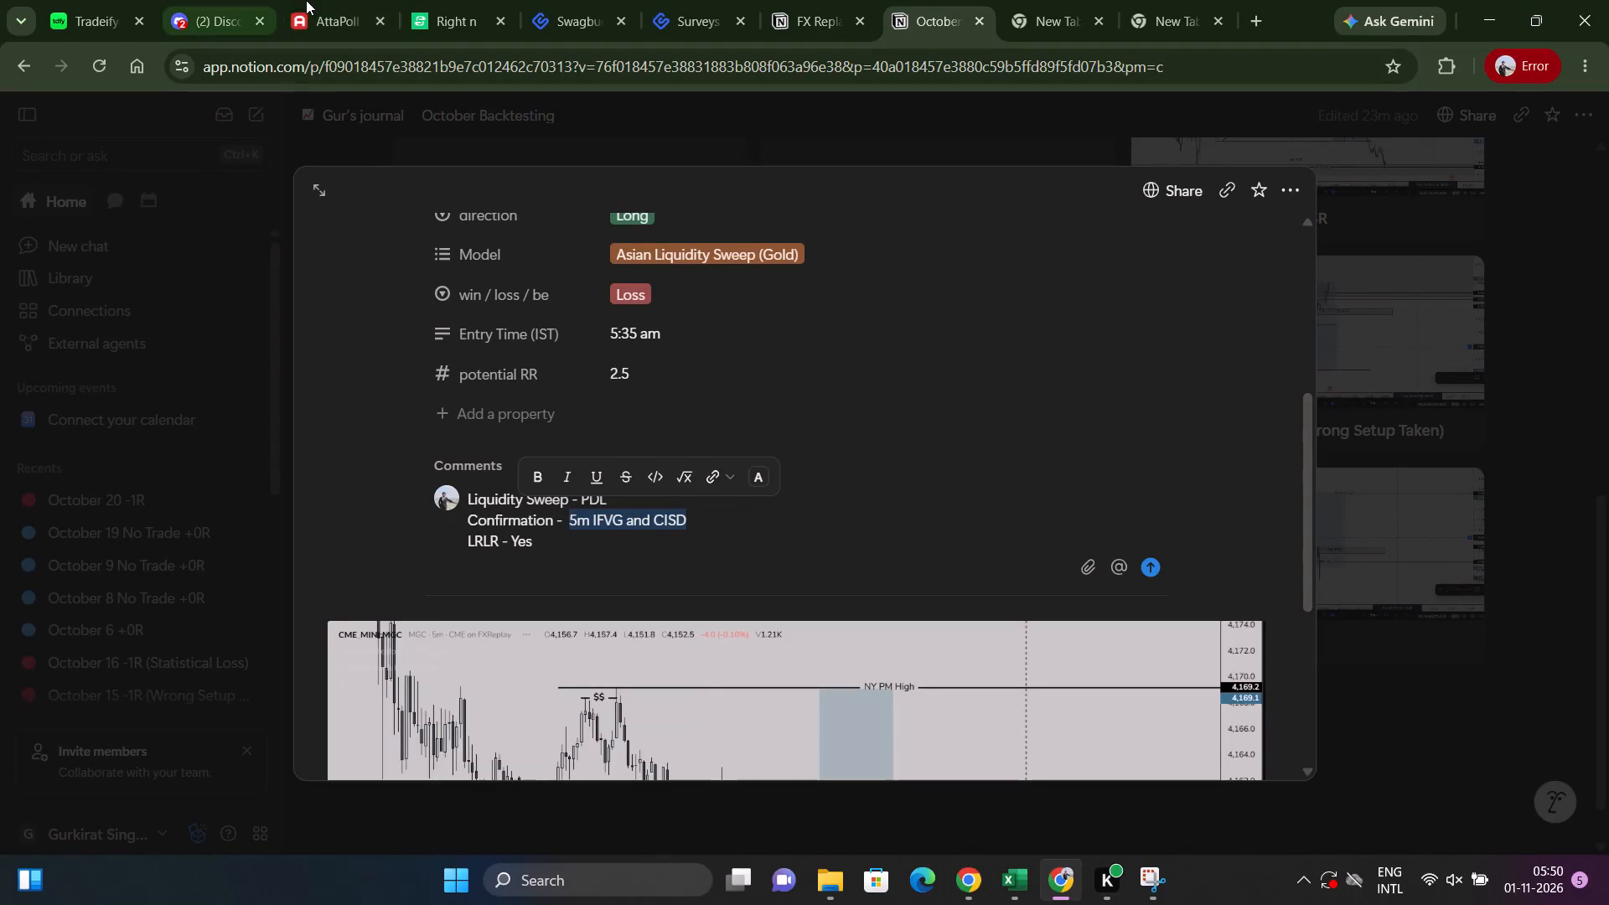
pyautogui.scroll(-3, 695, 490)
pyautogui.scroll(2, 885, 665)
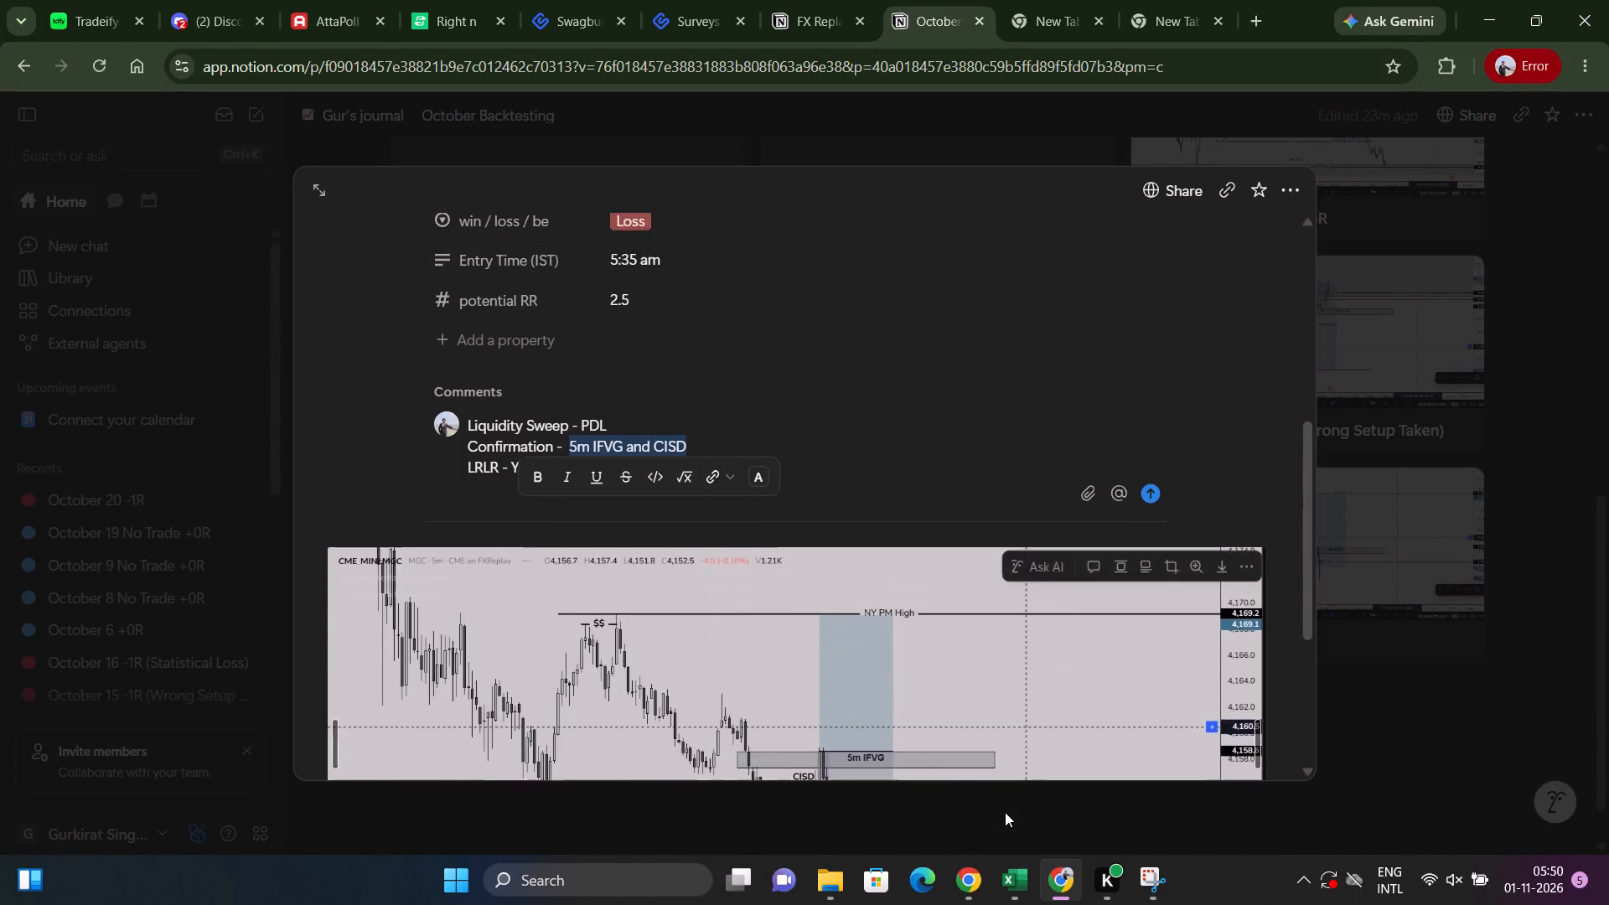